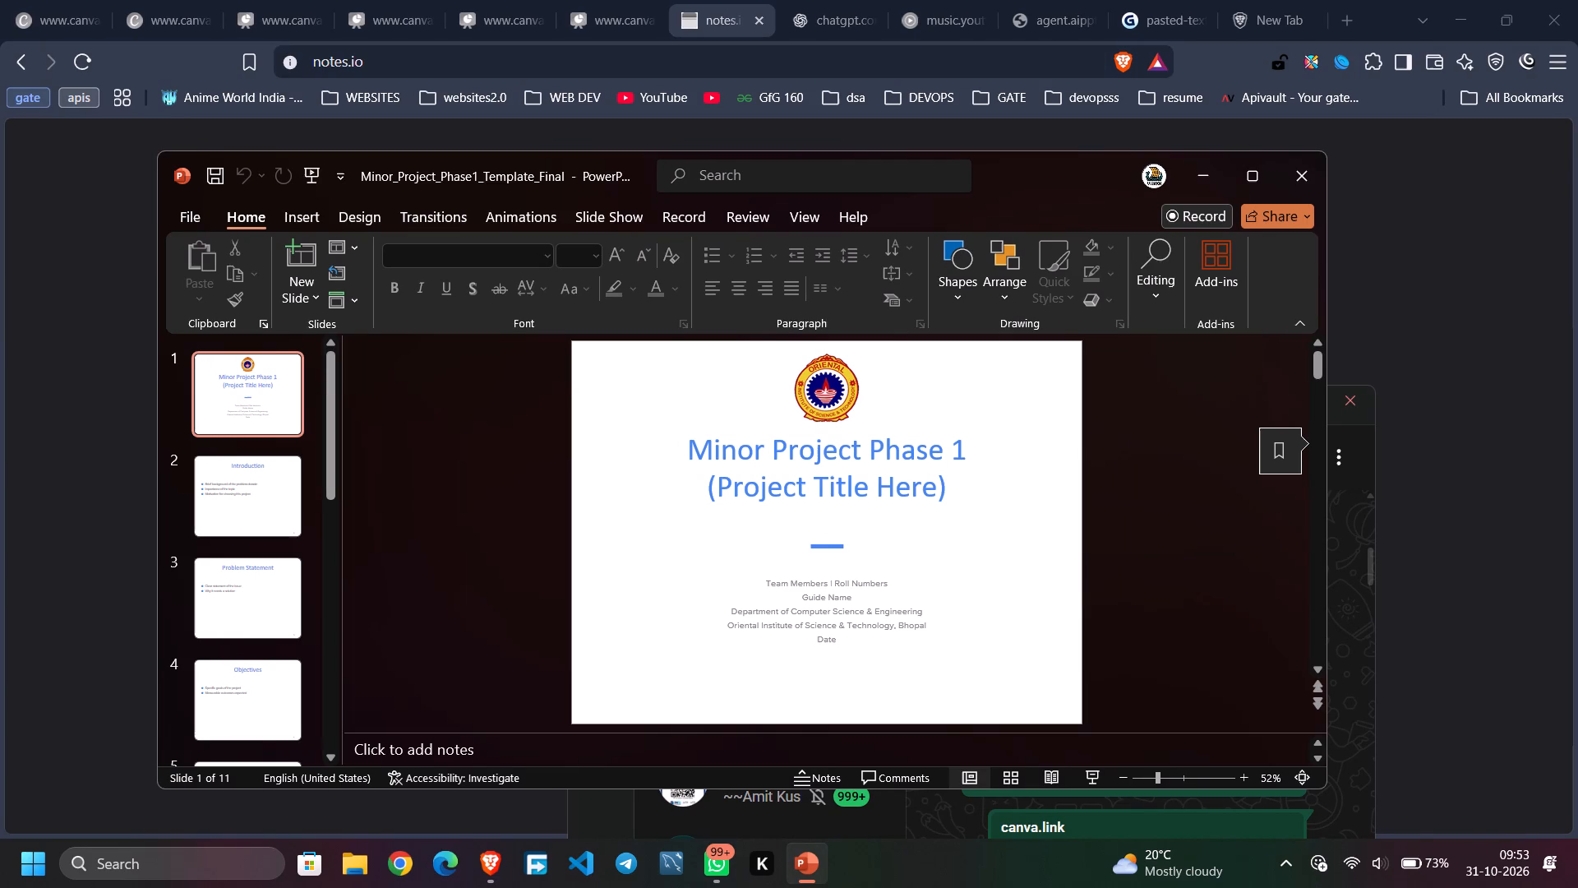
Look through the opening slides of the Minor Project Phase 1 template to examine its sections and placeholders.
scroll(921, 458, "left", 3)
key("Down")
key("Down")
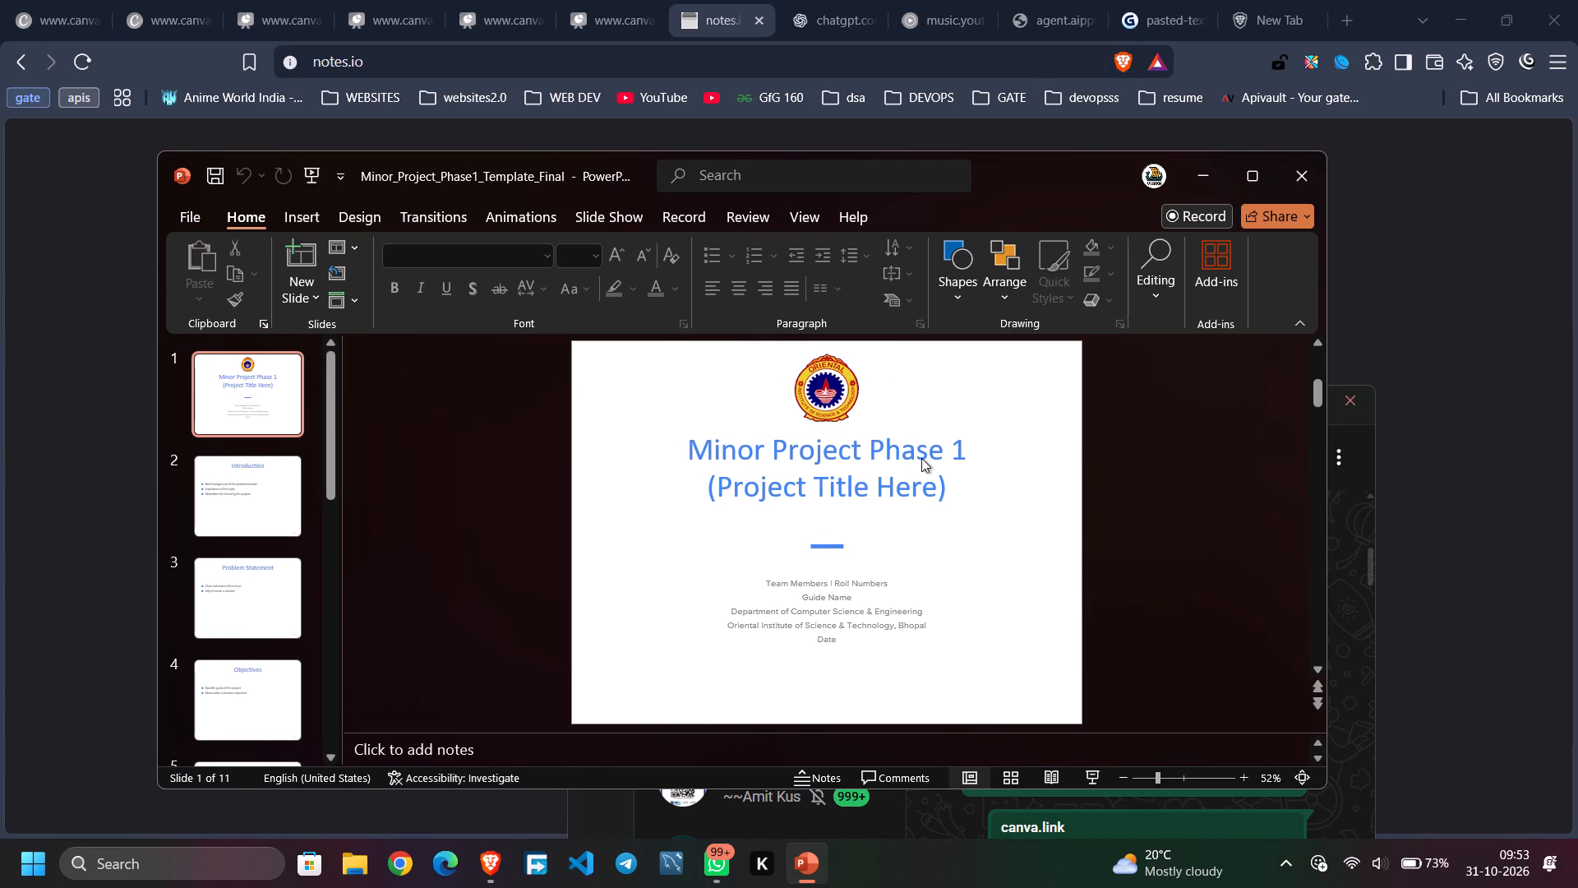
Copy the first bullet, "Specific goals of the project", from the Objectives slide of the Minor Project Phase 1 template.
left_click(921, 458)
key("Down")
key("Down")
key("Up")
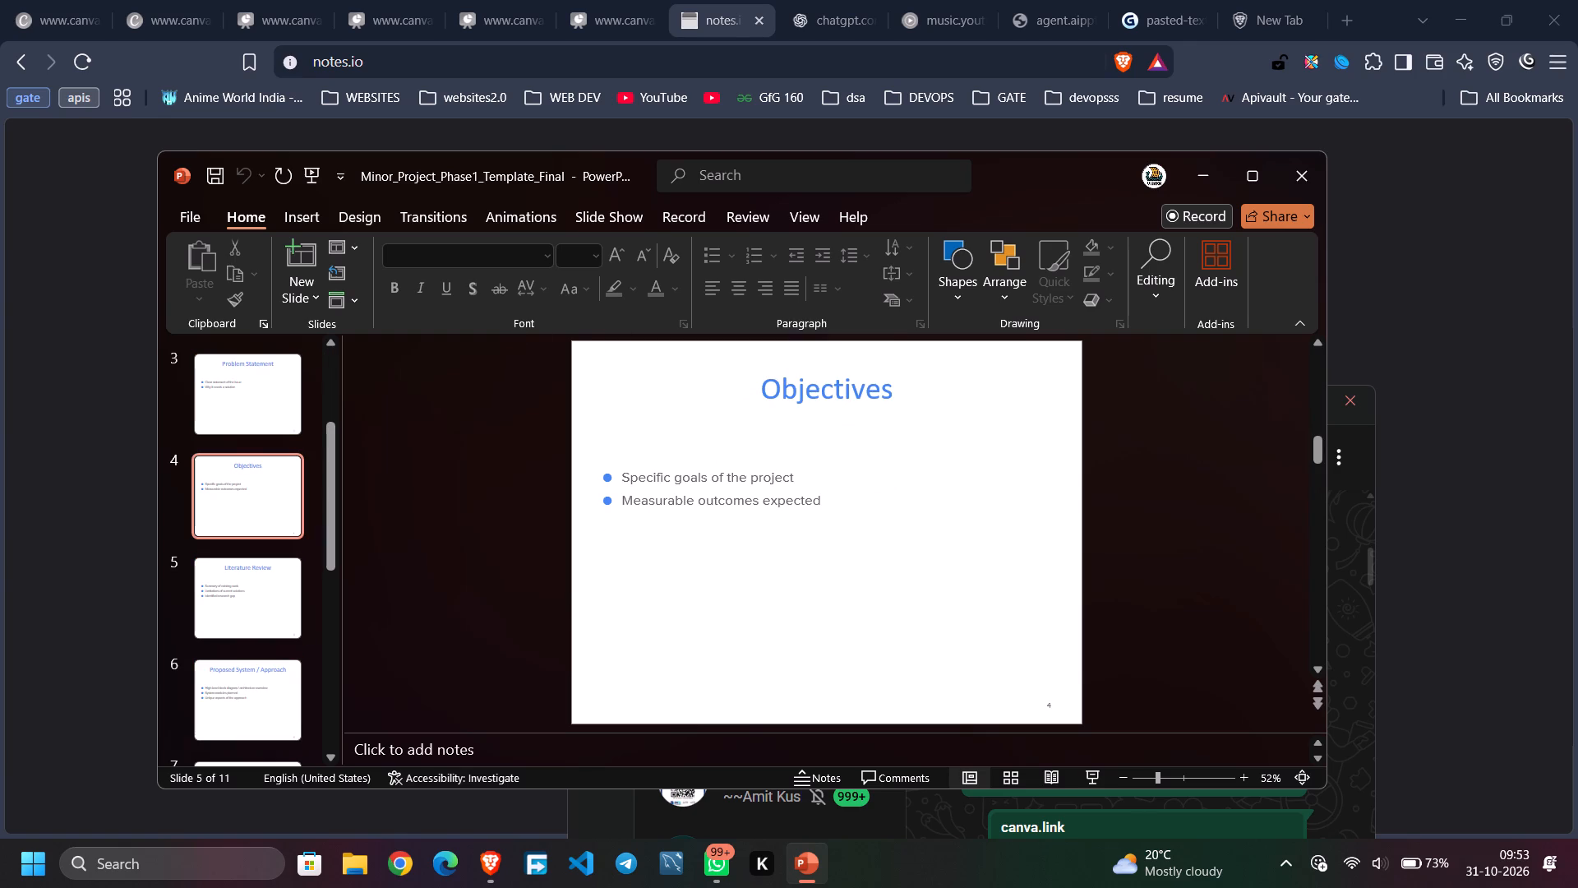
left_click(802, 478)
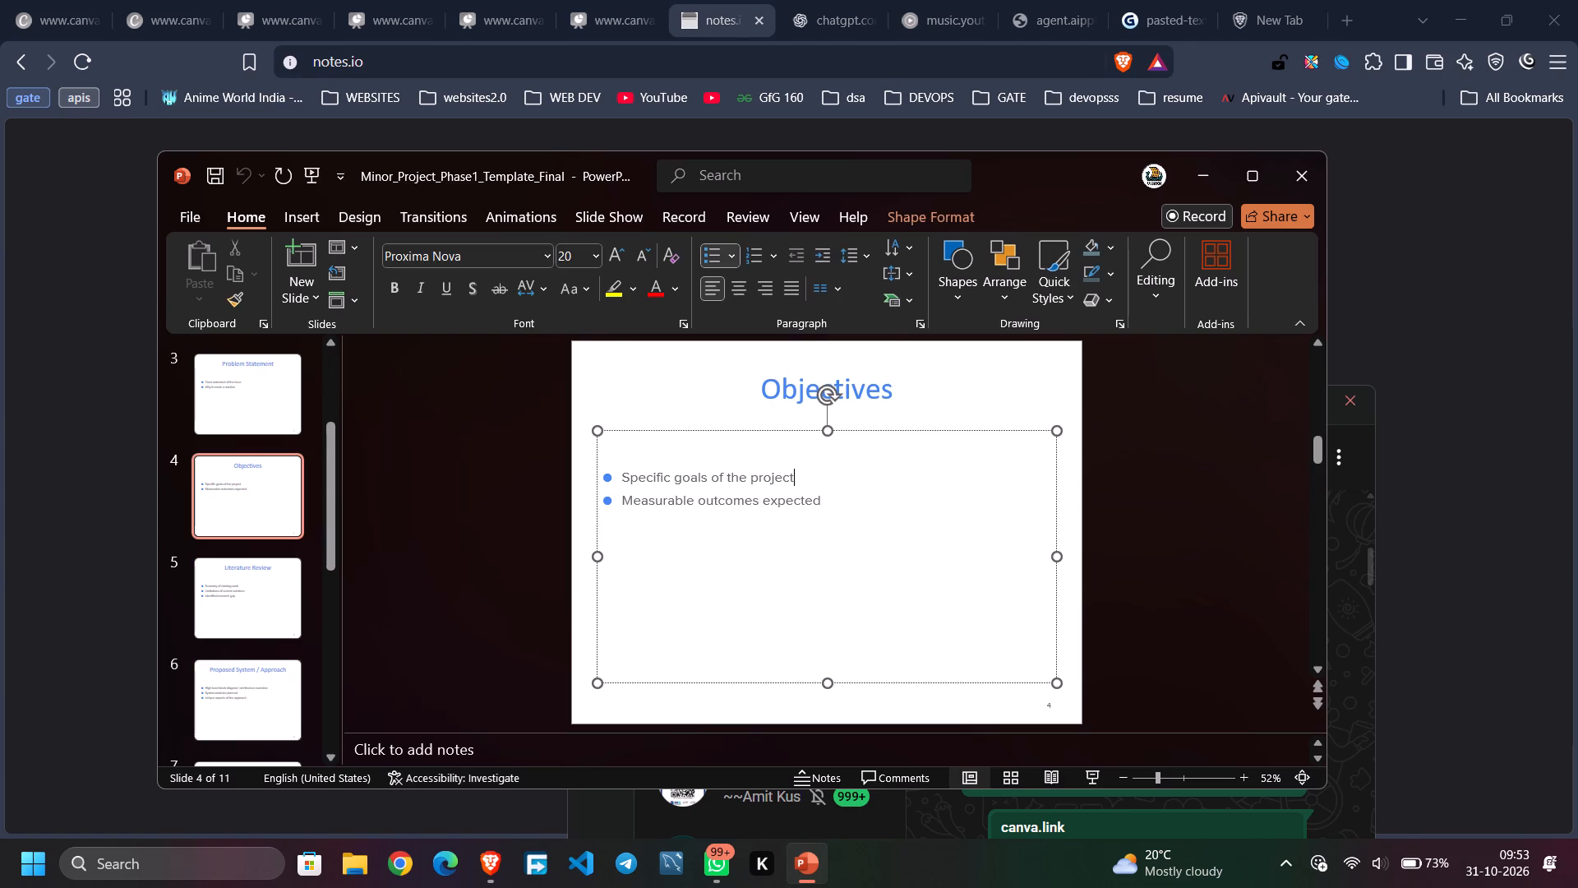
left_click(621, 474)
left_click_drag(621, 474, 787, 479)
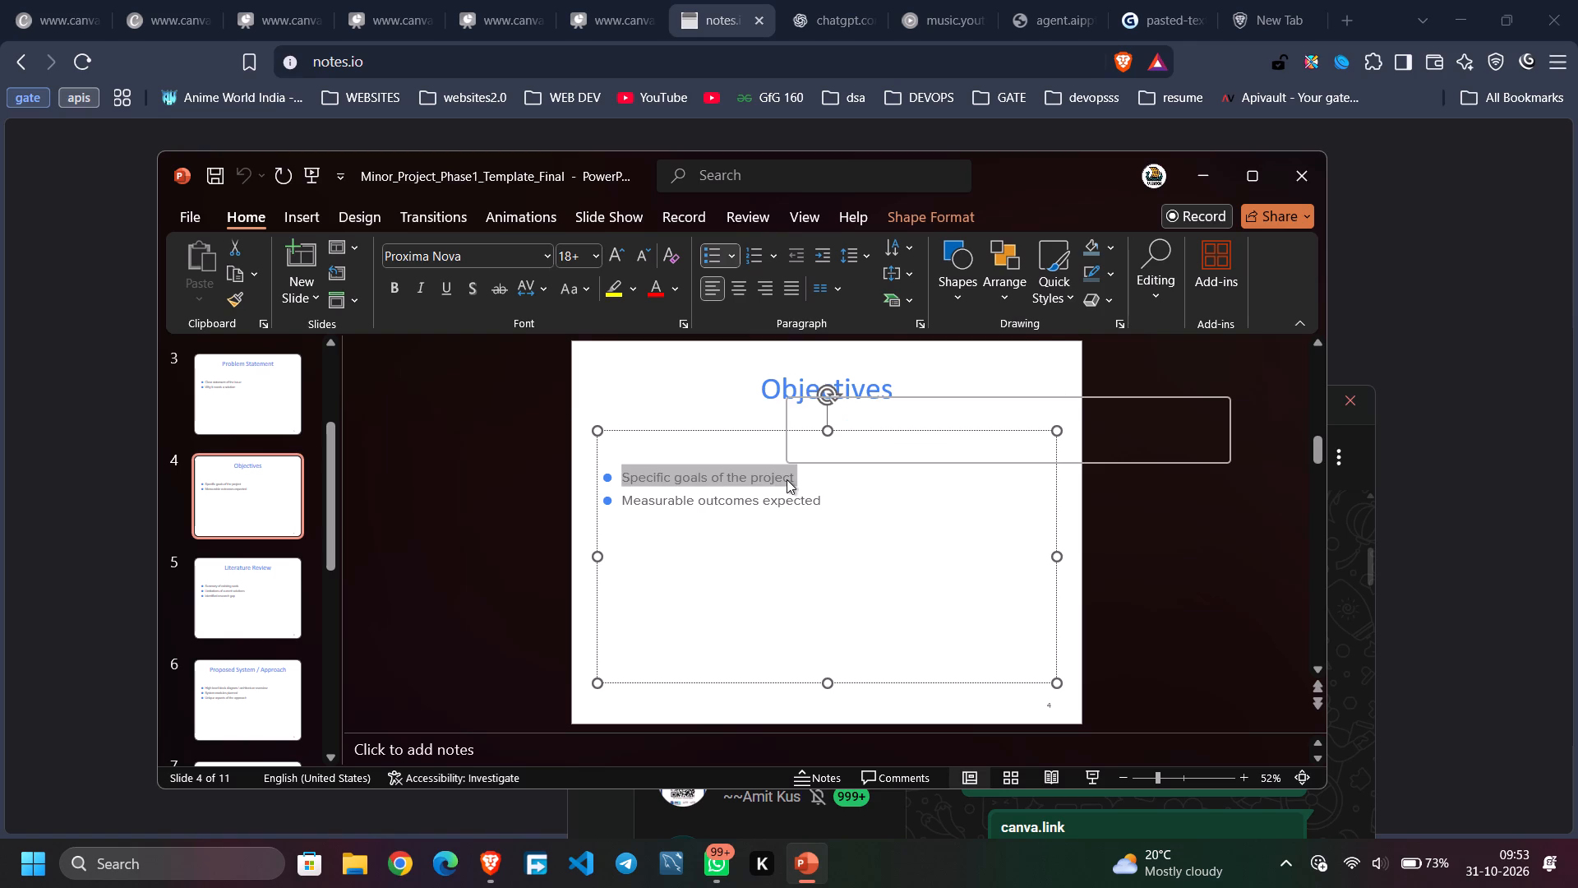
key("ctrl+c")
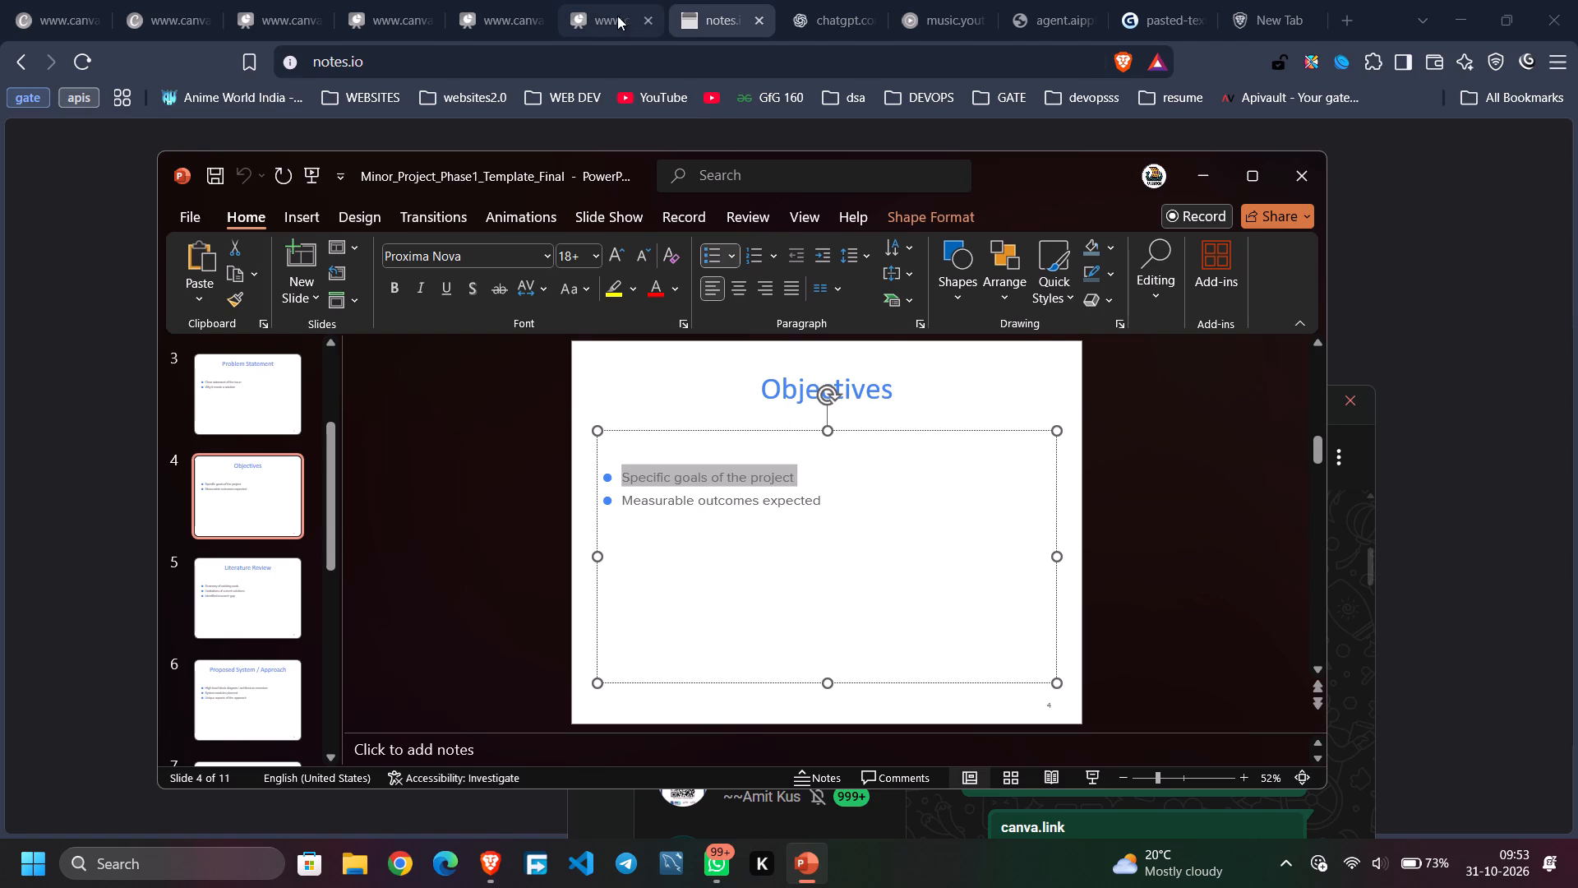
Switch to the Brave browser and check whether the notes.io page and the neighbouring Canva design page load.
left_click(701, 16)
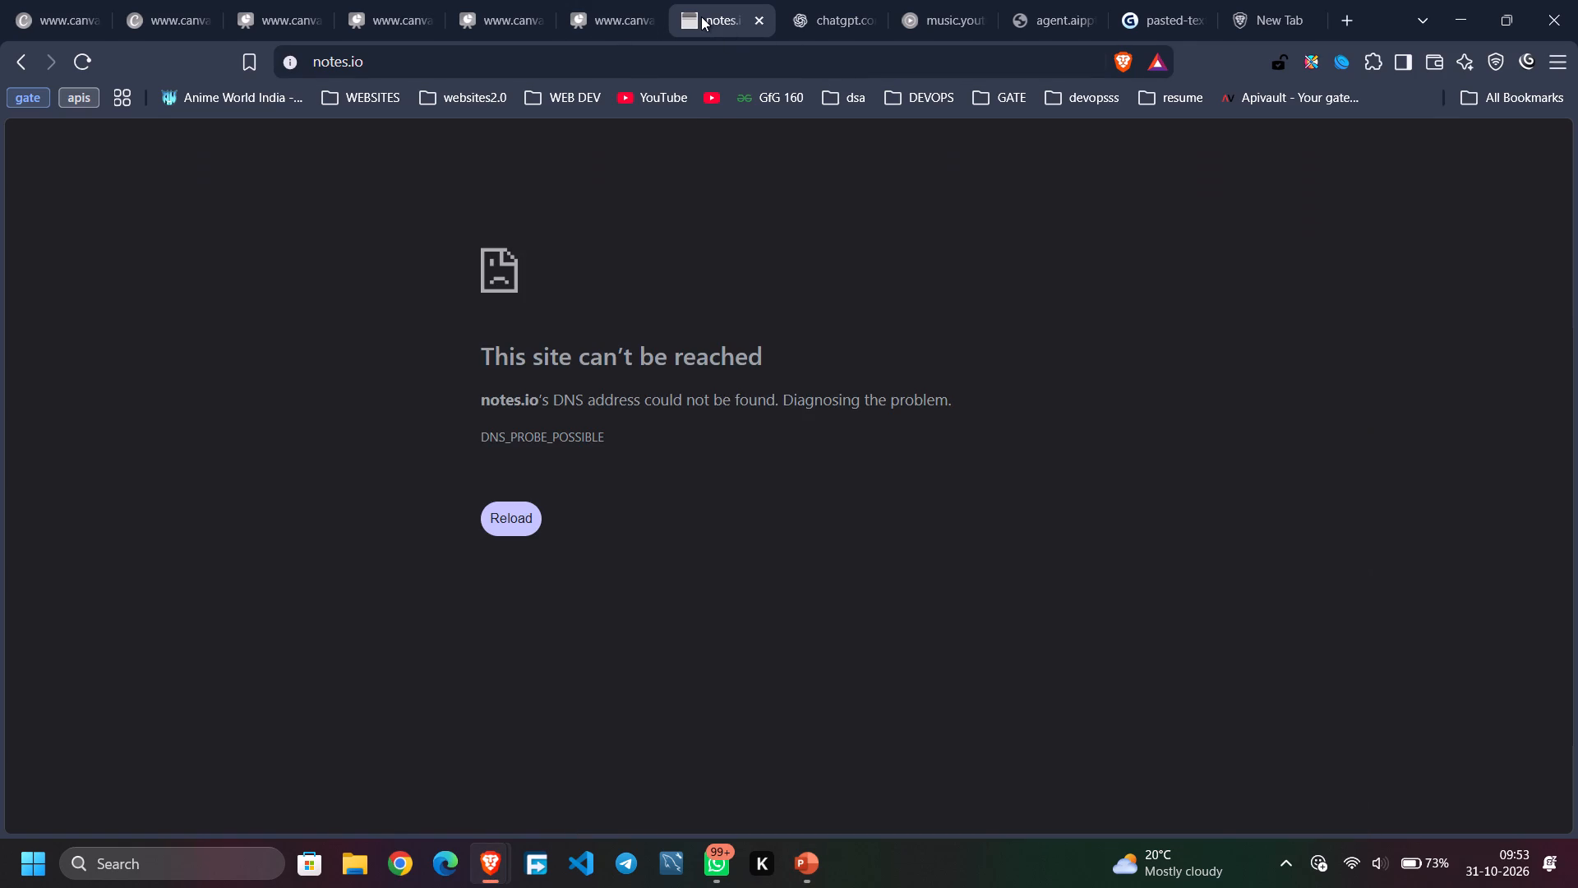
left_click(586, 15)
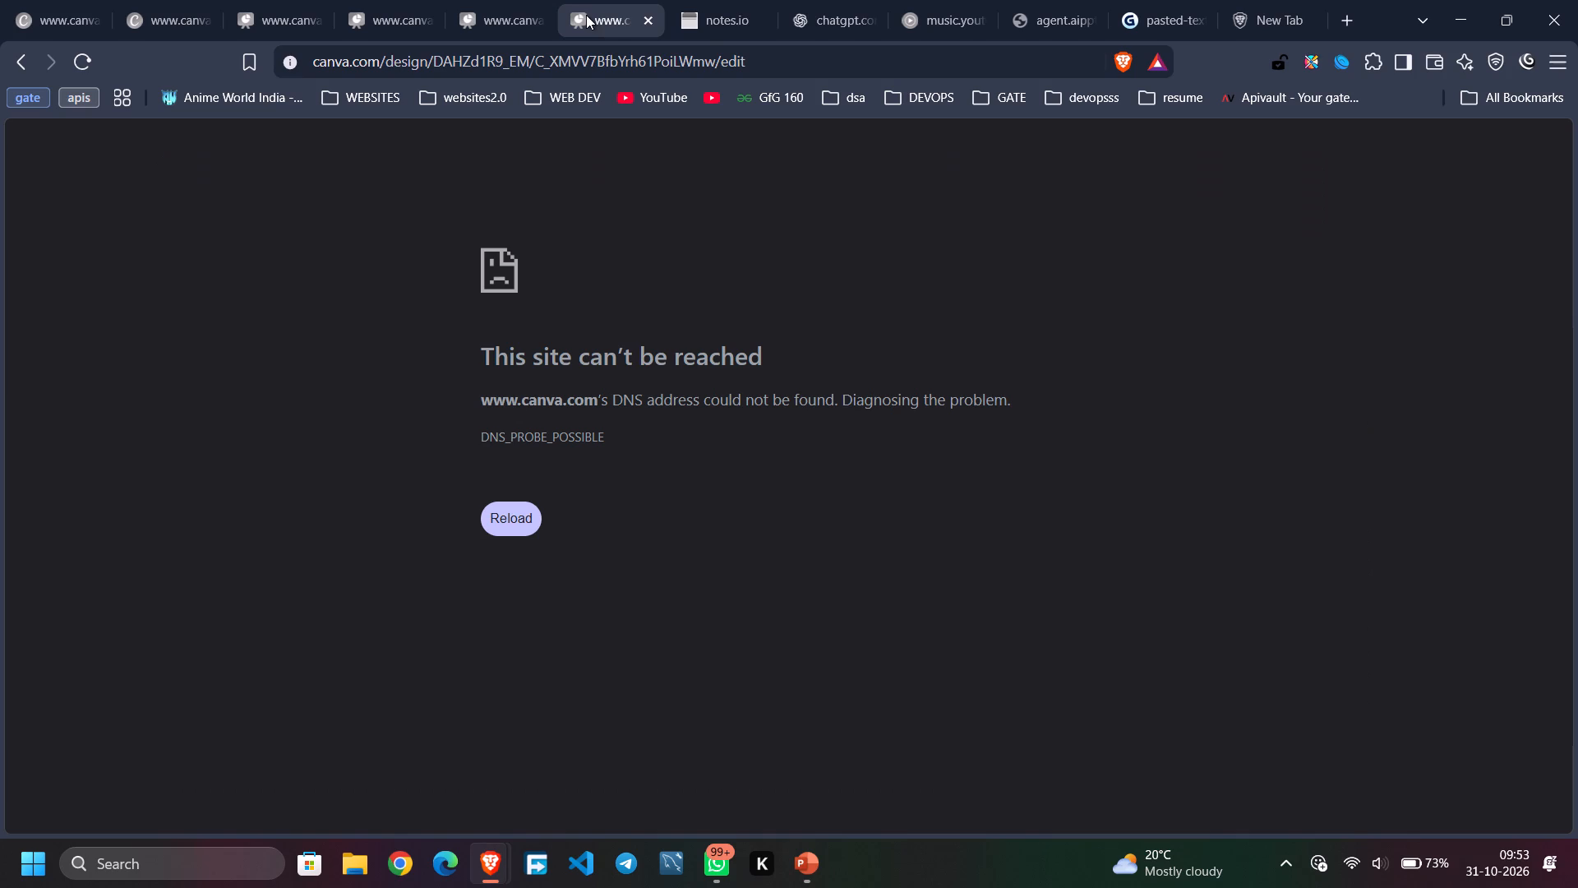
left_click(705, 18)
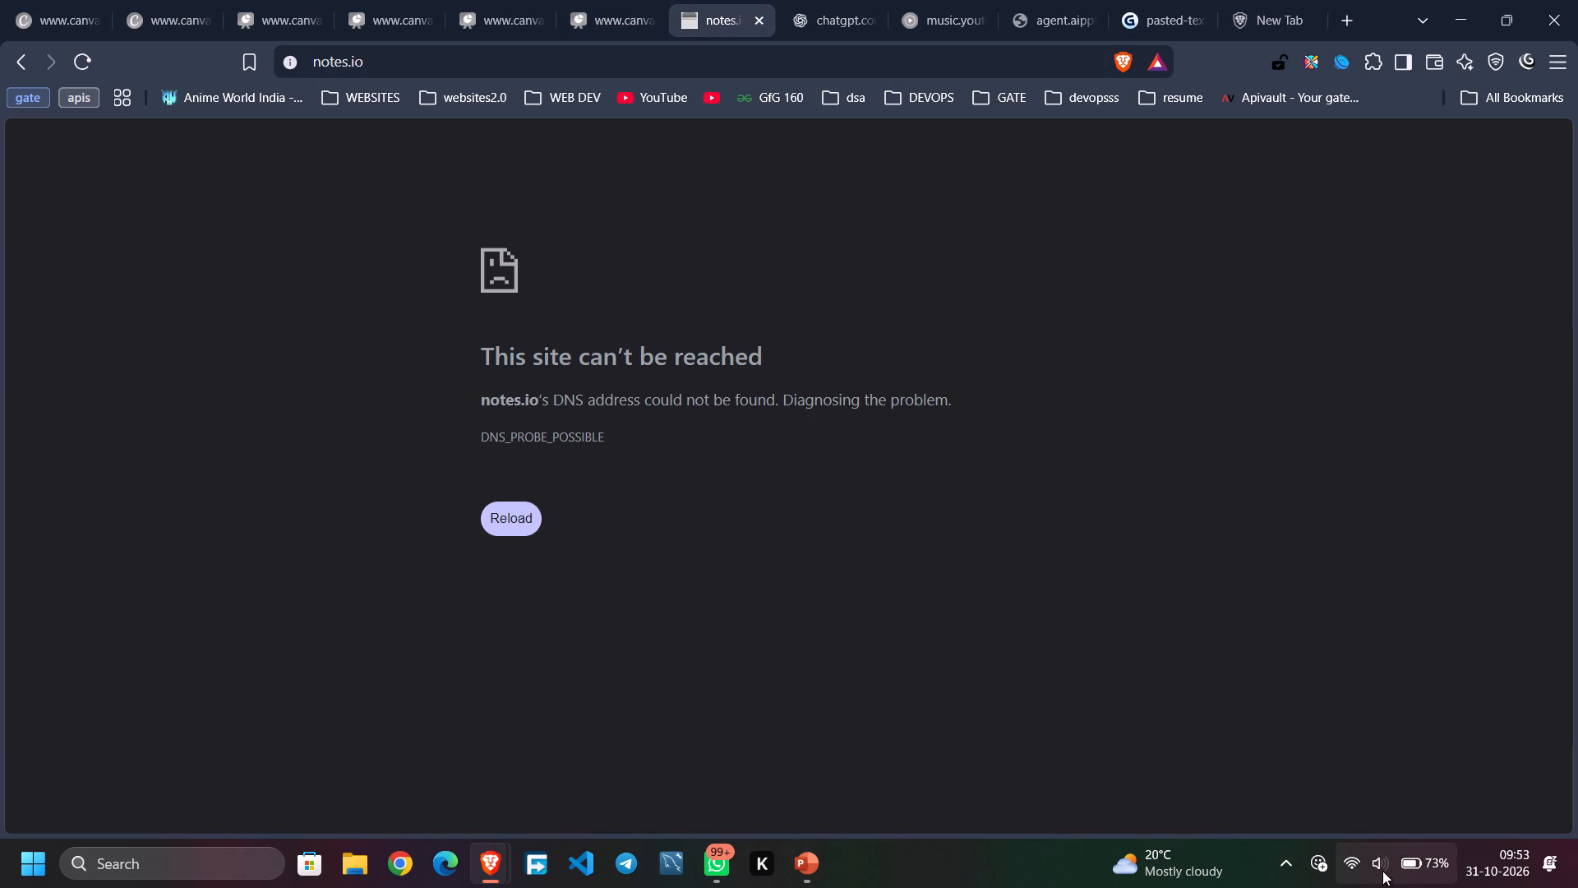
Try to connect the computer to the vivo V27 Wi-Fi network with automatic connection enabled.
left_click(1382, 871)
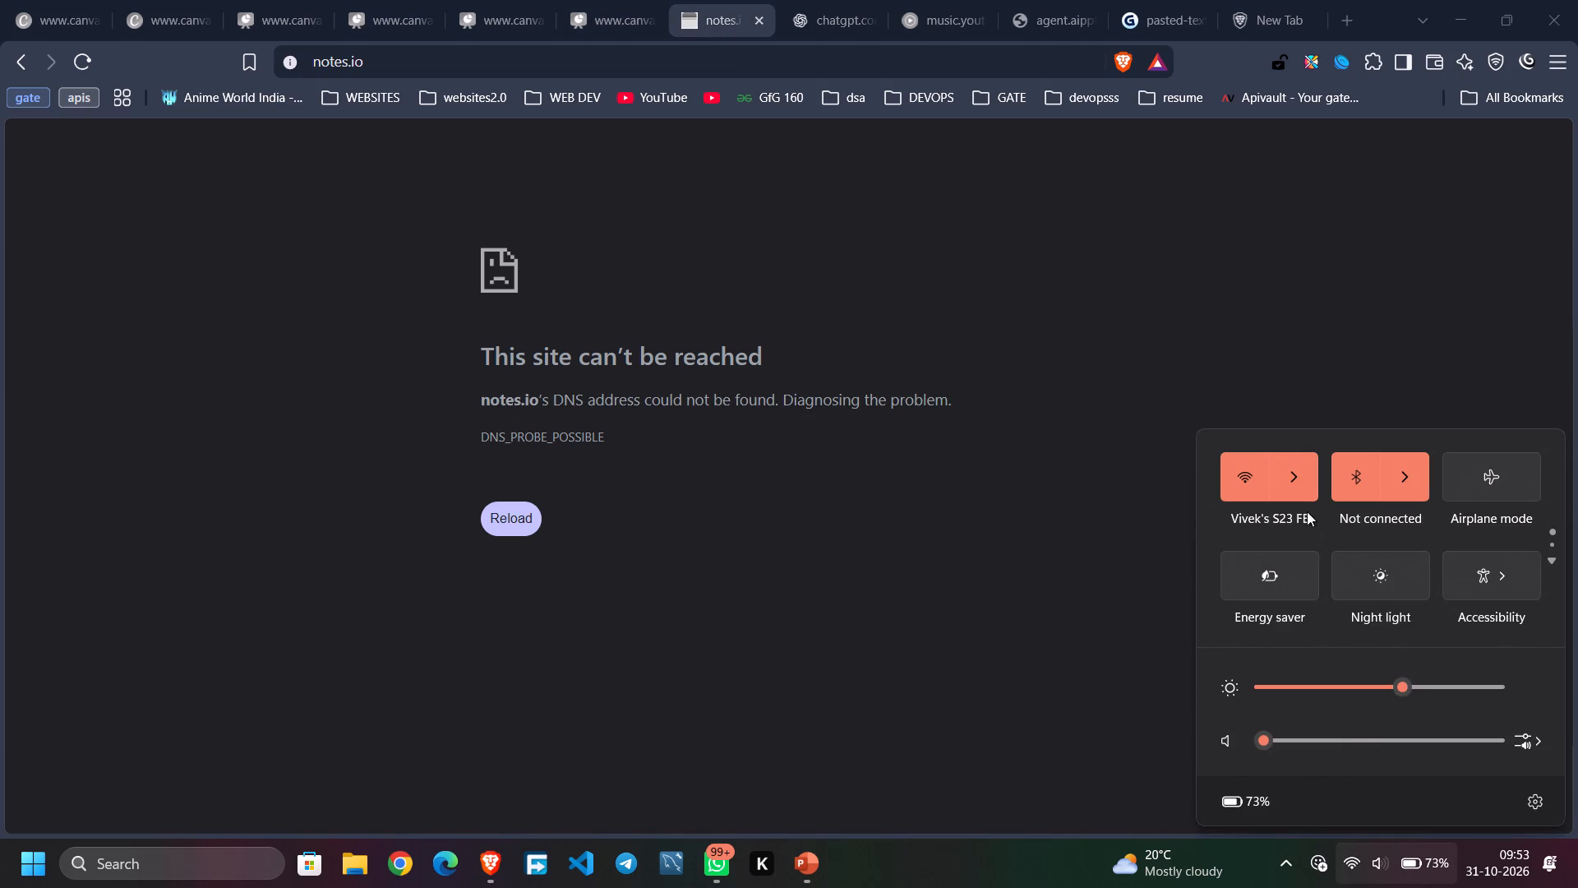
left_click(1299, 497)
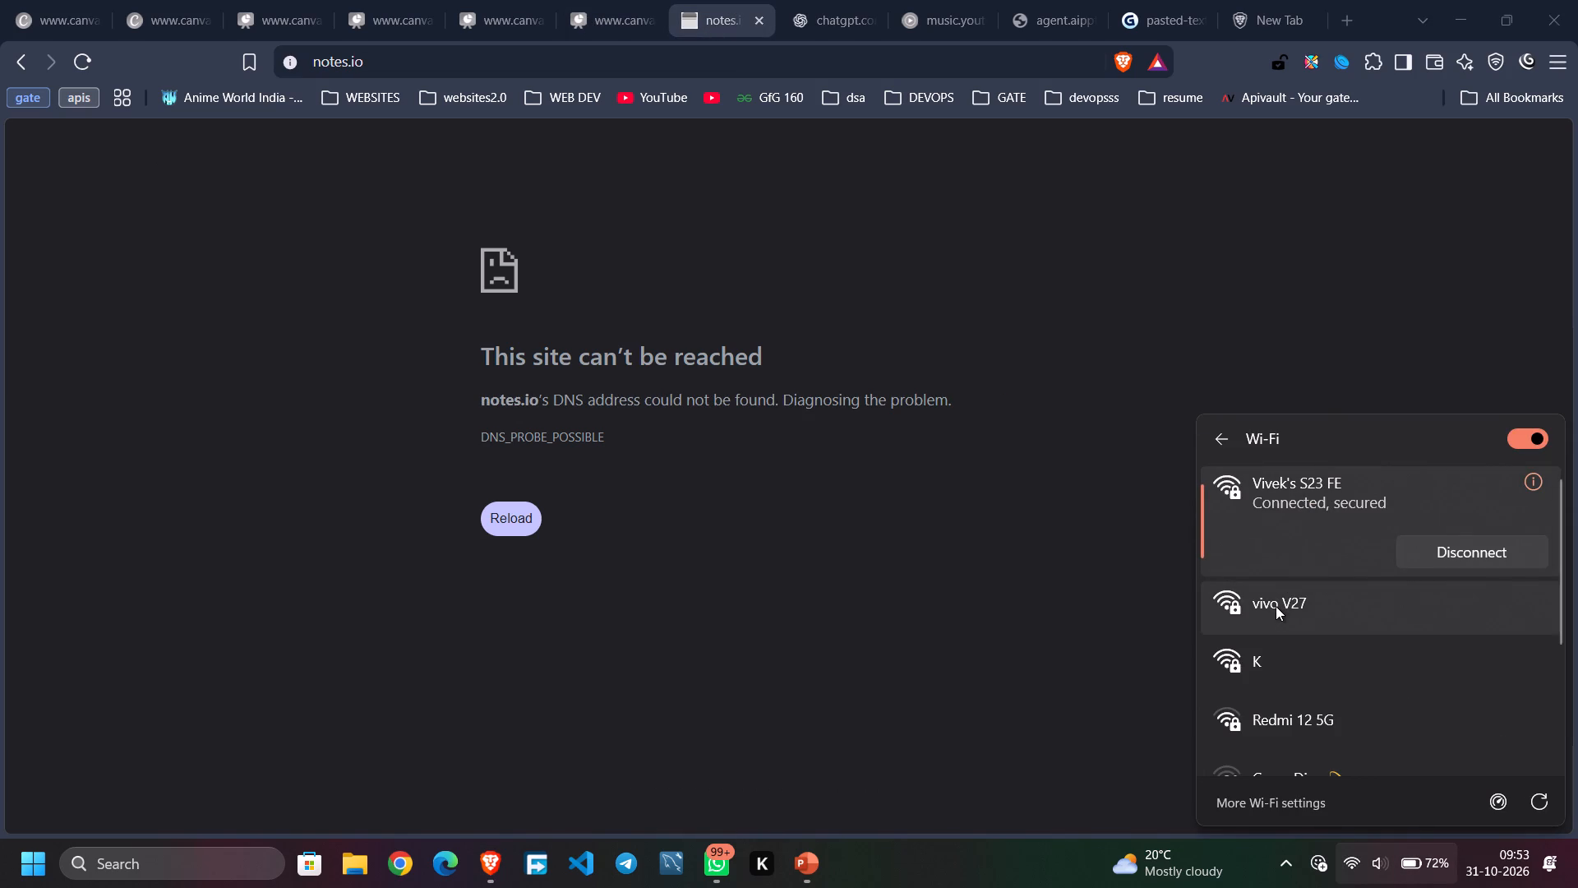
left_click(1276, 606)
left_click(1261, 597)
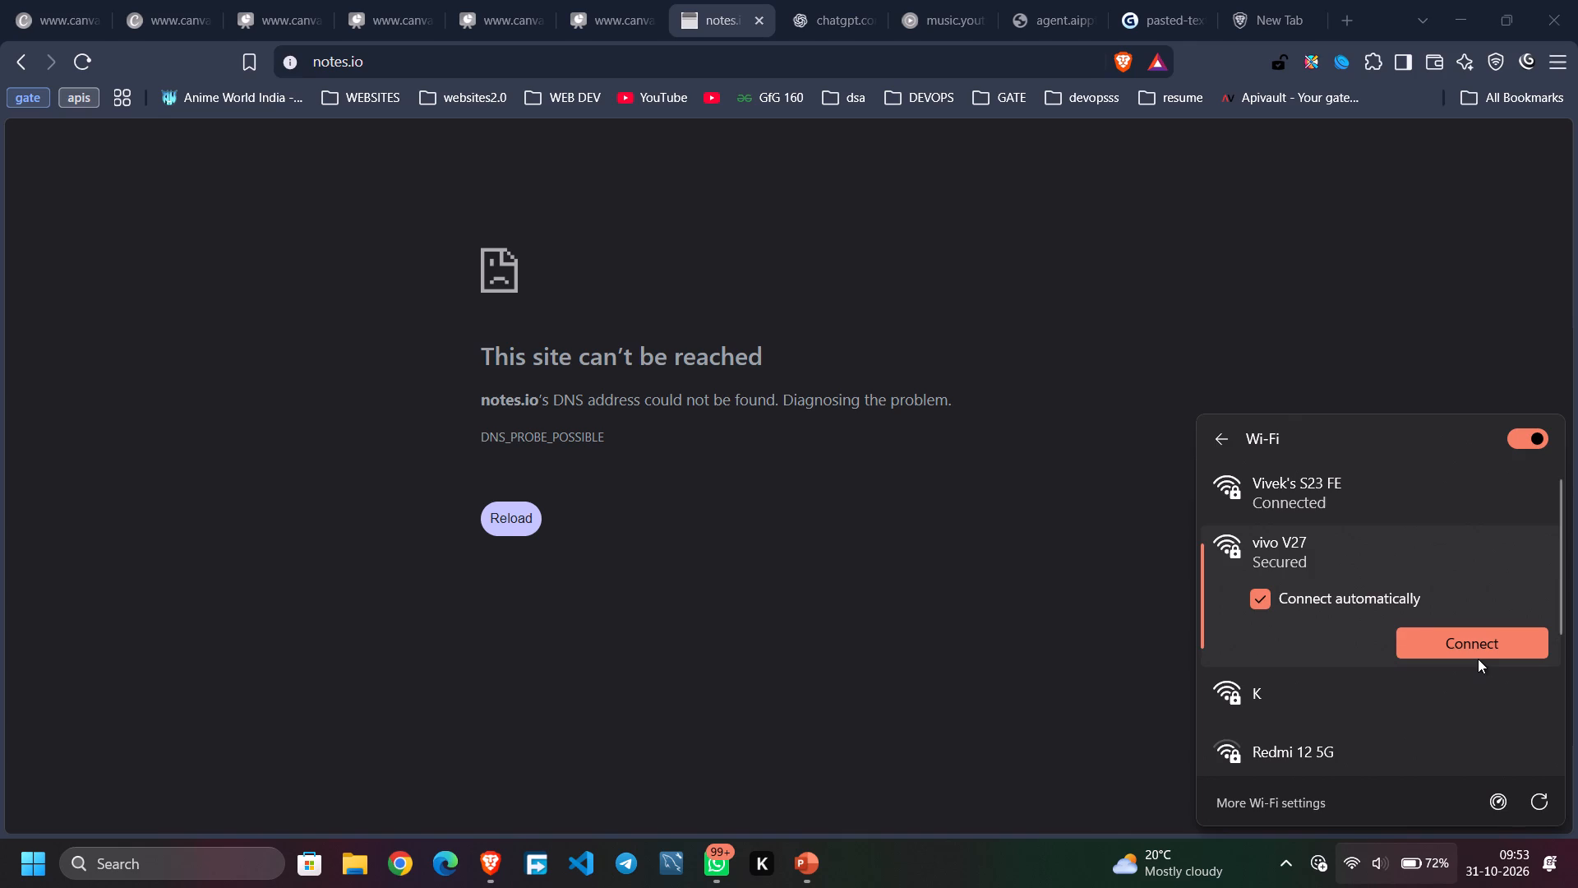
left_click(1478, 659)
left_click(1478, 655)
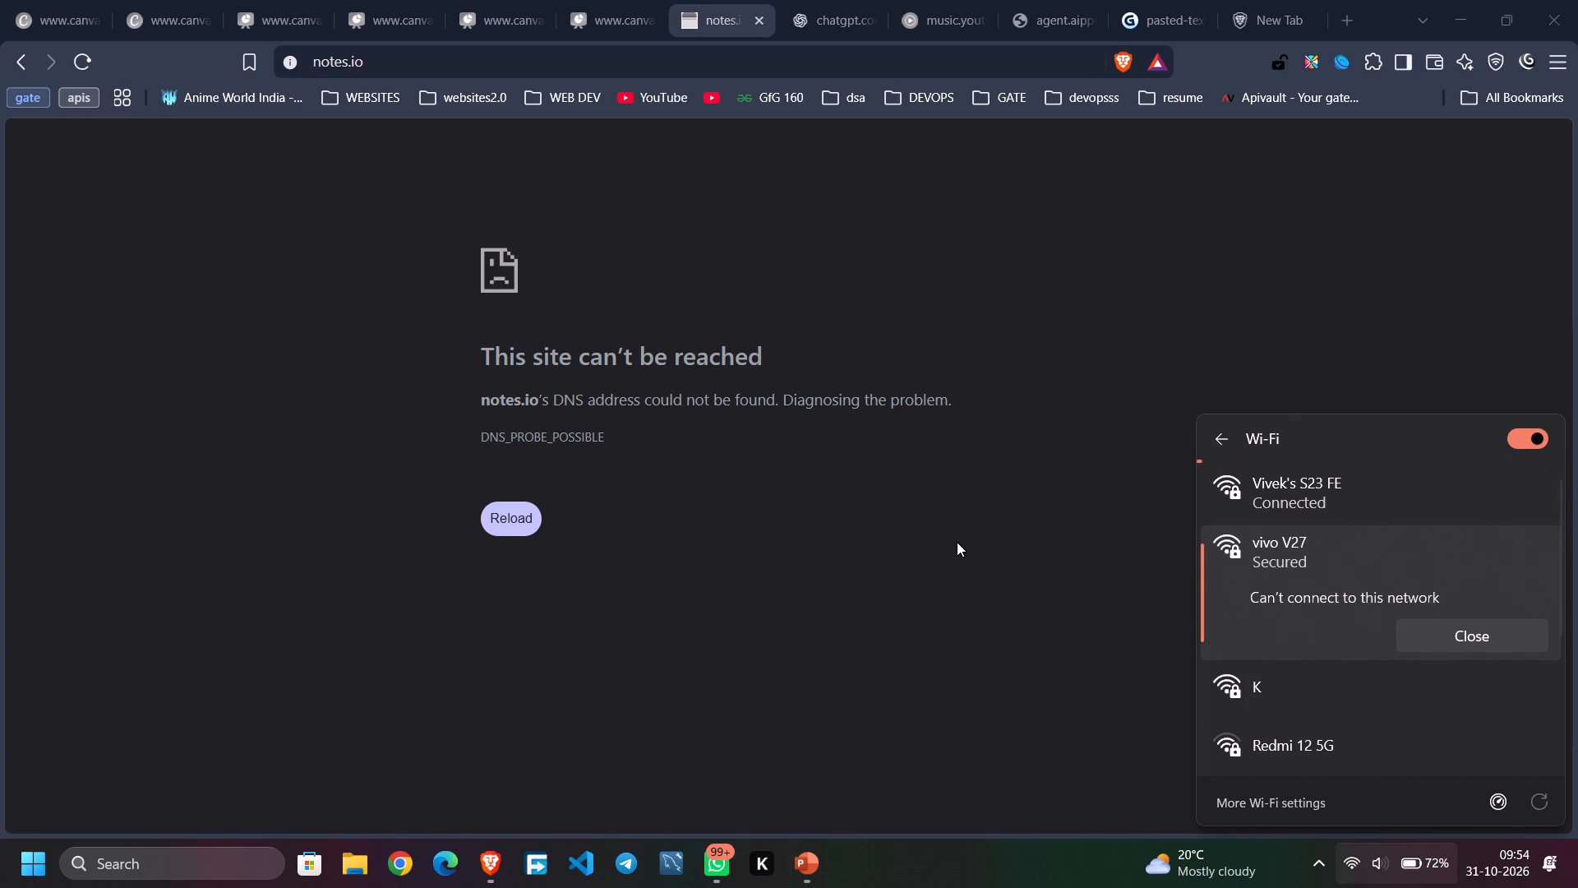
Disconnect from the current phone hotspot and select the vivo V27 Wi-Fi network again.
double_click(1282, 560)
left_click(1310, 506)
left_click(1454, 560)
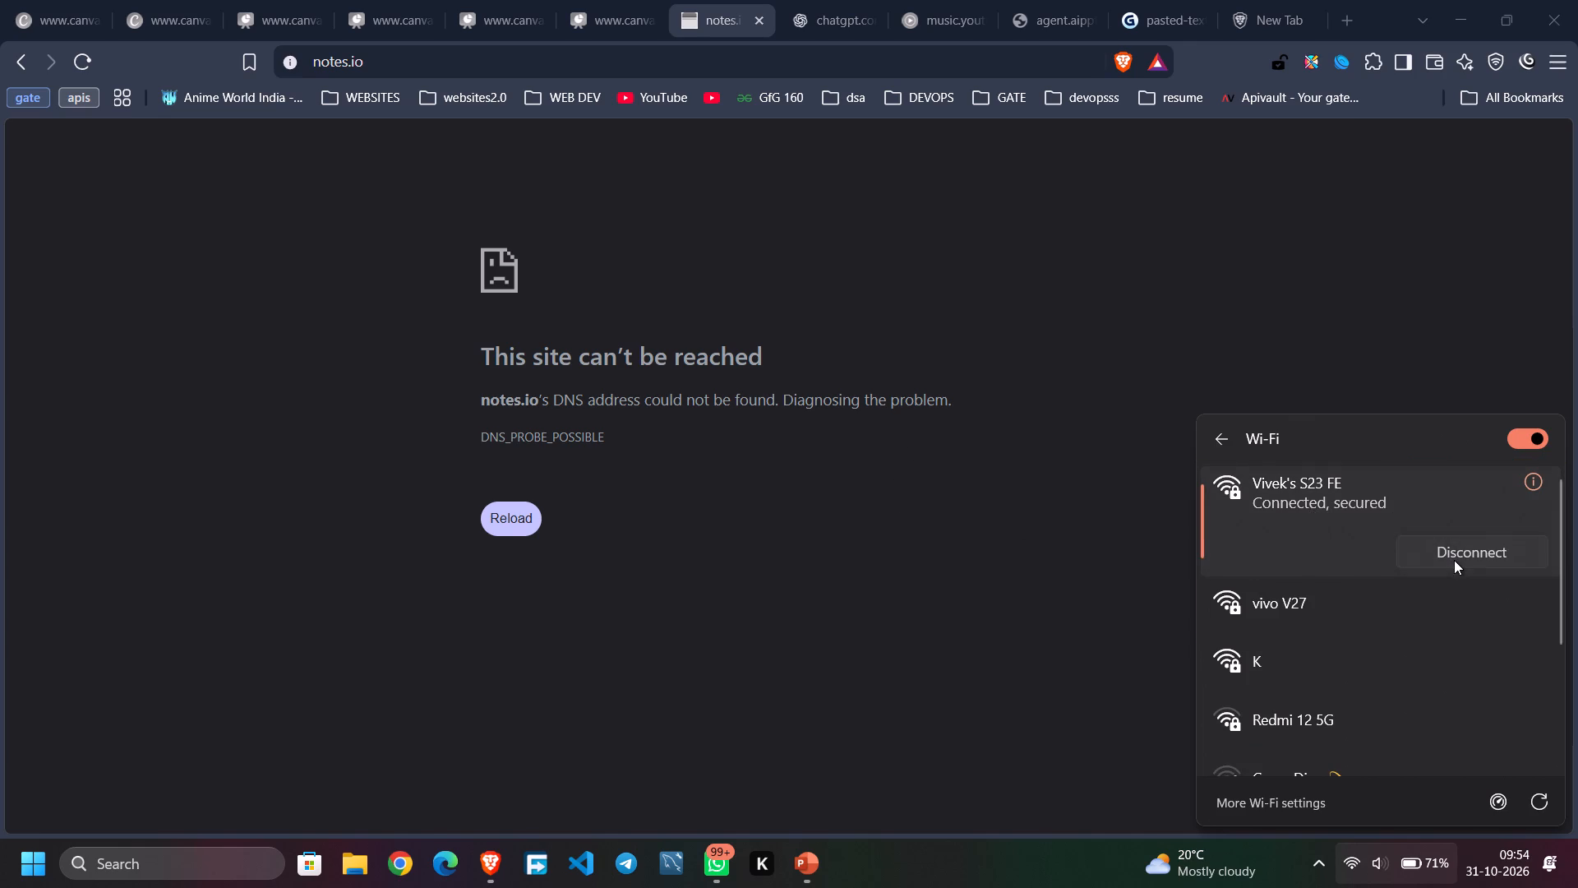
left_click(1334, 628)
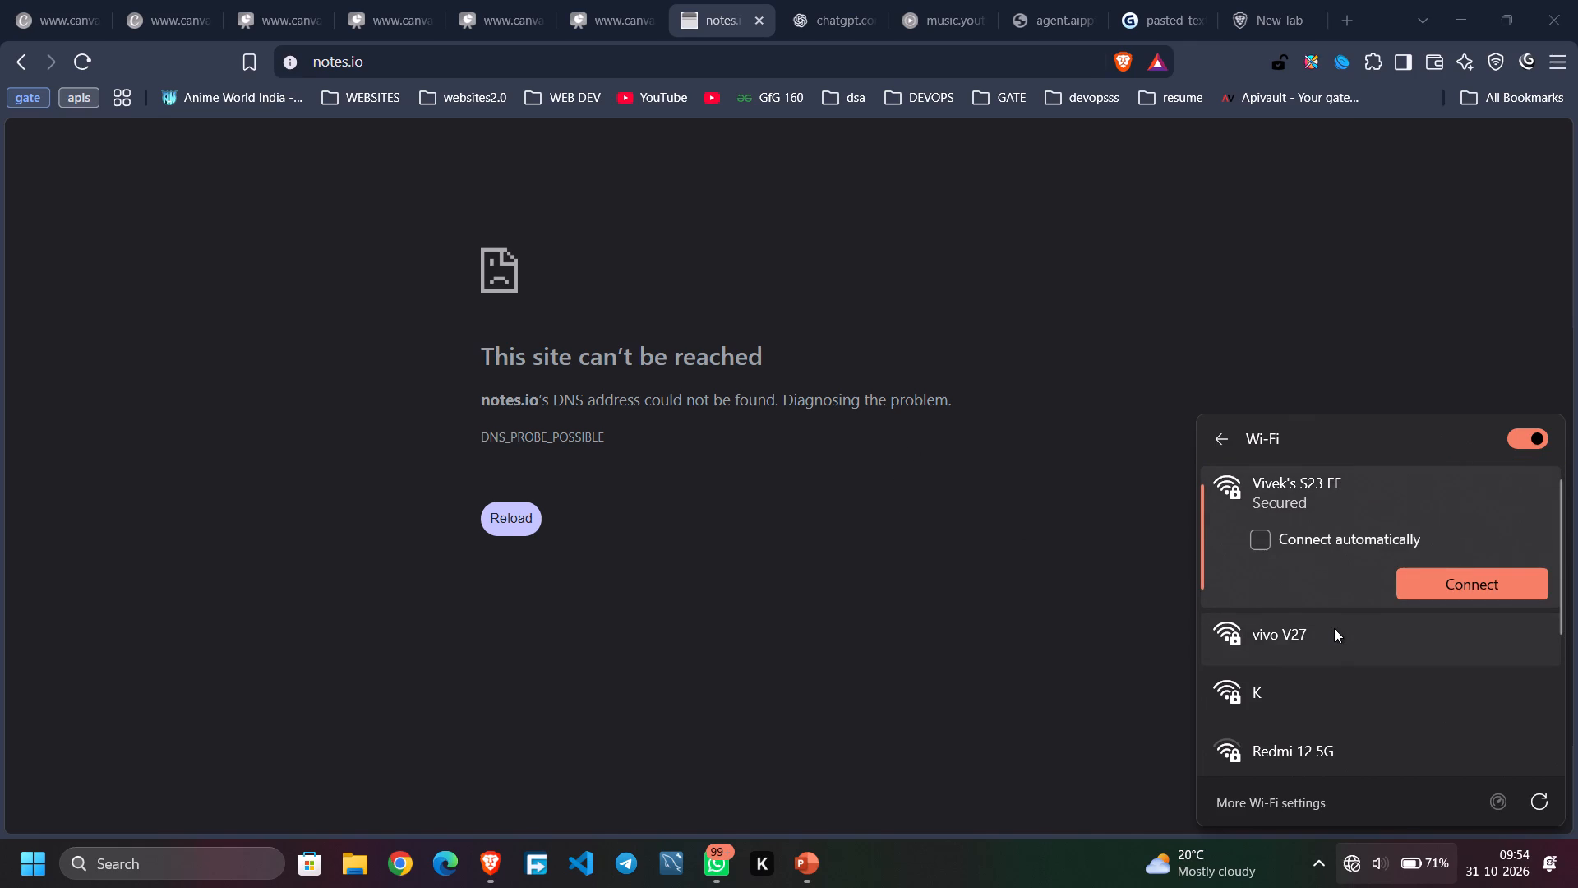
double_click(1340, 570)
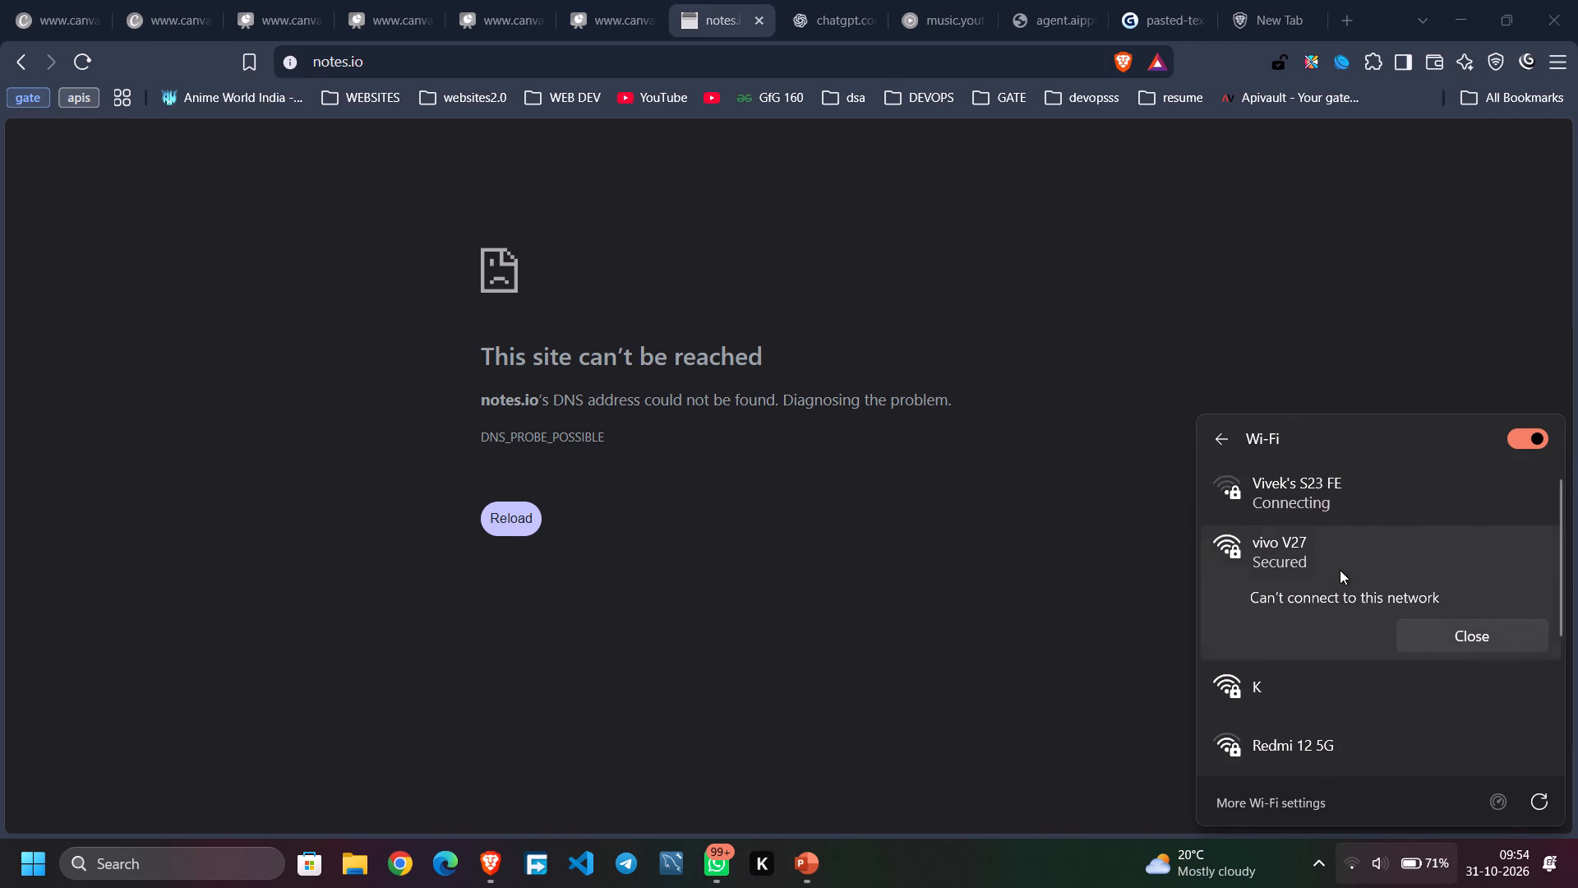
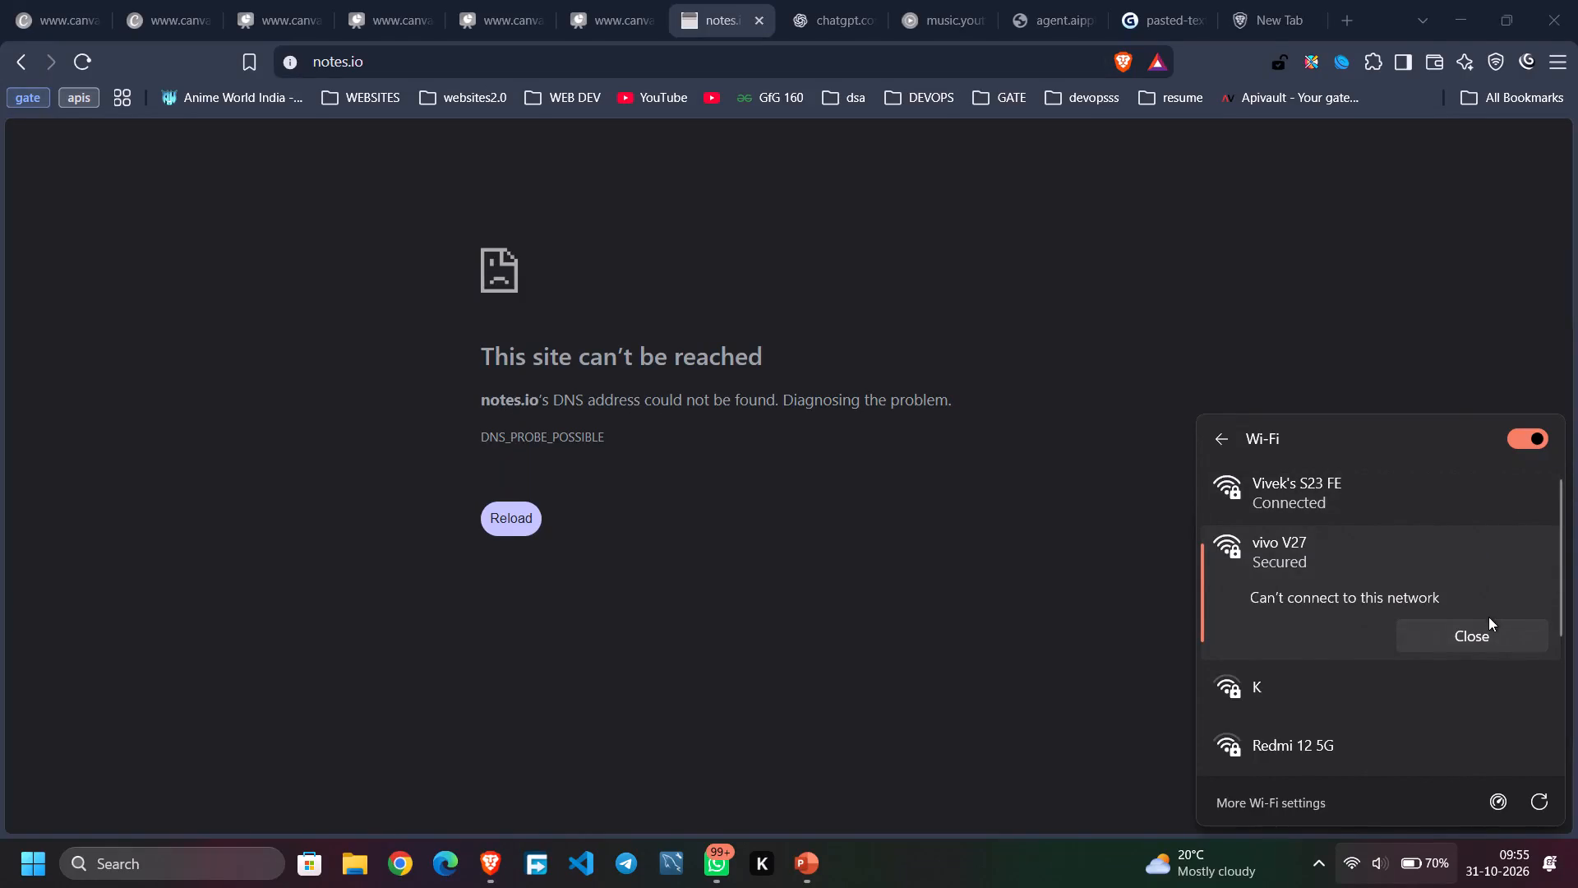
Open the system Wi-Fi settings and review the properties of the currently connected network.
left_click(1359, 556)
left_click(1301, 810)
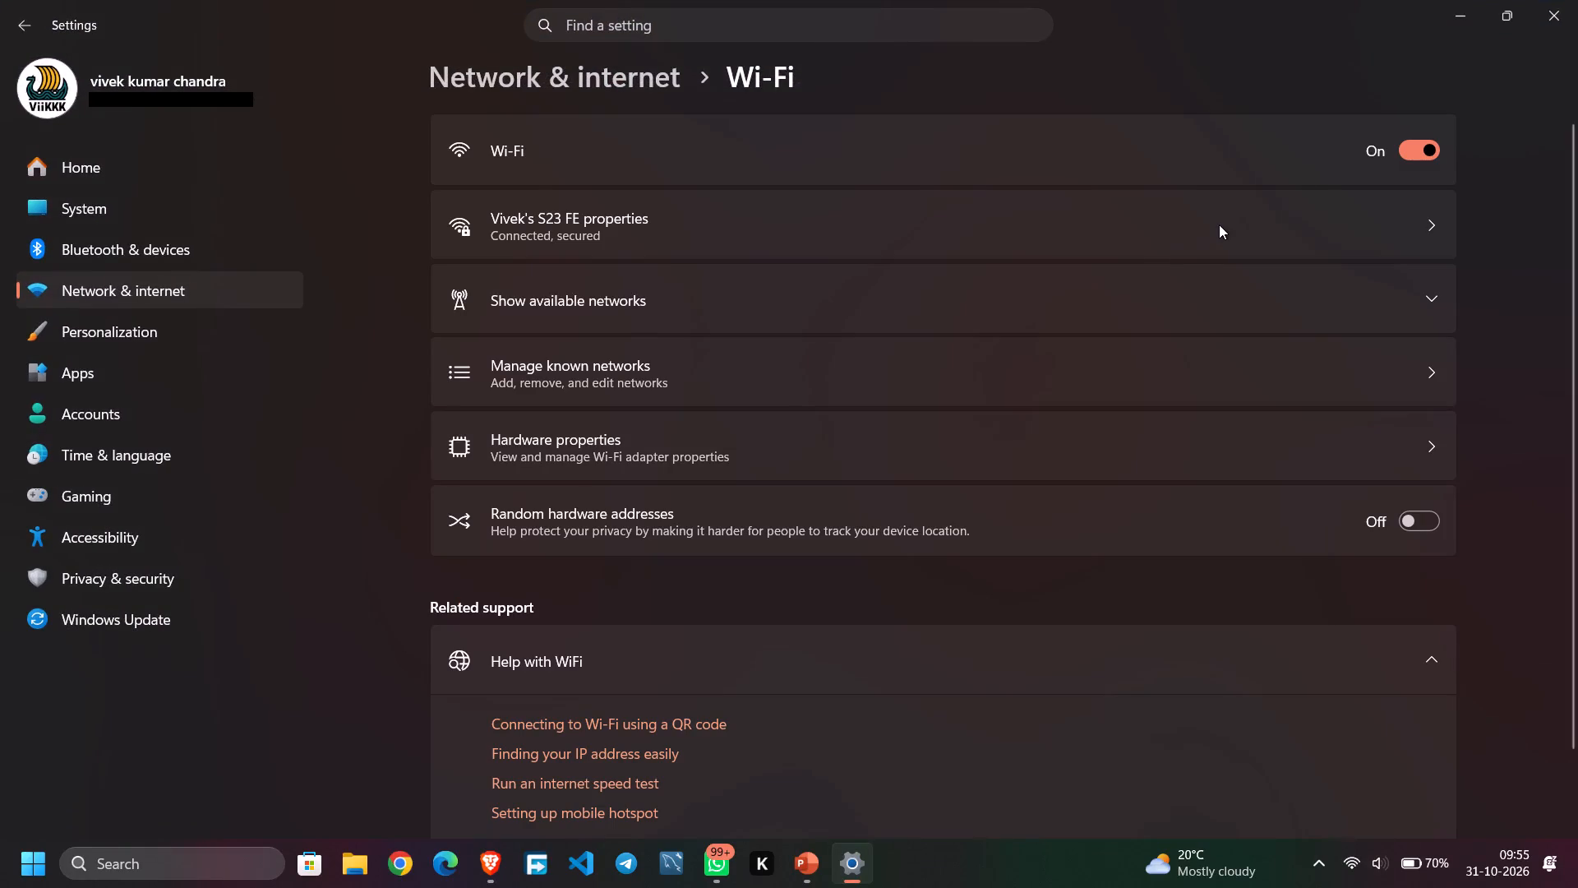
left_click(1219, 224)
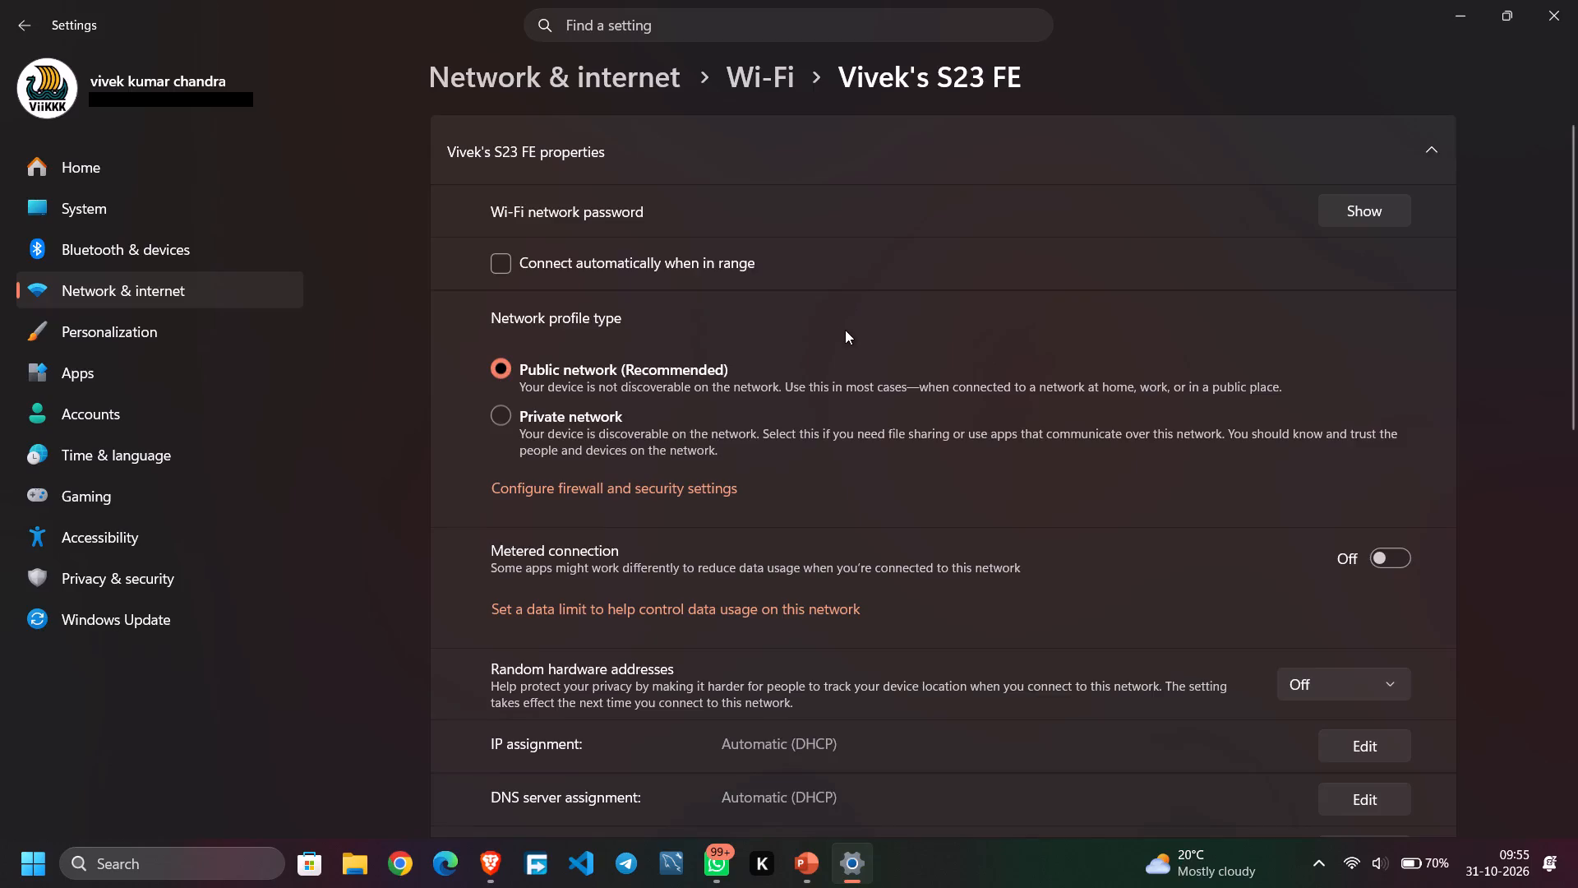
scroll(845, 330, "down", 4)
scroll(845, 330, "up", 2)
scroll(957, 568, "down", 3)
scroll(957, 568, "right", 6)
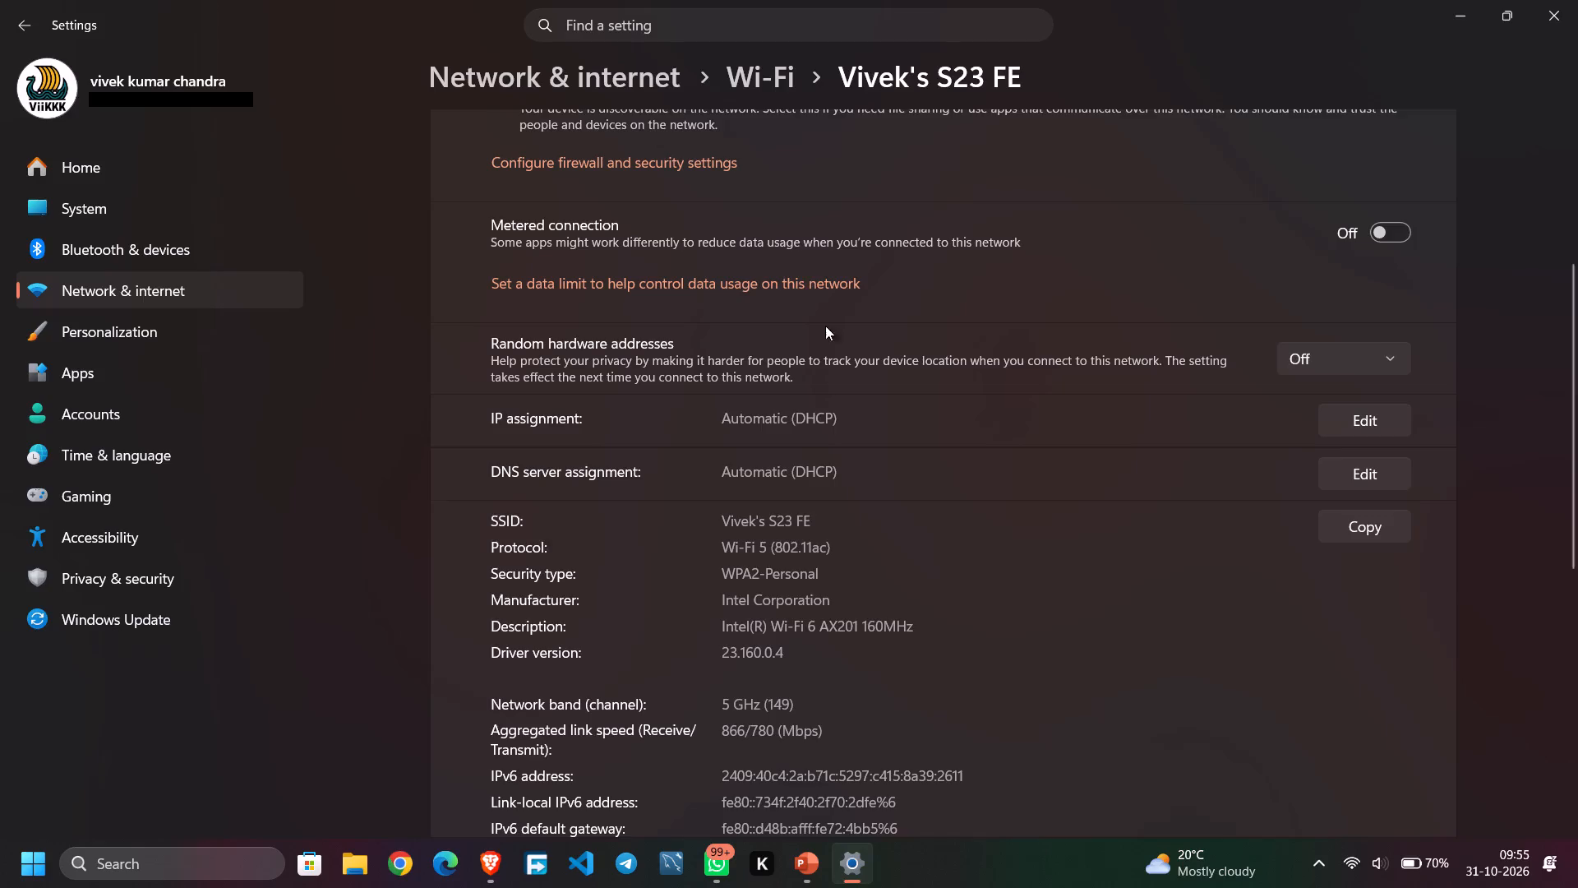
left_click(753, 79)
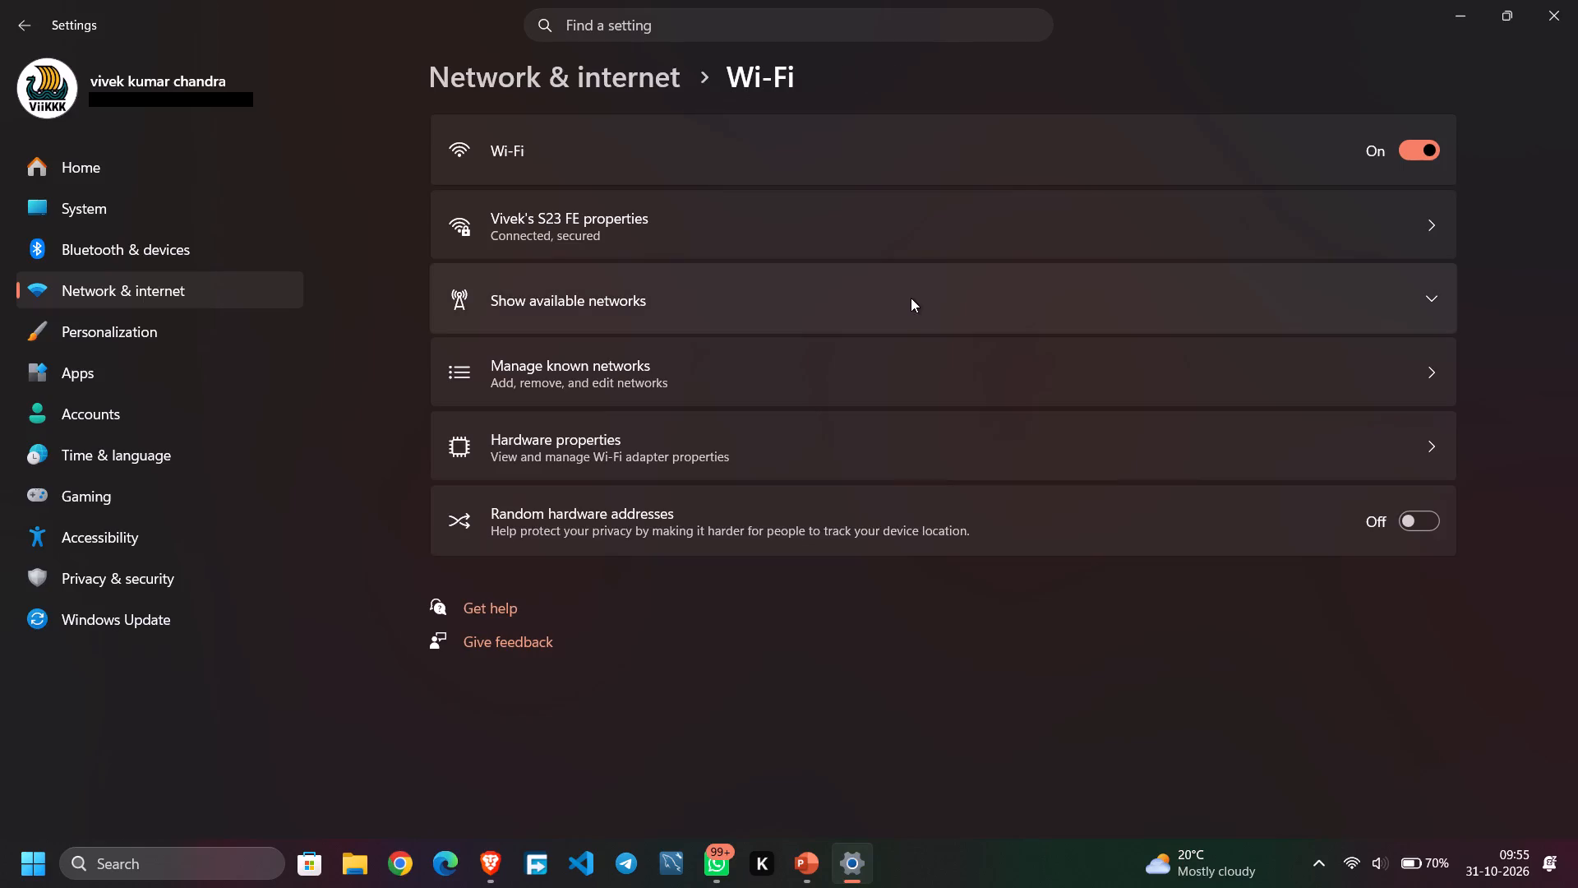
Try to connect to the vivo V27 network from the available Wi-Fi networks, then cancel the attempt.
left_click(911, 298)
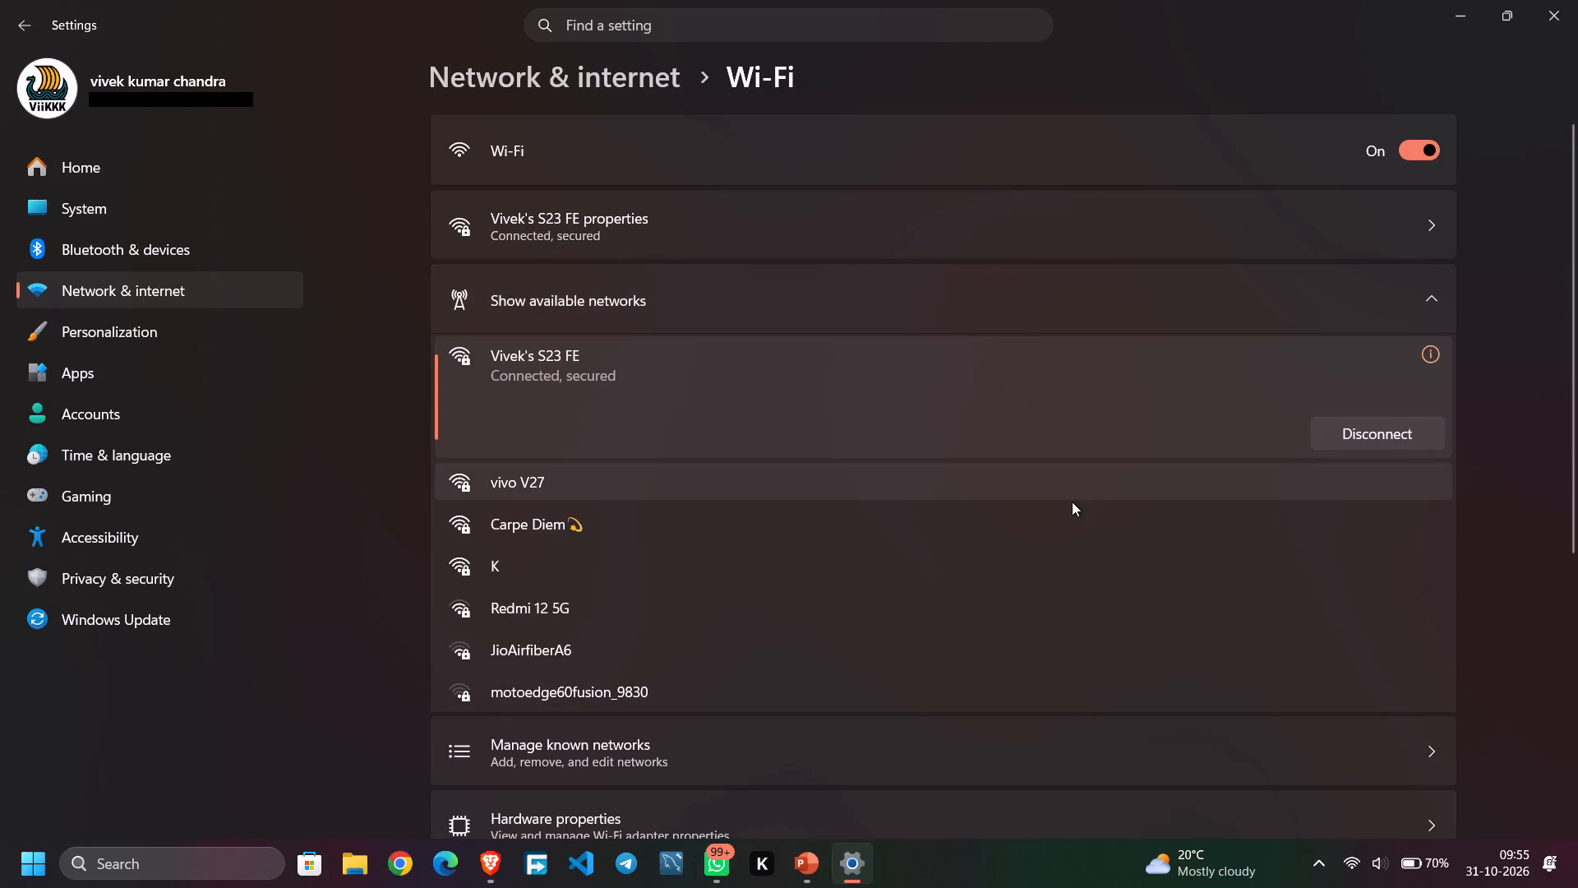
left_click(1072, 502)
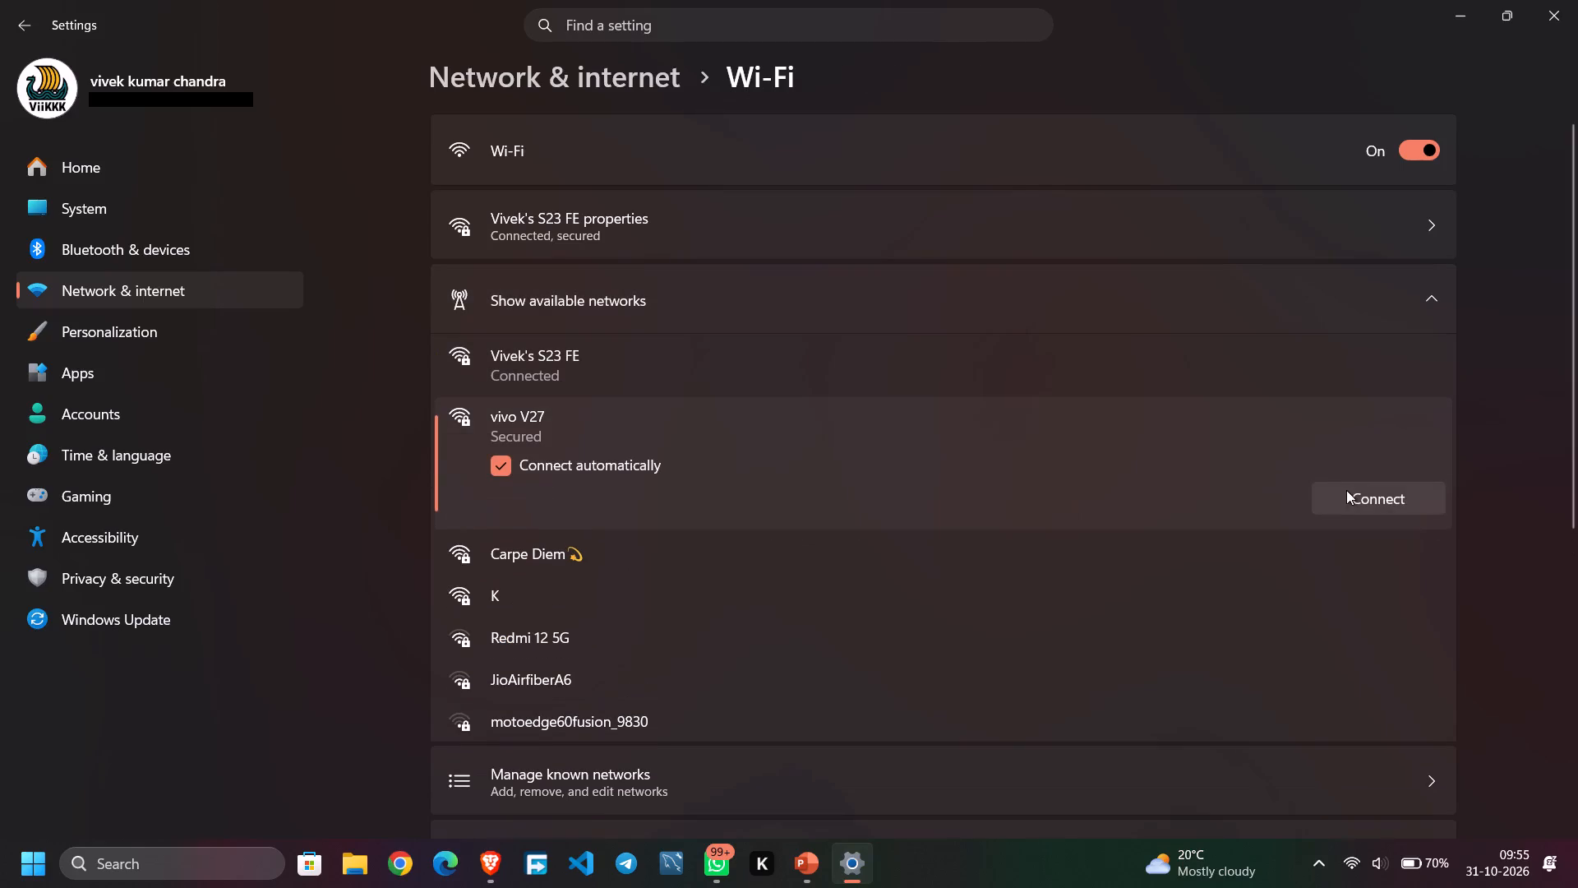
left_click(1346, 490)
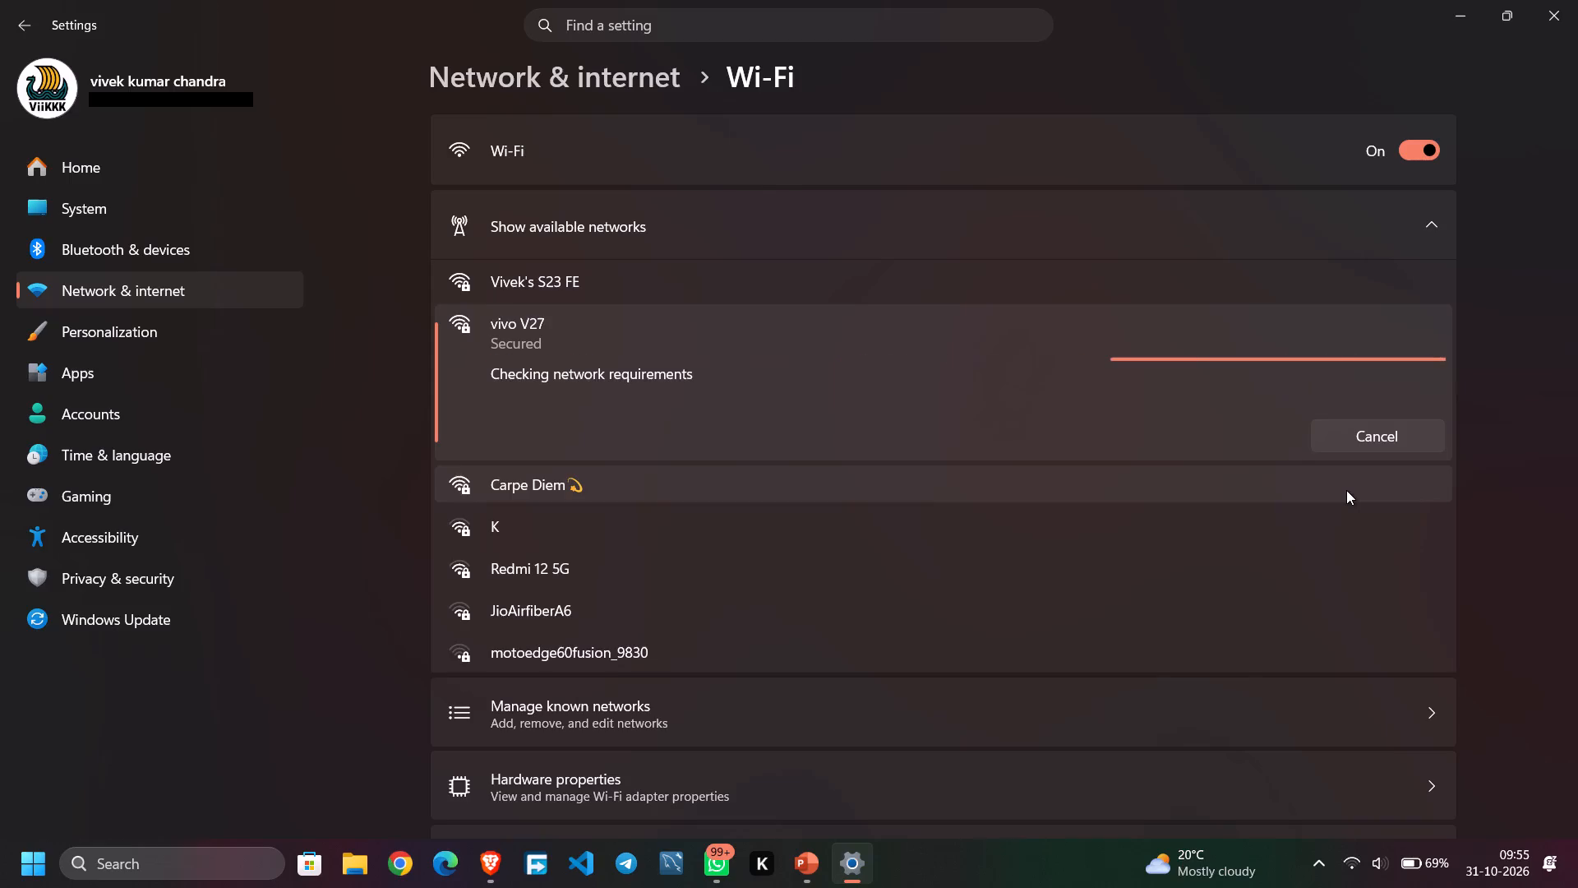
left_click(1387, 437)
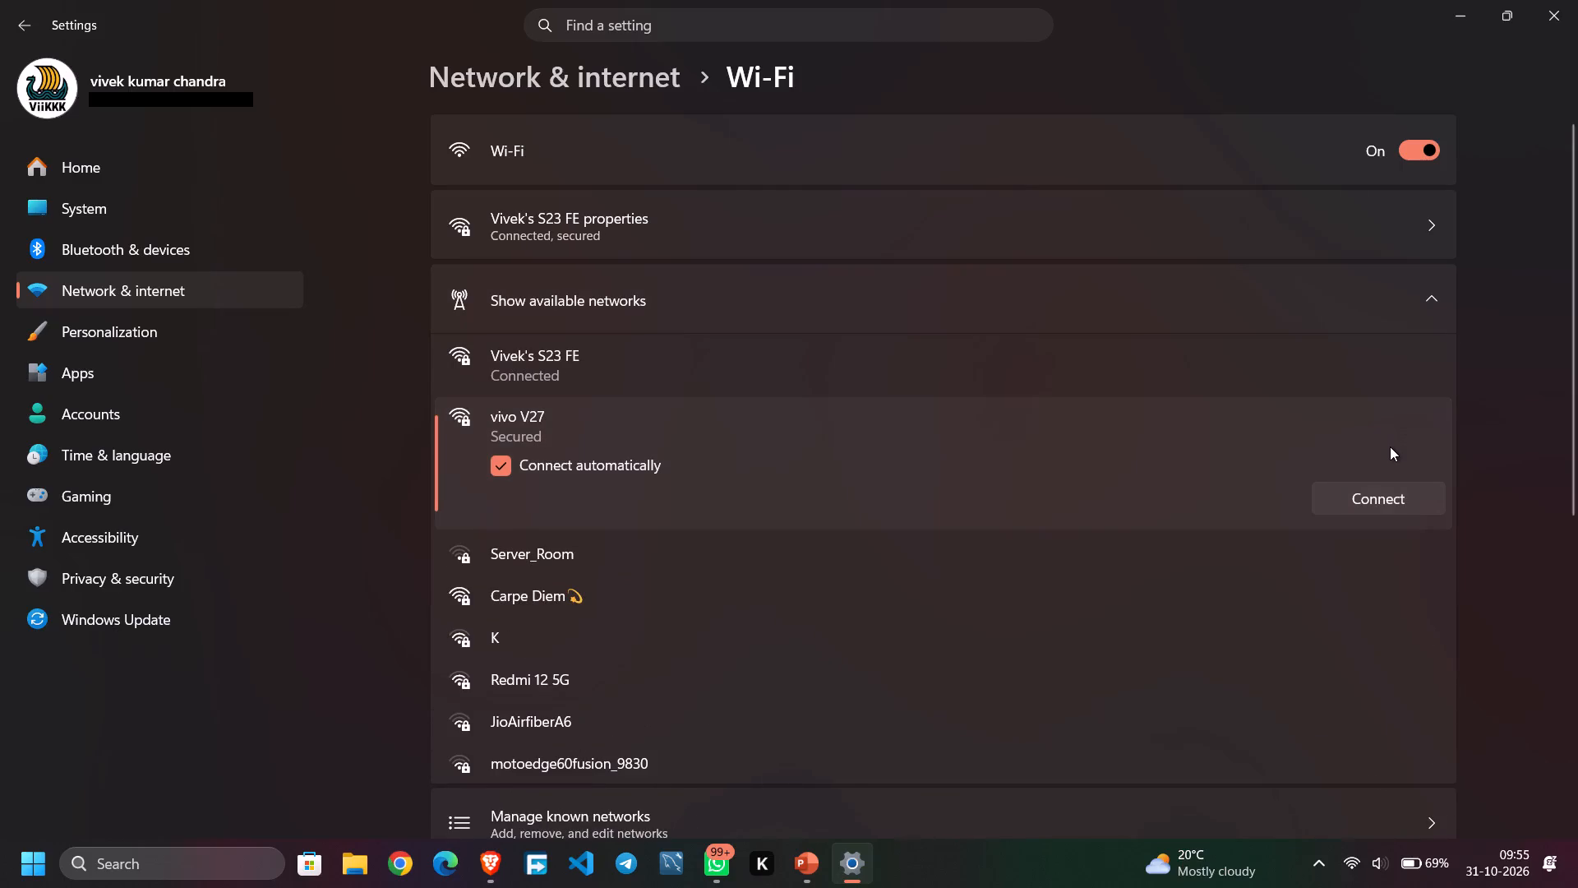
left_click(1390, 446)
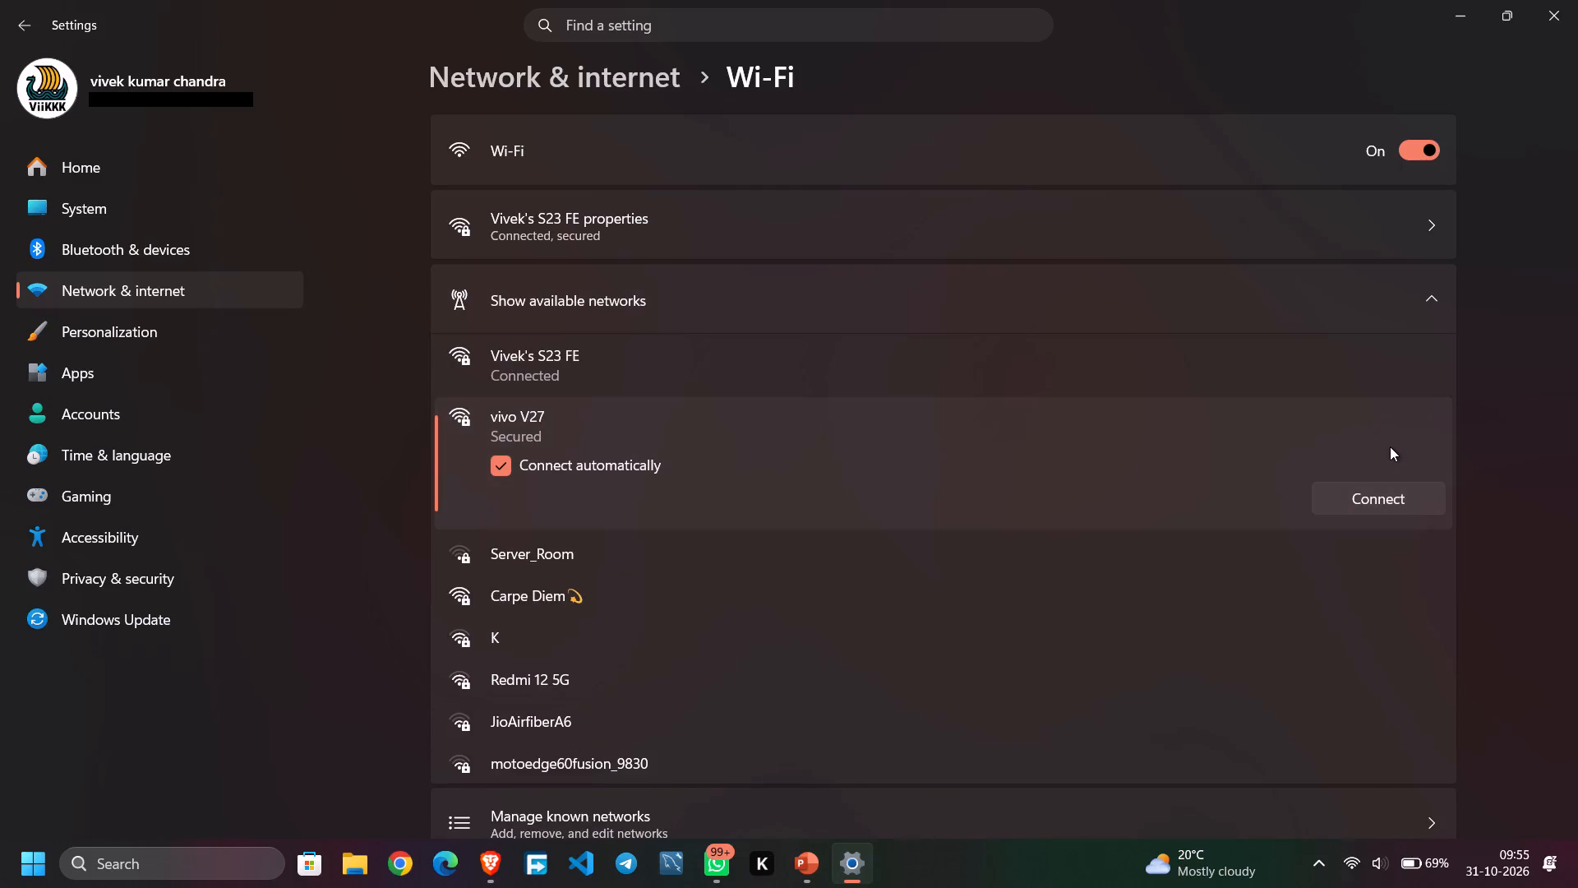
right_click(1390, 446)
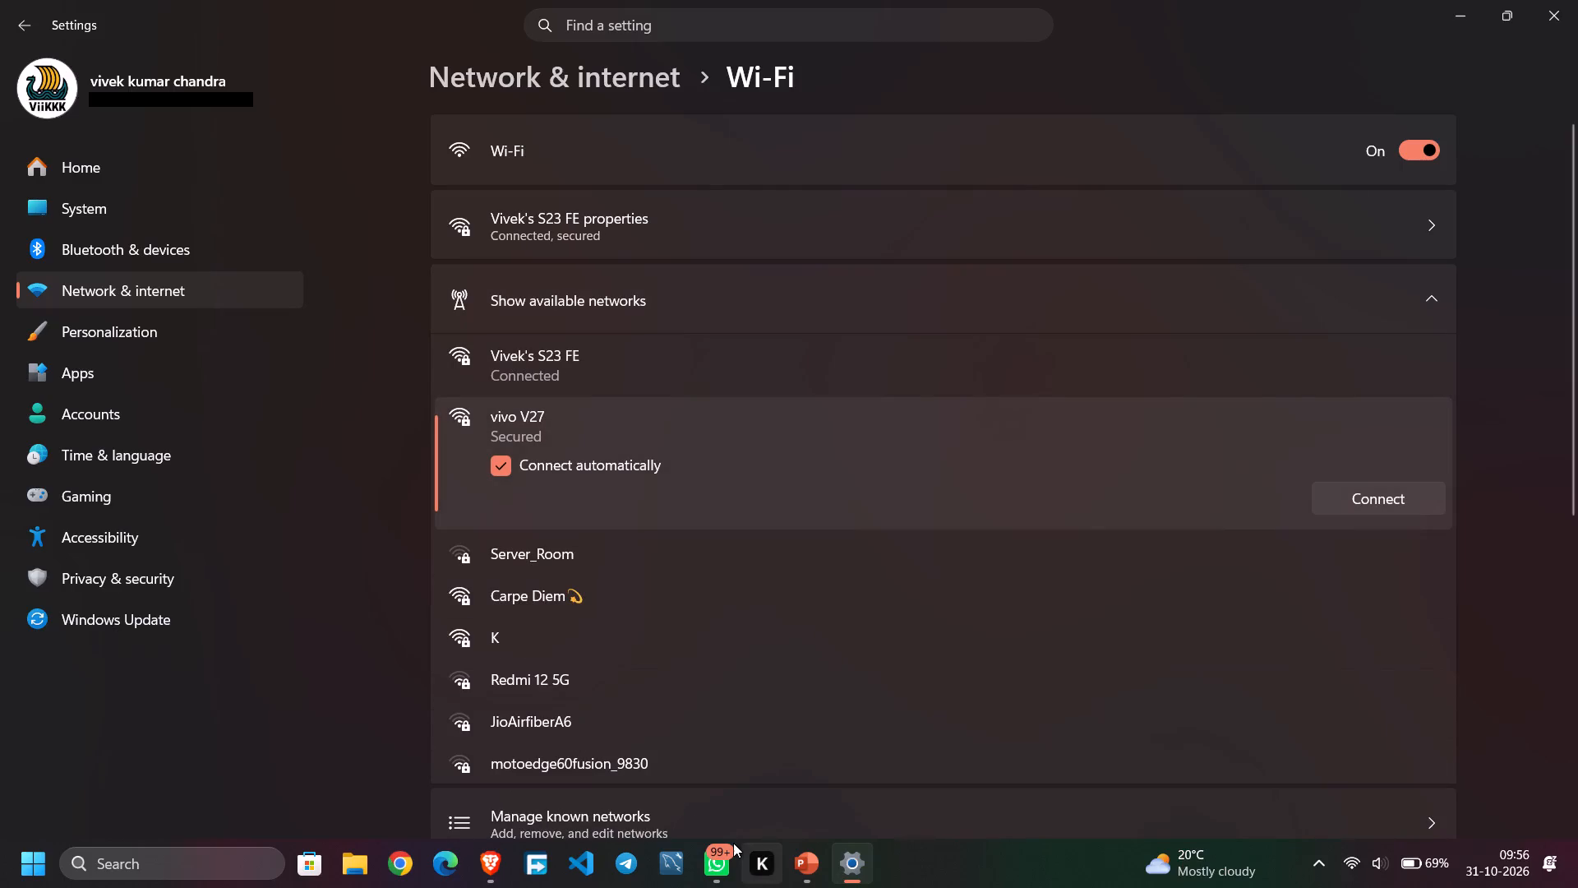
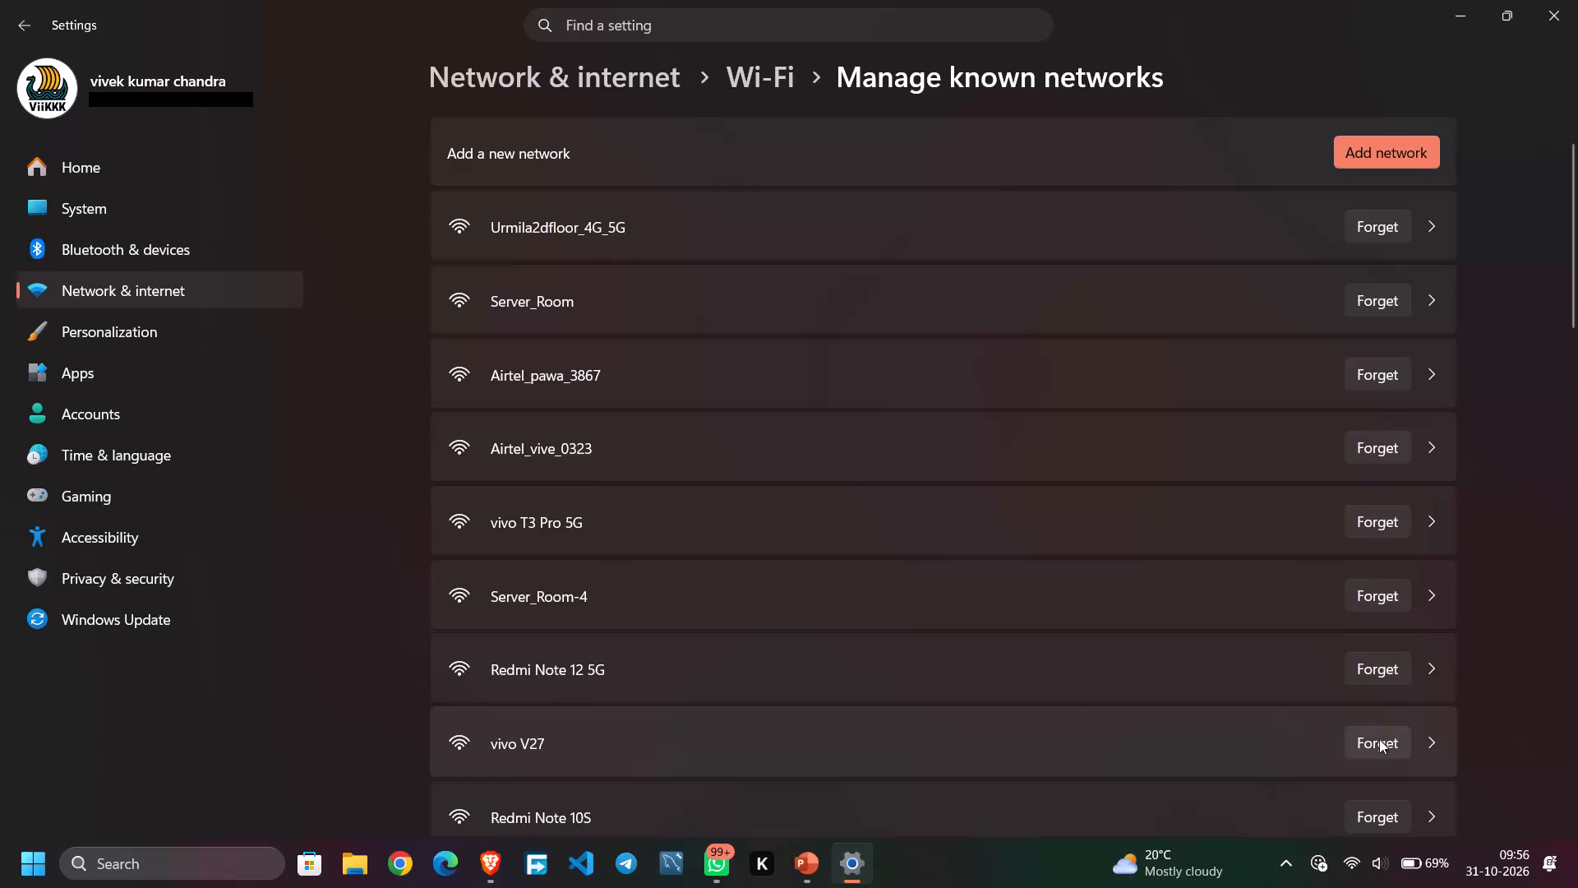
Forget the saved vivo V27 network in the known Wi-Fi networks and return to the main Wi-Fi settings.
left_click(1379, 739)
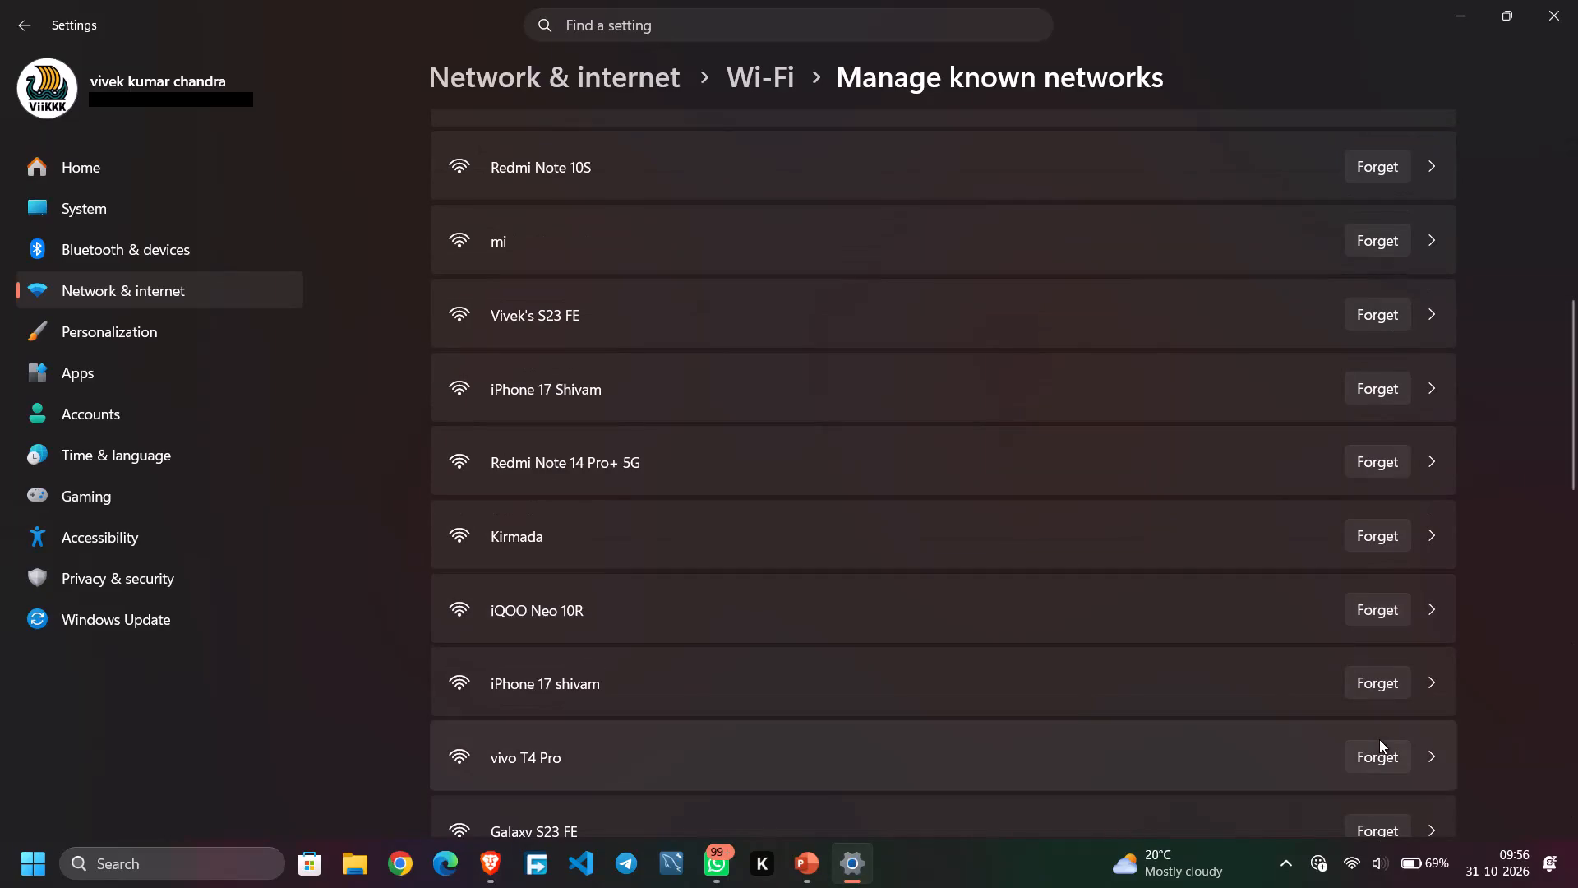
scroll(1379, 739, "up", 5)
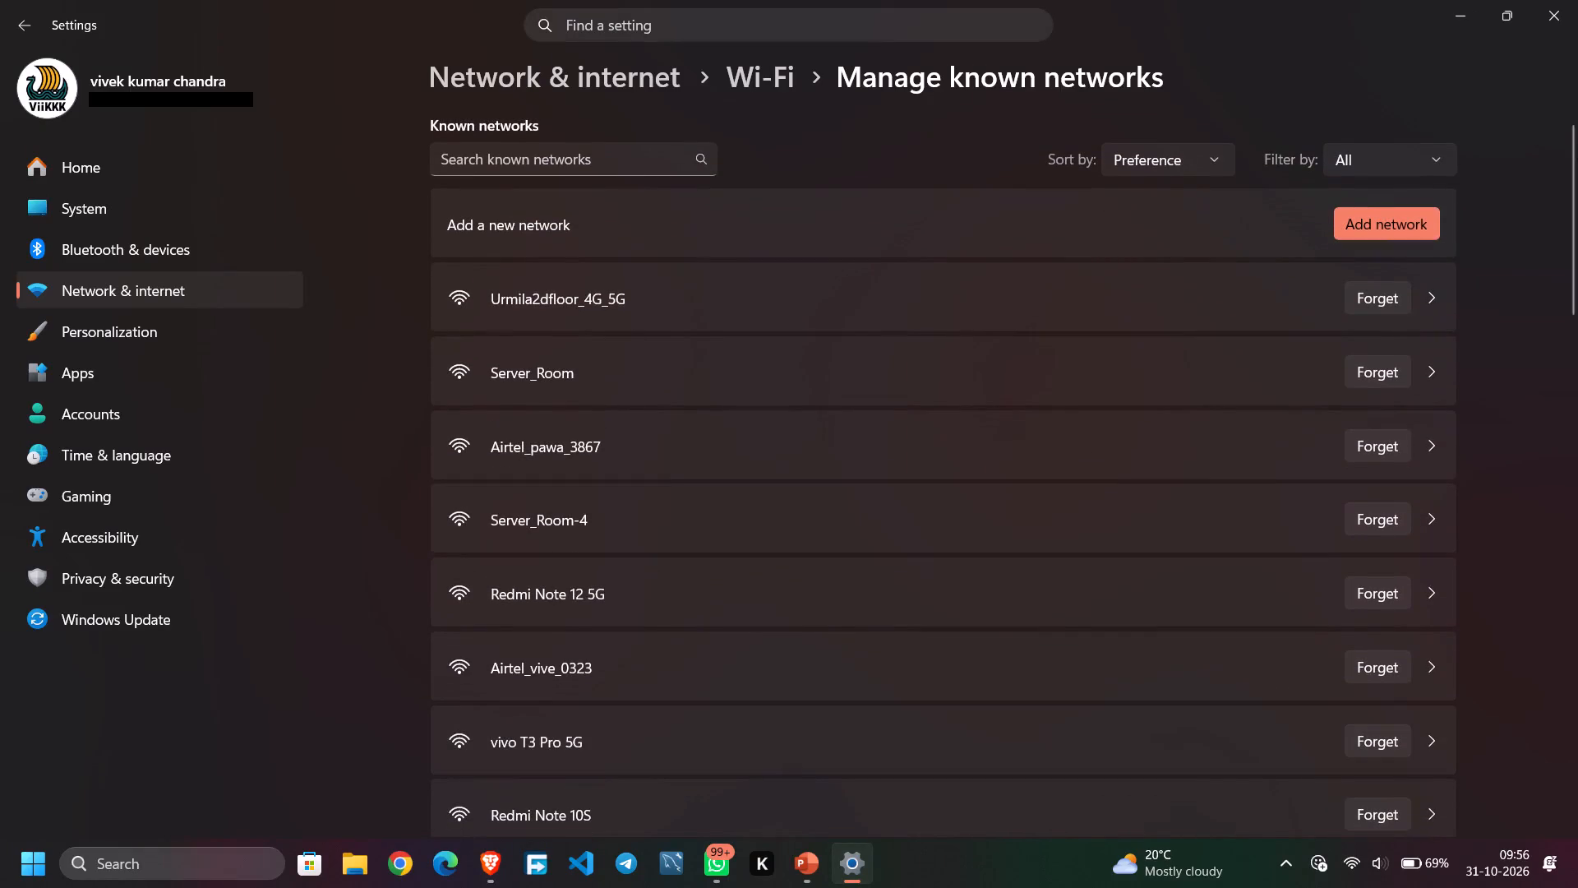
left_click_drag(741, 99, 768, 60)
left_click(768, 60)
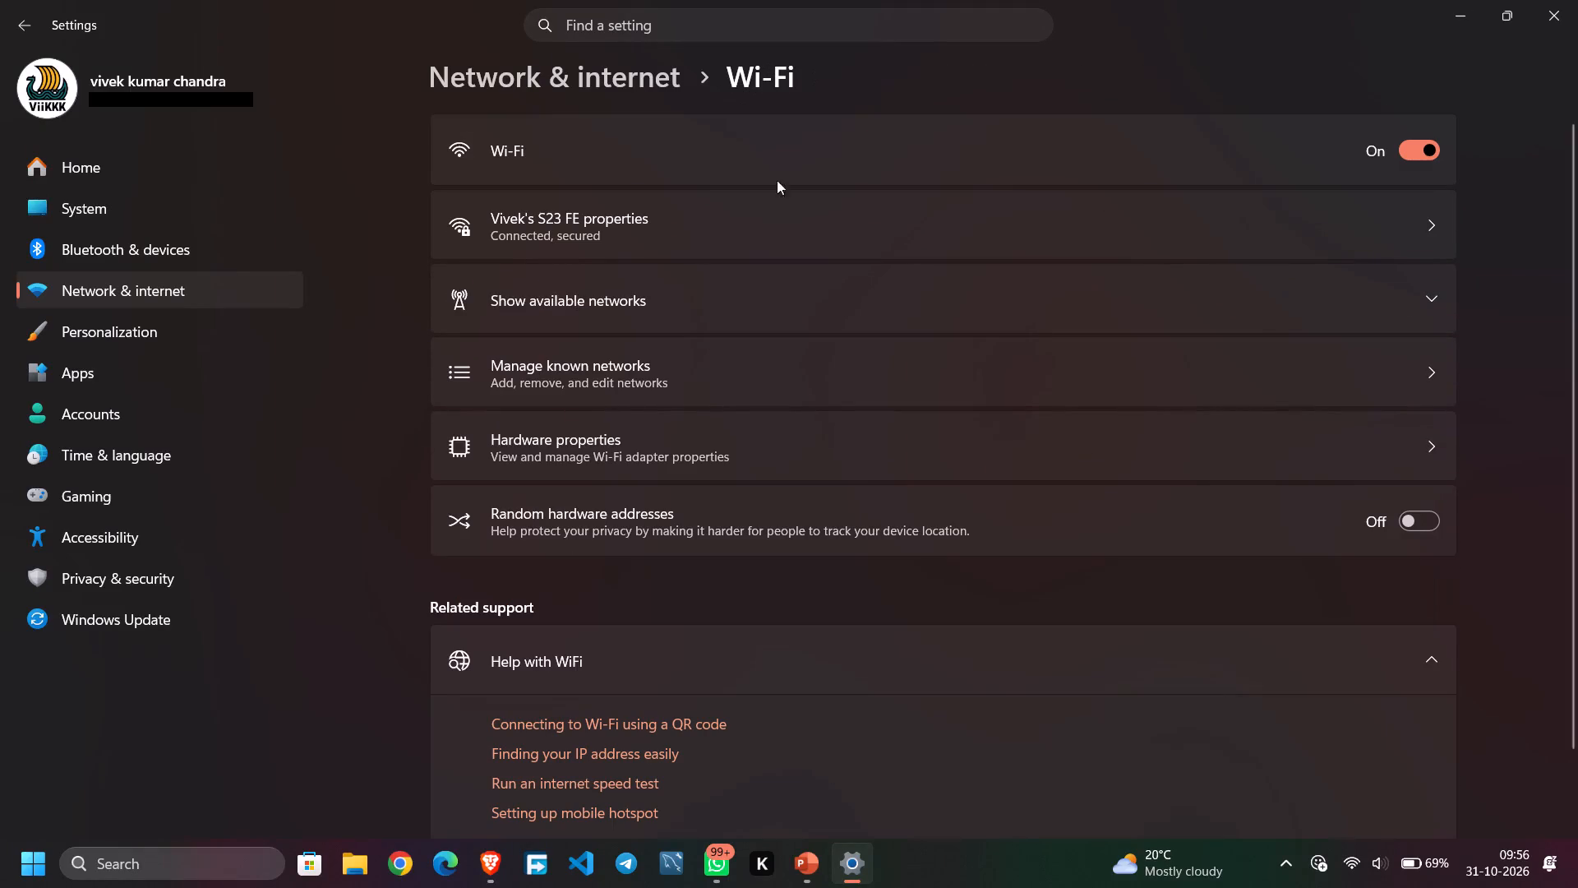
View the properties of the currently connected S23 FE hotspot and return to the main Wi-Fi settings.
left_click(775, 220)
scroll(775, 220, "right", 5)
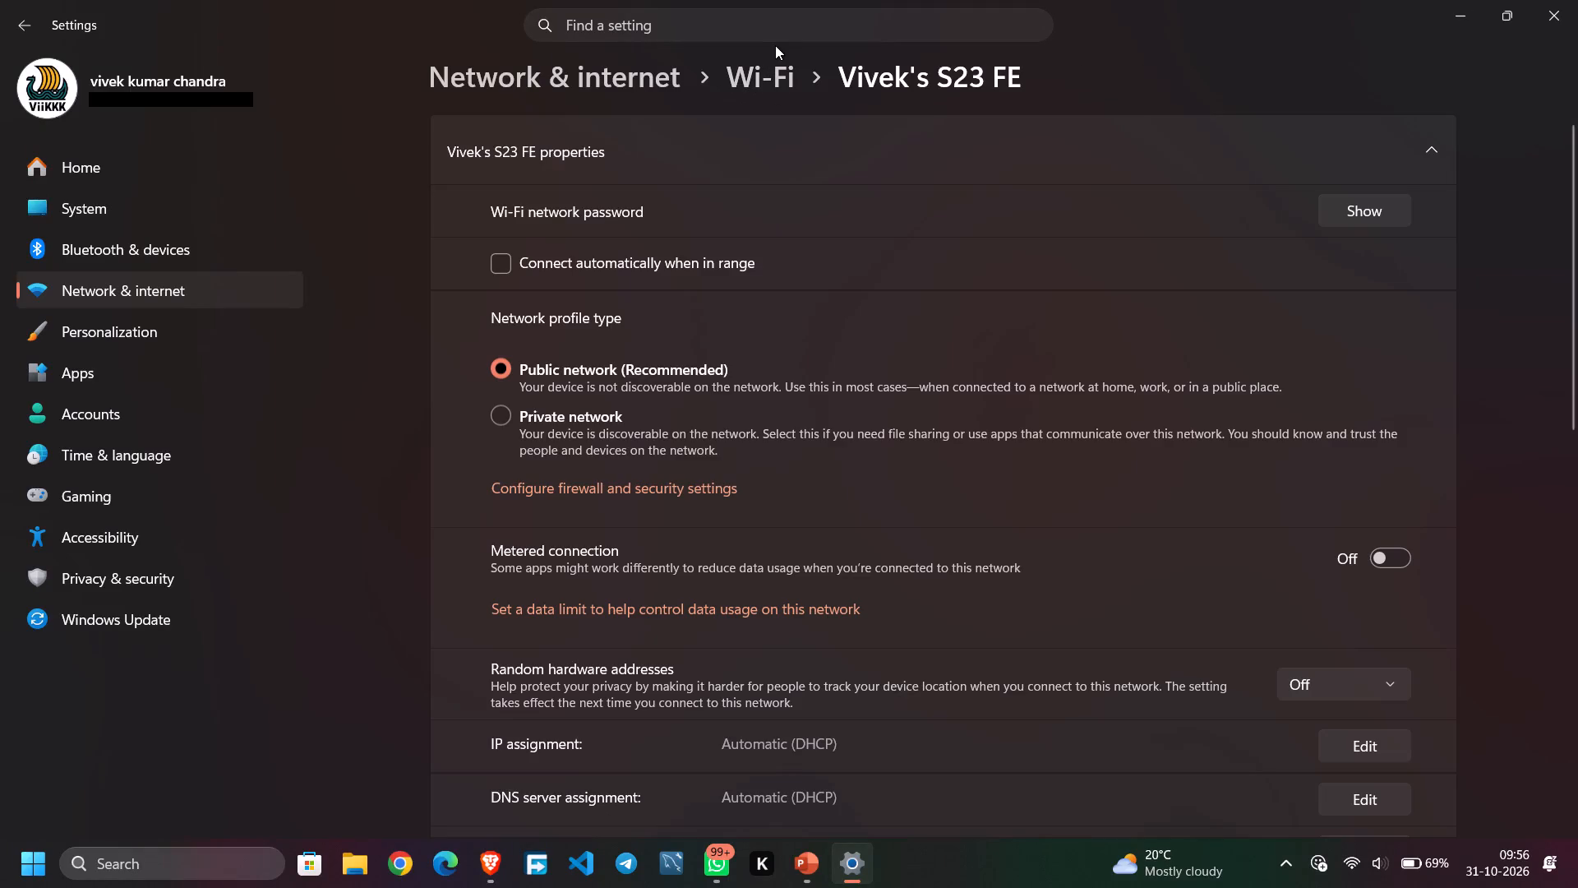
left_click(775, 45)
left_click(774, 87)
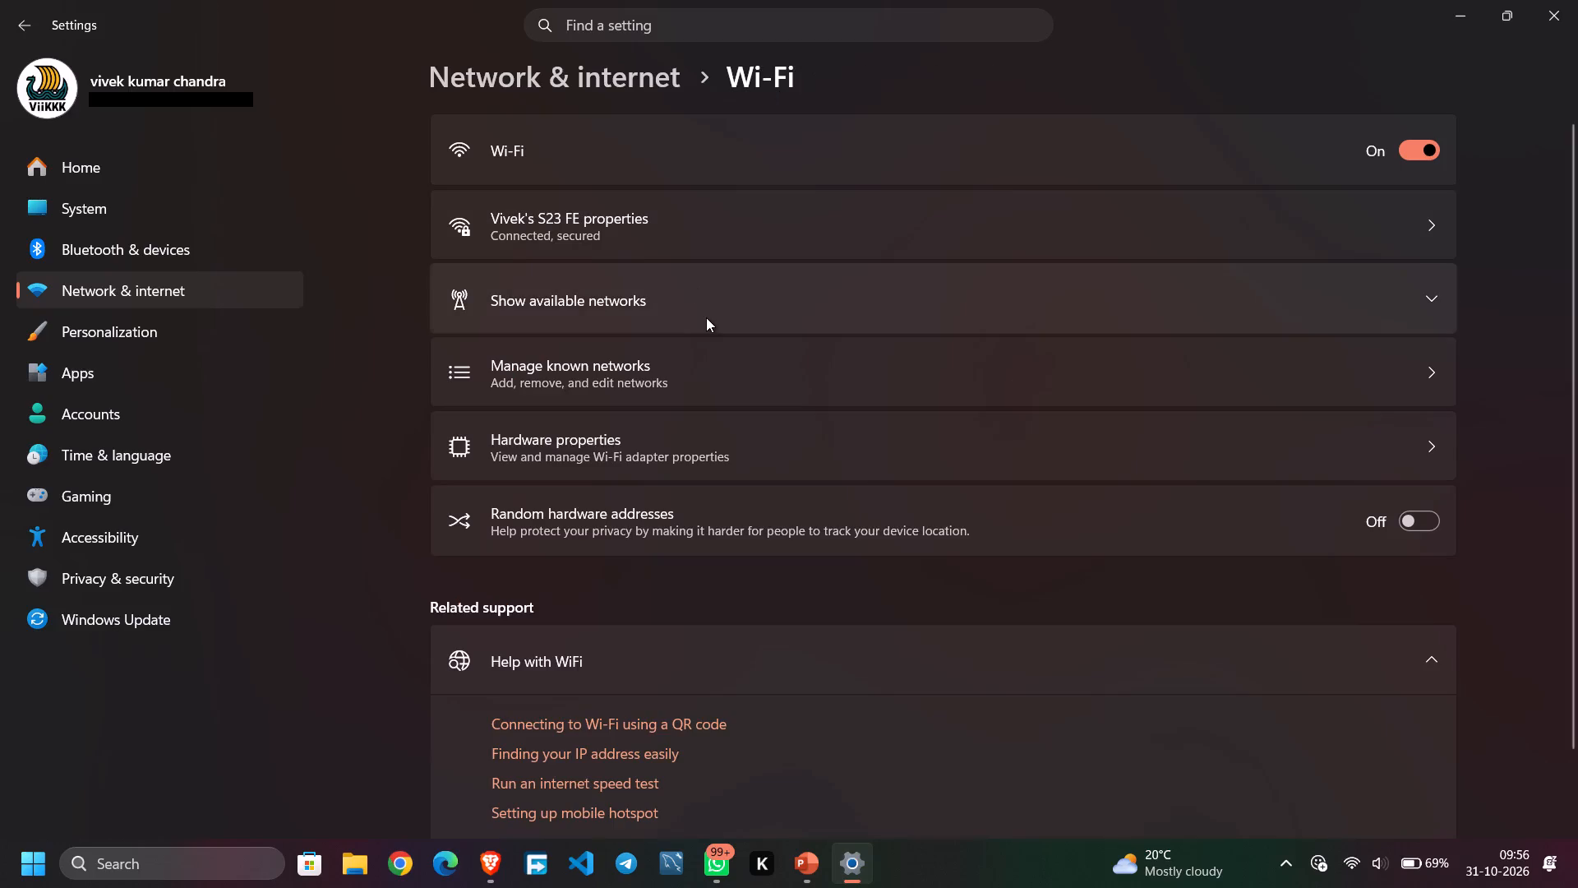
Start a new connection to the vivo V27 network from the available Wi-Fi networks.
left_click(706, 317)
scroll(643, 664, "down", 1)
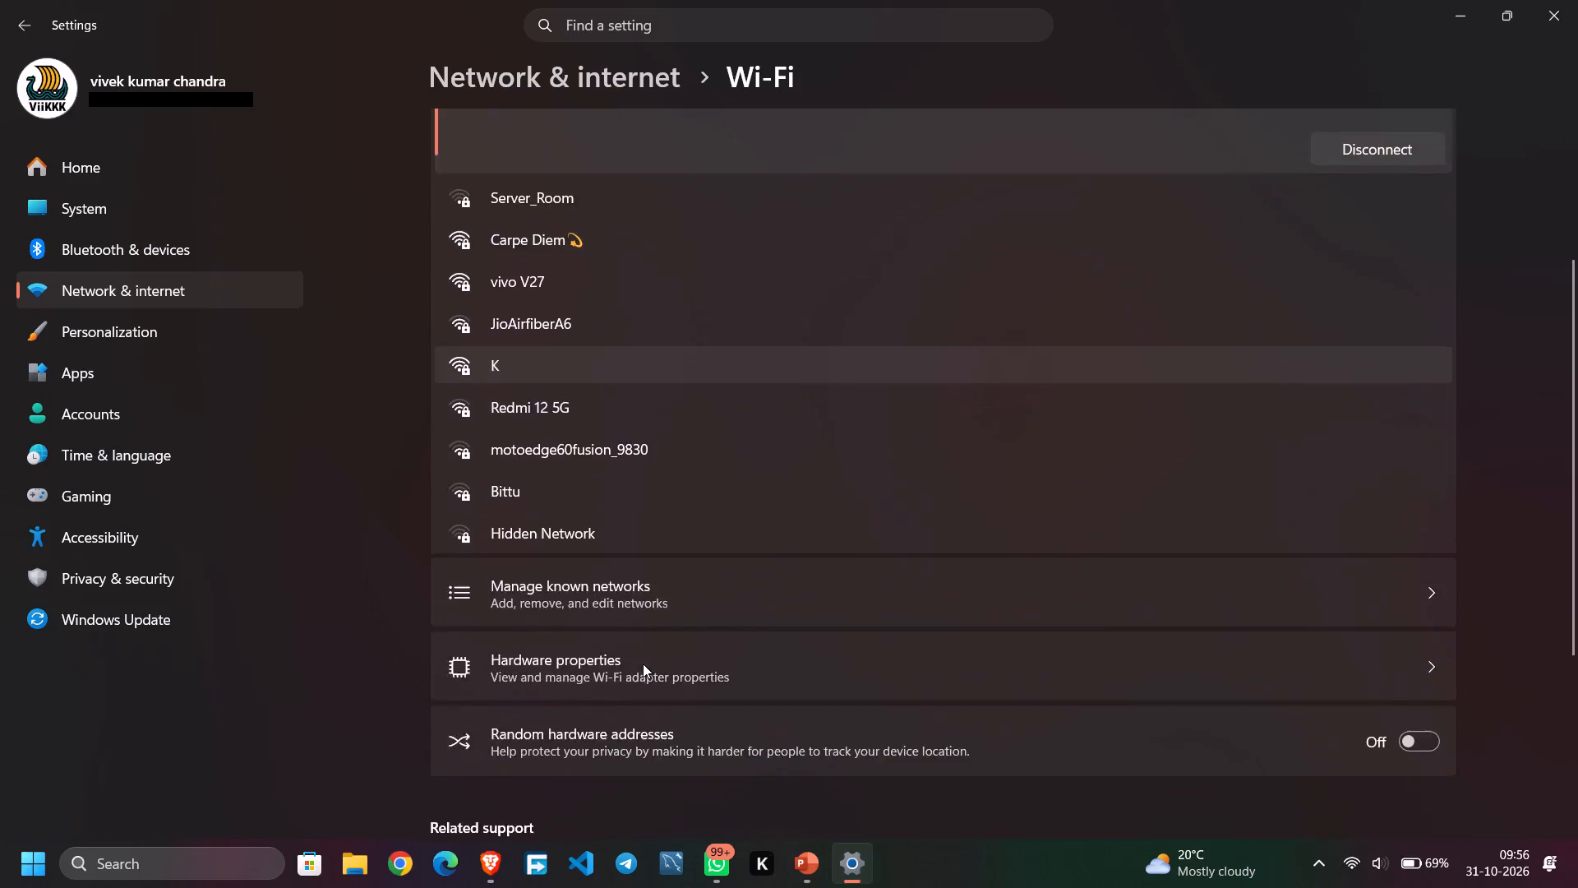
scroll(643, 664, "down", 1)
left_click(513, 410)
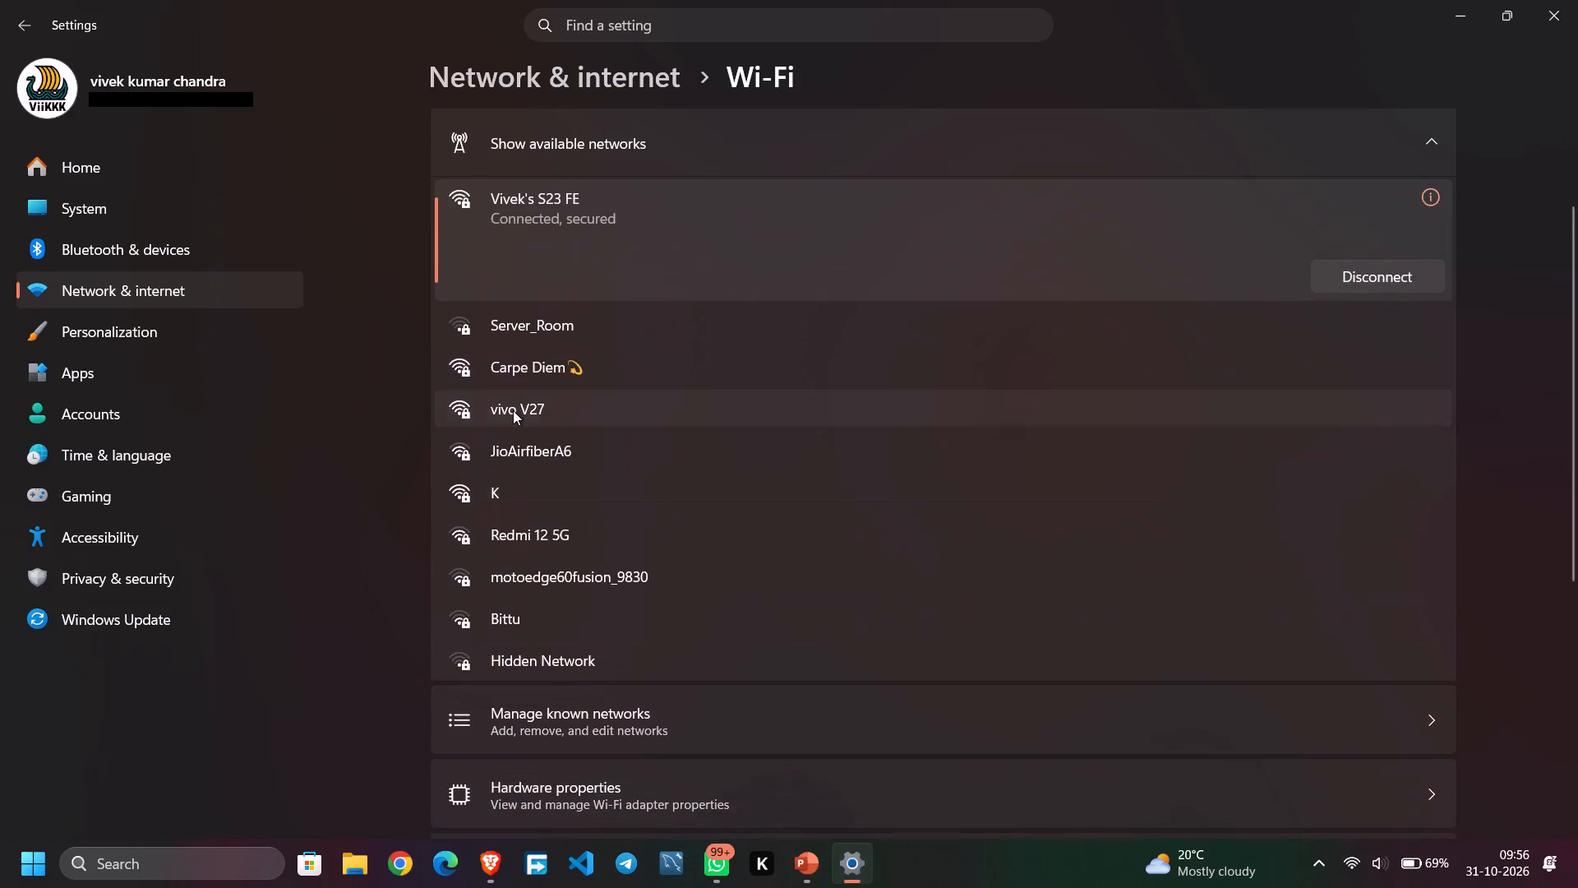
left_click(1418, 419)
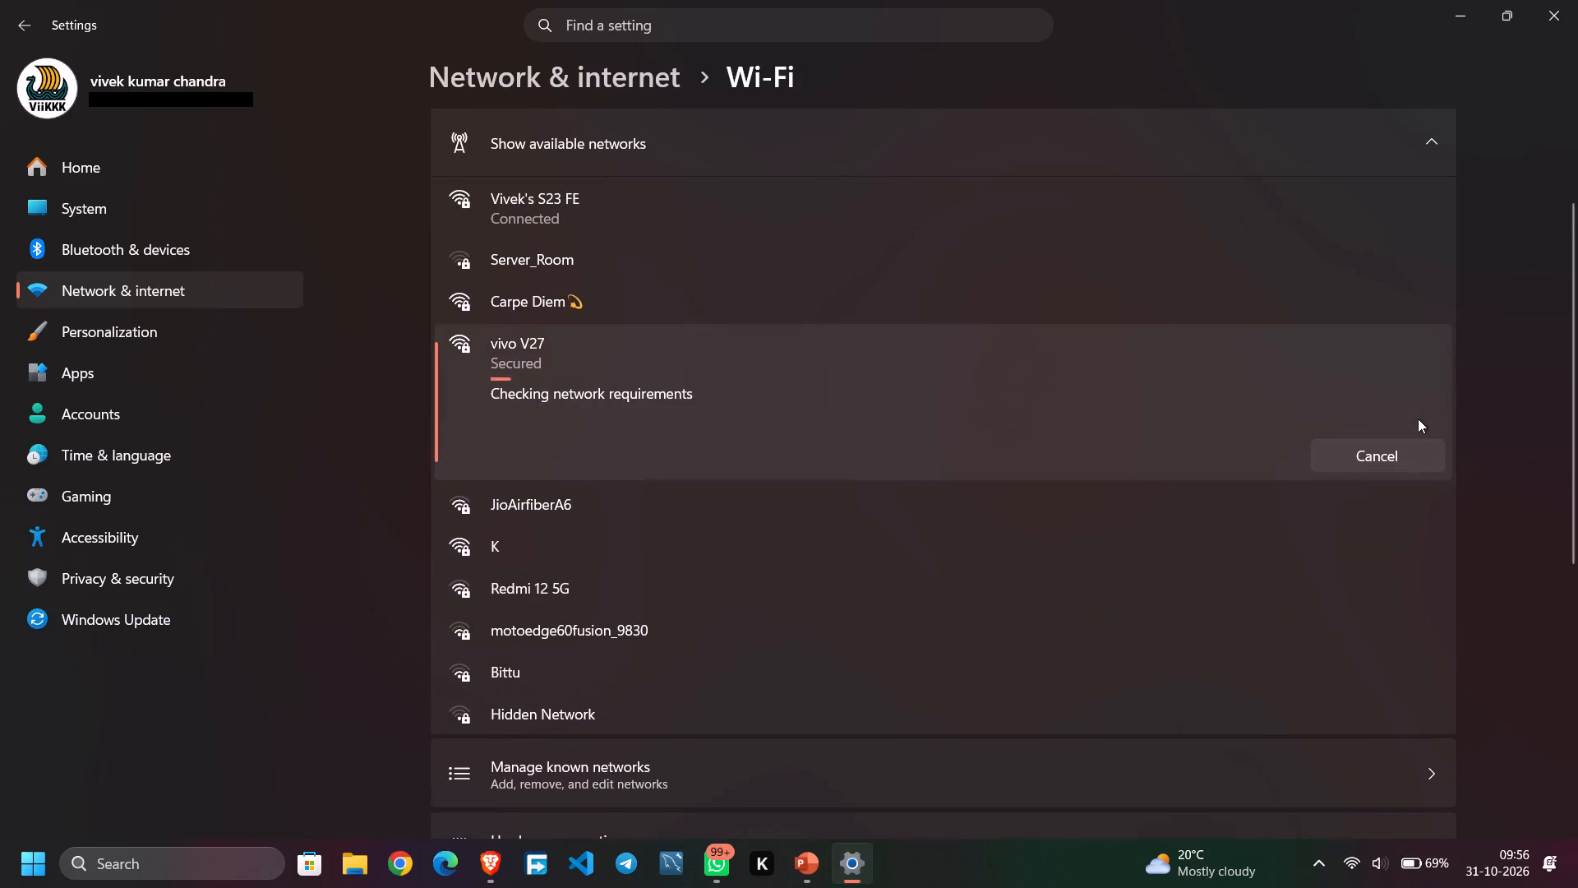
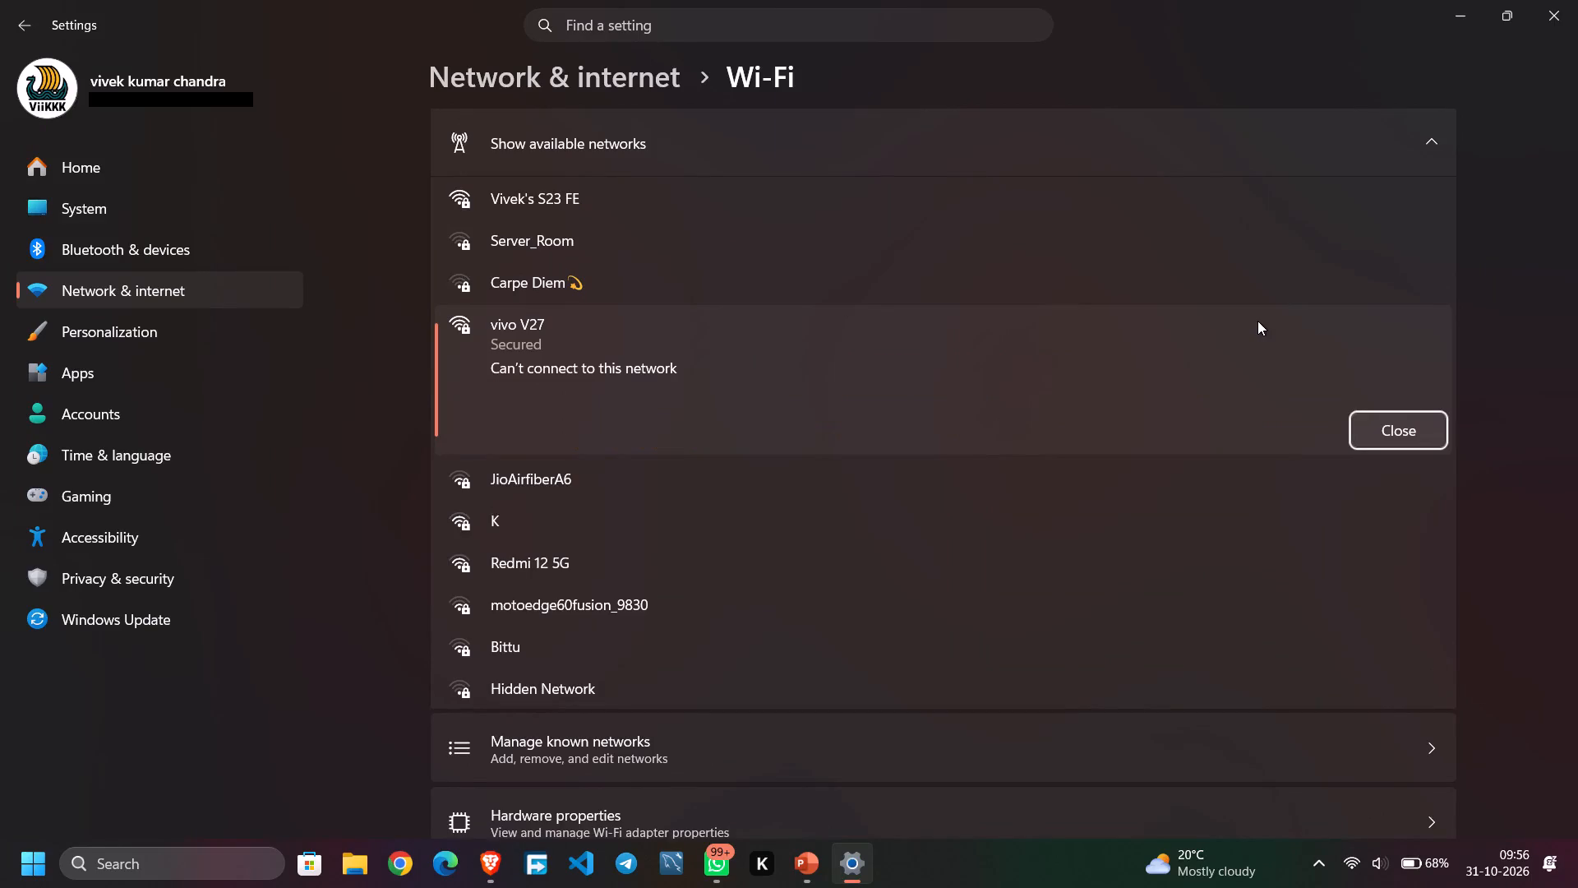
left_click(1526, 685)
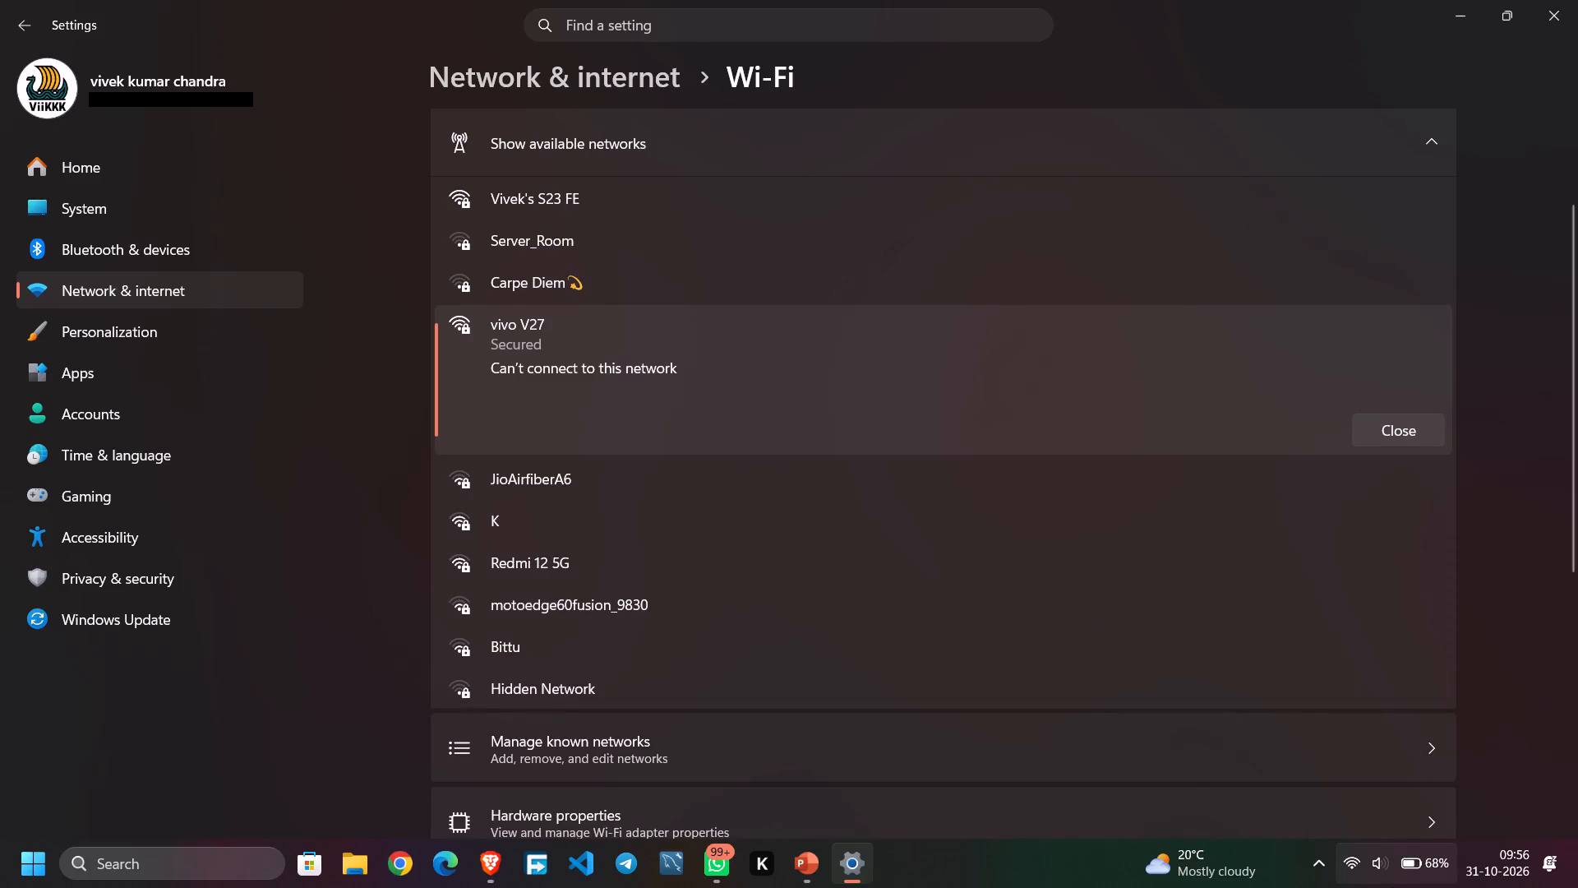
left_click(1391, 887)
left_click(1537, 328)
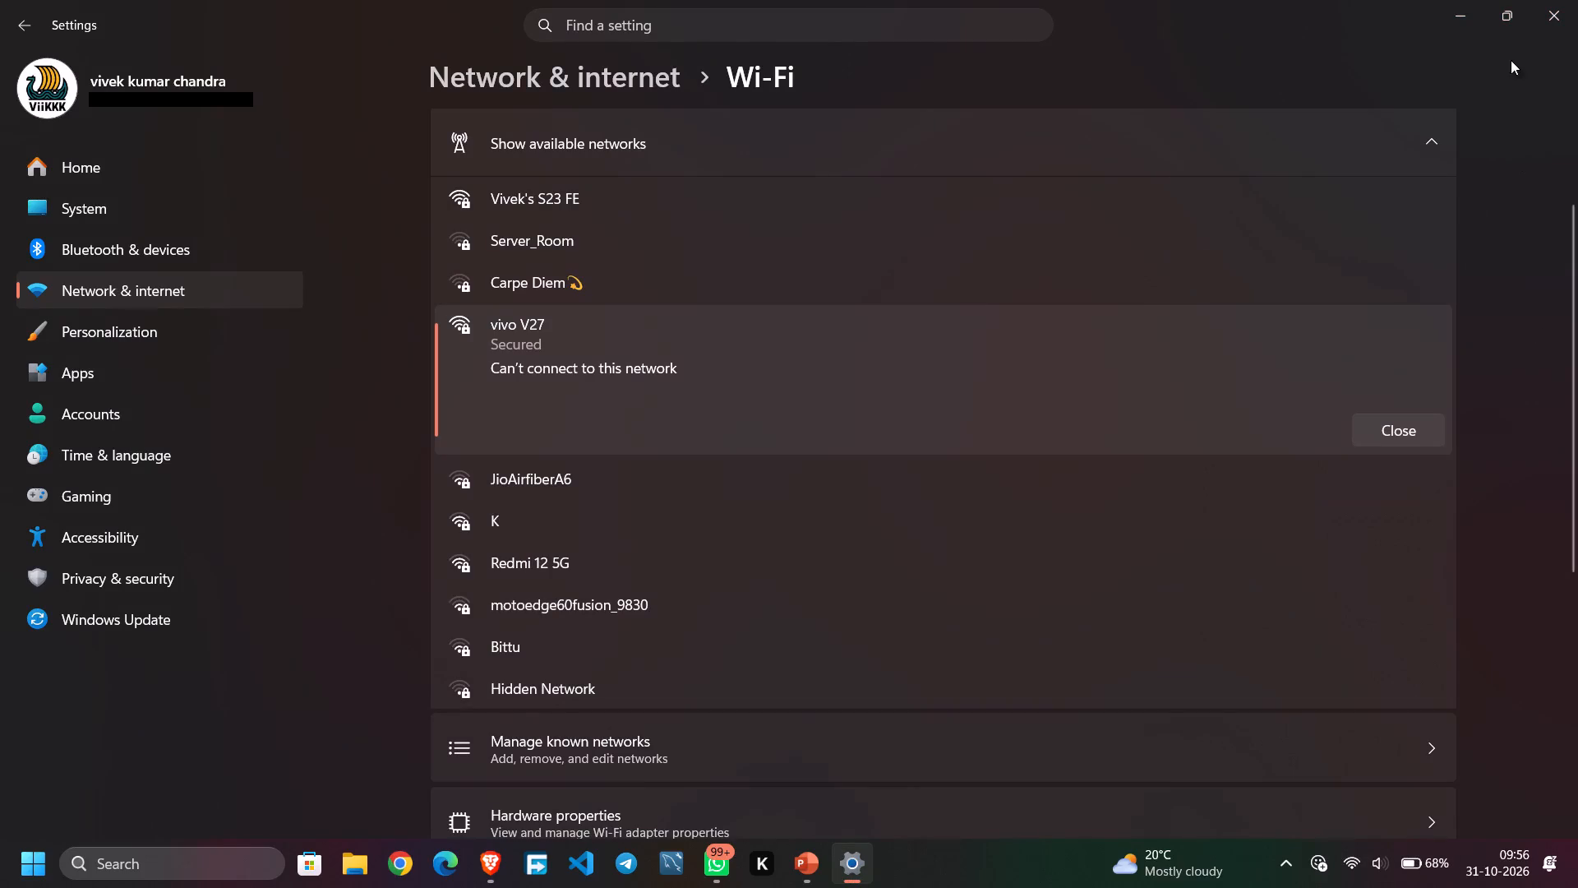
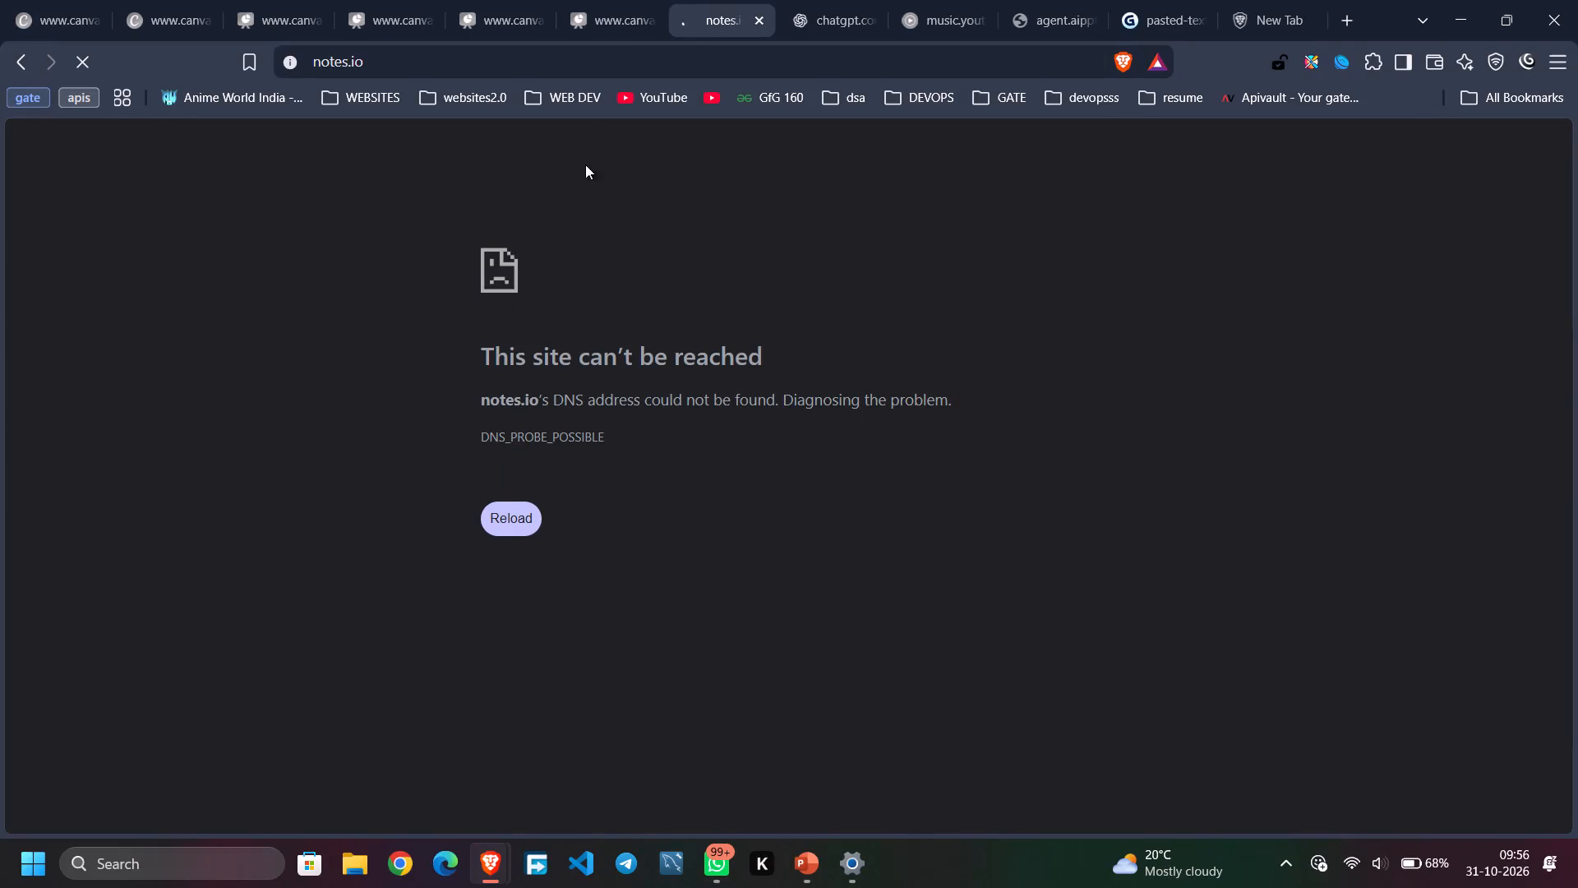
Reload the Canva design page in the tab just before the notes.io page.
left_click(621, 27)
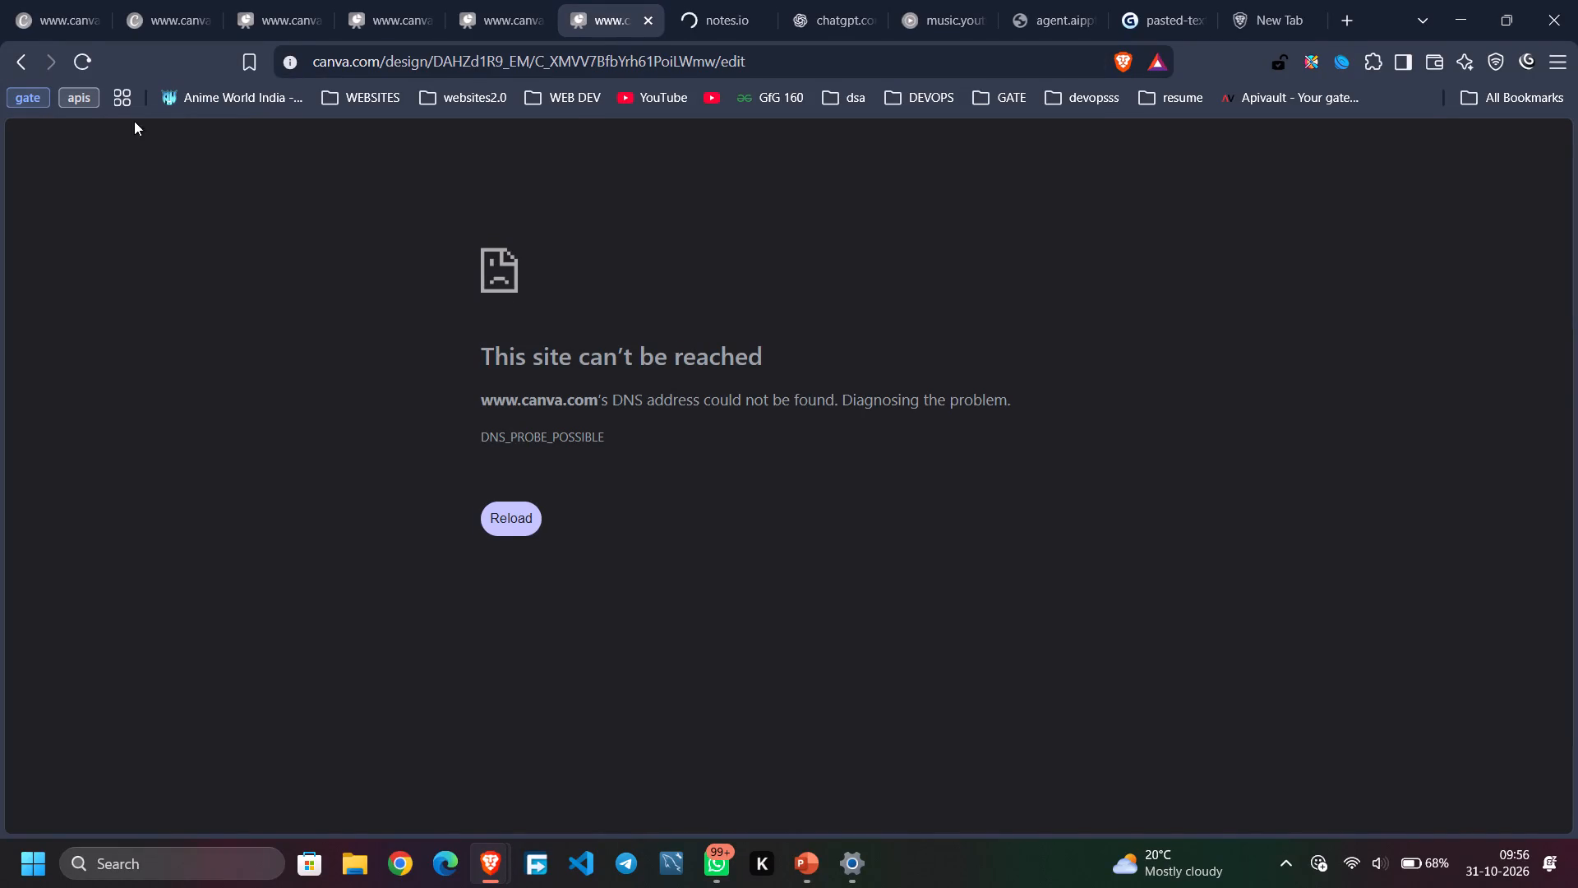
left_click(82, 67)
Return to the notes.io page and place the cursor in the blank note area.
left_click(694, 23)
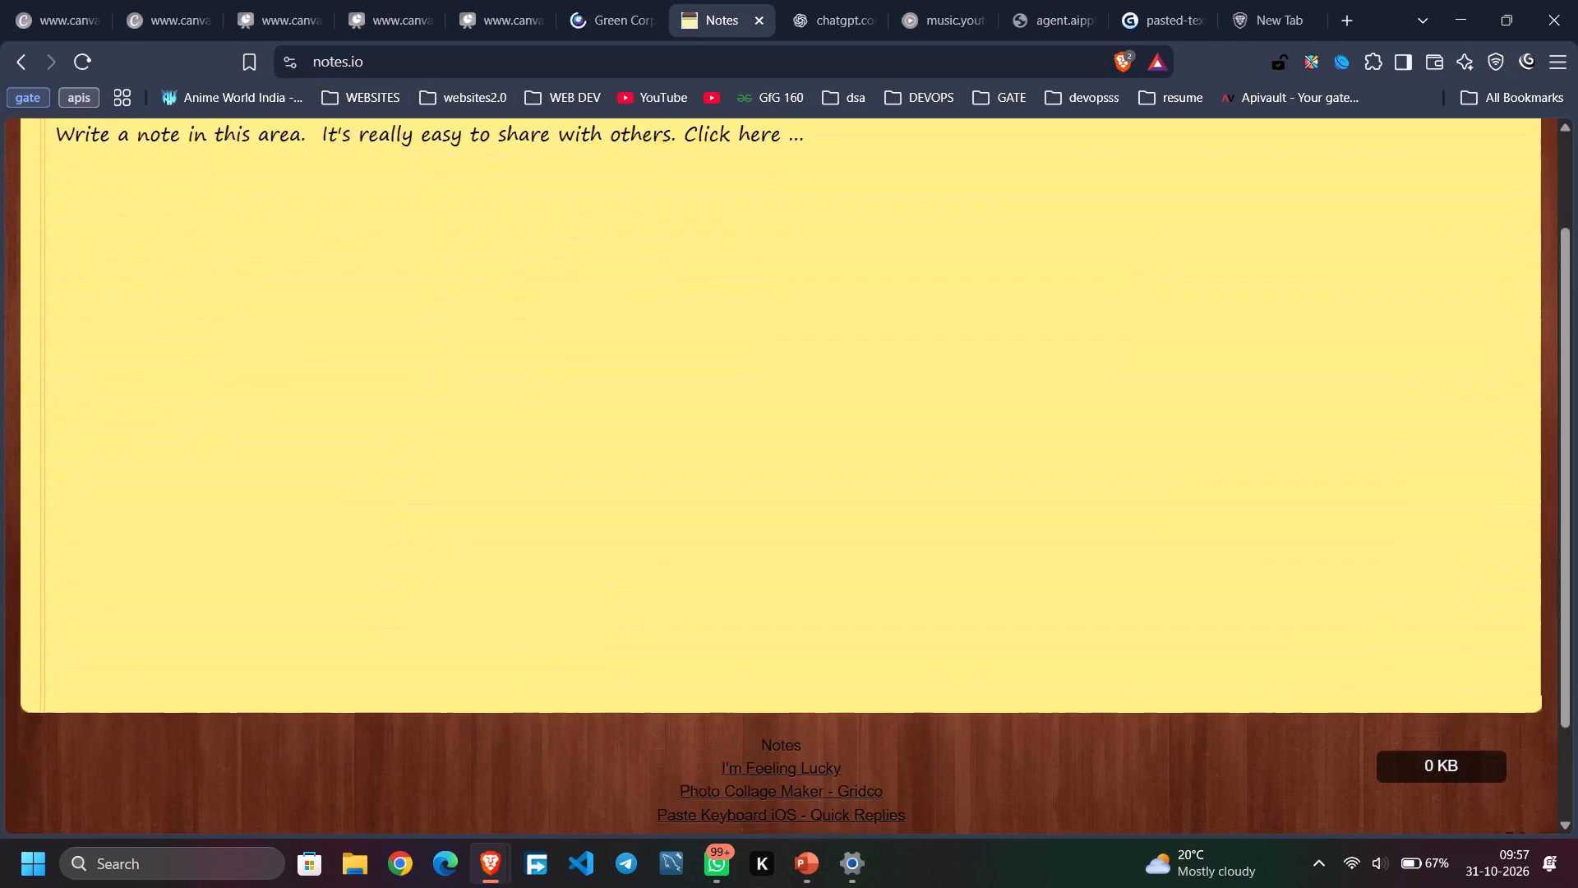
left_click(639, 464)
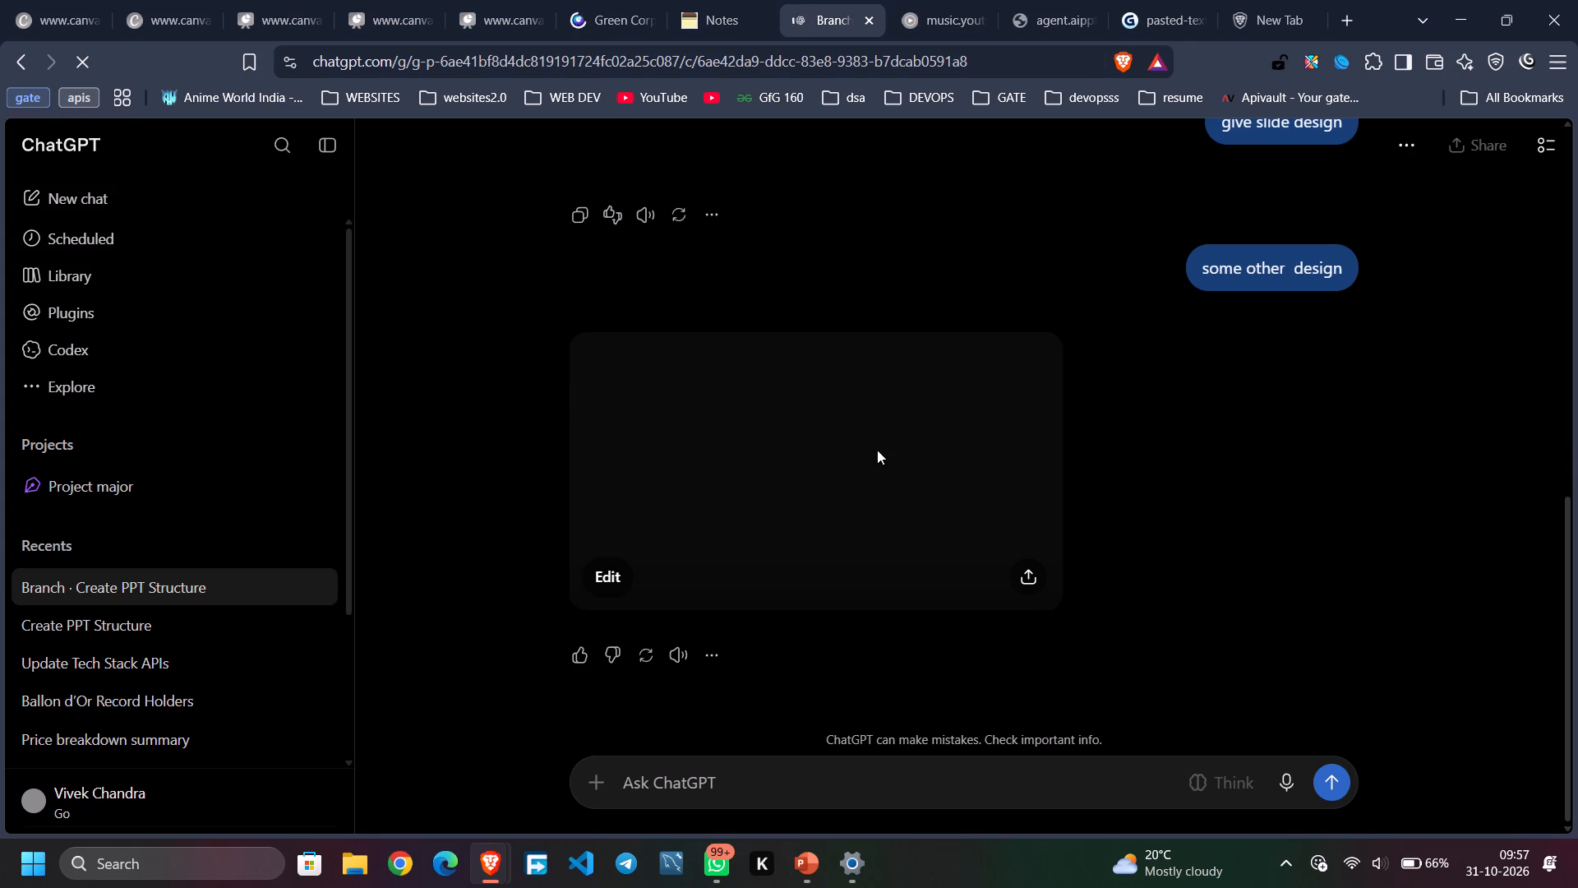
Switch from the ChatGPT conversation to the WhatsDine presentation design in Canva.
left_click(877, 450)
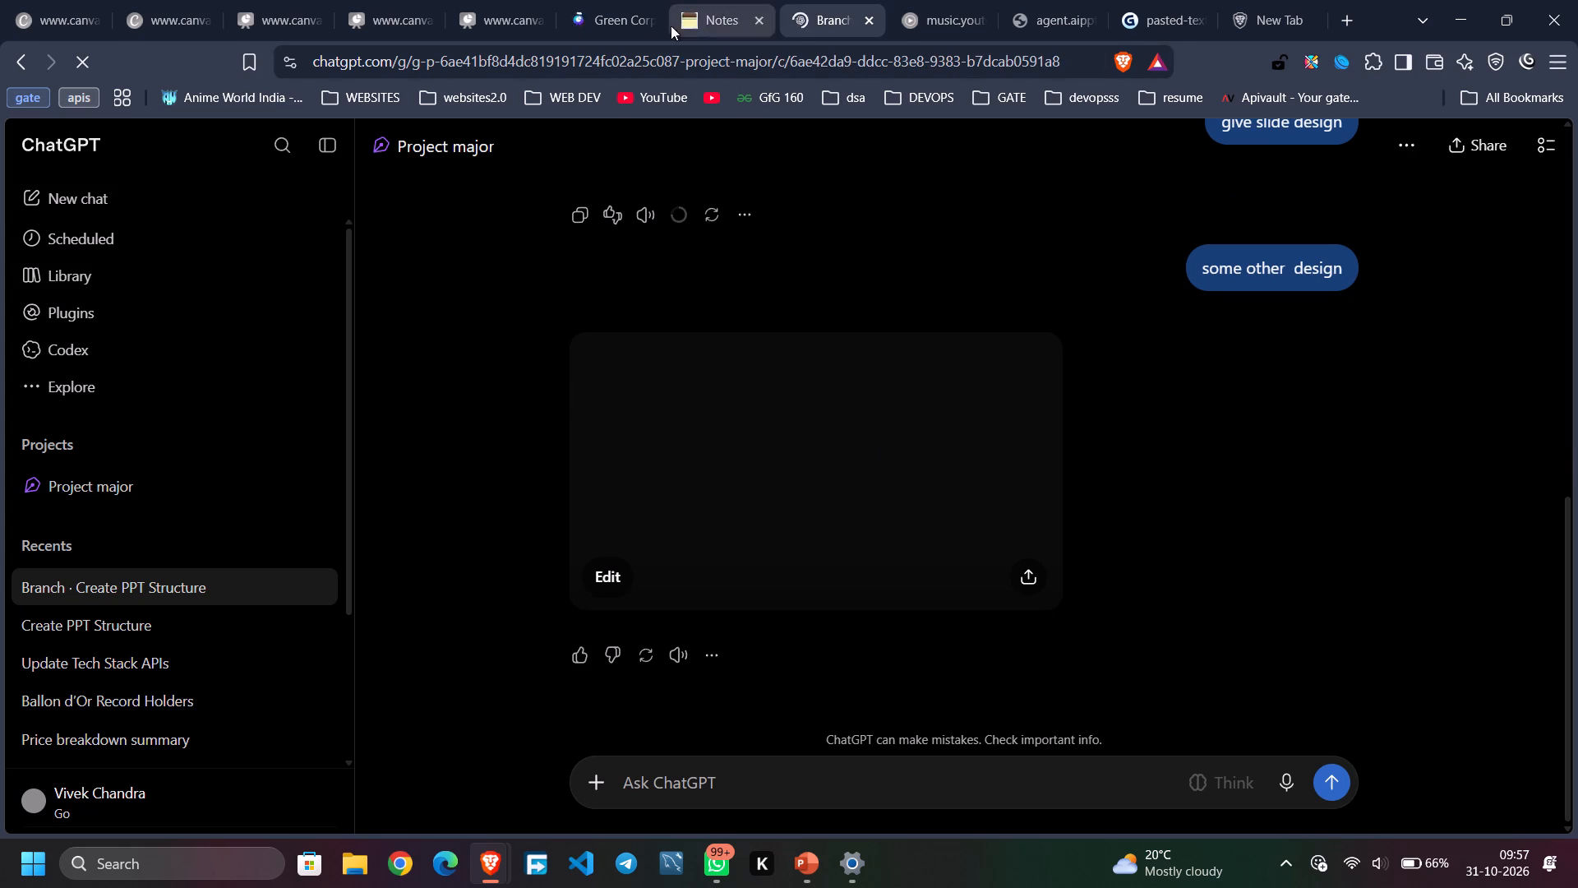
left_click(622, 12)
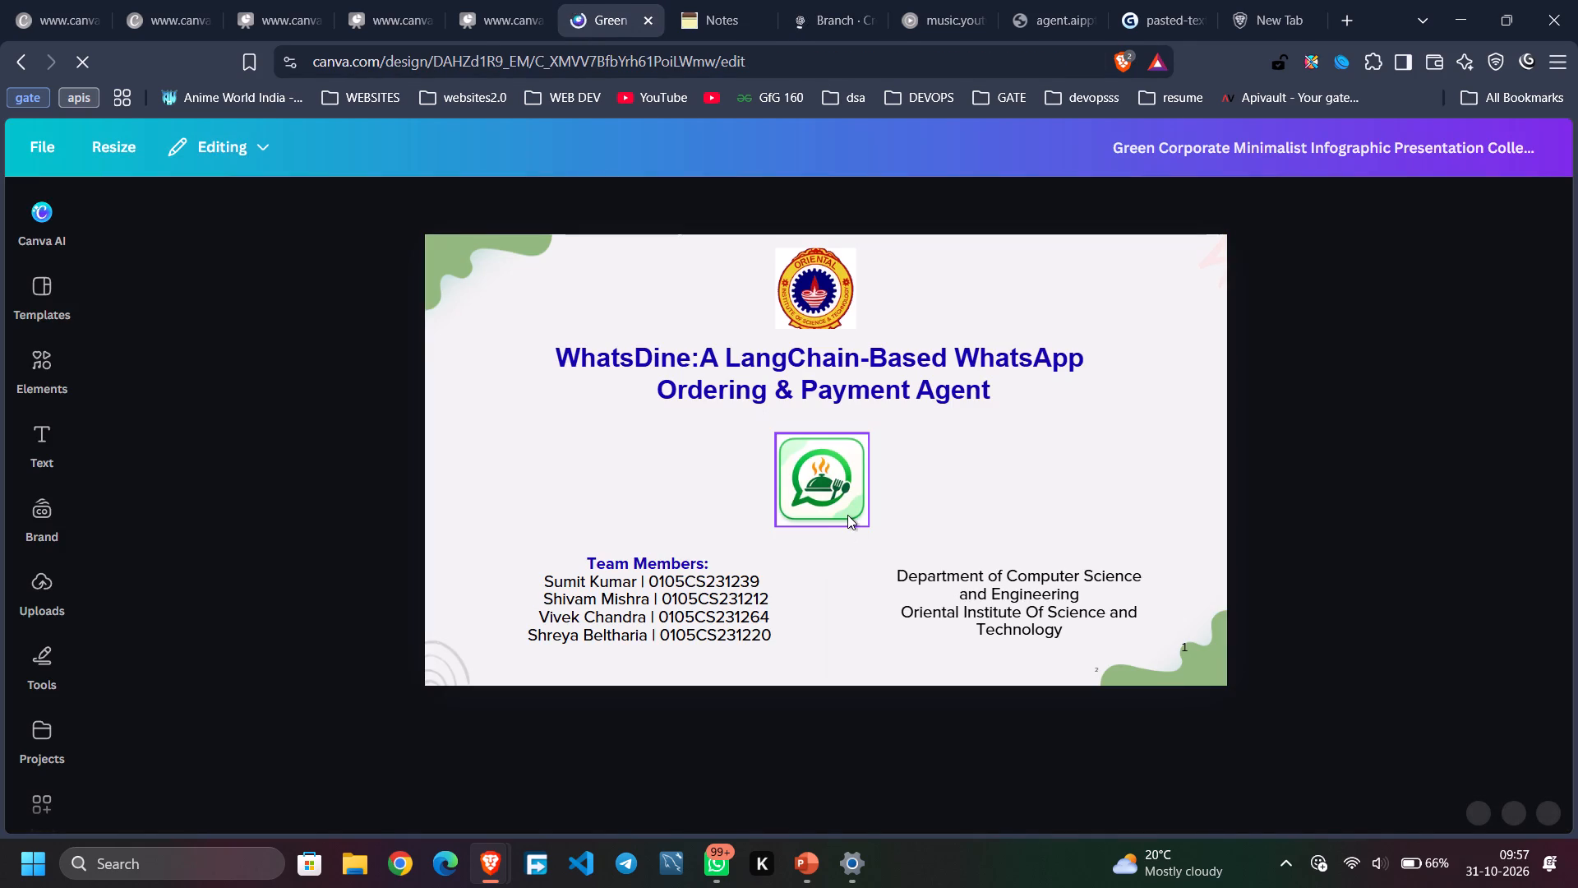
Switch to PowerPoint and examine the Minor Project Phase 1 template's required content on the slides from Objectives through Expected Outcomes.
left_click(820, 870)
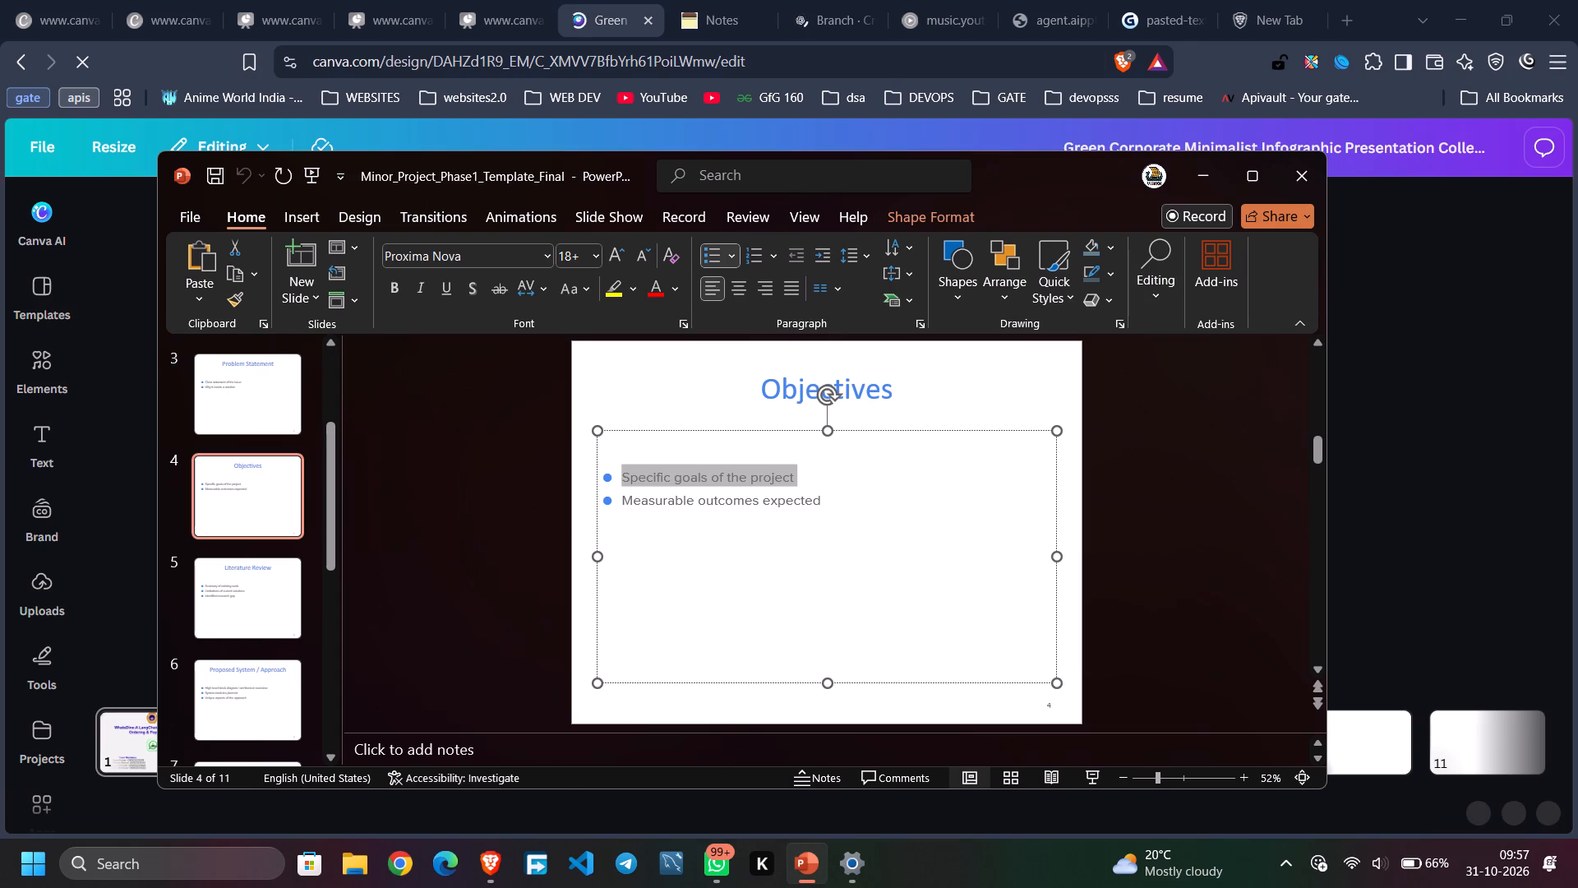
left_click(1137, 609)
key("Down")
key("Down")
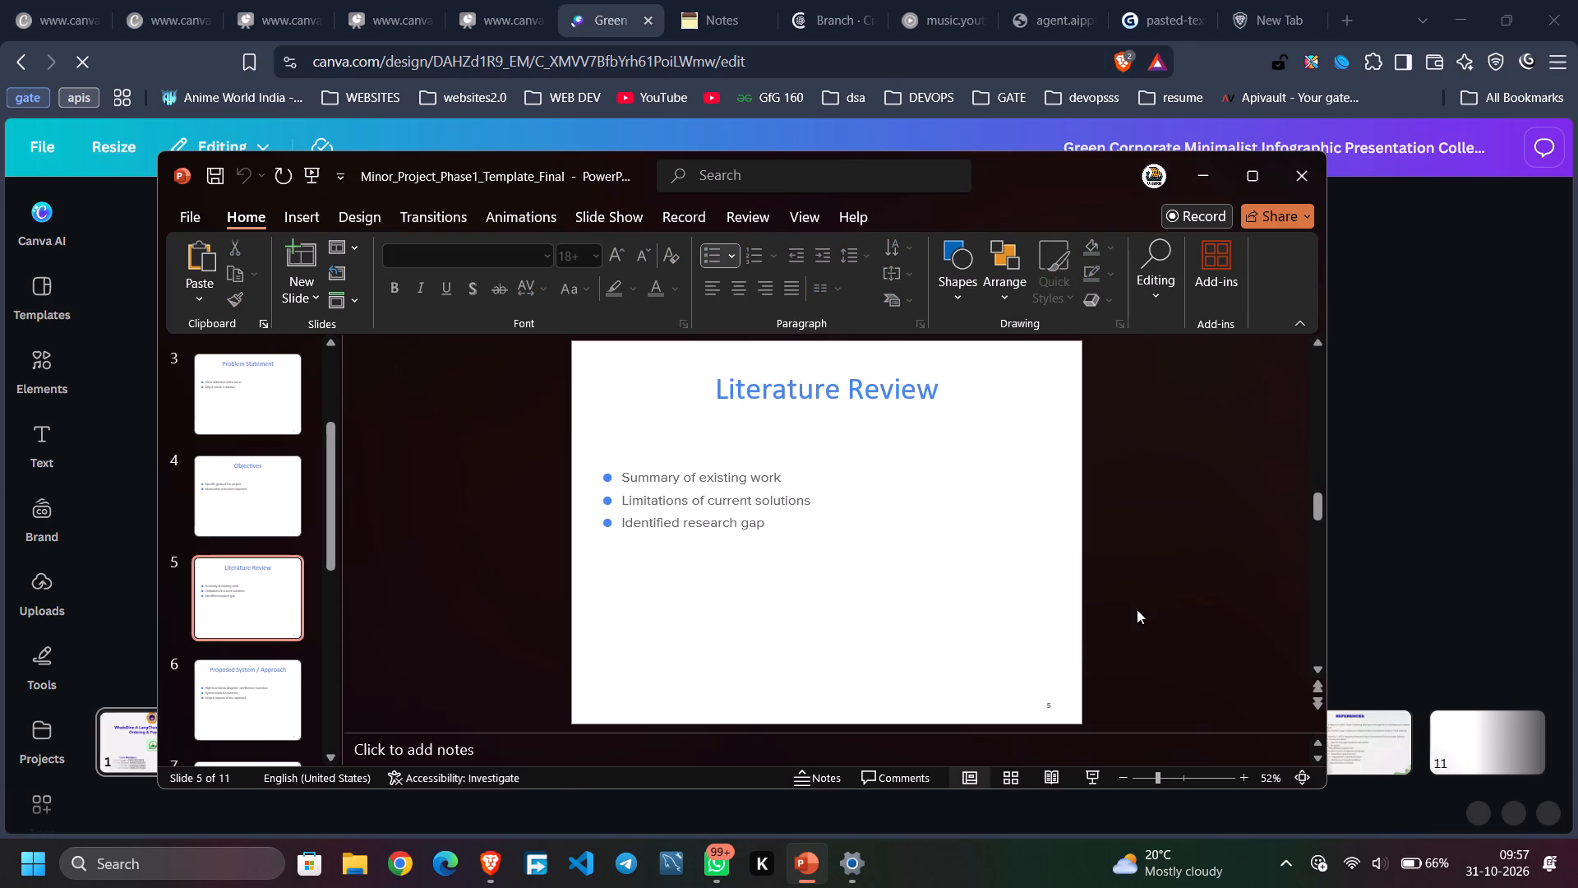
key("Up")
key("Up")
key("Down")
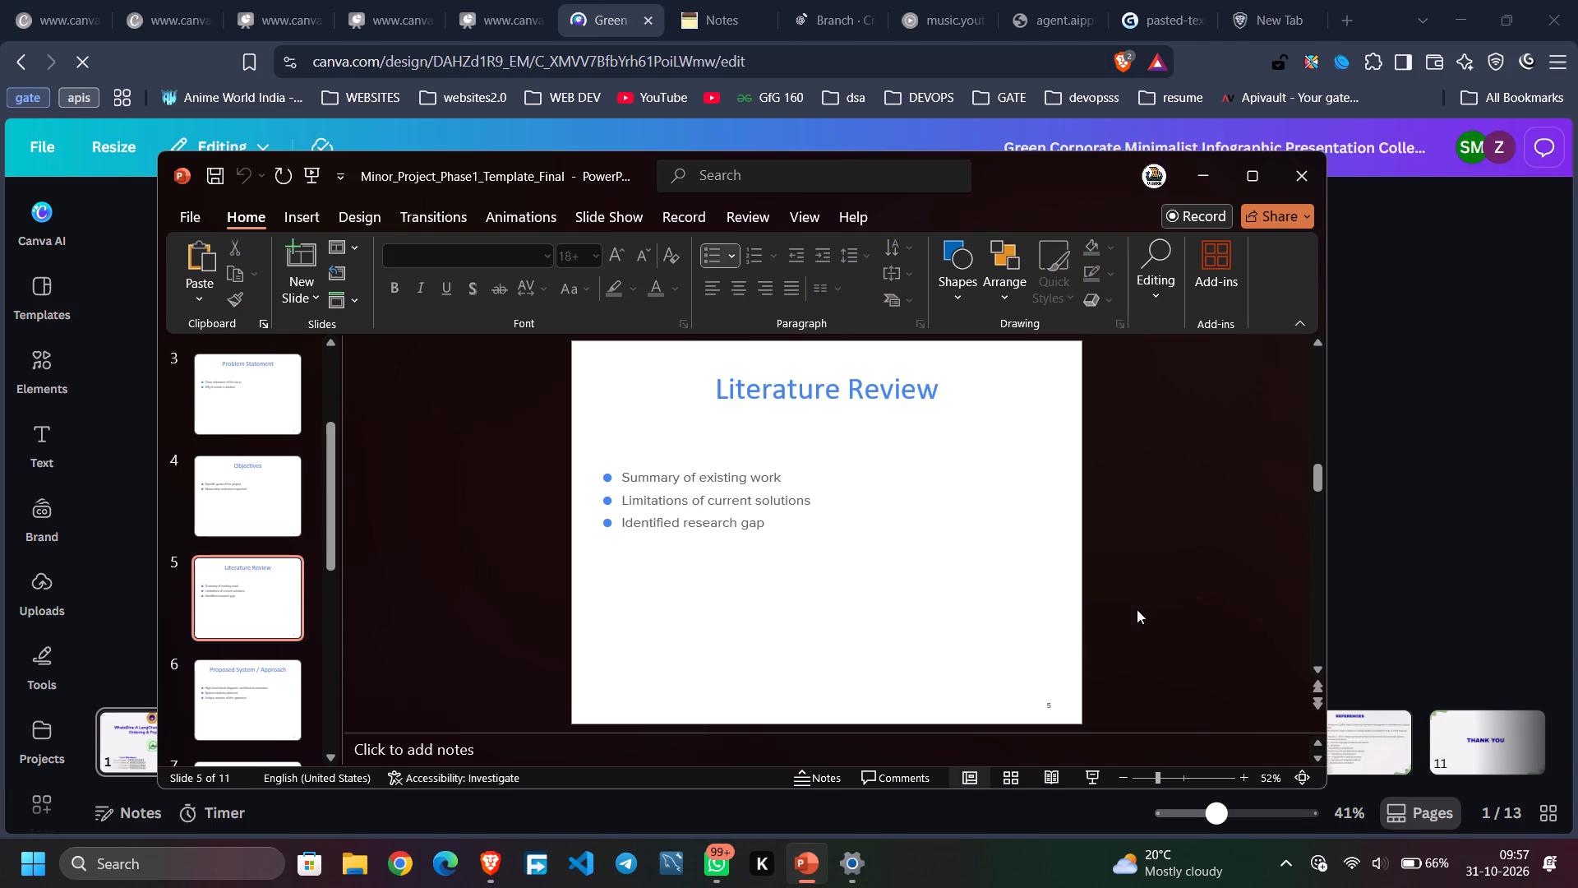
key("Down")
key("Down")
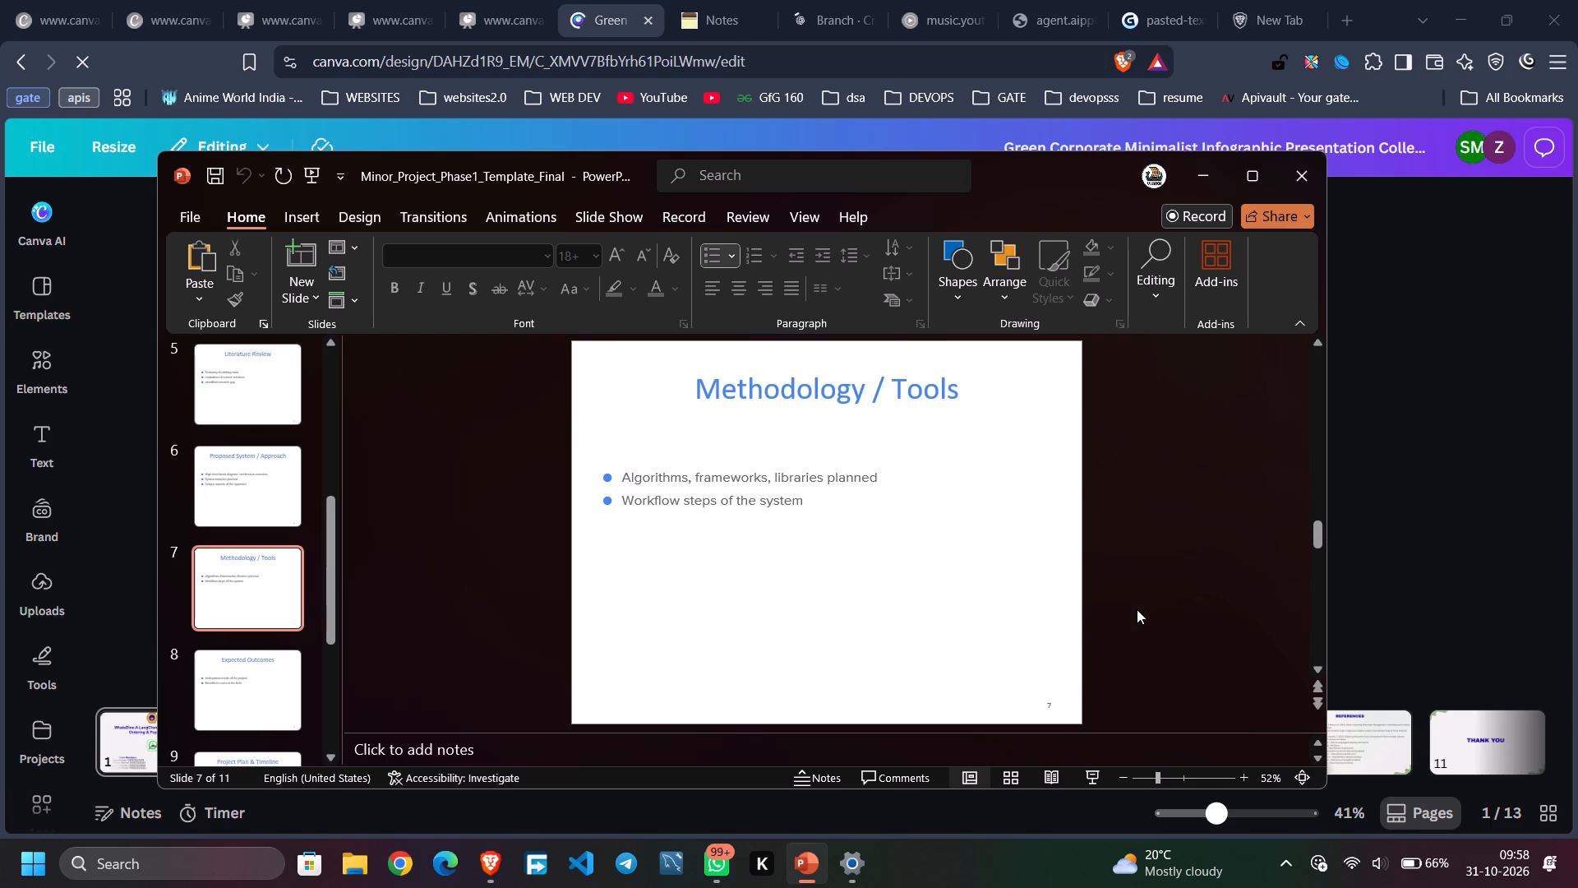
key("Down")
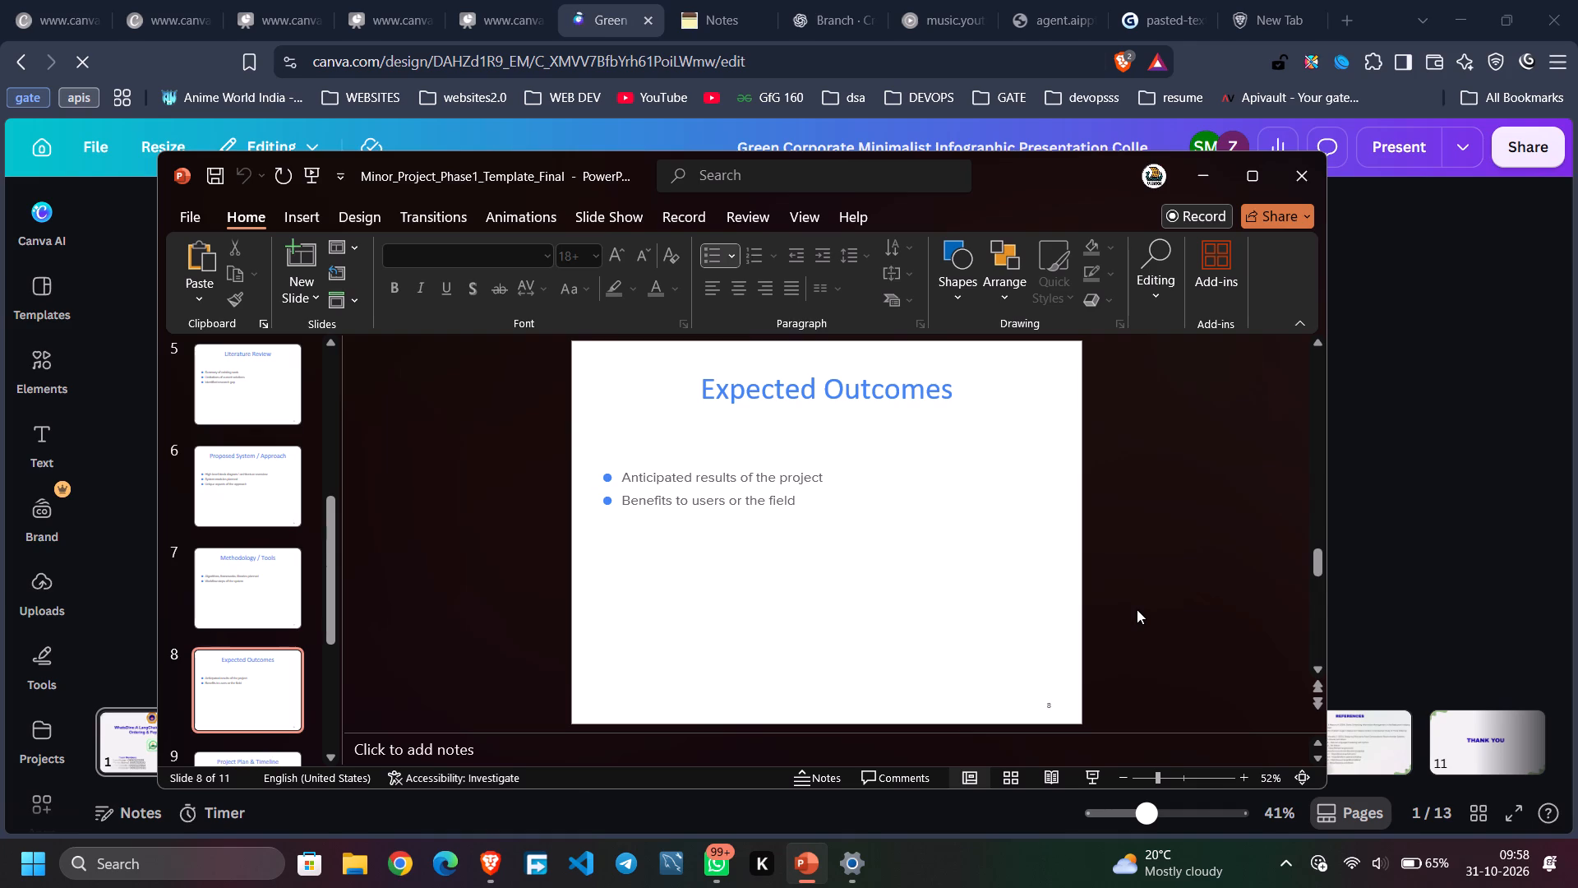
Switch to PowerPoint and look through the slides of the Minor Project Phase 1 template, from Expected Outcomes to the final Q&A slide.
key("Down")
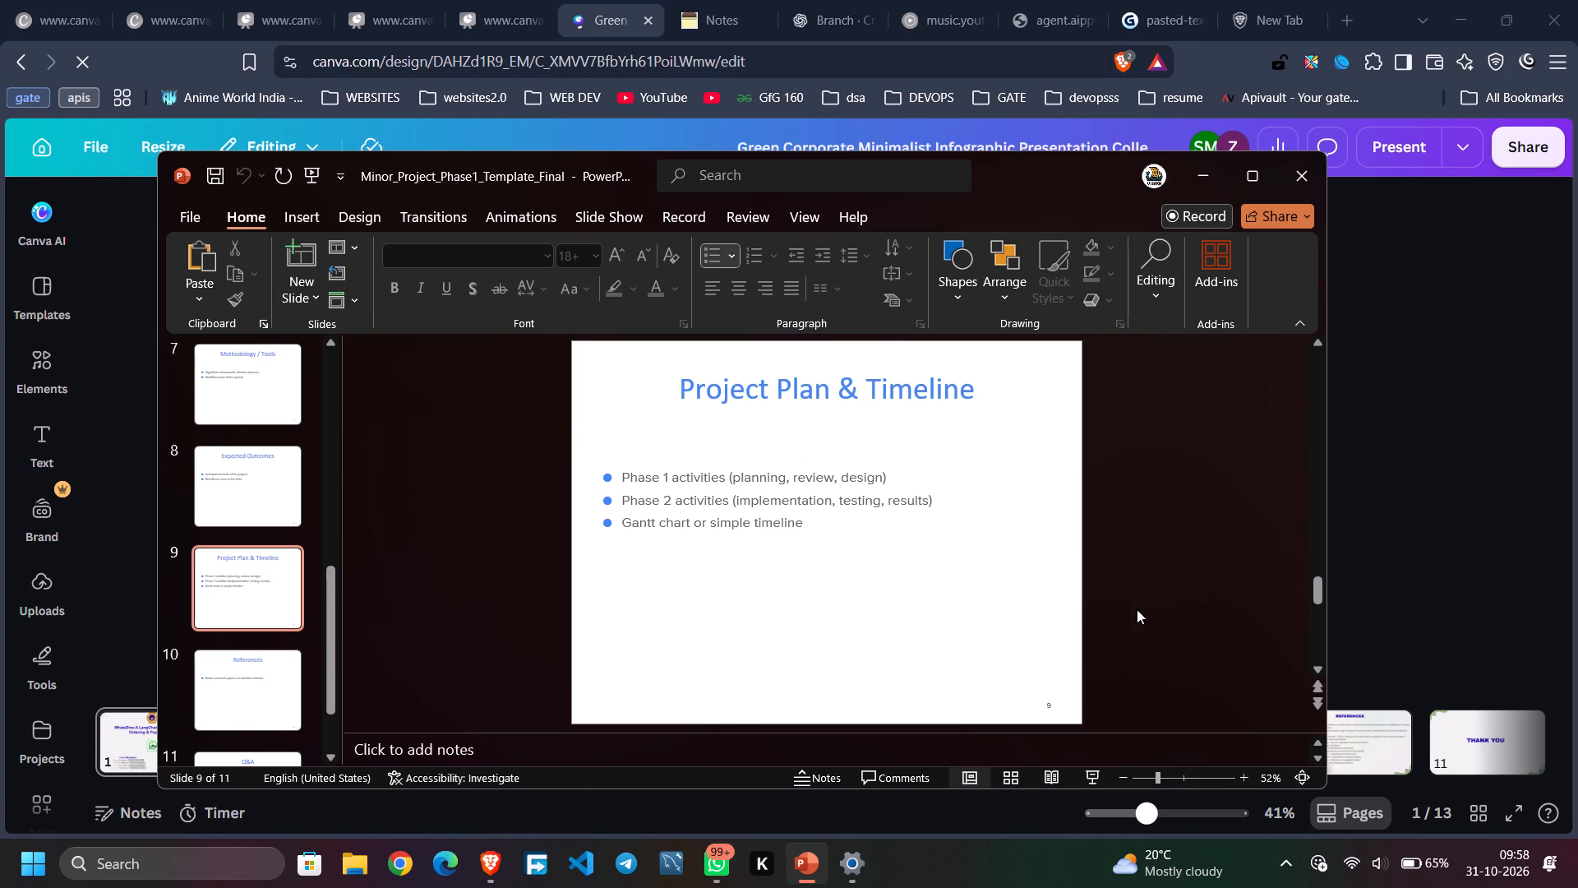
key("Down")
key("Down")
key("Up")
key("Up")
key("Up")
key("Up")
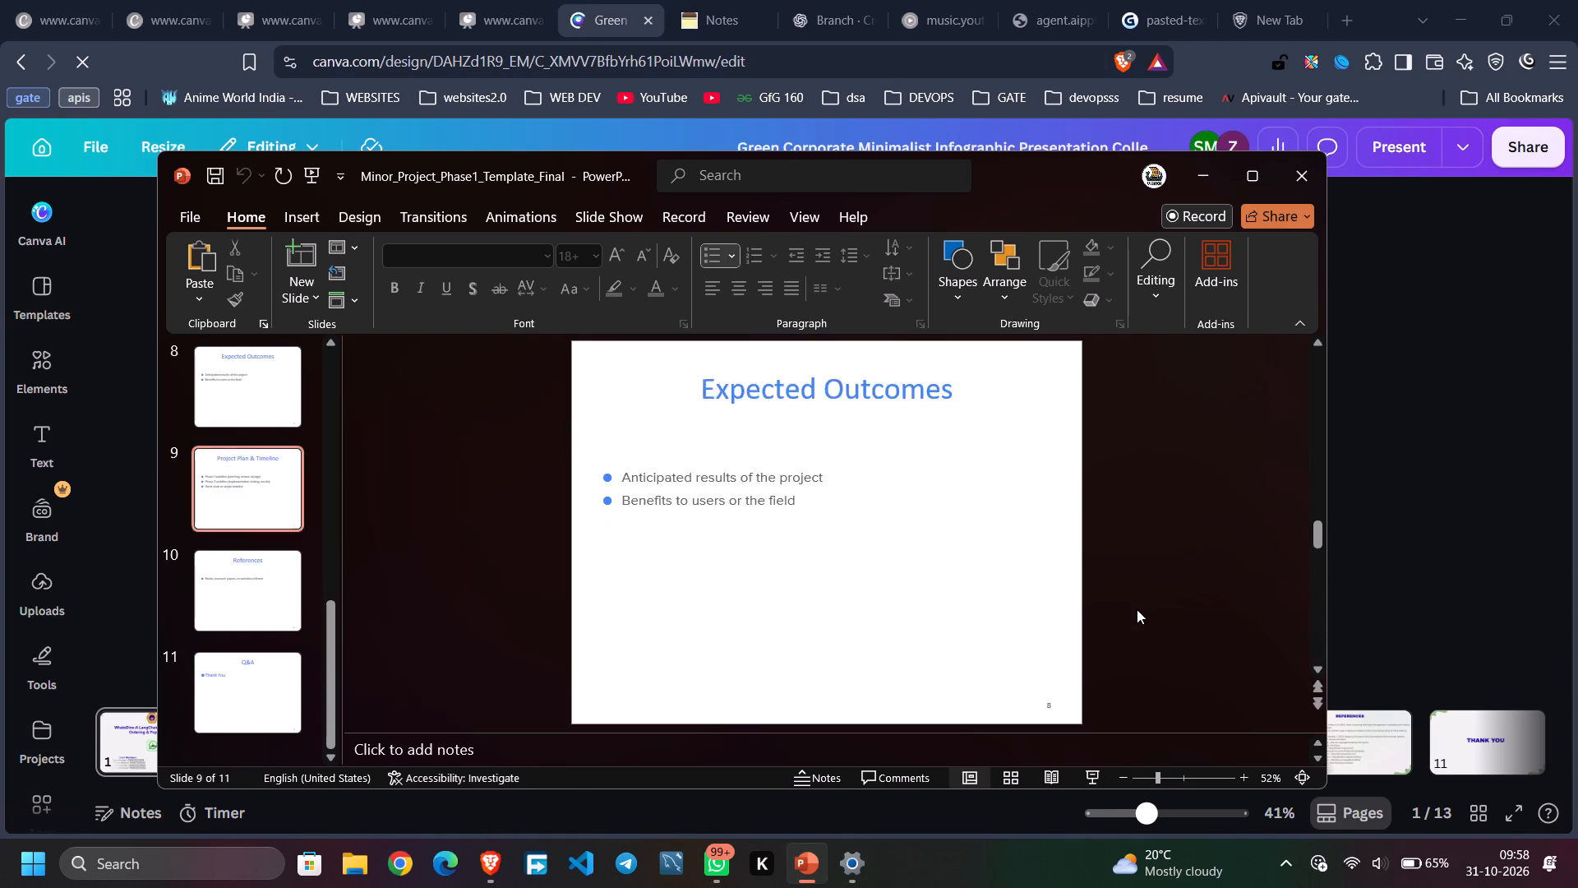
key("Up")
key("Up")
key("Down")
key("Down")
key("Down")
key("Down")
key("Down")
key("Down")
key("Down")
key("Down")
key("Down")
key("Down")
key("Down")
key("Down")
key("Down")
key("Down")
key("Down")
key("Down")
key("Down")
key("Down")
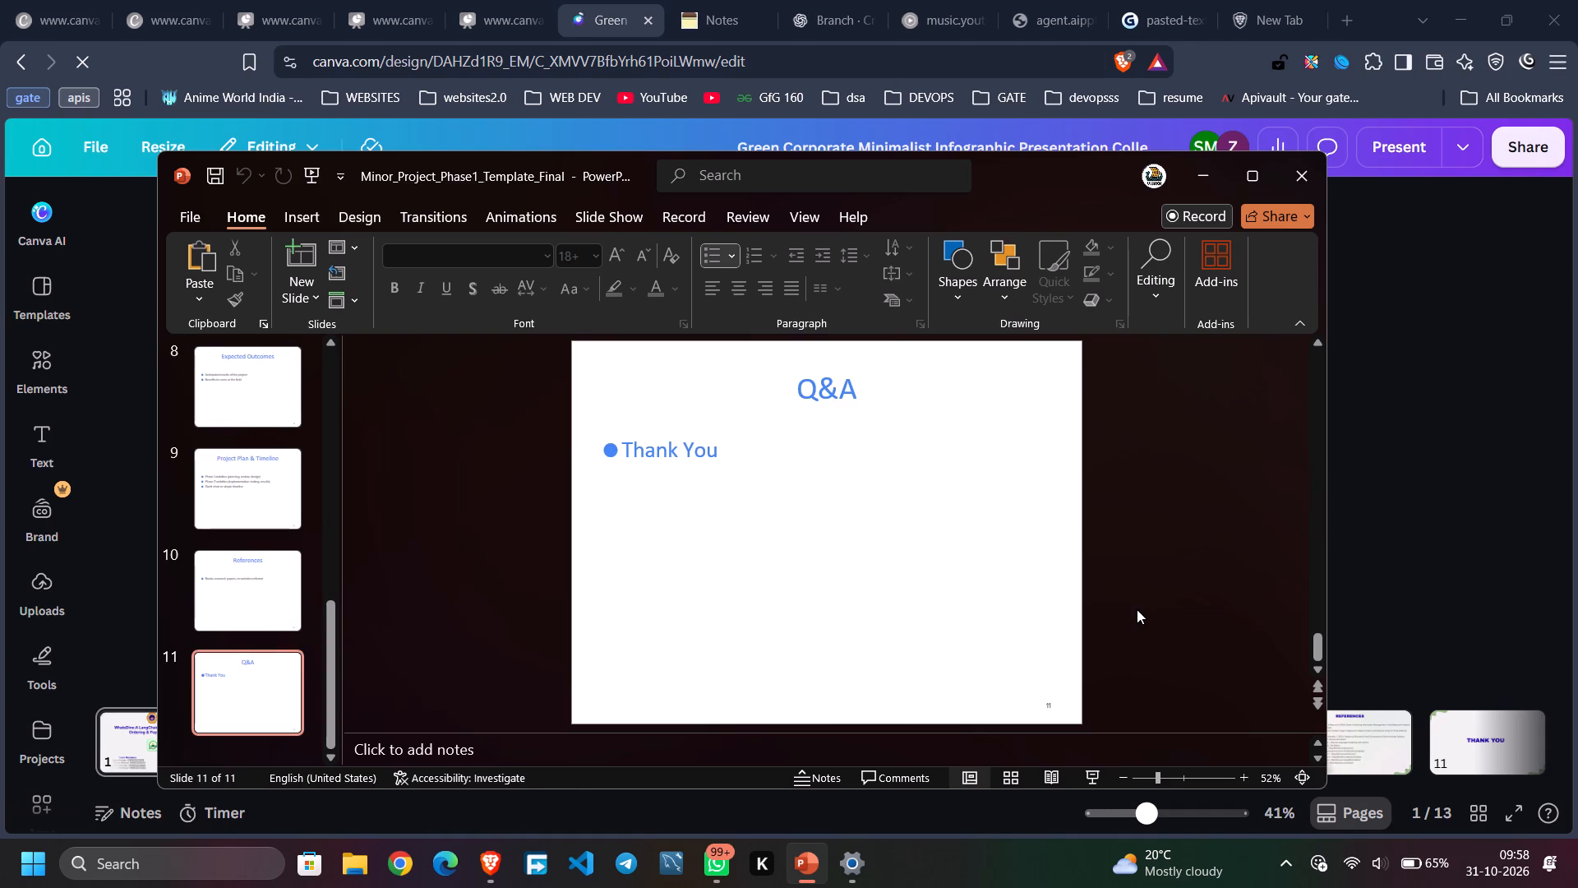
Look back through the template slides from Q&A to Objectives, and forward again through Literature Review and Proposed System to Methodology / Tools.
key("Up")
key("Up")
key("Up")
key("Up")
key("Up")
key("Up")
key("Up")
key("Down")
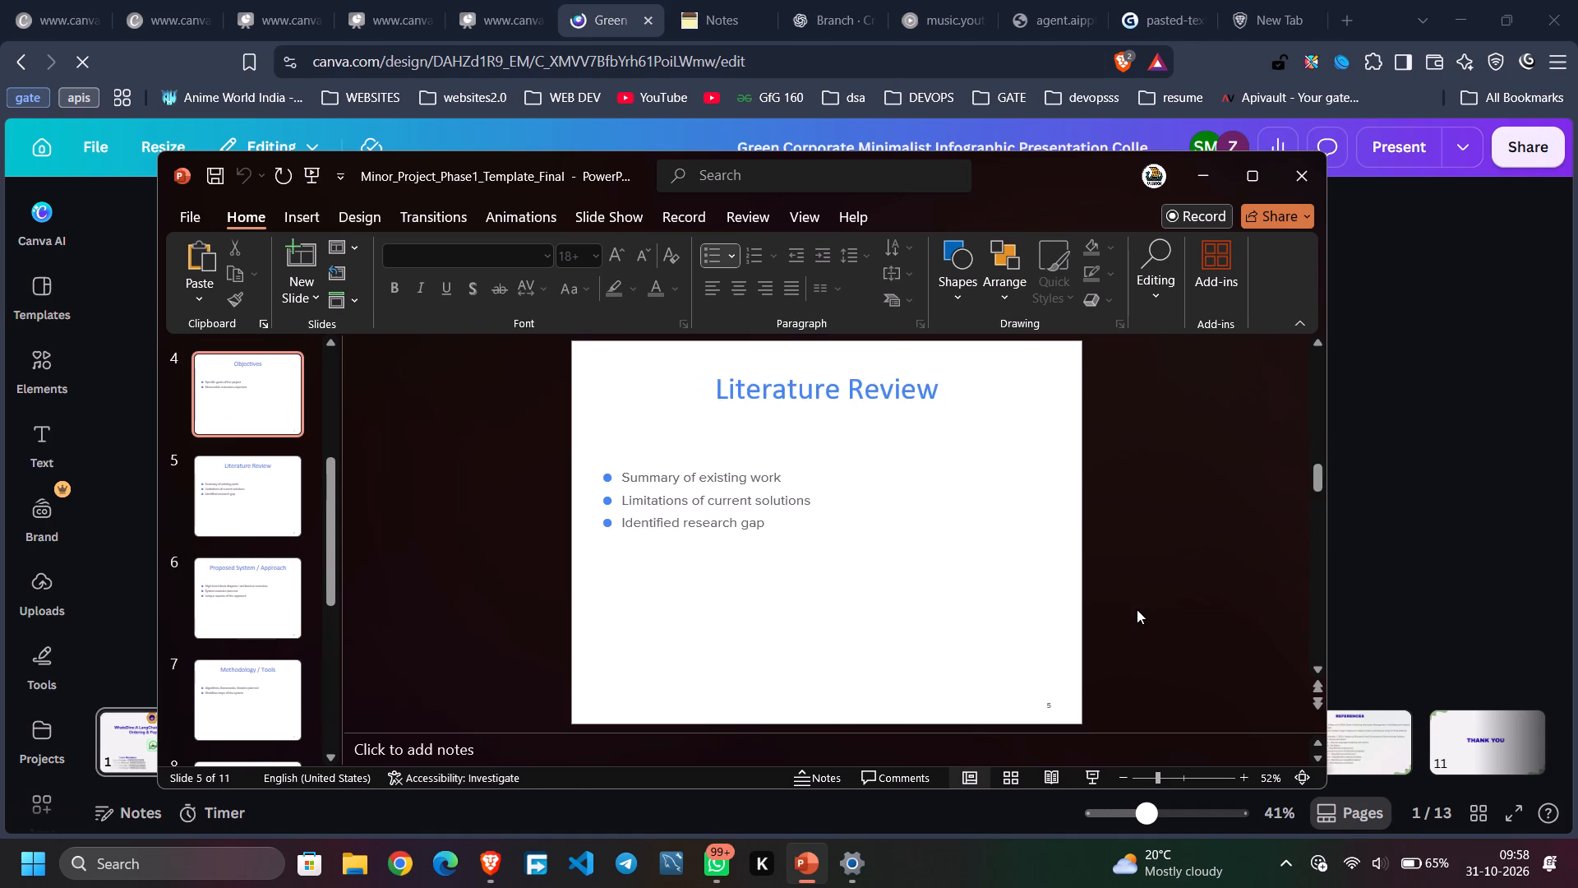
key("Down")
key("Down")
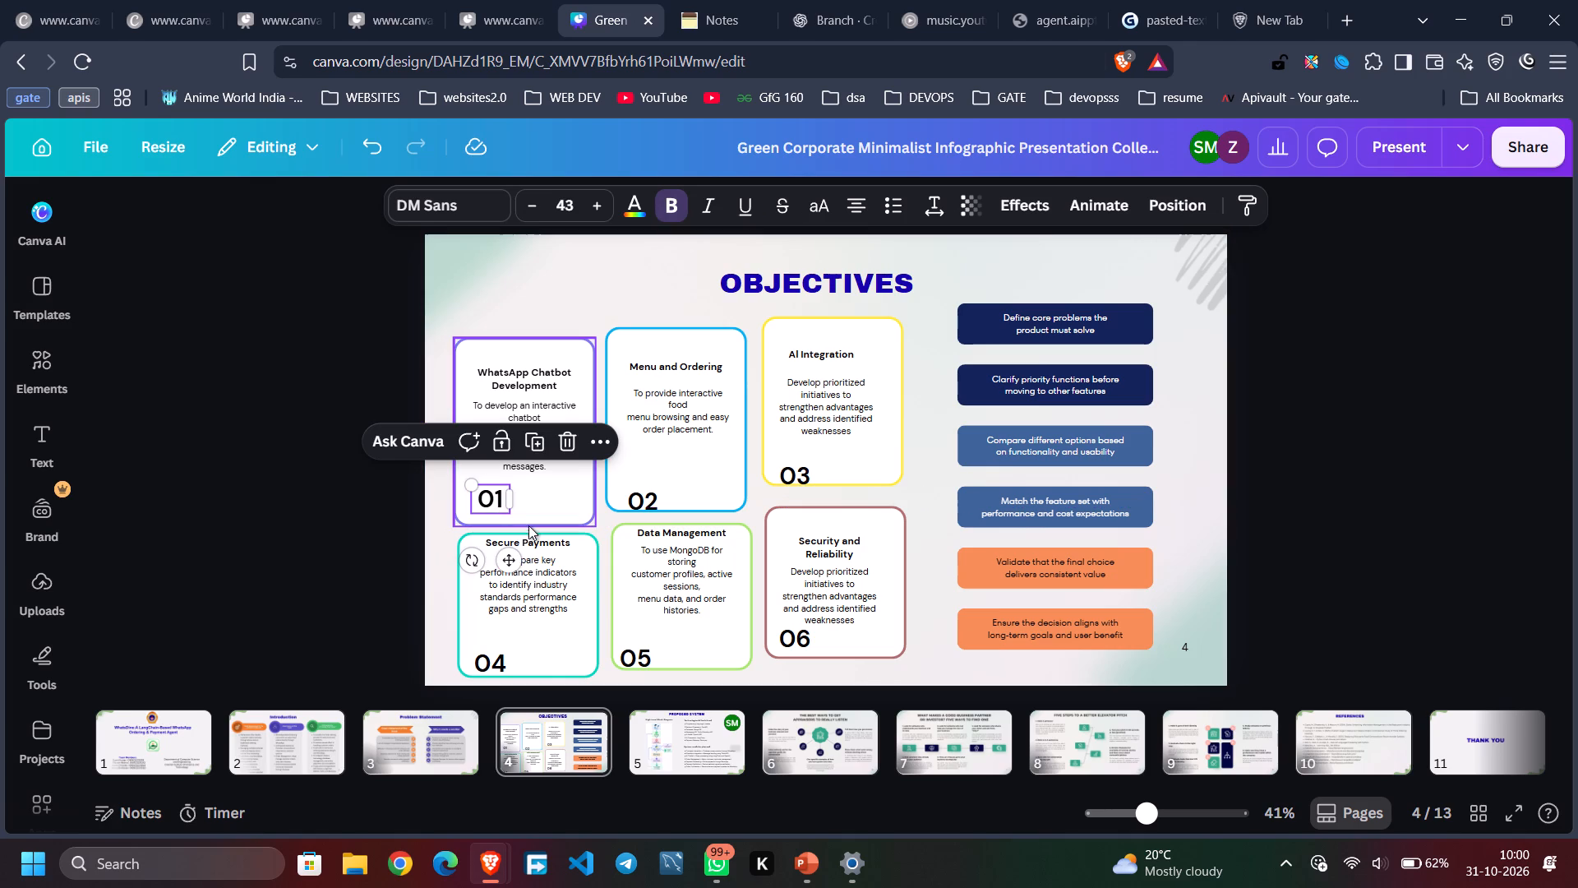
Switch from the Canva Objectives slide to the notes.io page to consult the objective descriptions.
left_click(545, 501)
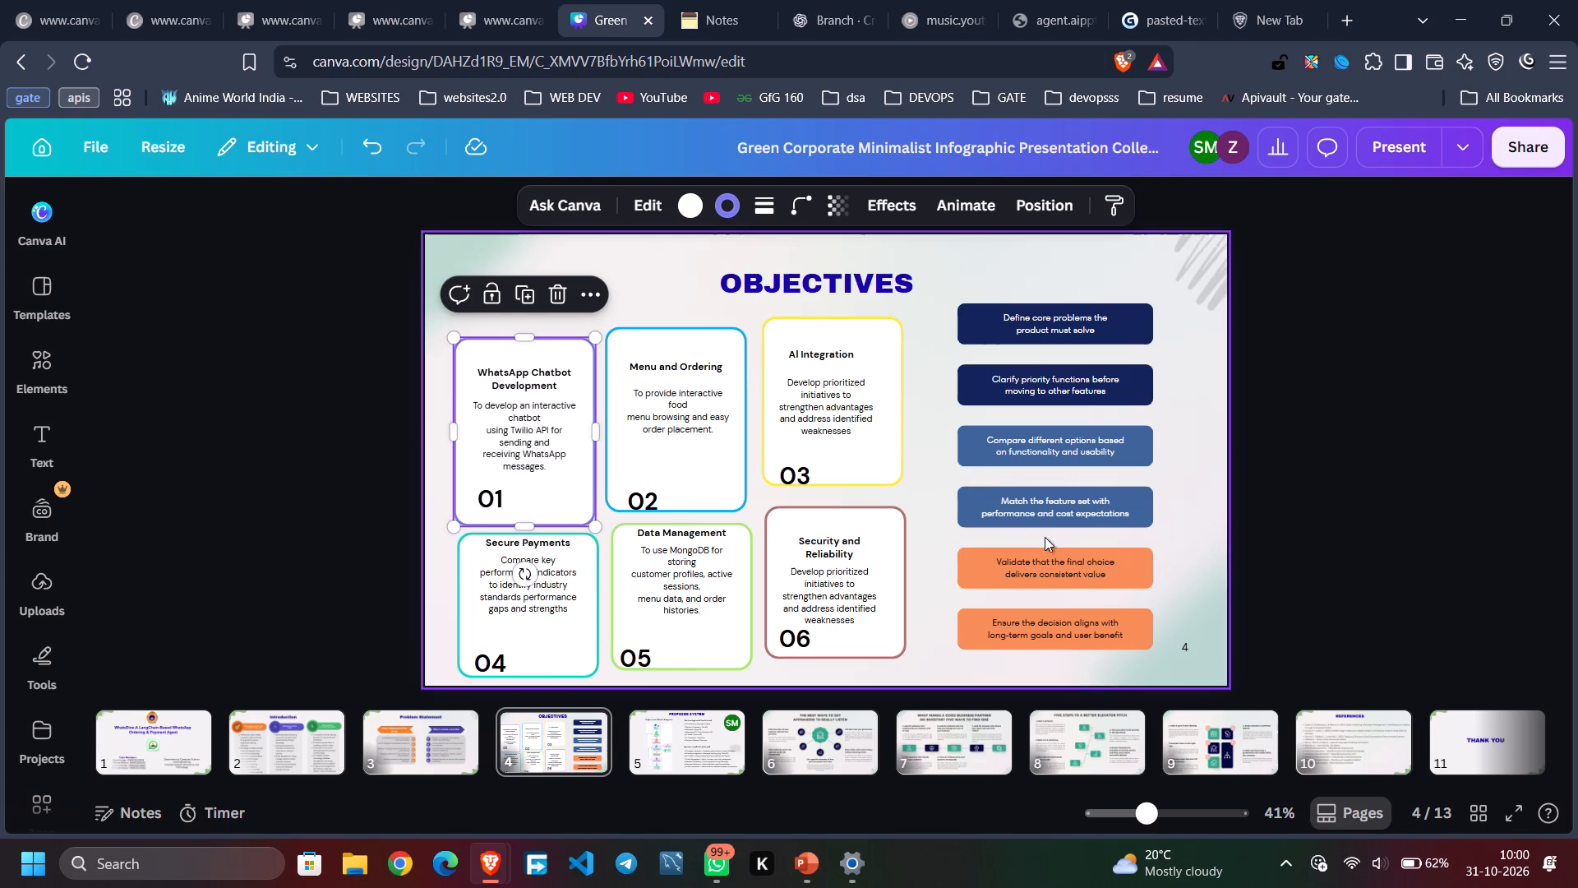
left_click(708, 16)
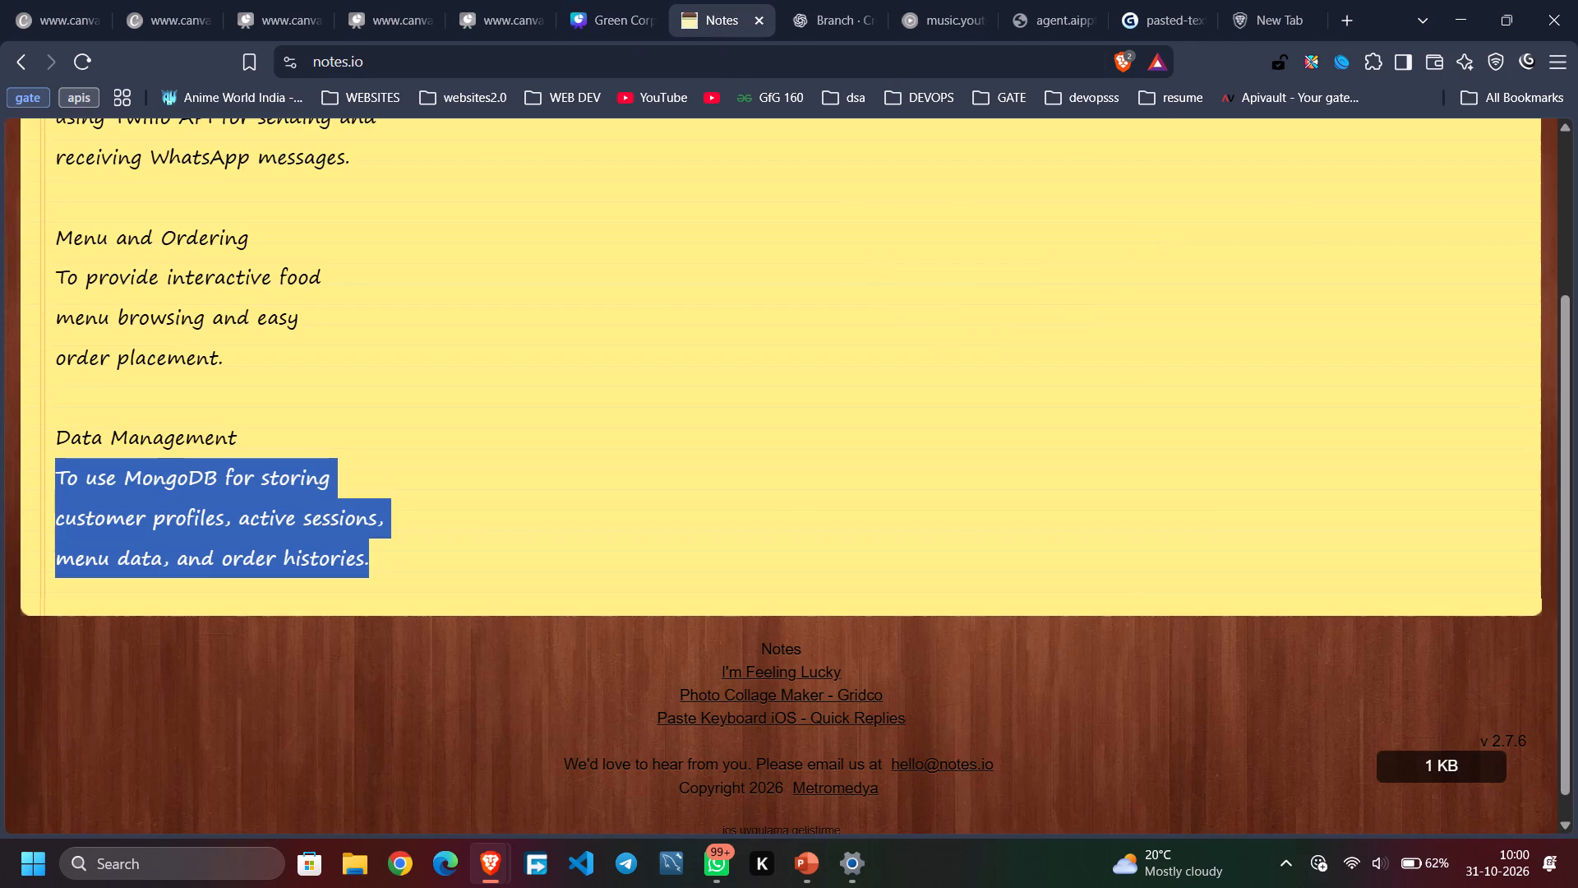
Check the generated Objectives slide image in the ChatGPT conversation.
left_click(801, 30)
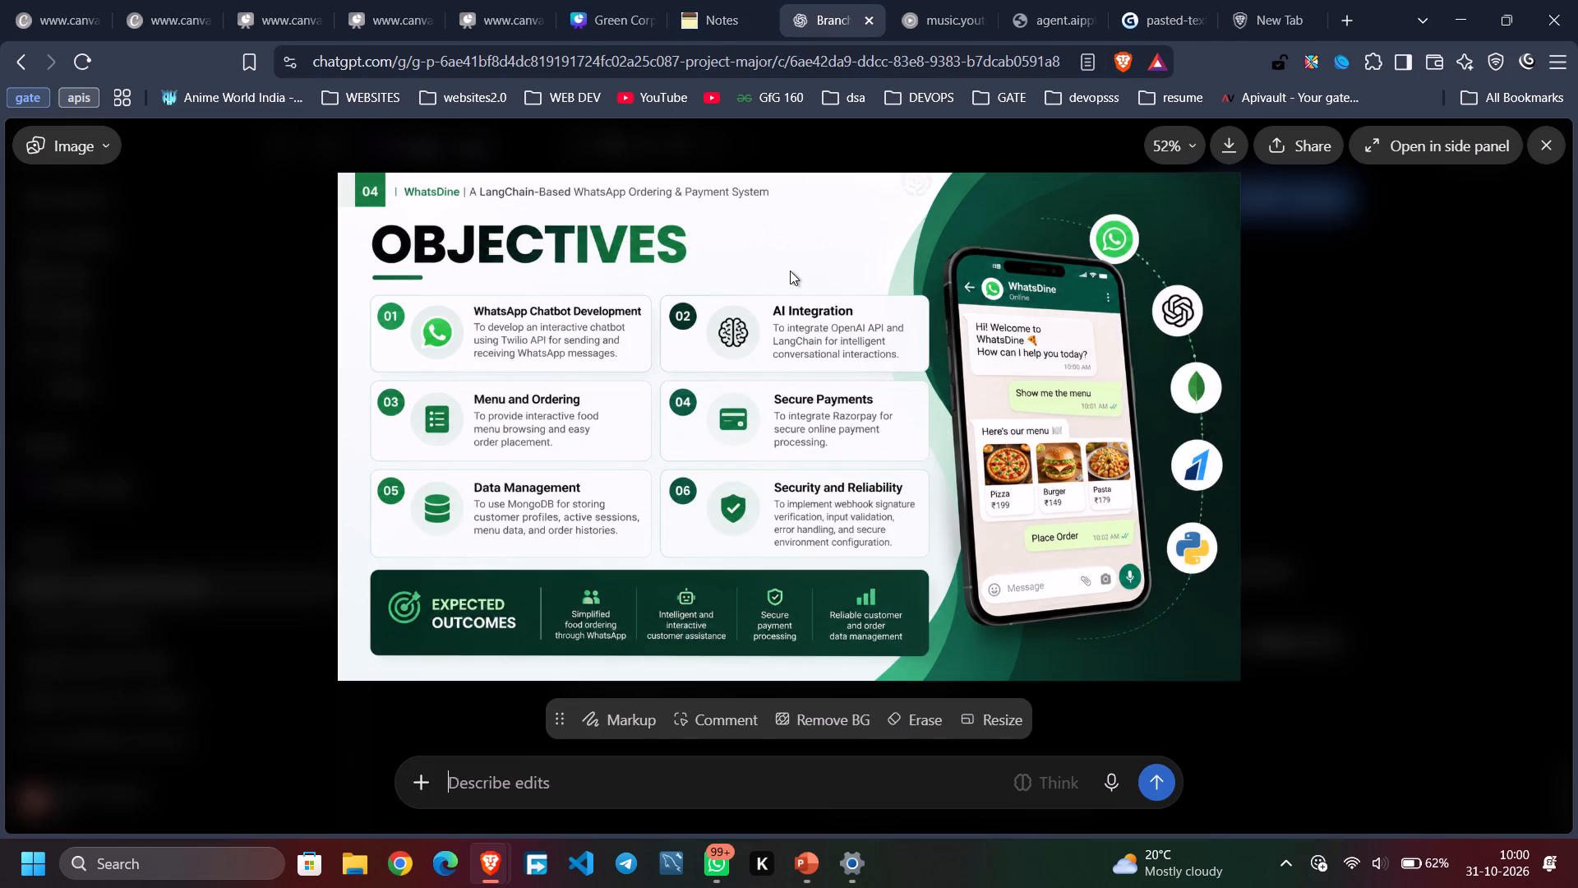
left_click(704, 20)
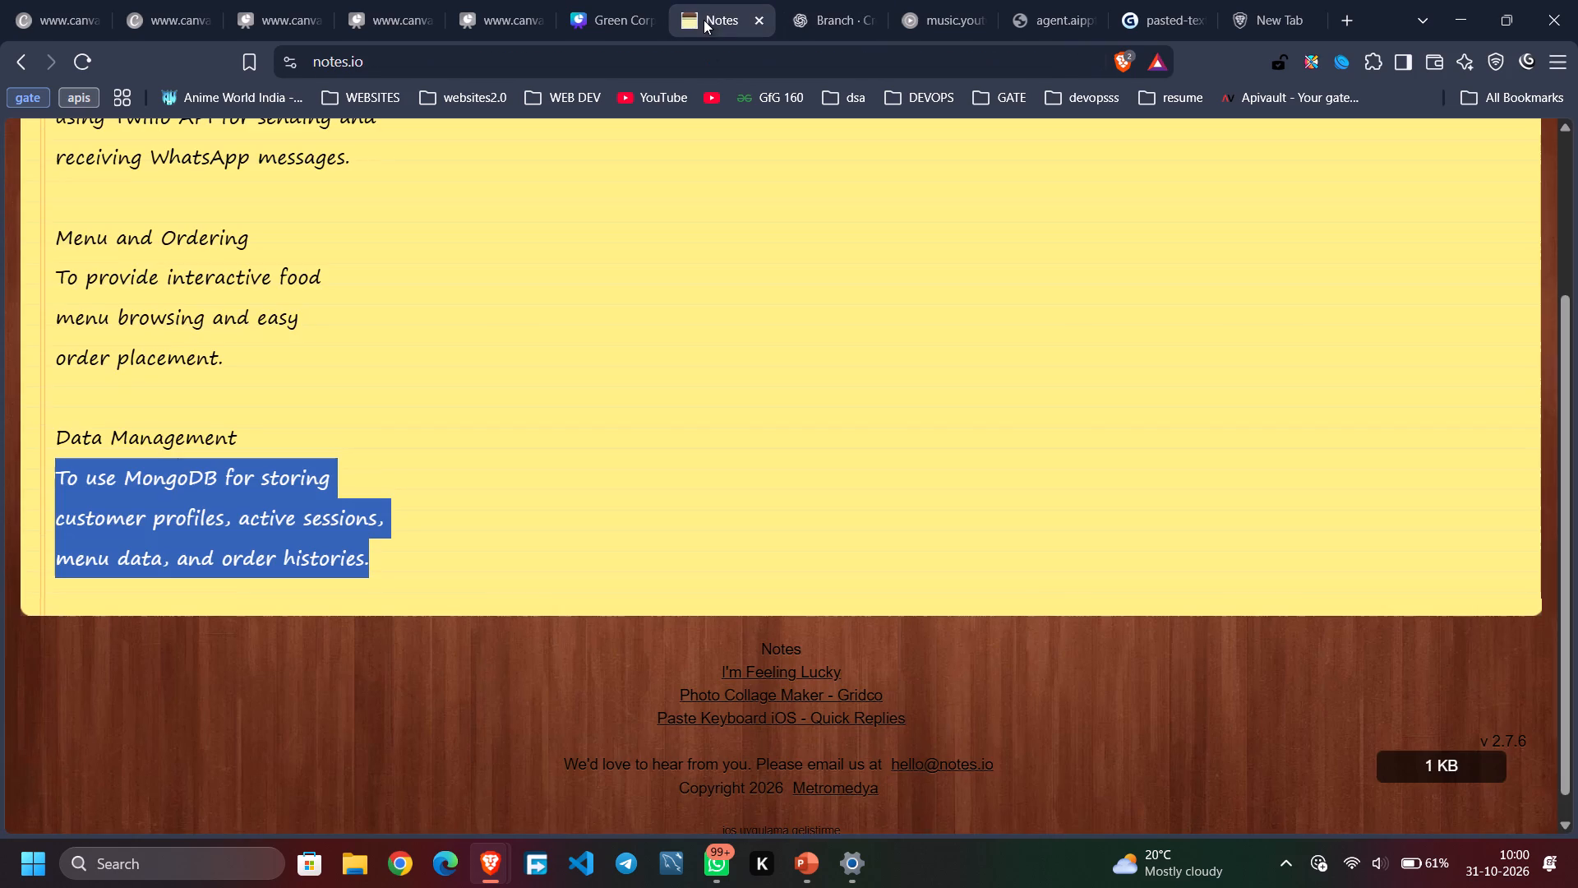
Delete the two orange text boxes from the Objectives slide in the Canva presentation.
left_click(627, 9)
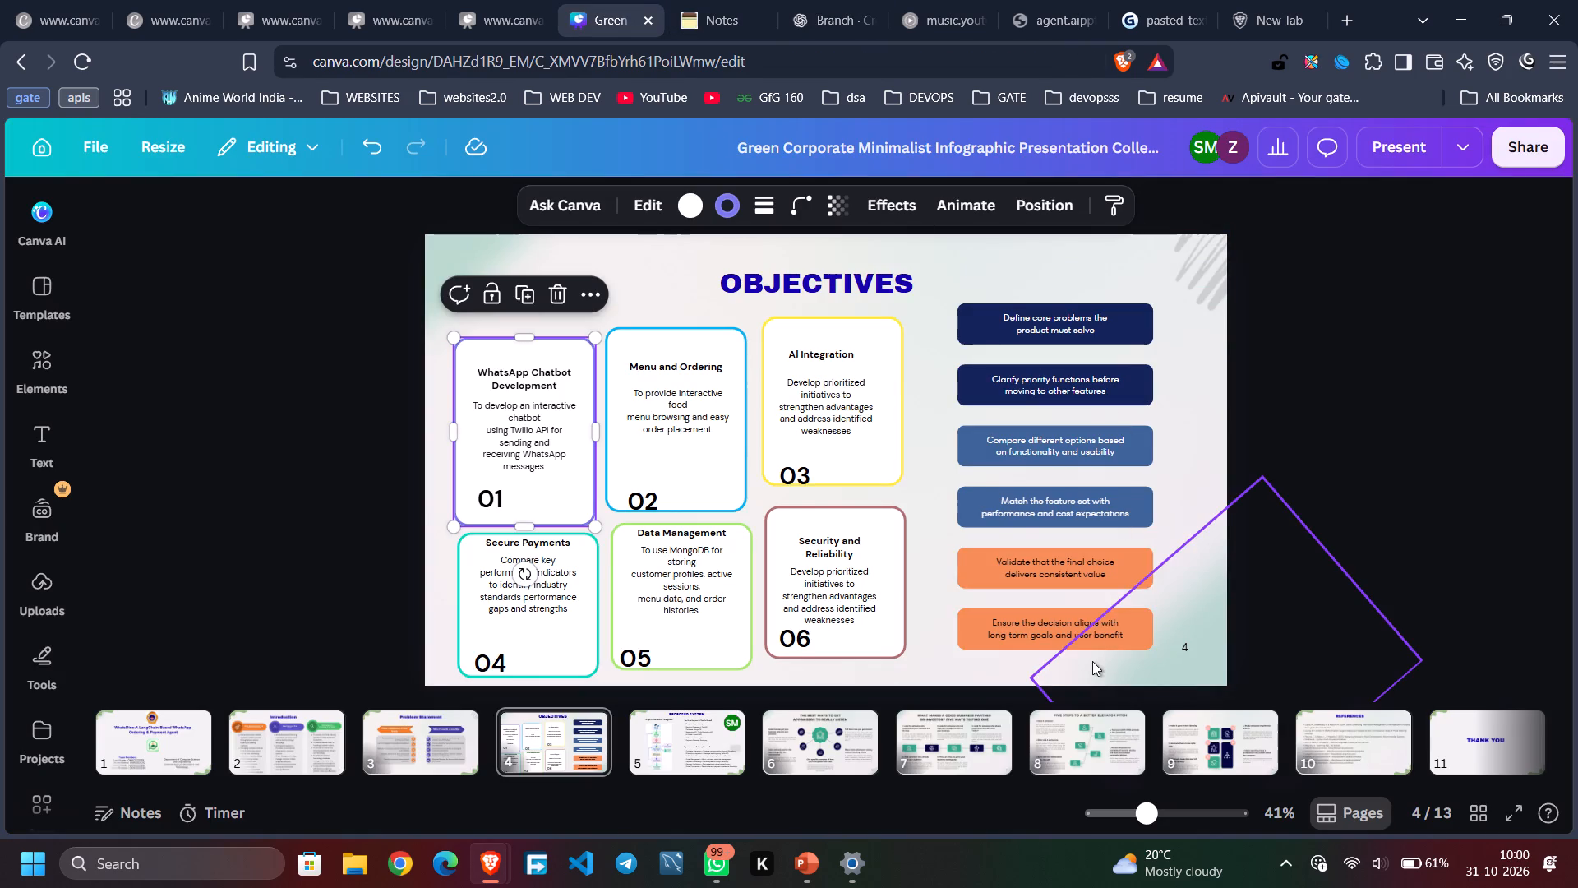
left_click_drag(1011, 652, 962, 553)
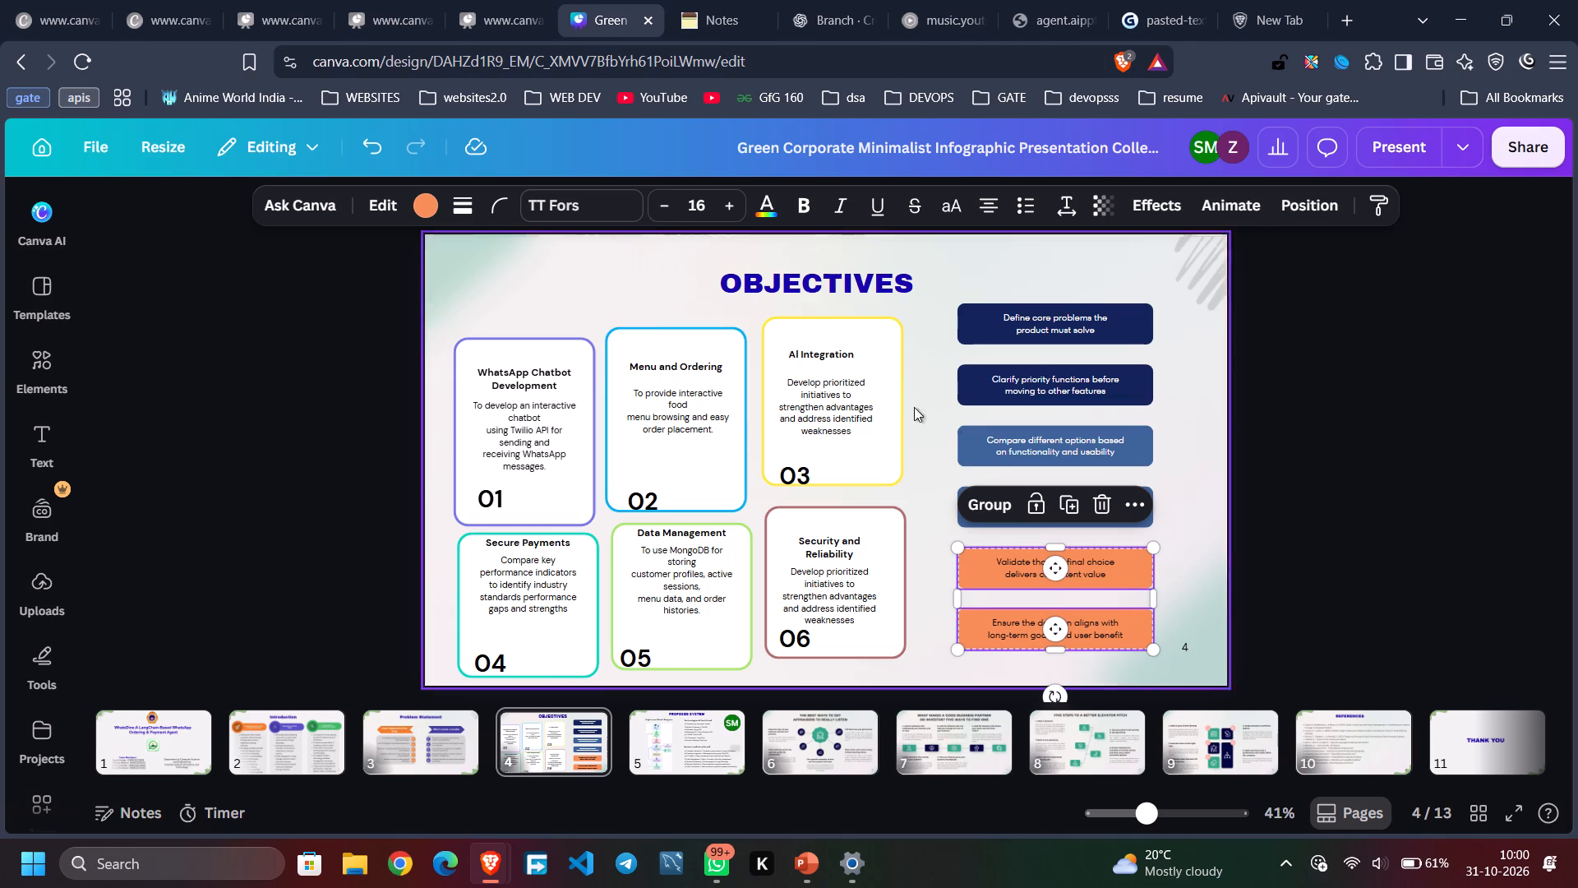
left_click(1105, 502)
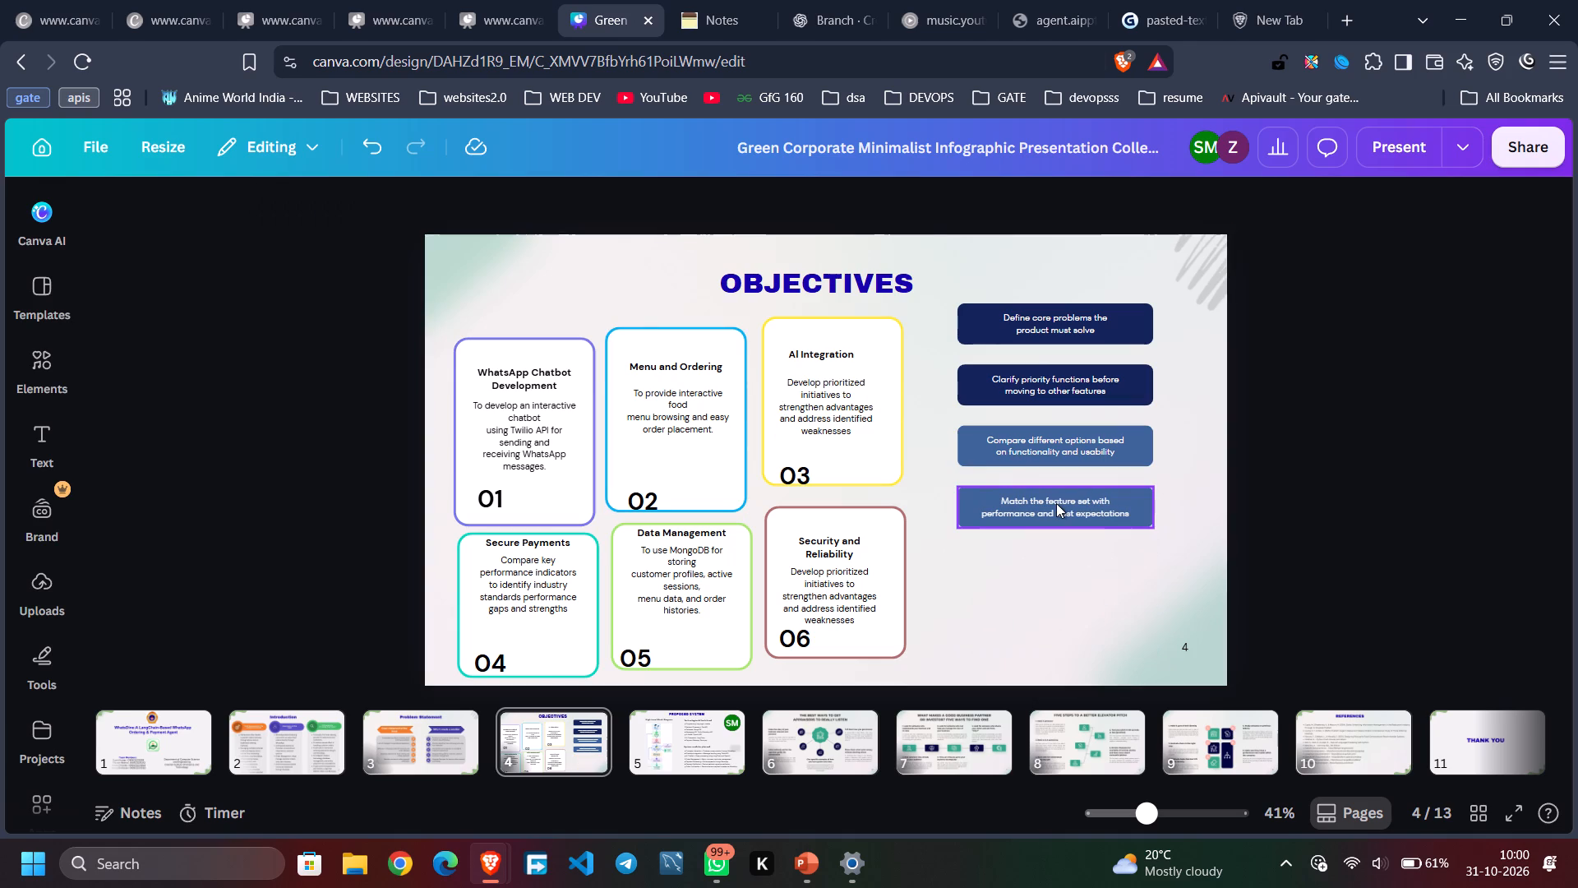
Move the four remaining blue text boxes together slightly down on the Objectives slide.
left_click_drag(1081, 556, 957, 326)
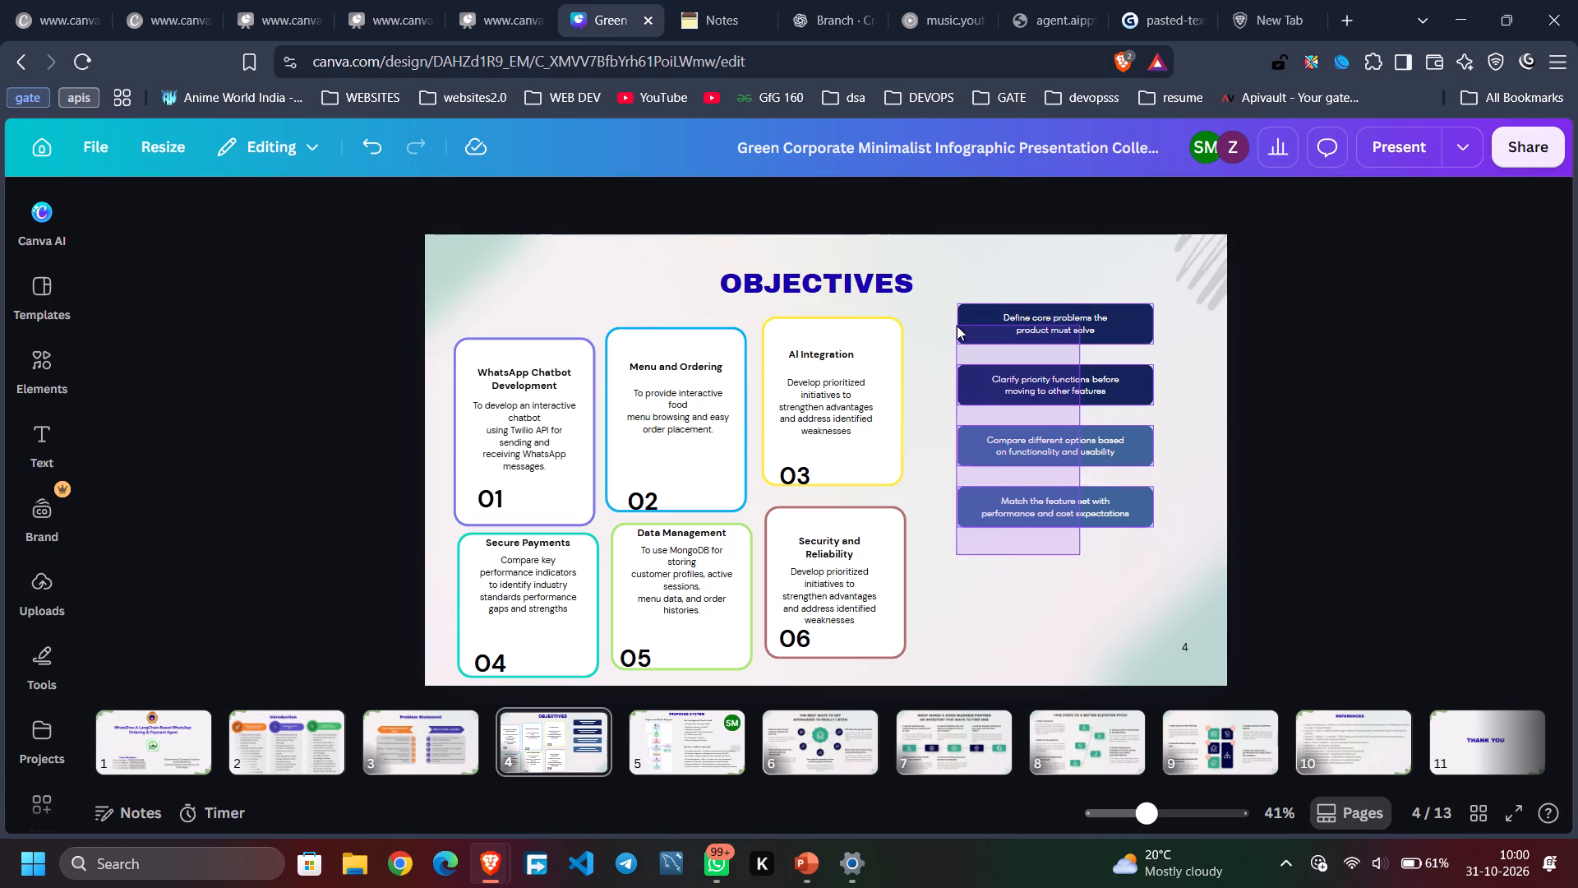
key("Down")
key("Down")
key("Down")
key("Down")
key("Down")
key("Down")
key("Down")
key("Down")
key("Down")
key("Down")
key("Down")
key("Down")
key("Down")
key("Down")
key("Down")
key("Down")
key("Down")
key("Down")
key("Down")
key("Down")
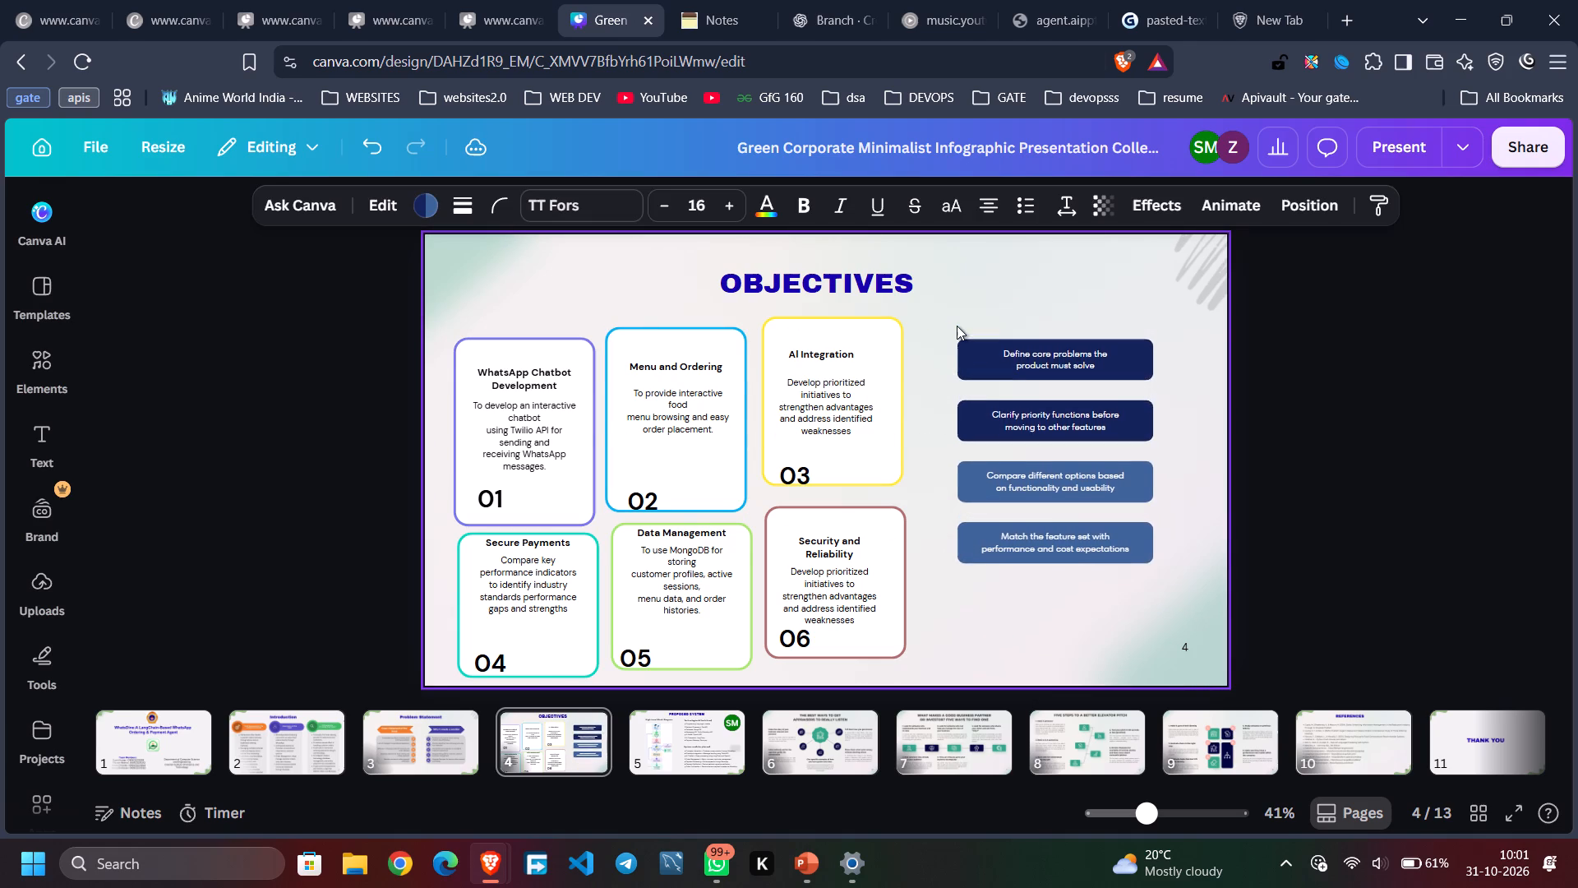
key("Up")
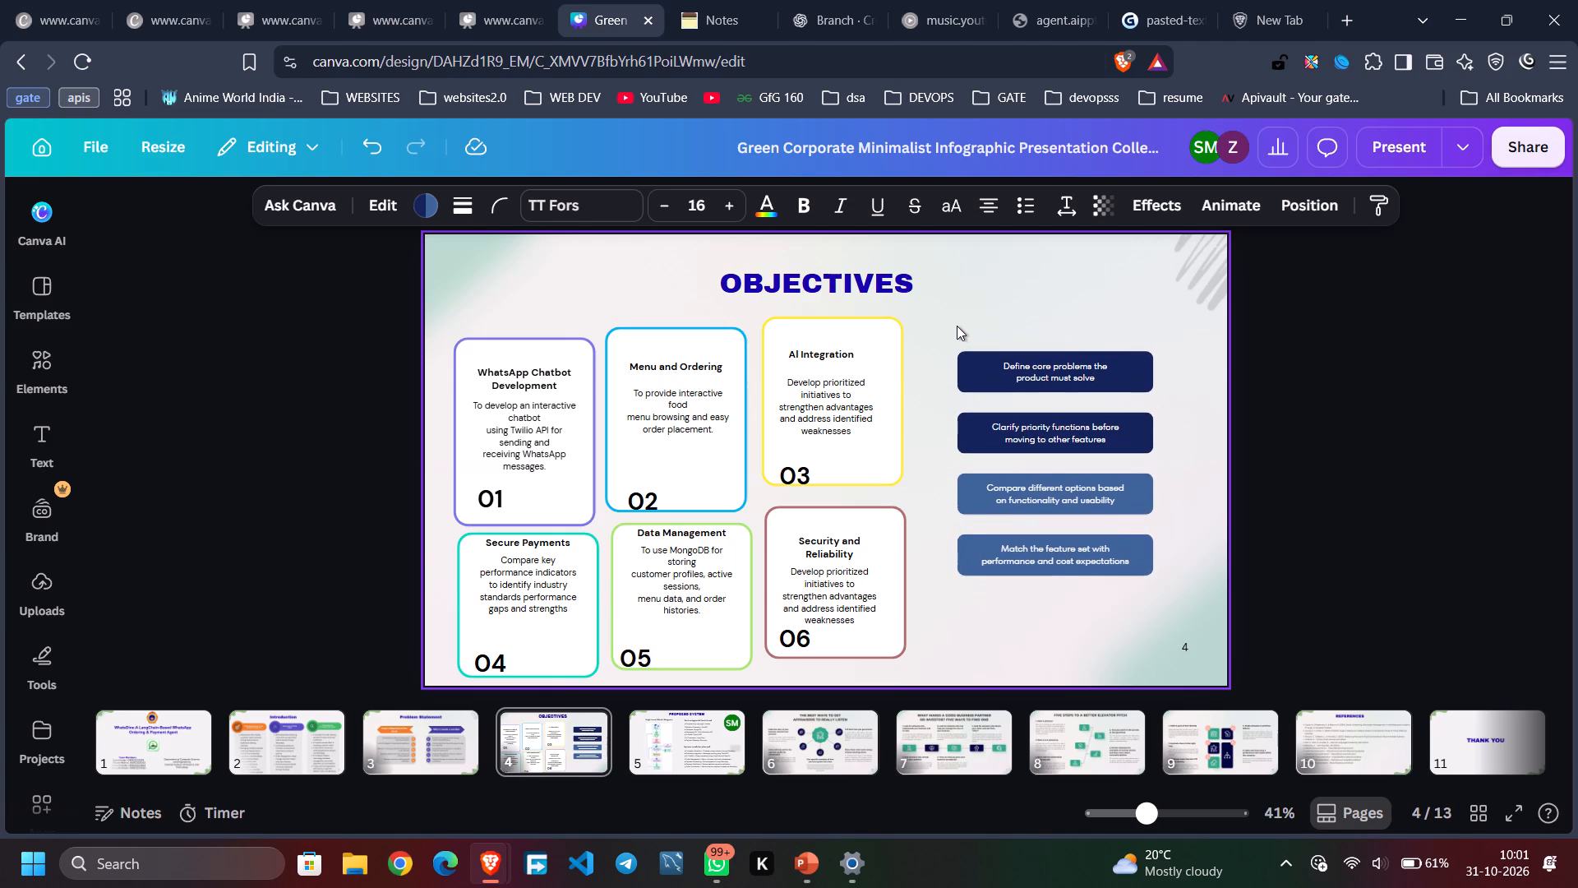
left_click(952, 617)
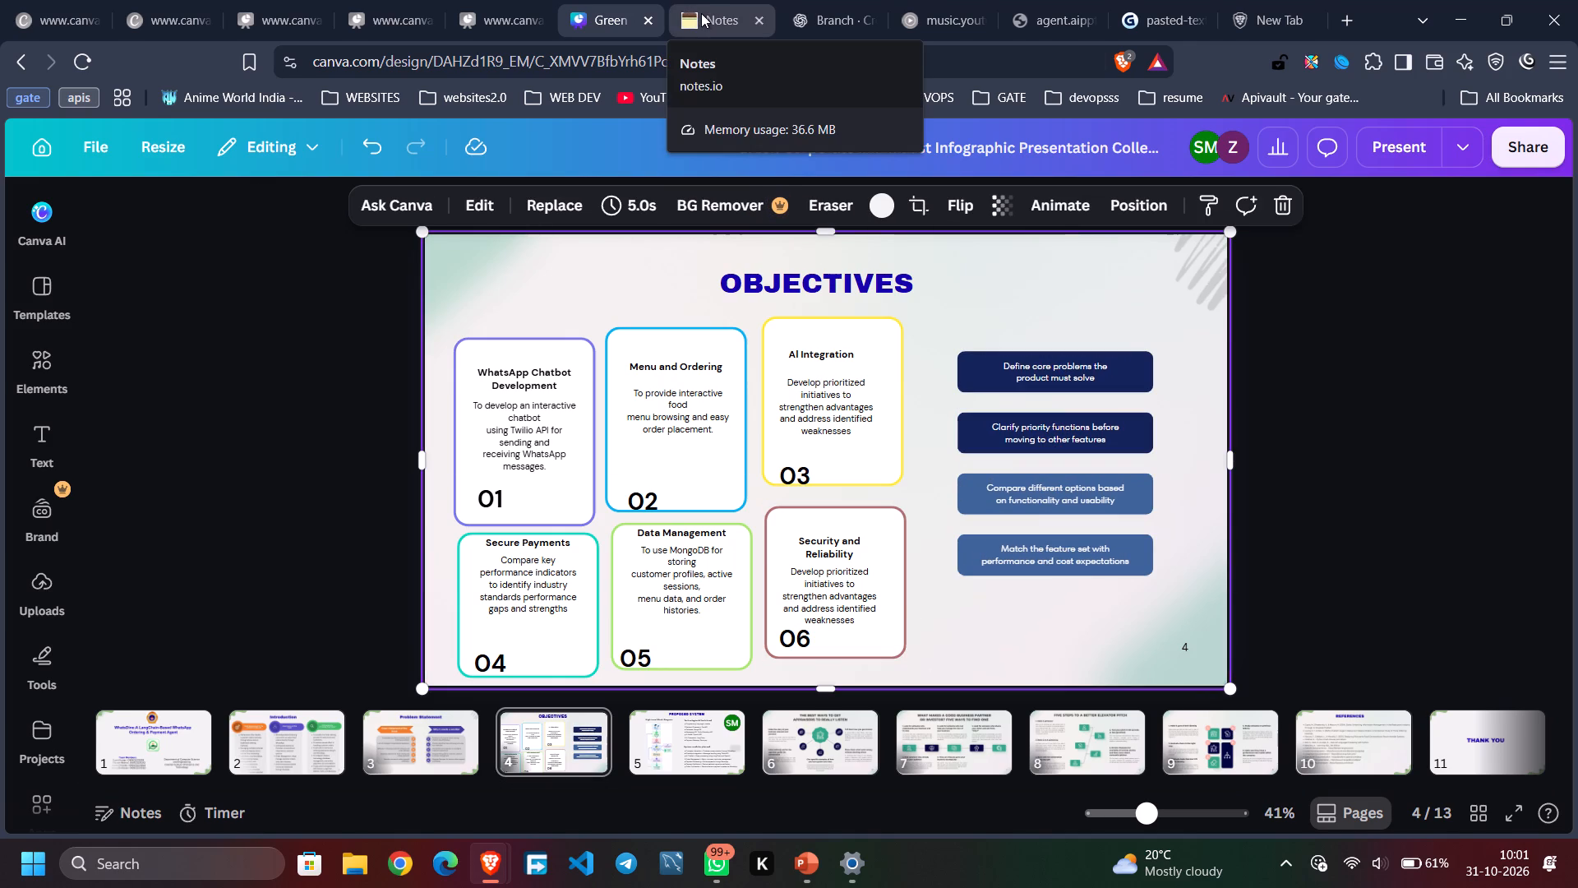
Switch to PowerPoint and review the Objectives slide of the Minor Project Phase 1 template.
left_click(823, 858)
left_click(1014, 505)
key("Left")
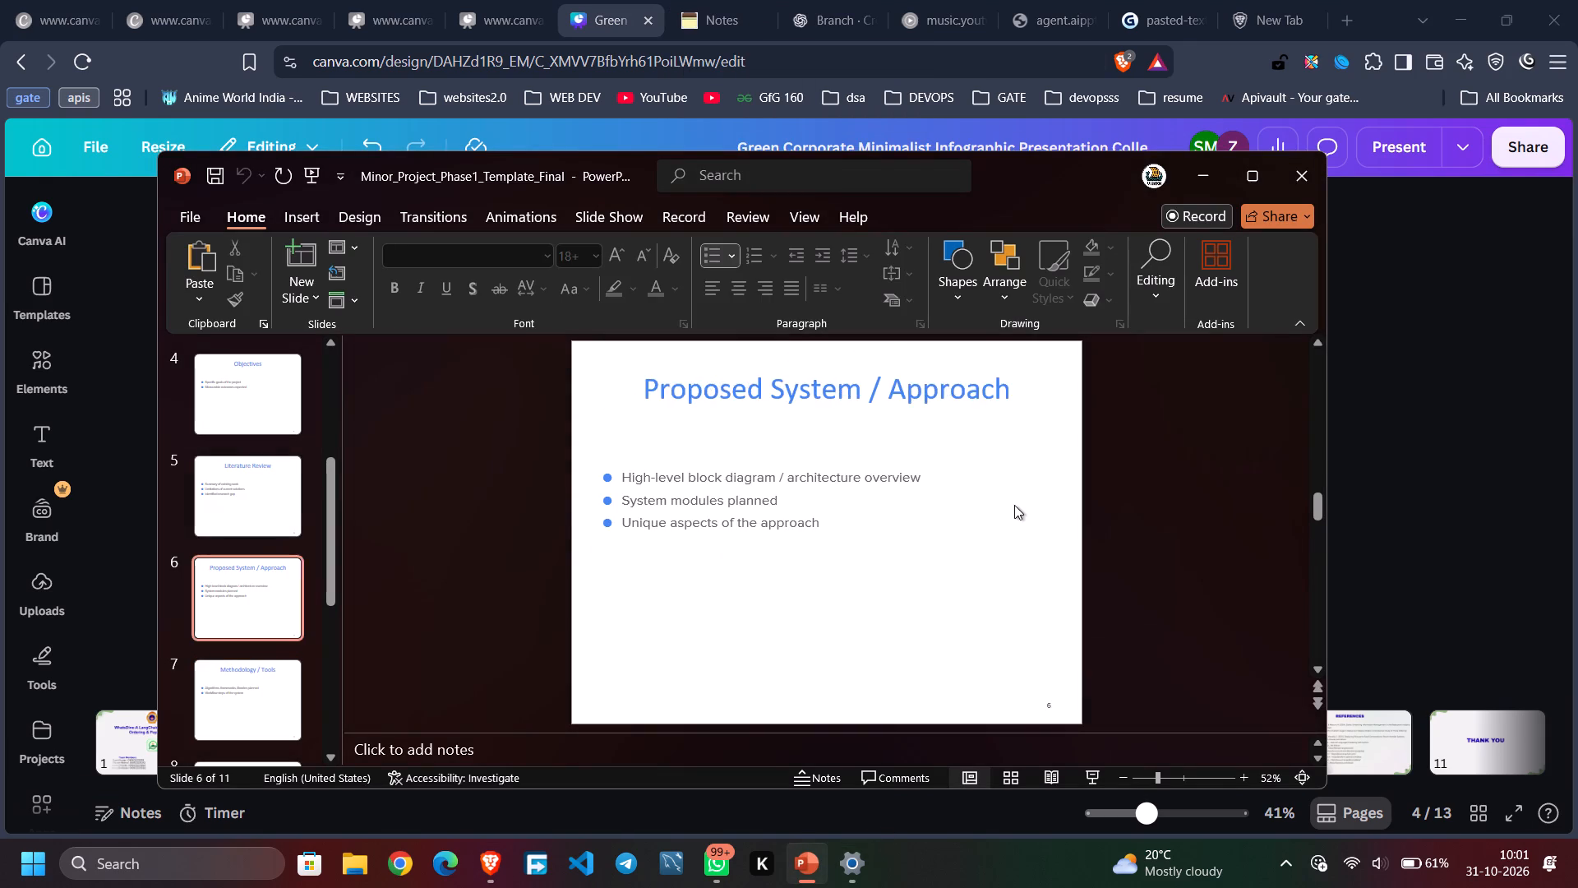
key("Left")
key("Left")
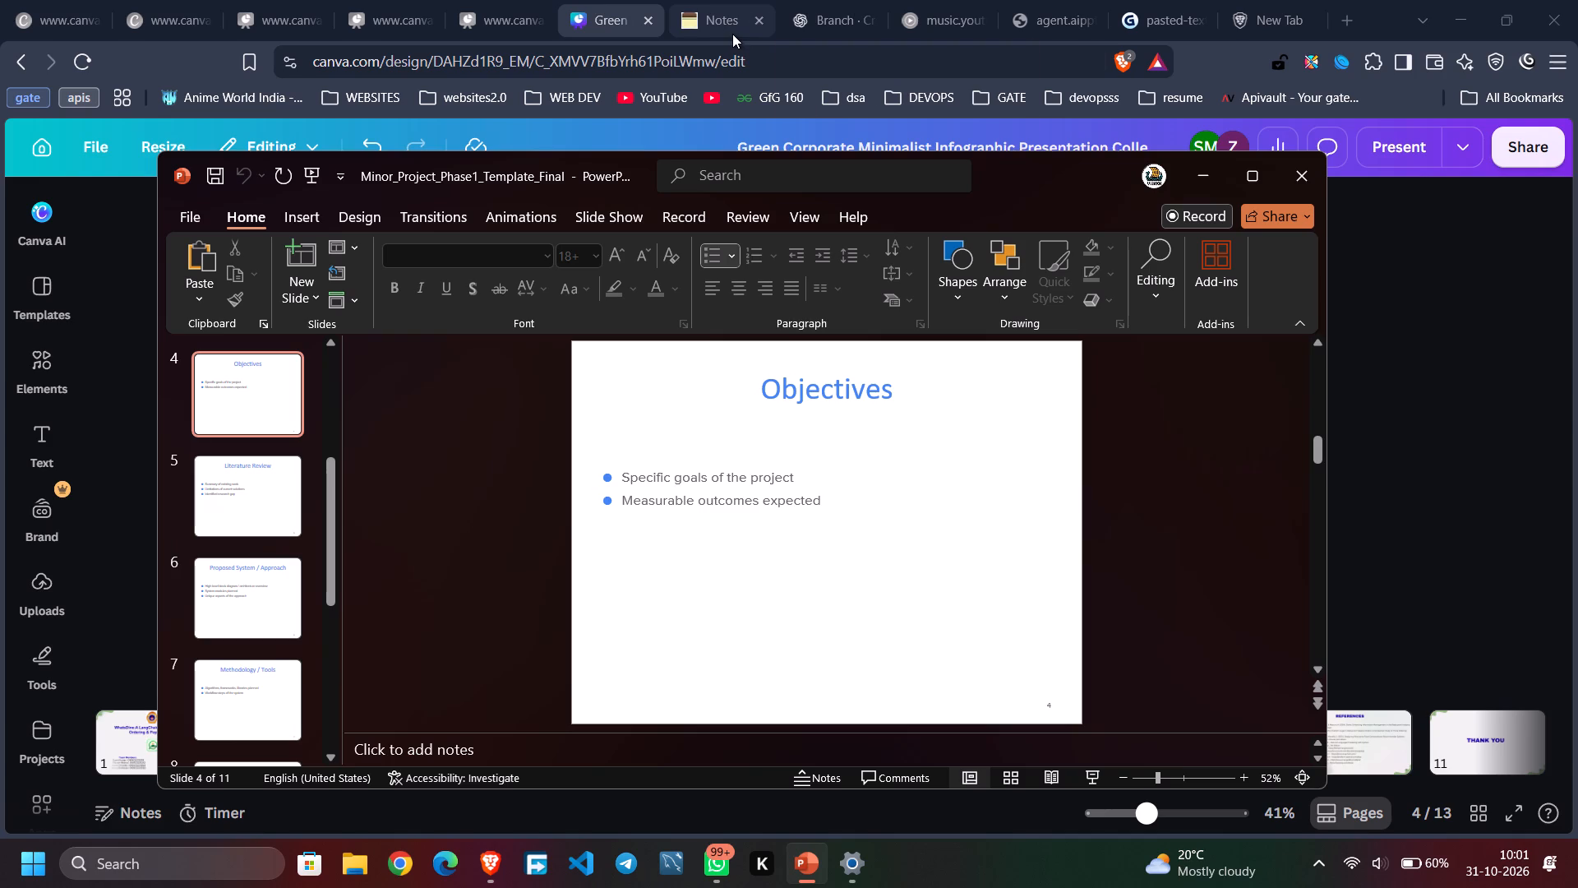
left_click_drag(1017, 173, 1062, 144)
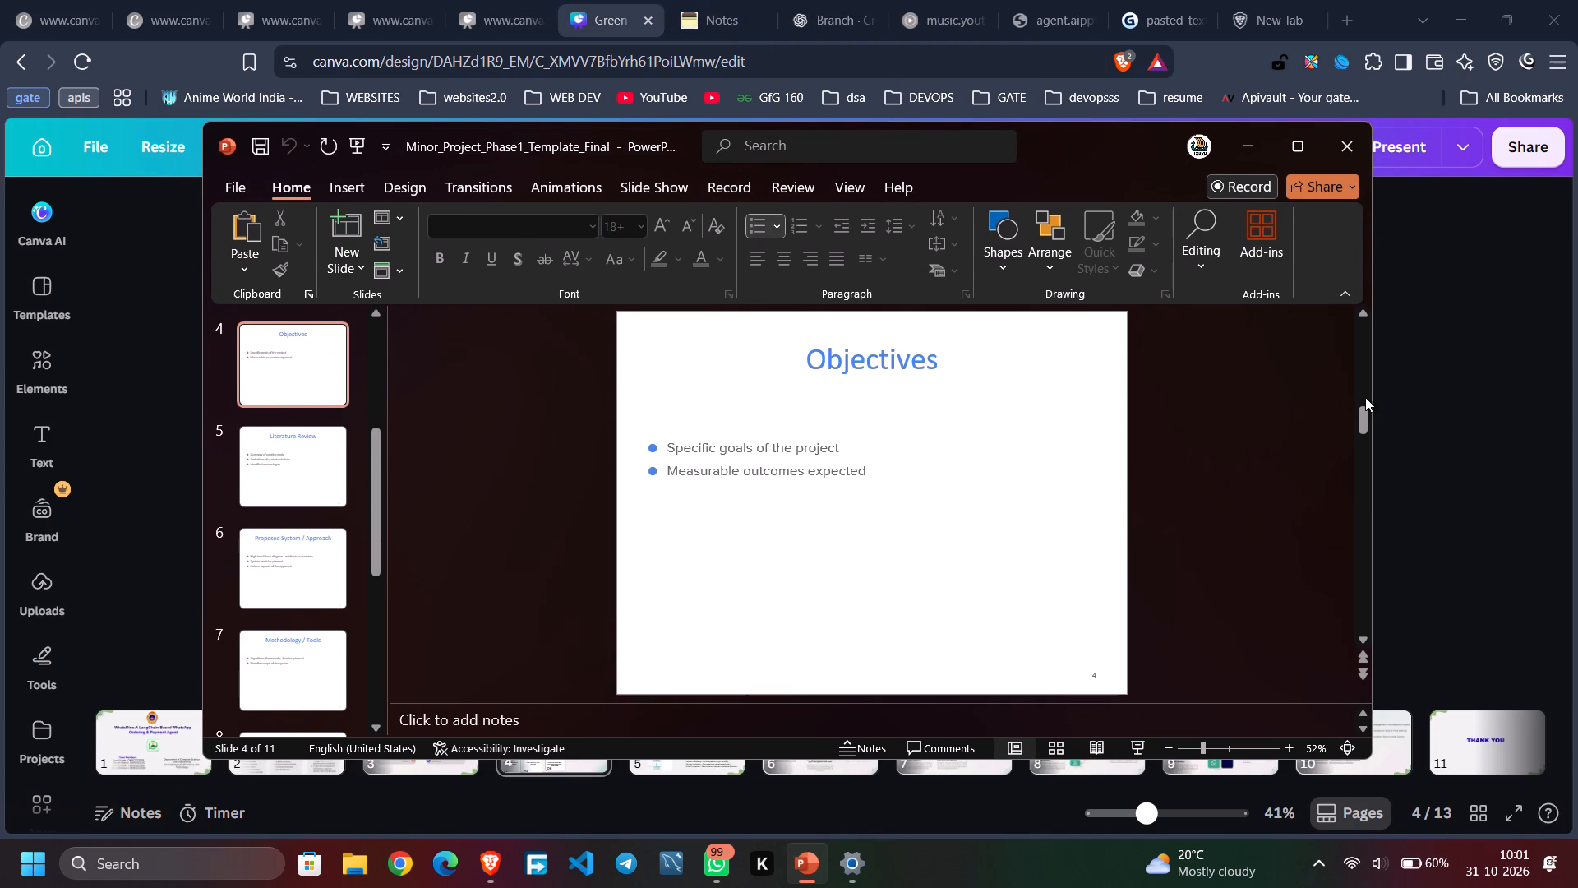
left_click(1397, 372)
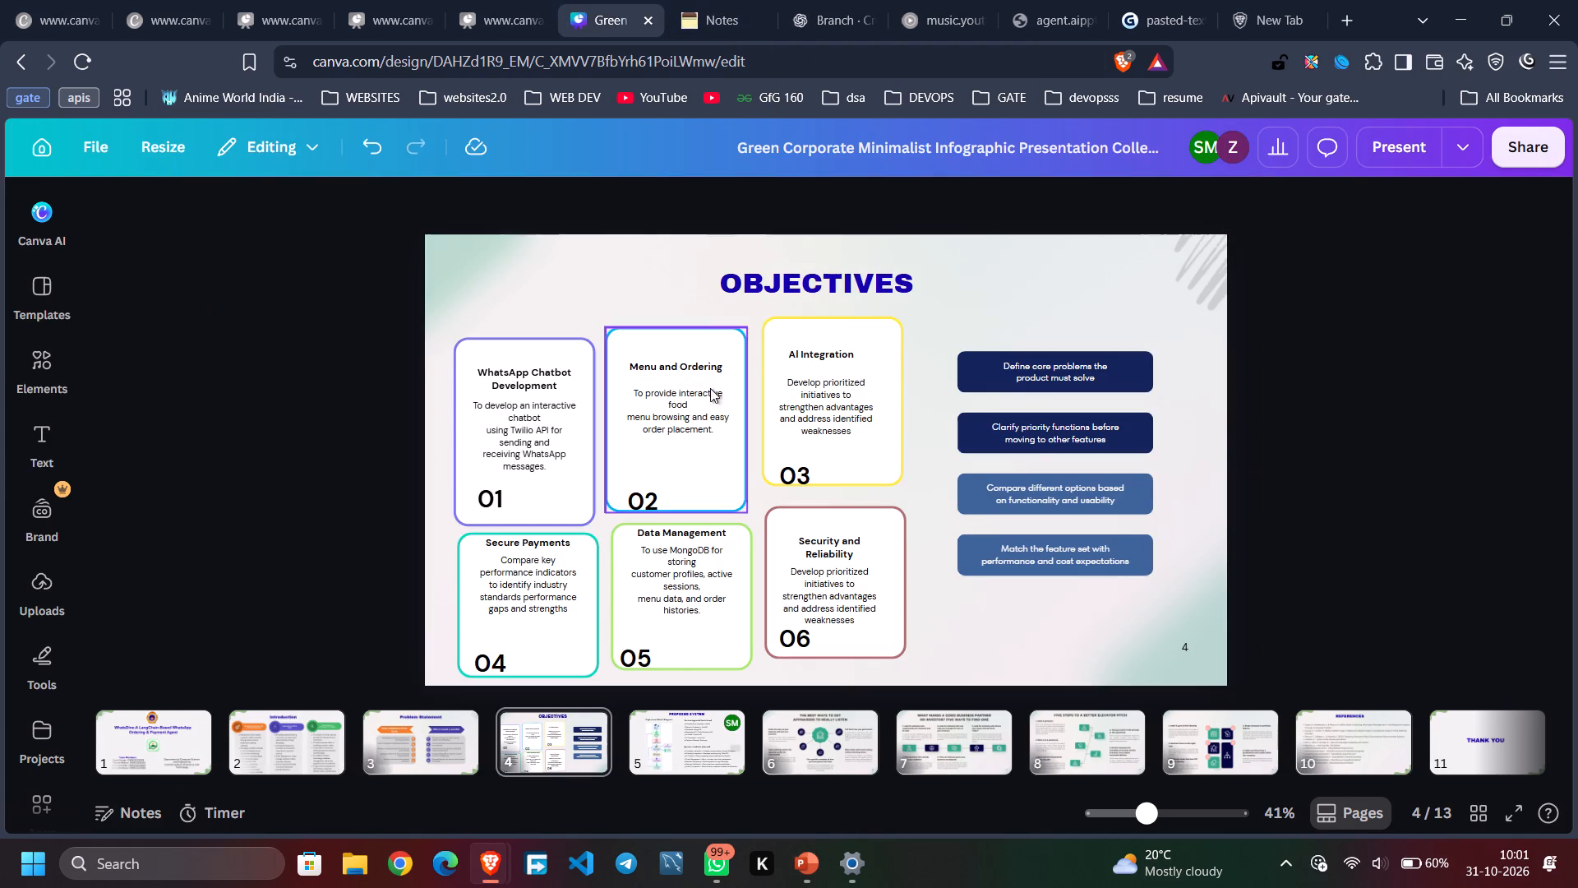
Move the "WhatsApp Chatbot Development" heading in card 01 of the Canva Objectives slide slightly upward.
left_click(508, 372)
key("Up")
key("Up")
key("Up")
key("Up")
key("Up")
key("Up")
key("Up")
key("Up")
key("Up")
key("Up")
key("Up")
key("Up")
key("Up")
key("Up")
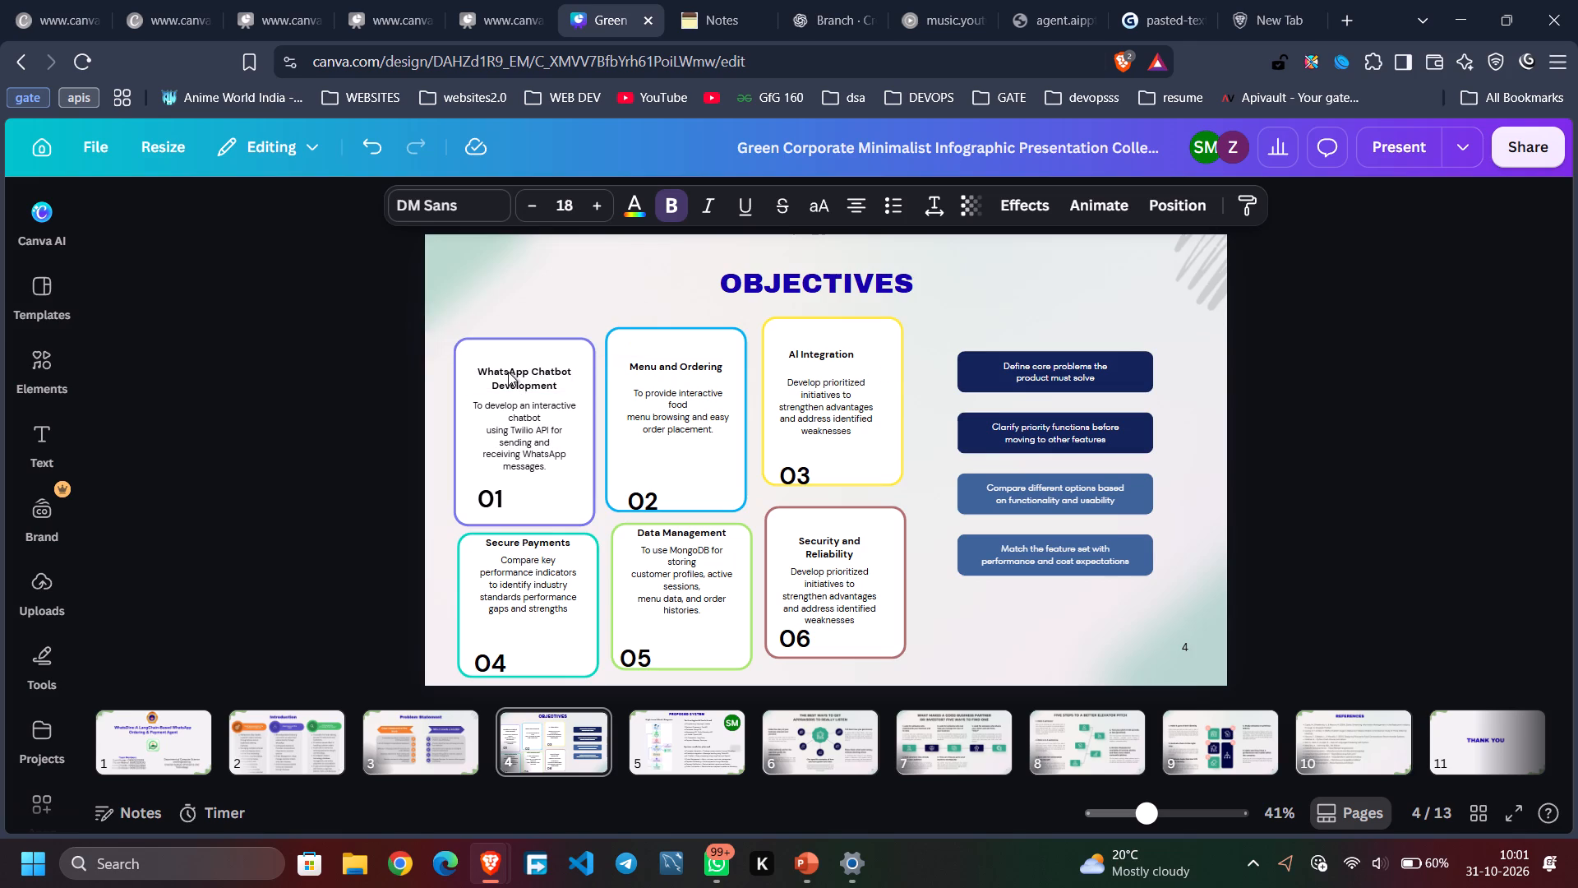
key("Up")
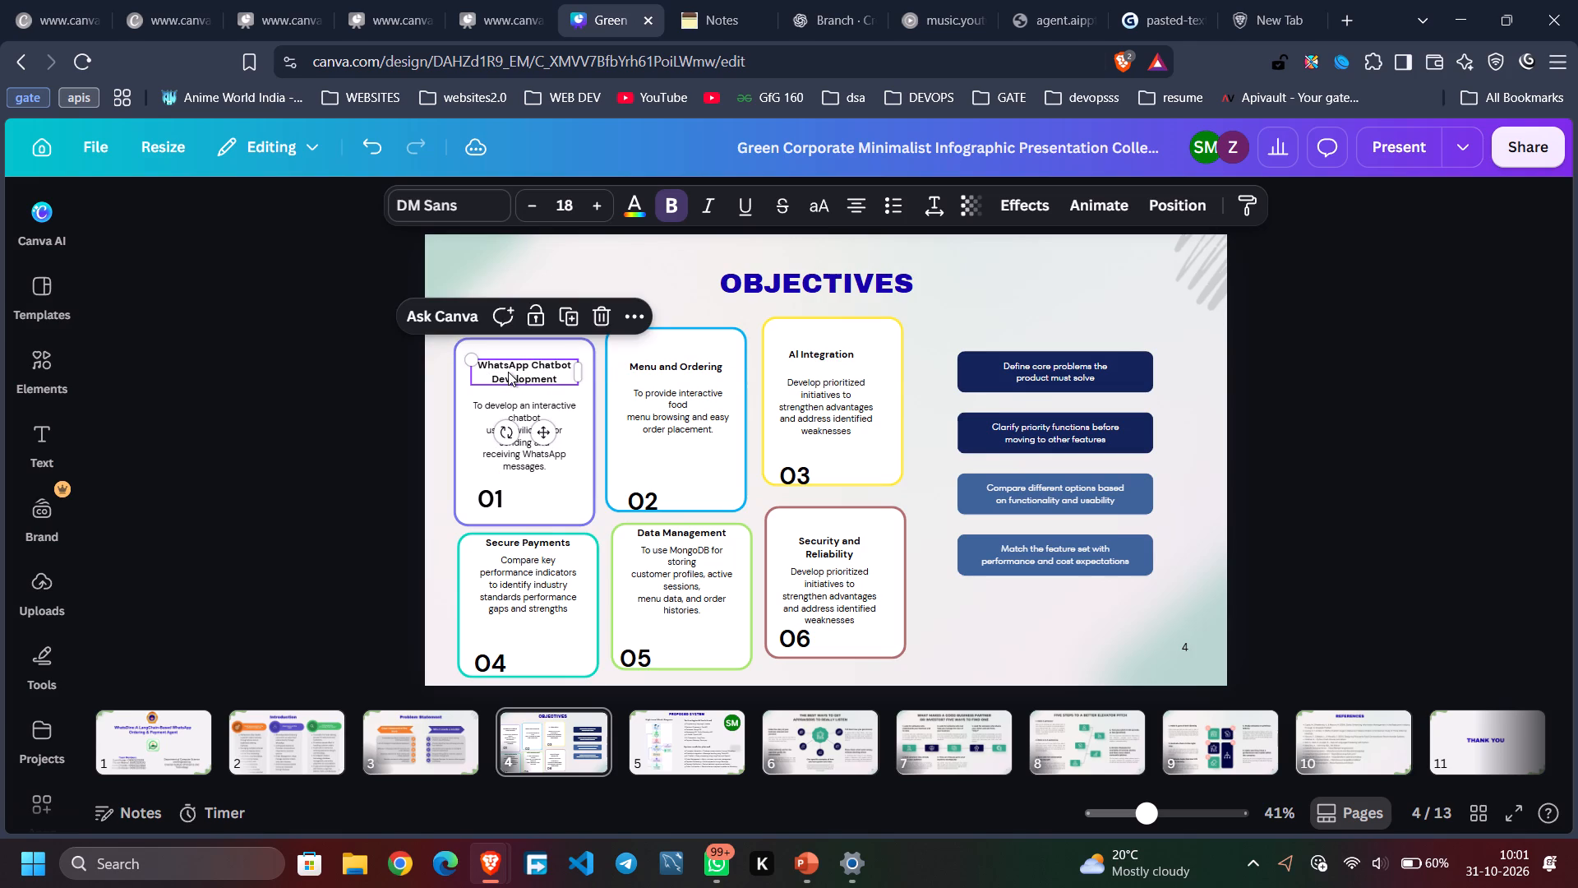
Move the "Menu and Ordering" heading in card 02 slightly upward, fine-tuning its height near the "AI Integration" heading.
left_click(663, 368)
key("Up")
key("Up")
key("Up")
key("Up")
key("Up")
key("Up")
key("Up")
key("Up")
key("Up")
key("Up")
key("Up")
key("Up")
key("Up")
key("Up")
key("Up")
key("Up")
key("Up")
key("Up")
key("Up")
key("Up")
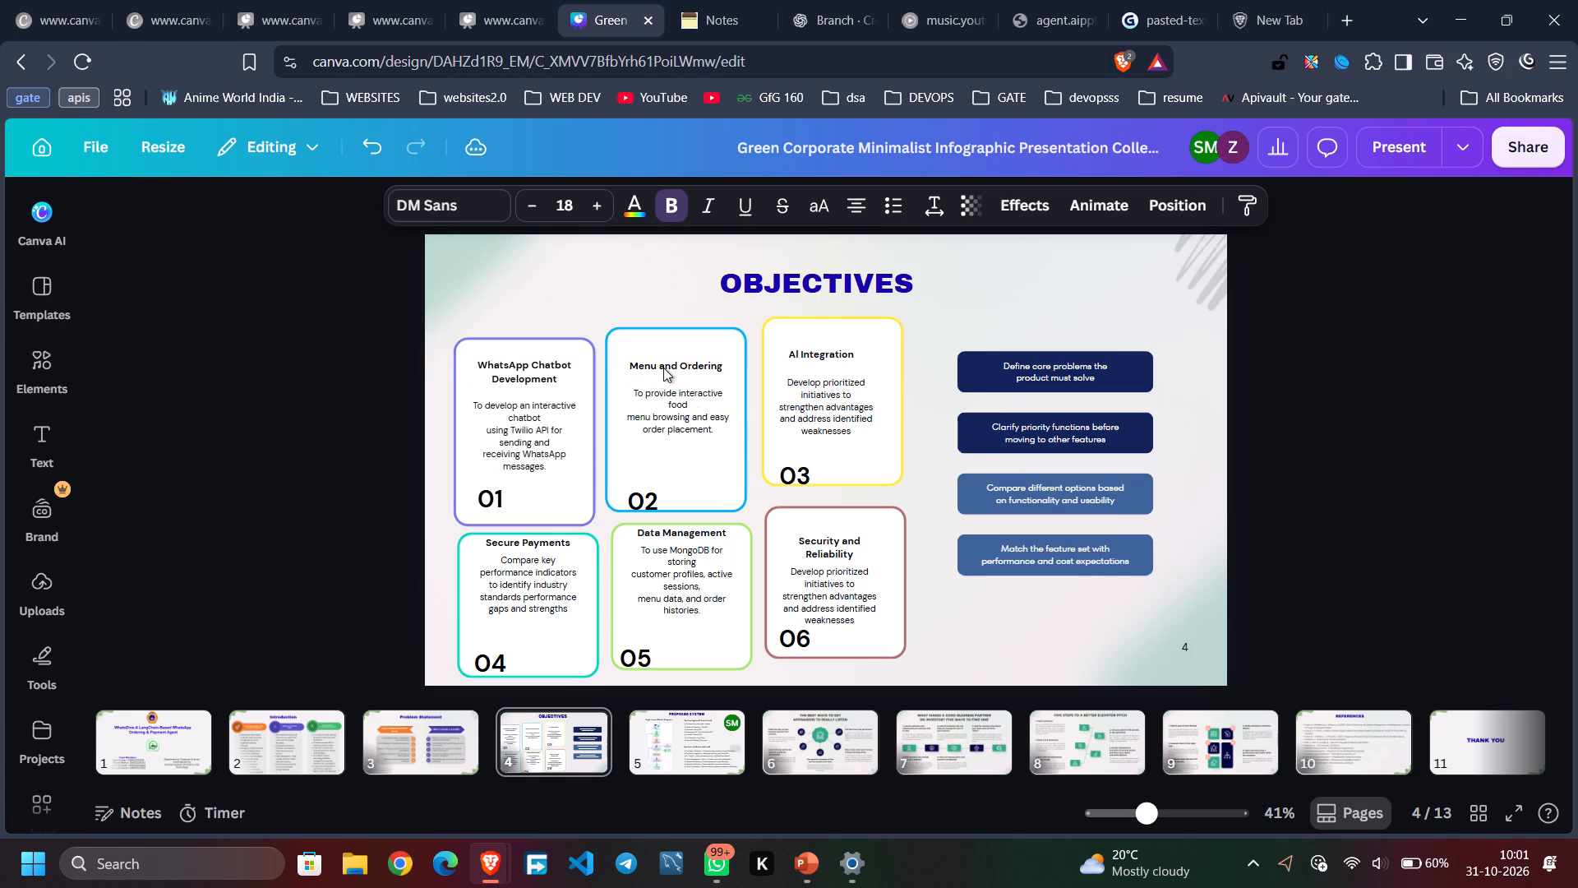
key("Down")
key("Down")
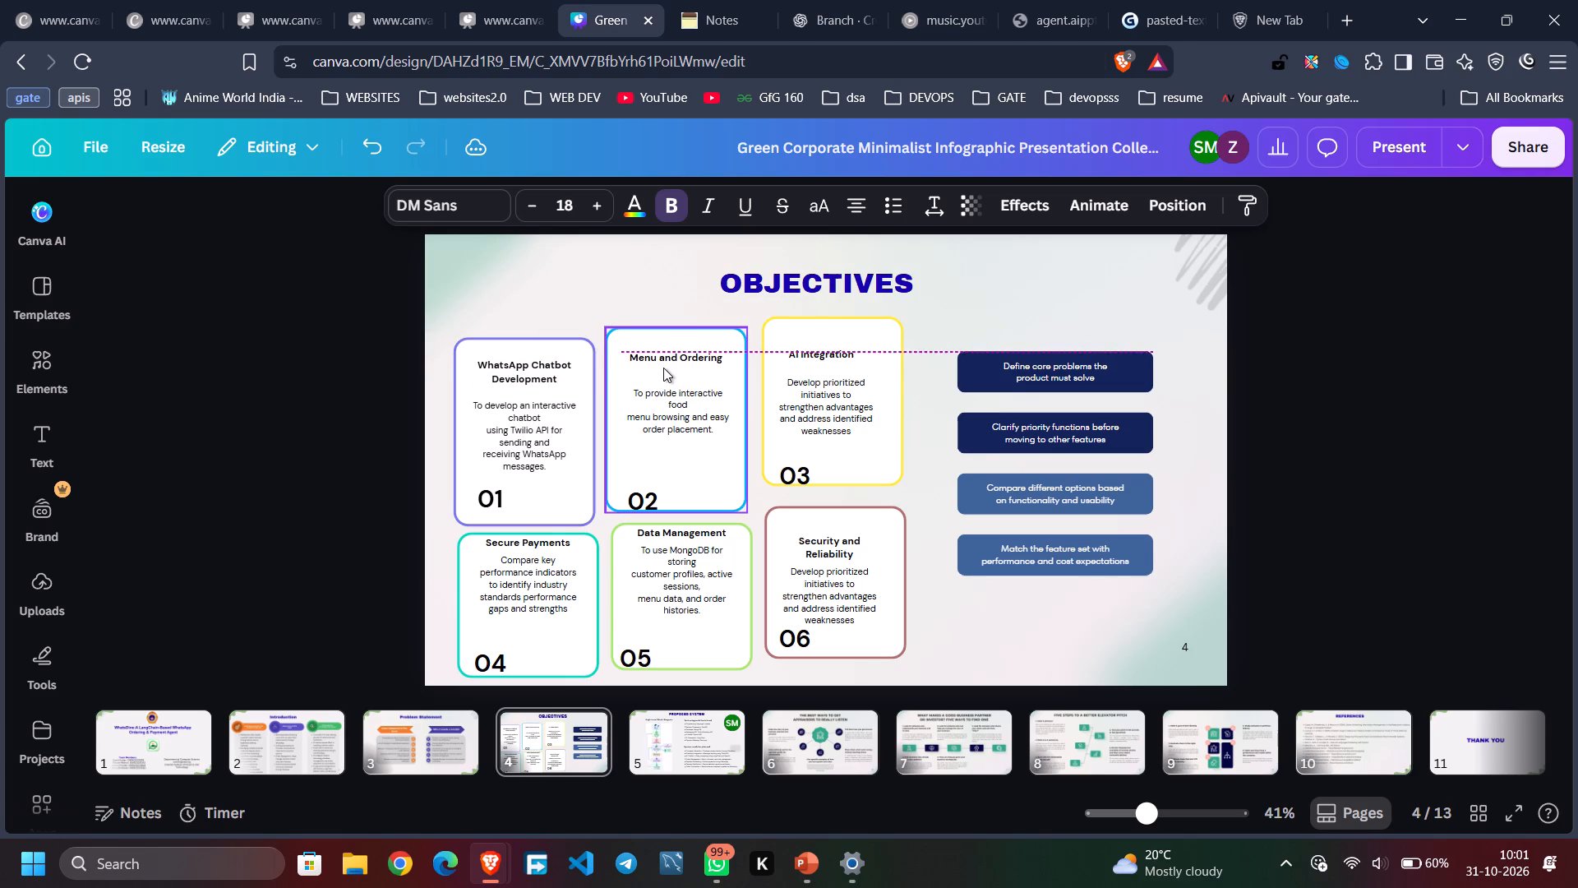
key("Down")
key("Down")
key("Up")
key("Up")
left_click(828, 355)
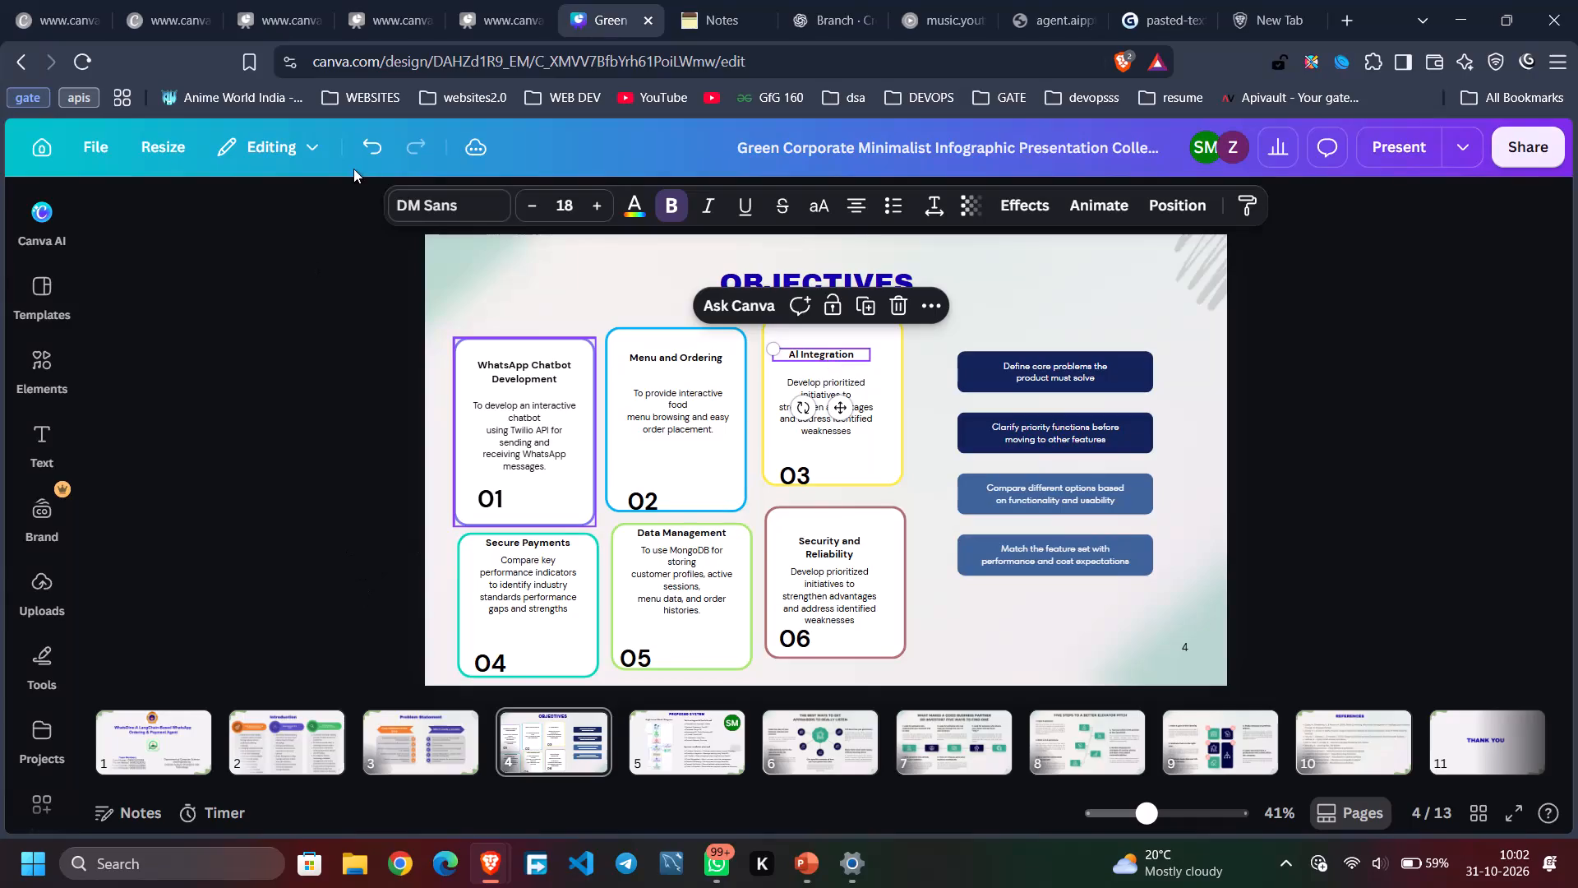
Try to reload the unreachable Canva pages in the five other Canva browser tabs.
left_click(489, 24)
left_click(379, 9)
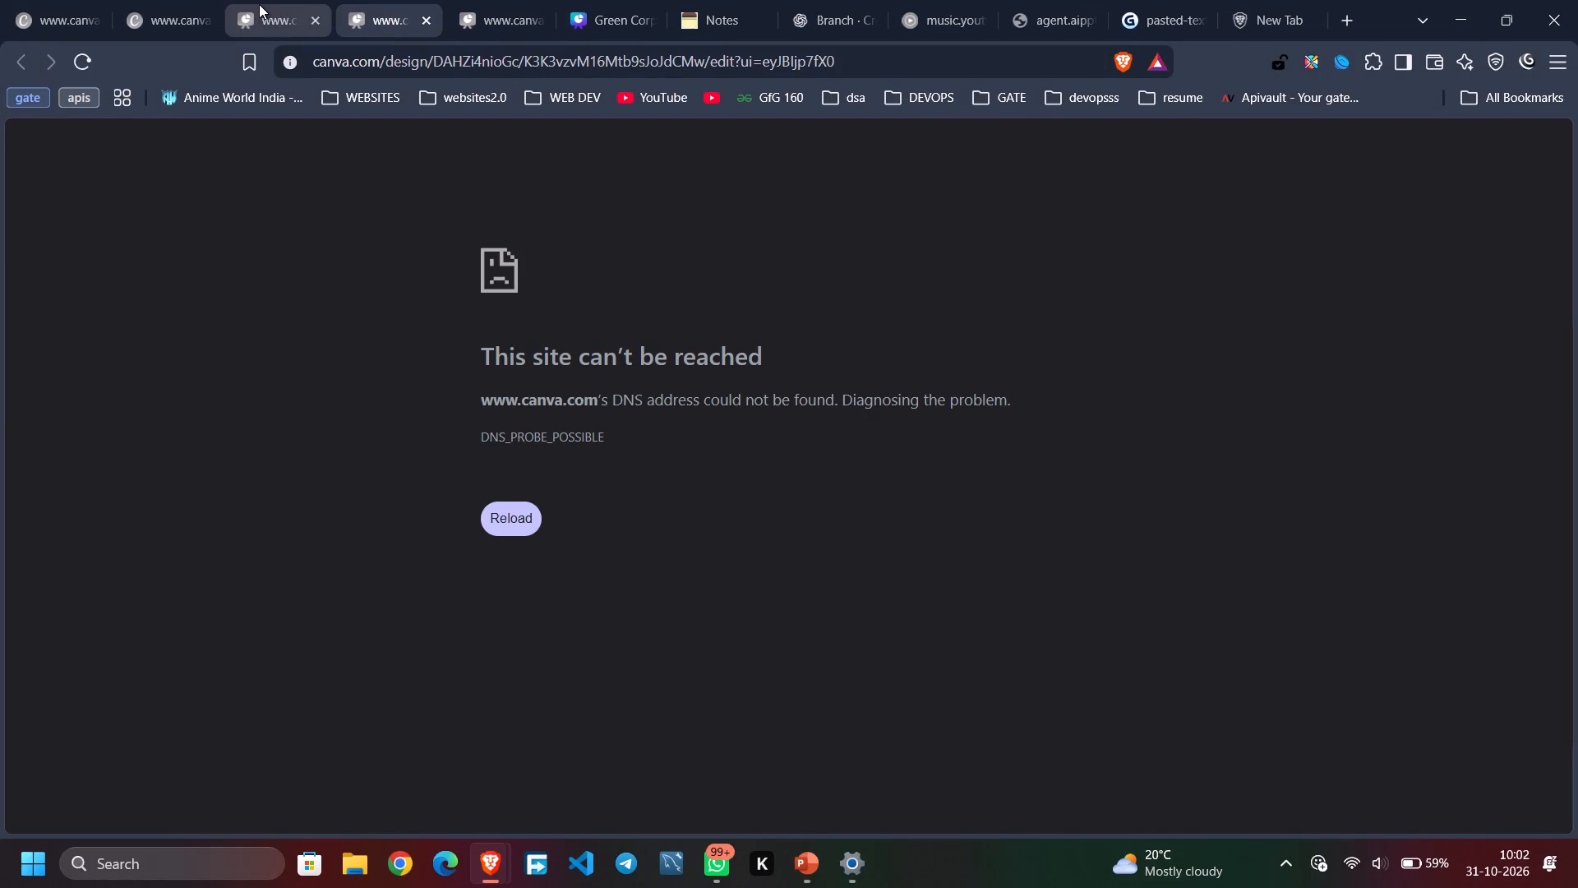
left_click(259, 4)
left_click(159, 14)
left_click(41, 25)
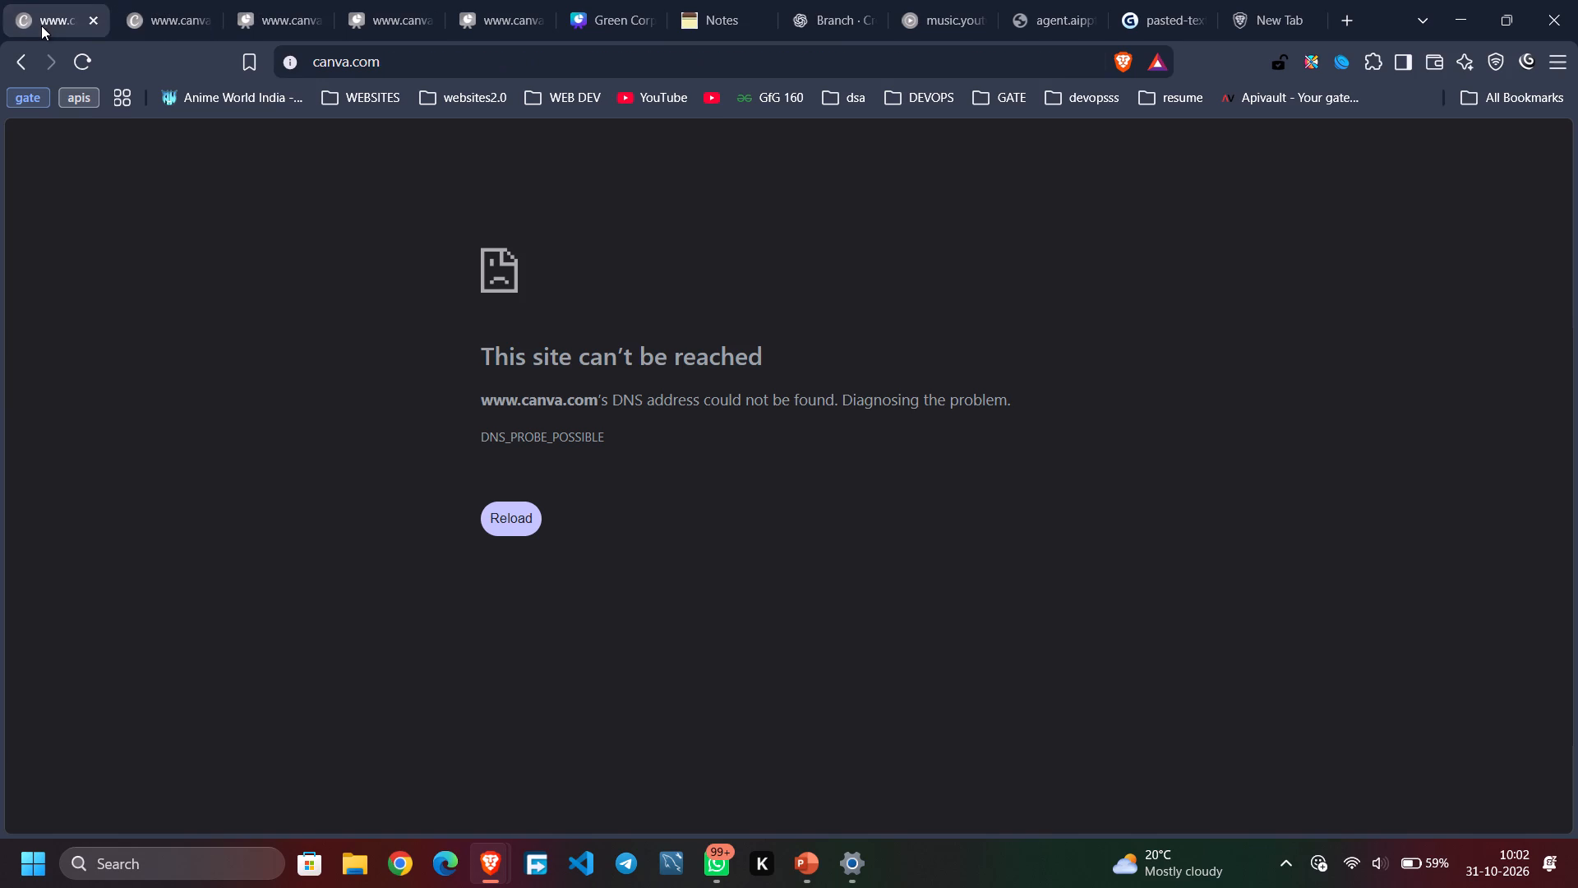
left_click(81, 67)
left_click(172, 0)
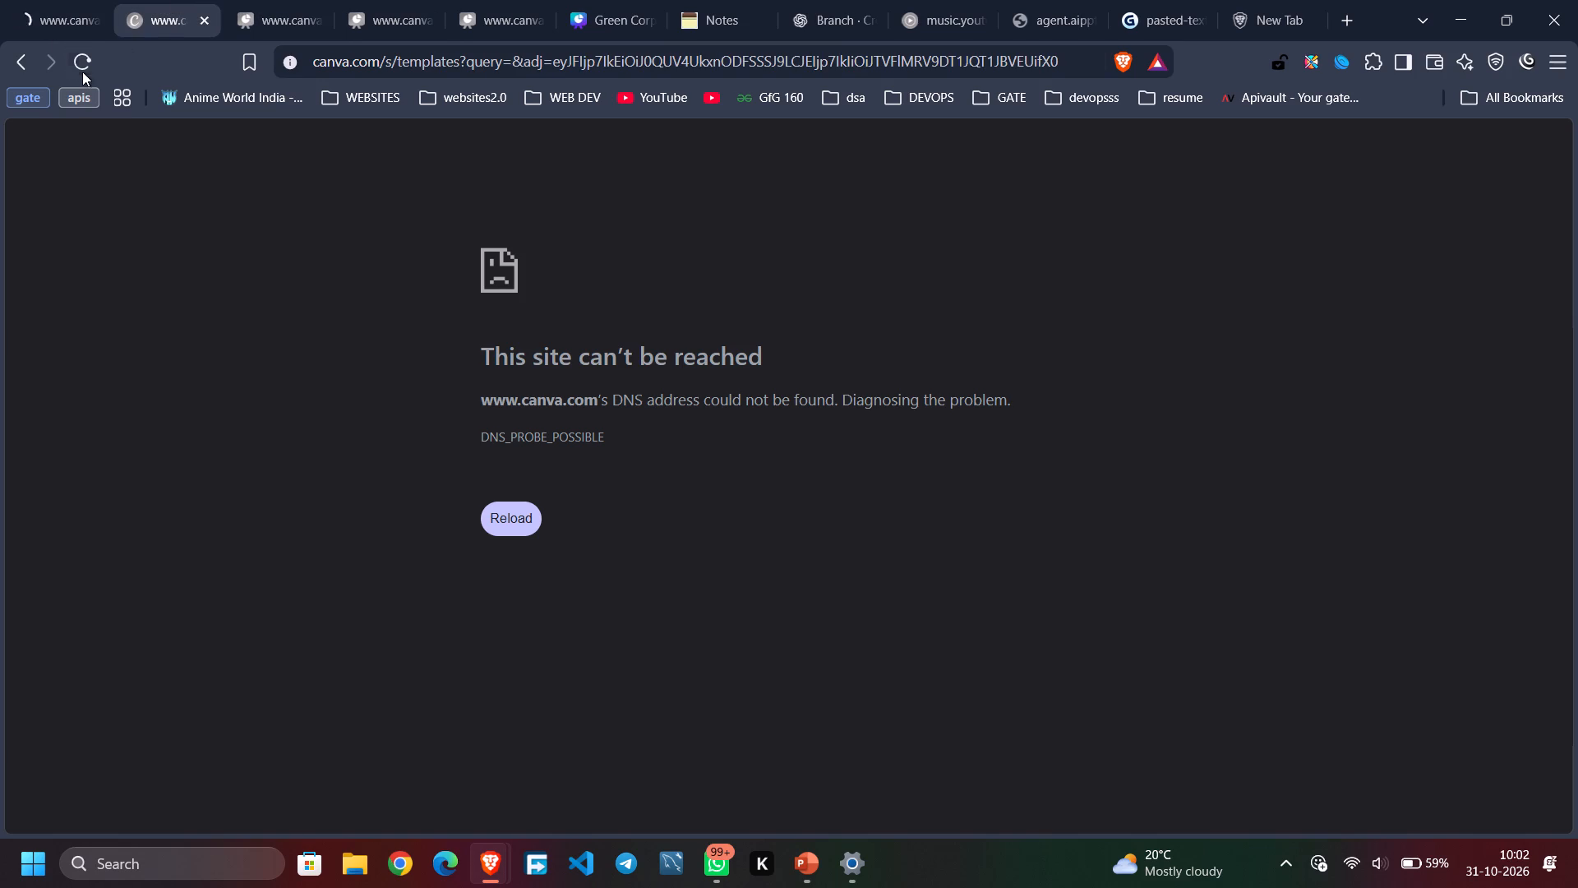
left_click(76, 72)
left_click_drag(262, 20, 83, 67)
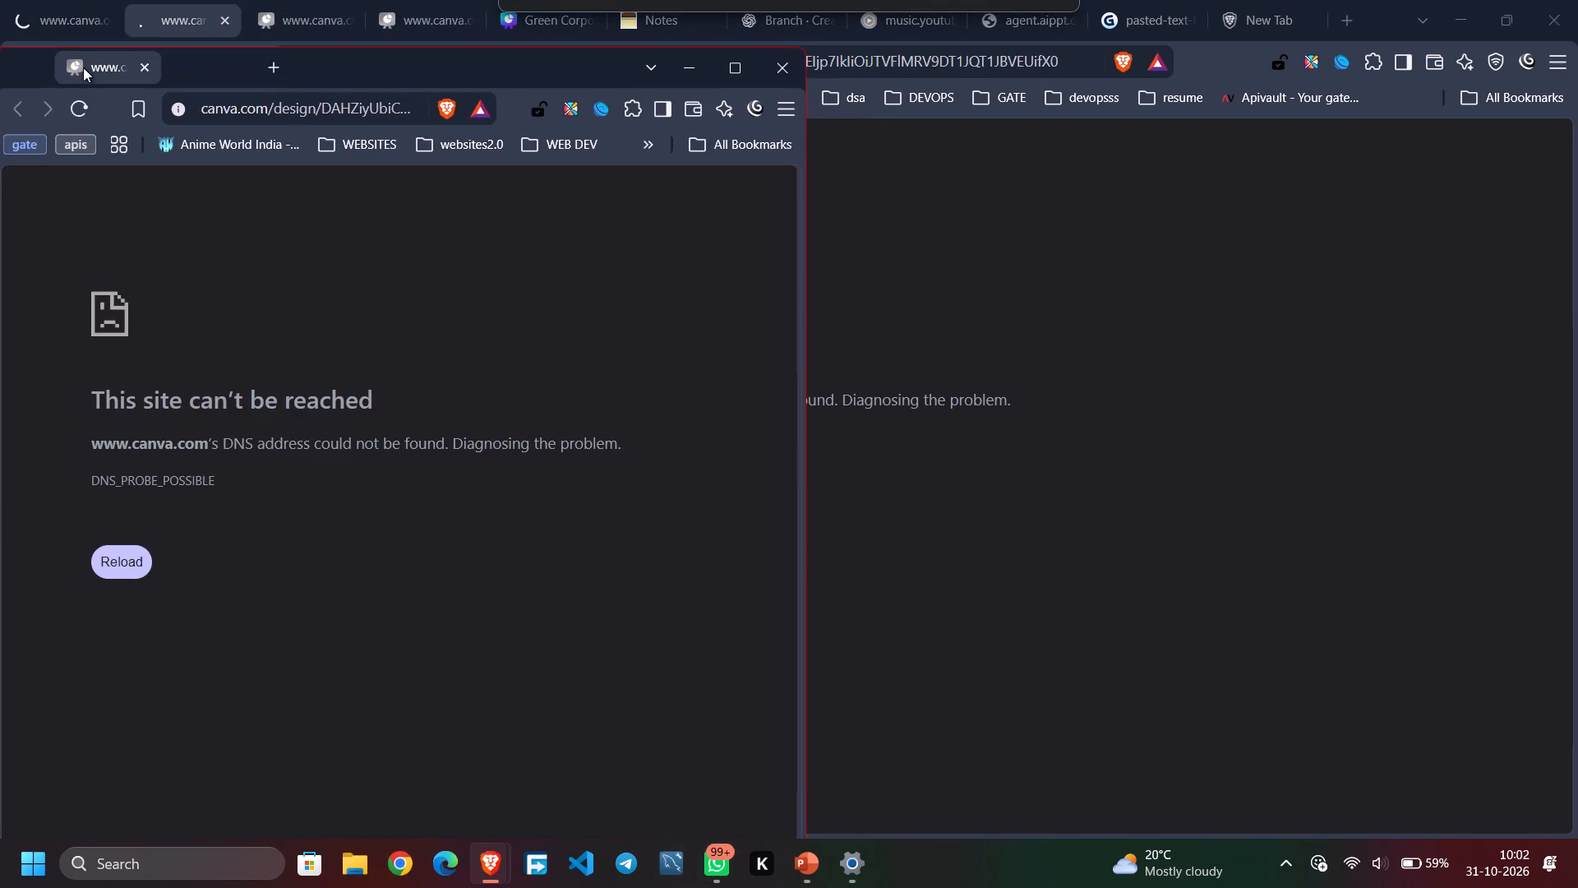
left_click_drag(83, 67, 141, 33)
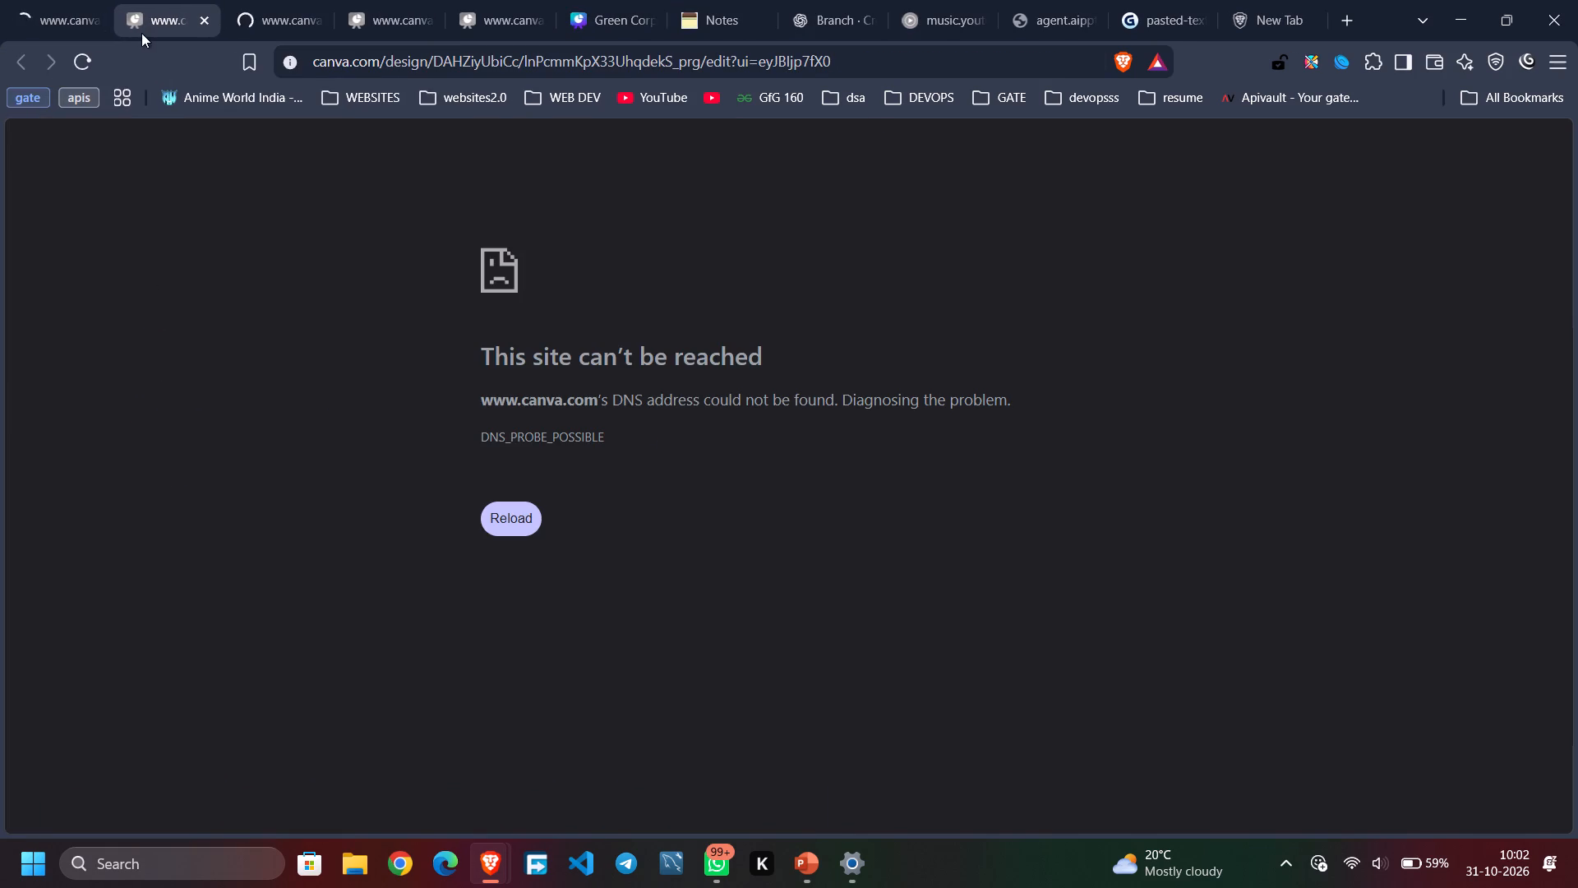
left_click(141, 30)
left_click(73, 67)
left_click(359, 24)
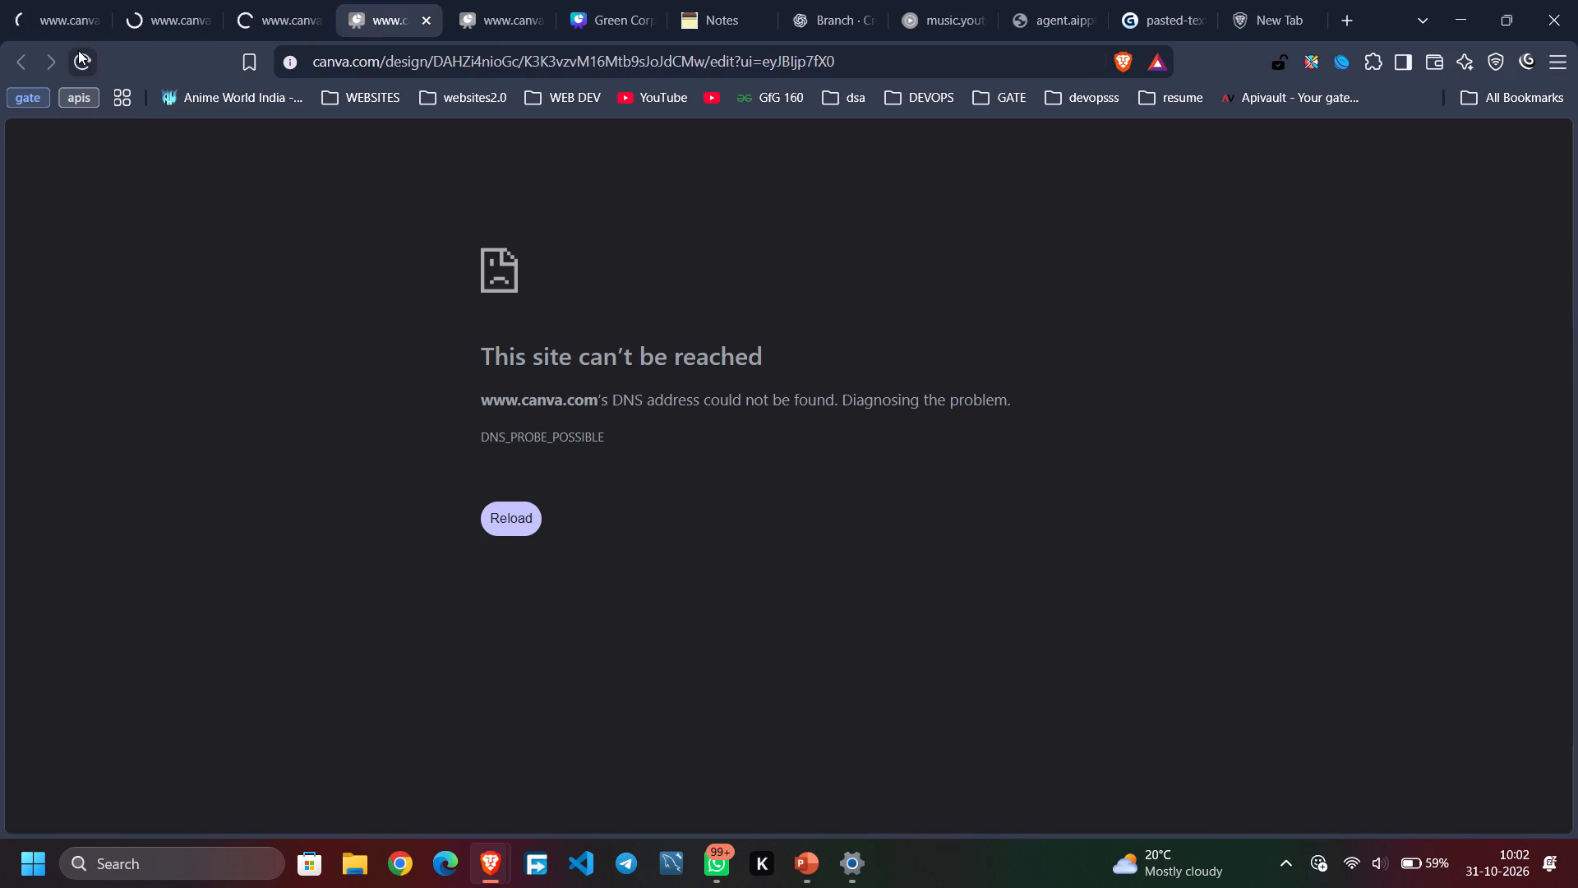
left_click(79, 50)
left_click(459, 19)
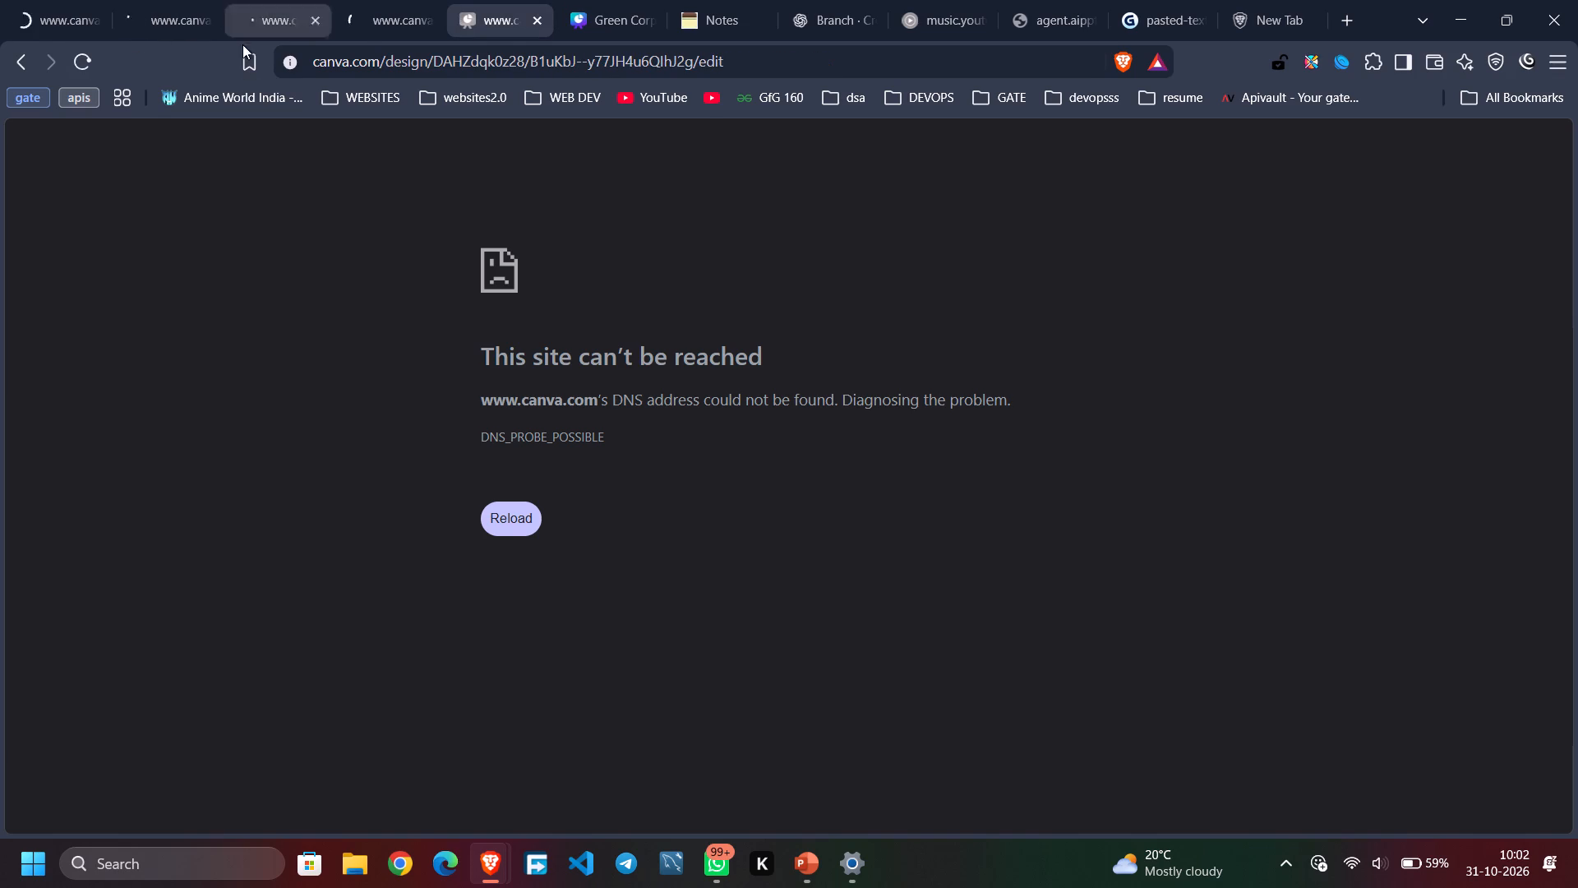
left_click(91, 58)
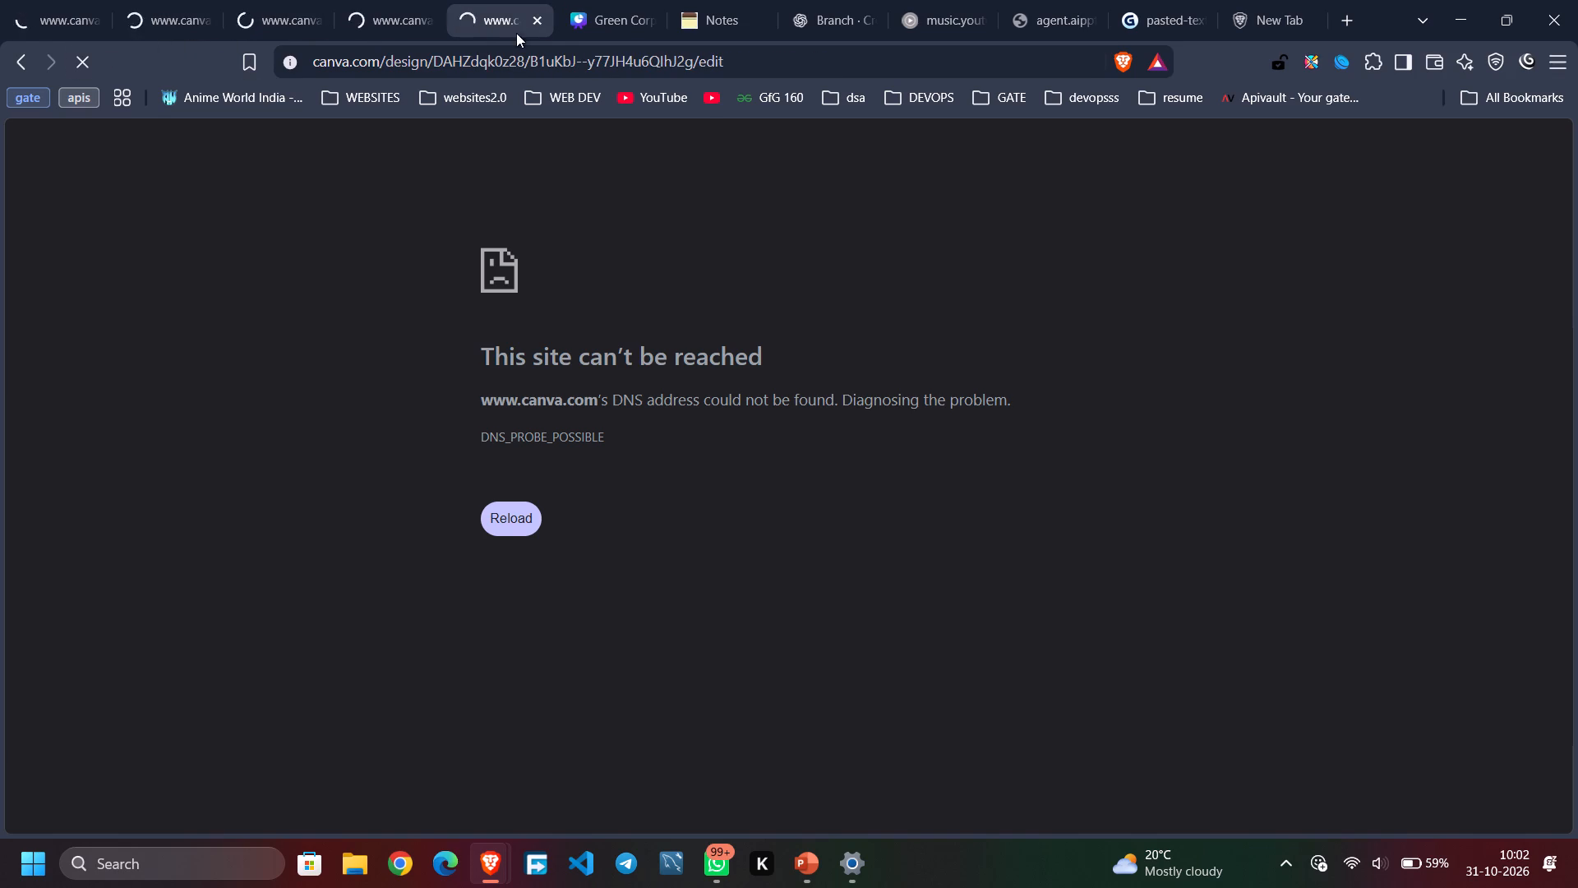
Return to the WhatsDine presentation and look through its title, Introduction and Problem Statement slides, along with slide 6.
left_click(565, 38)
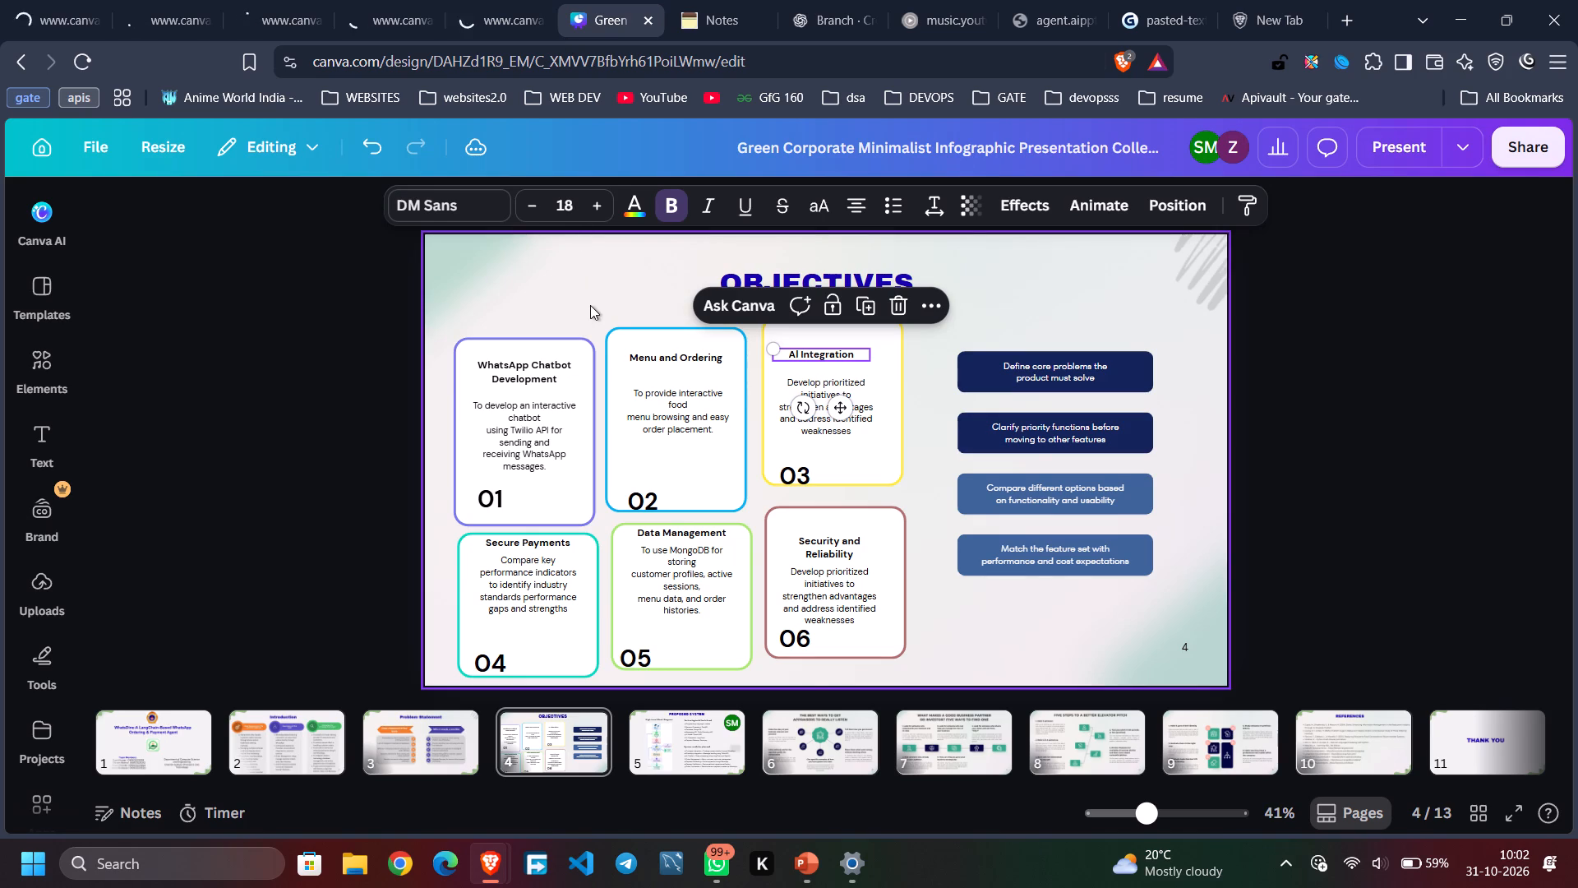
left_click(590, 305)
left_click(395, 739)
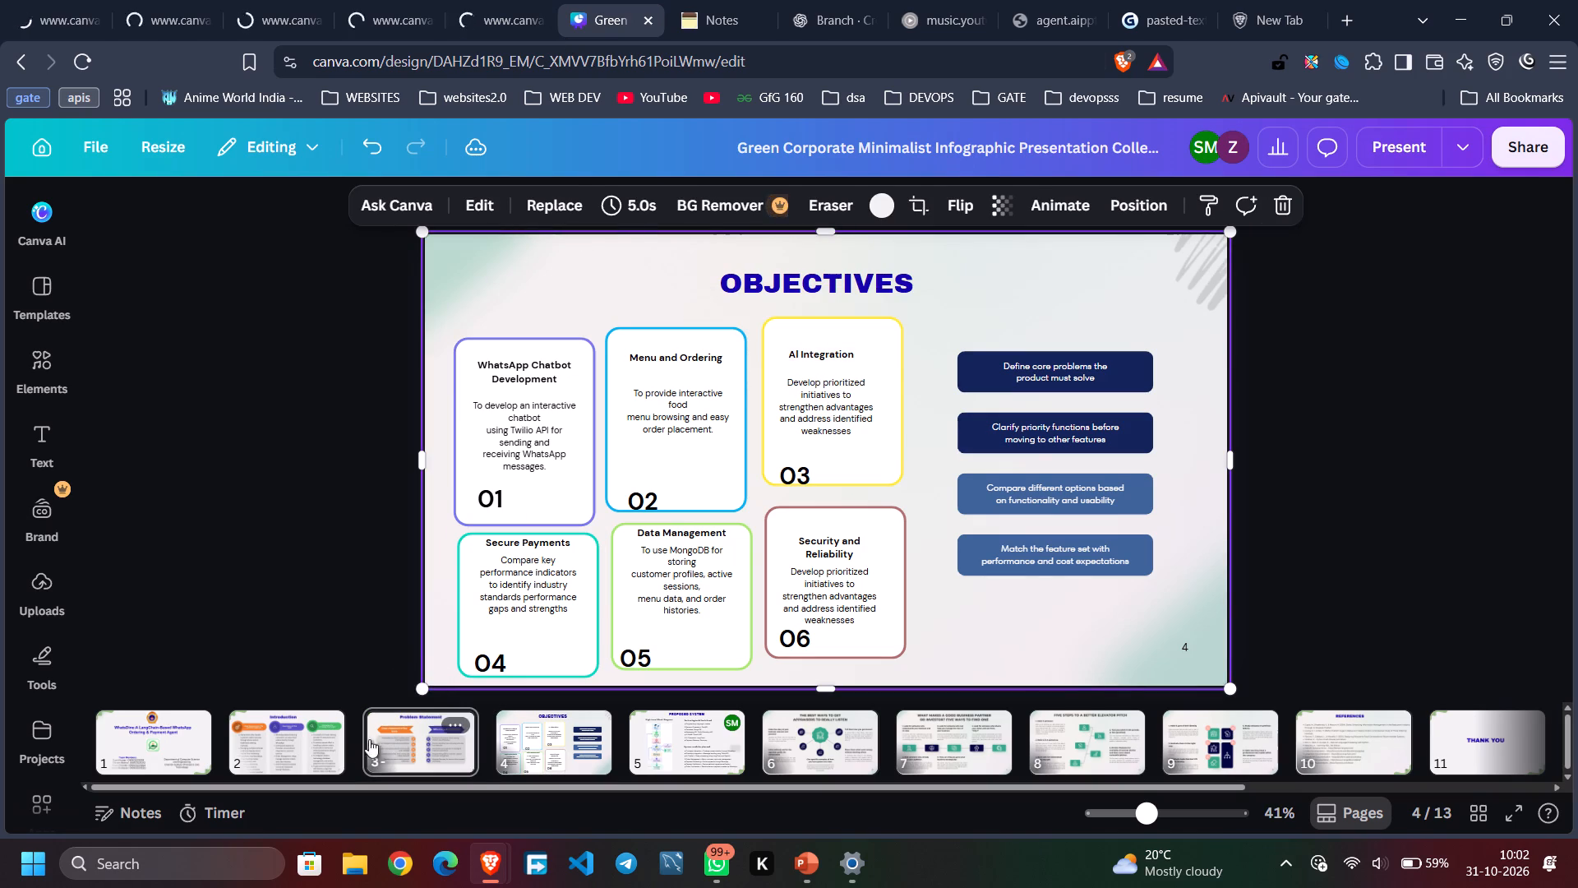
left_click(330, 738)
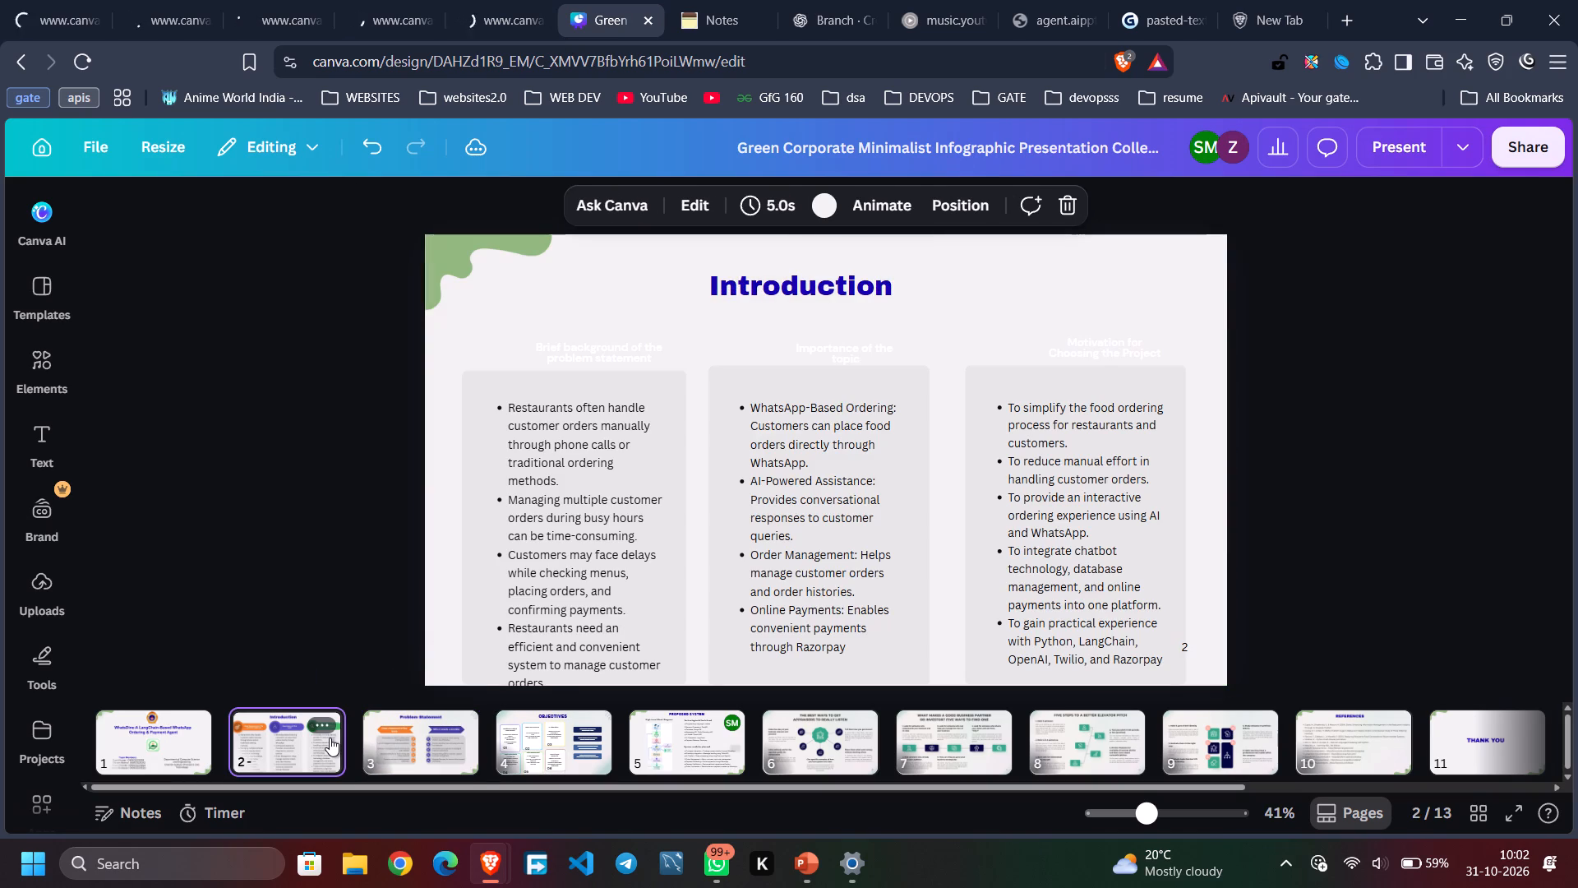
left_click(397, 736)
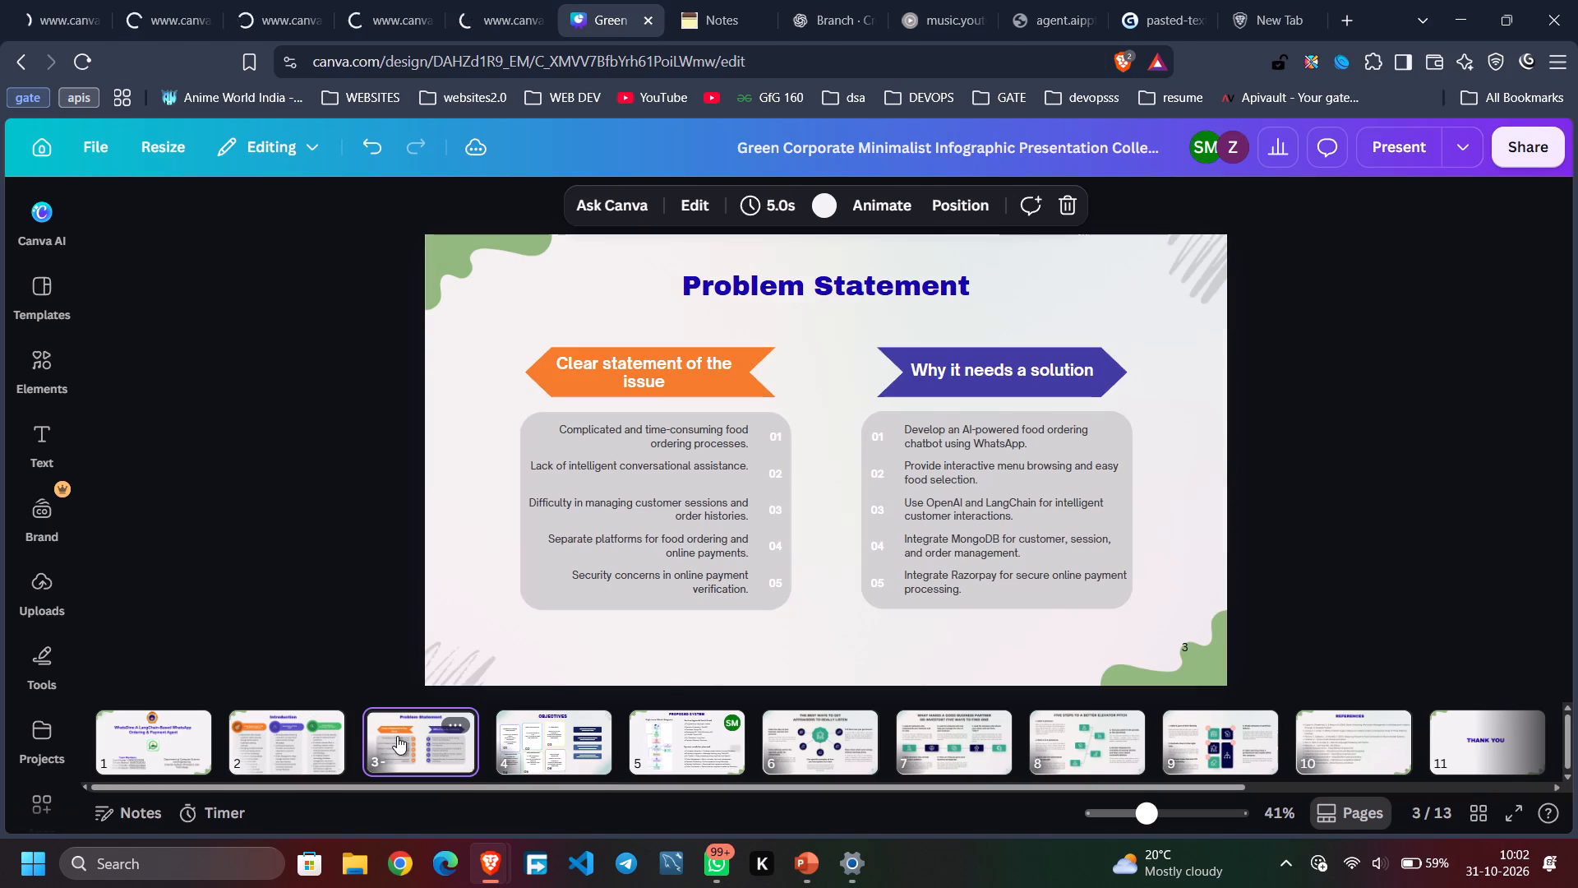
left_click(317, 734)
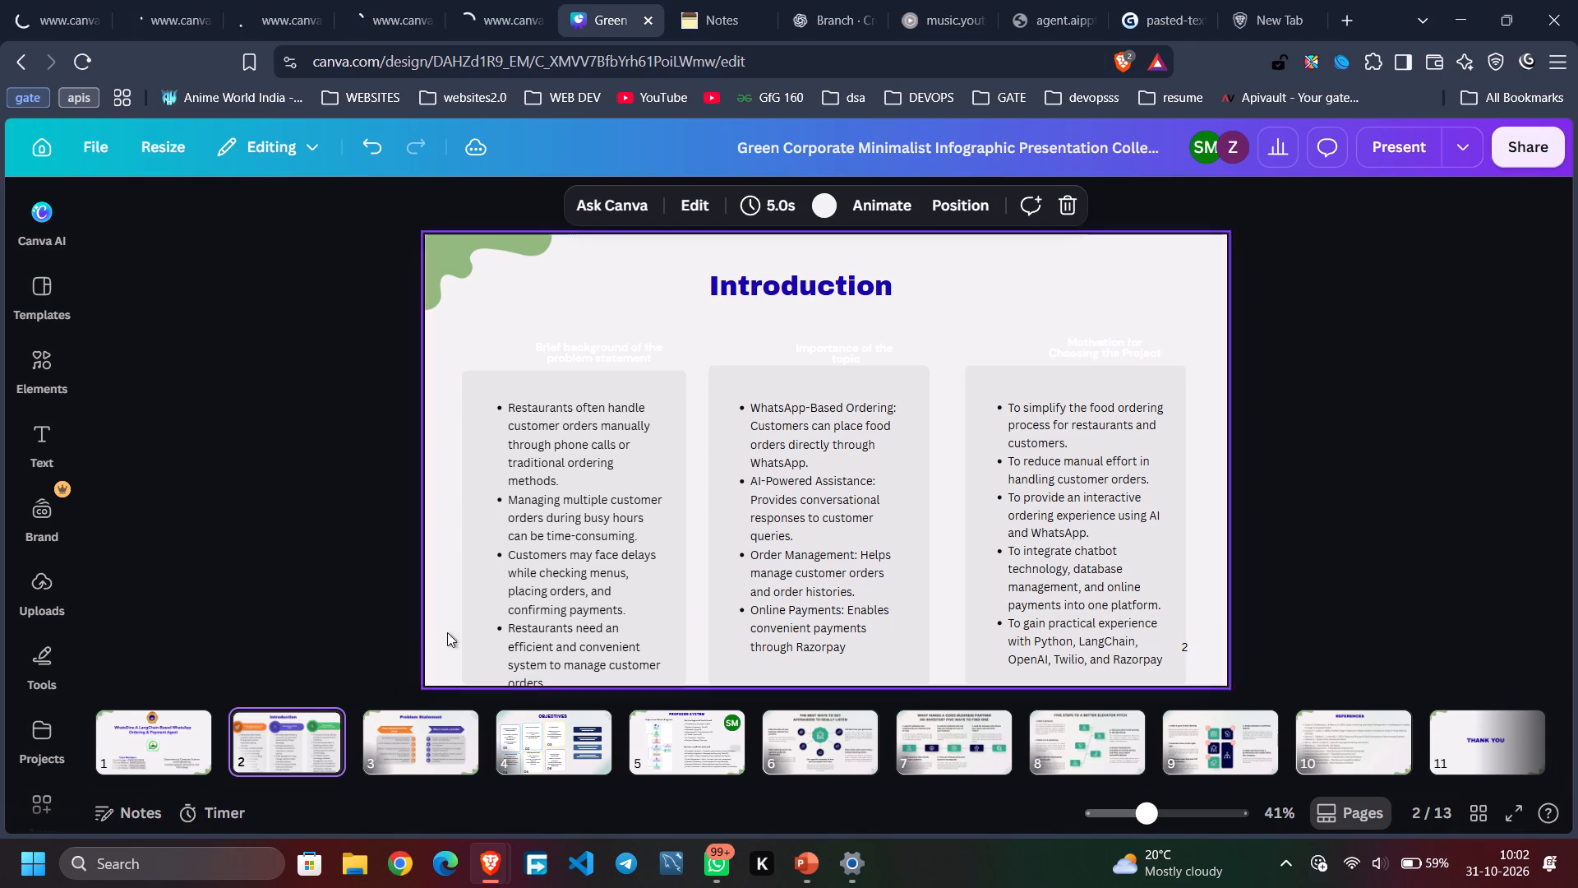
left_click(198, 715)
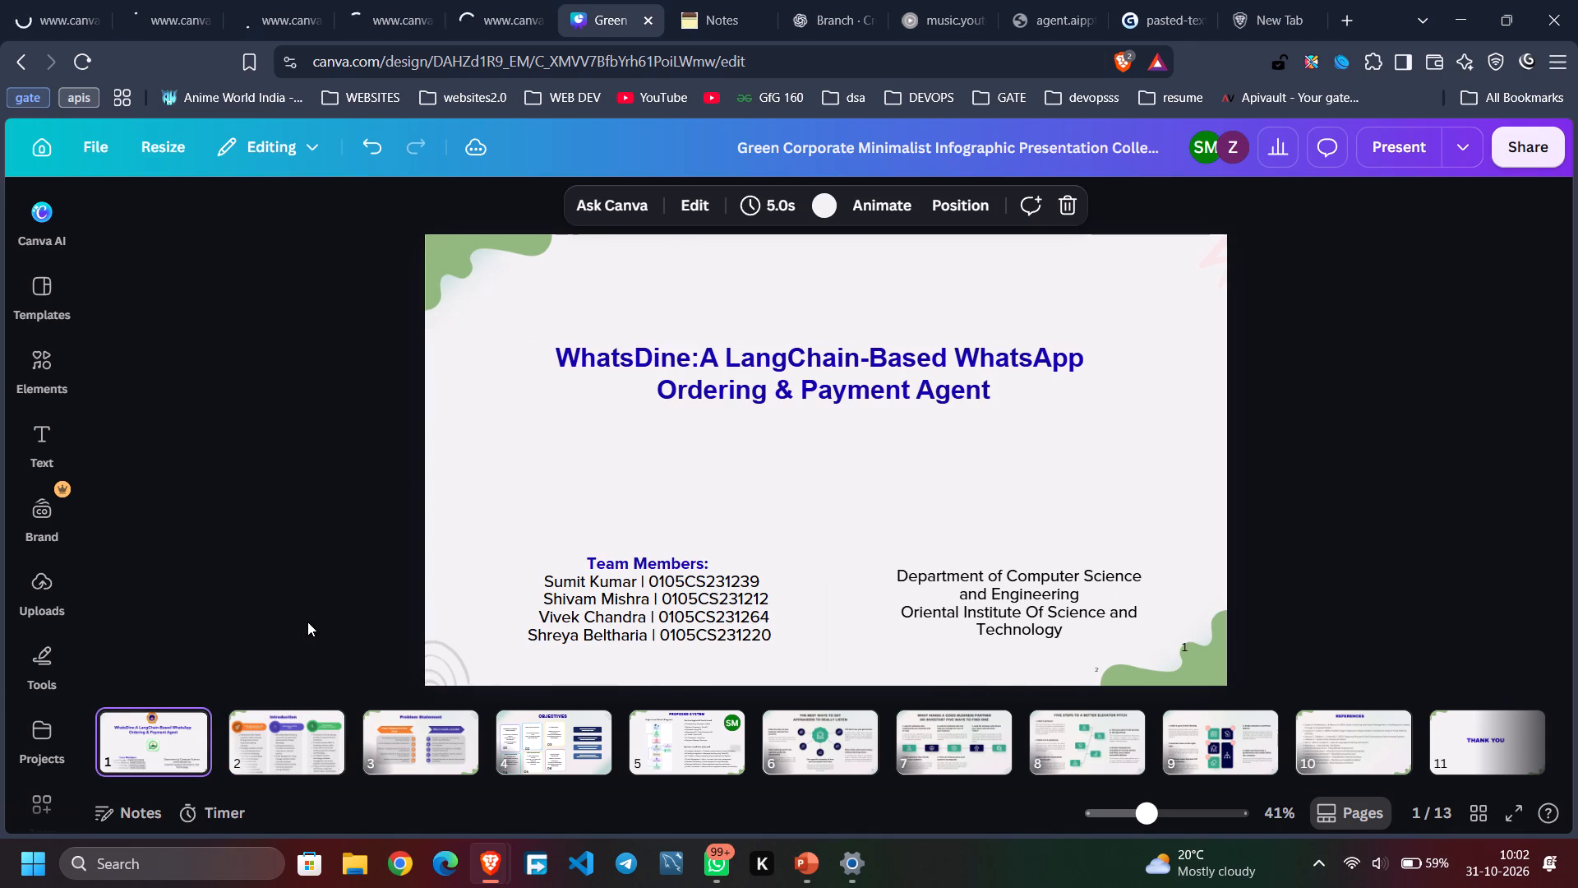
left_click(822, 738)
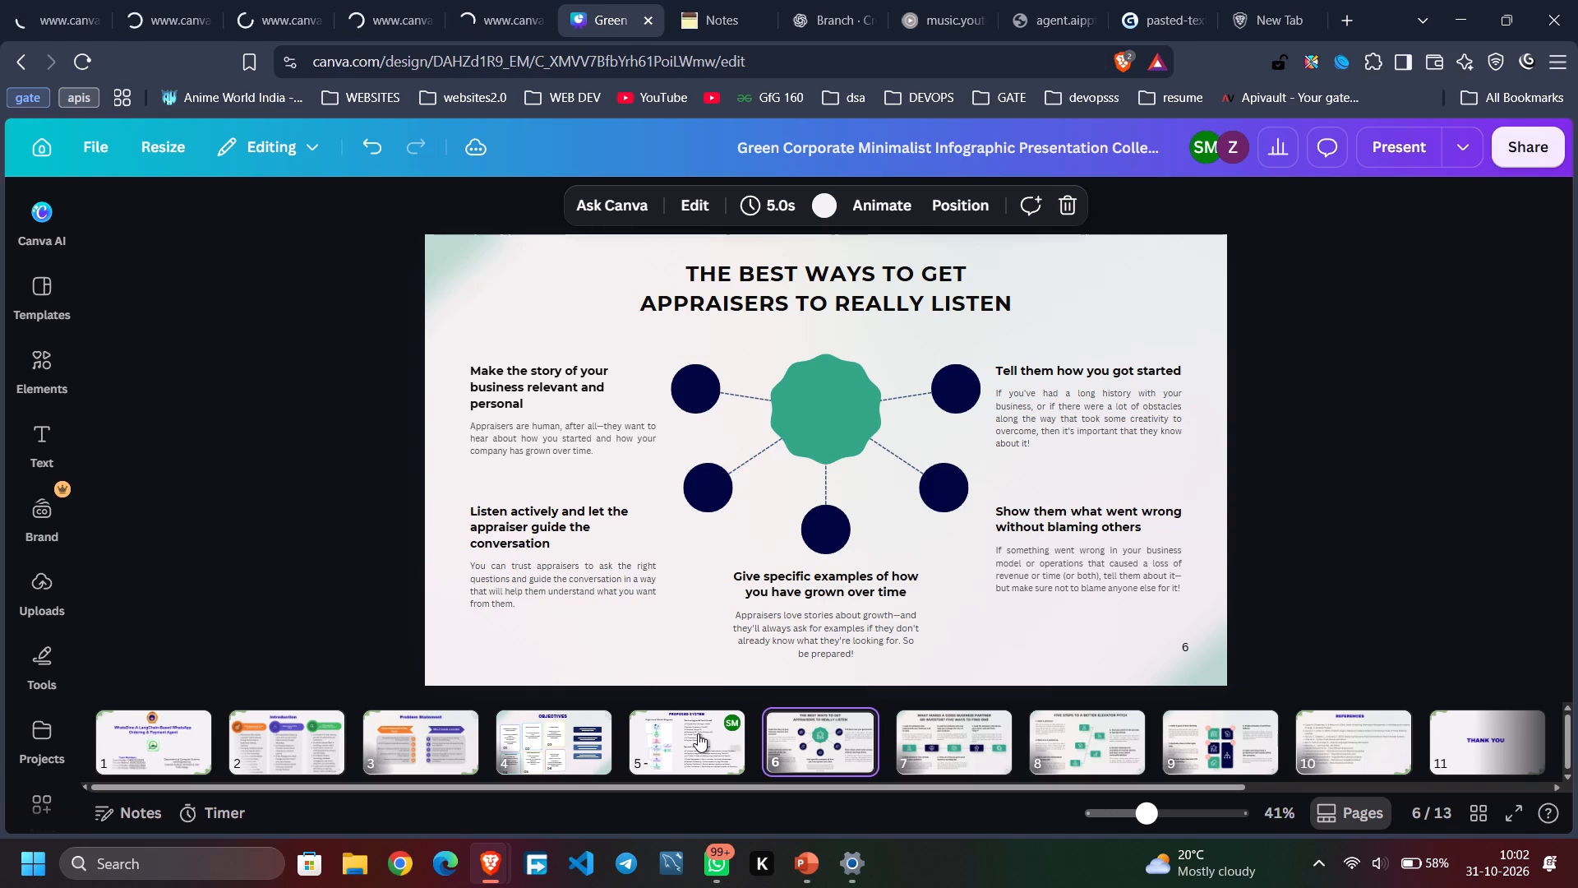
key("Left")
key("Left")
key("Left")
key("Left")
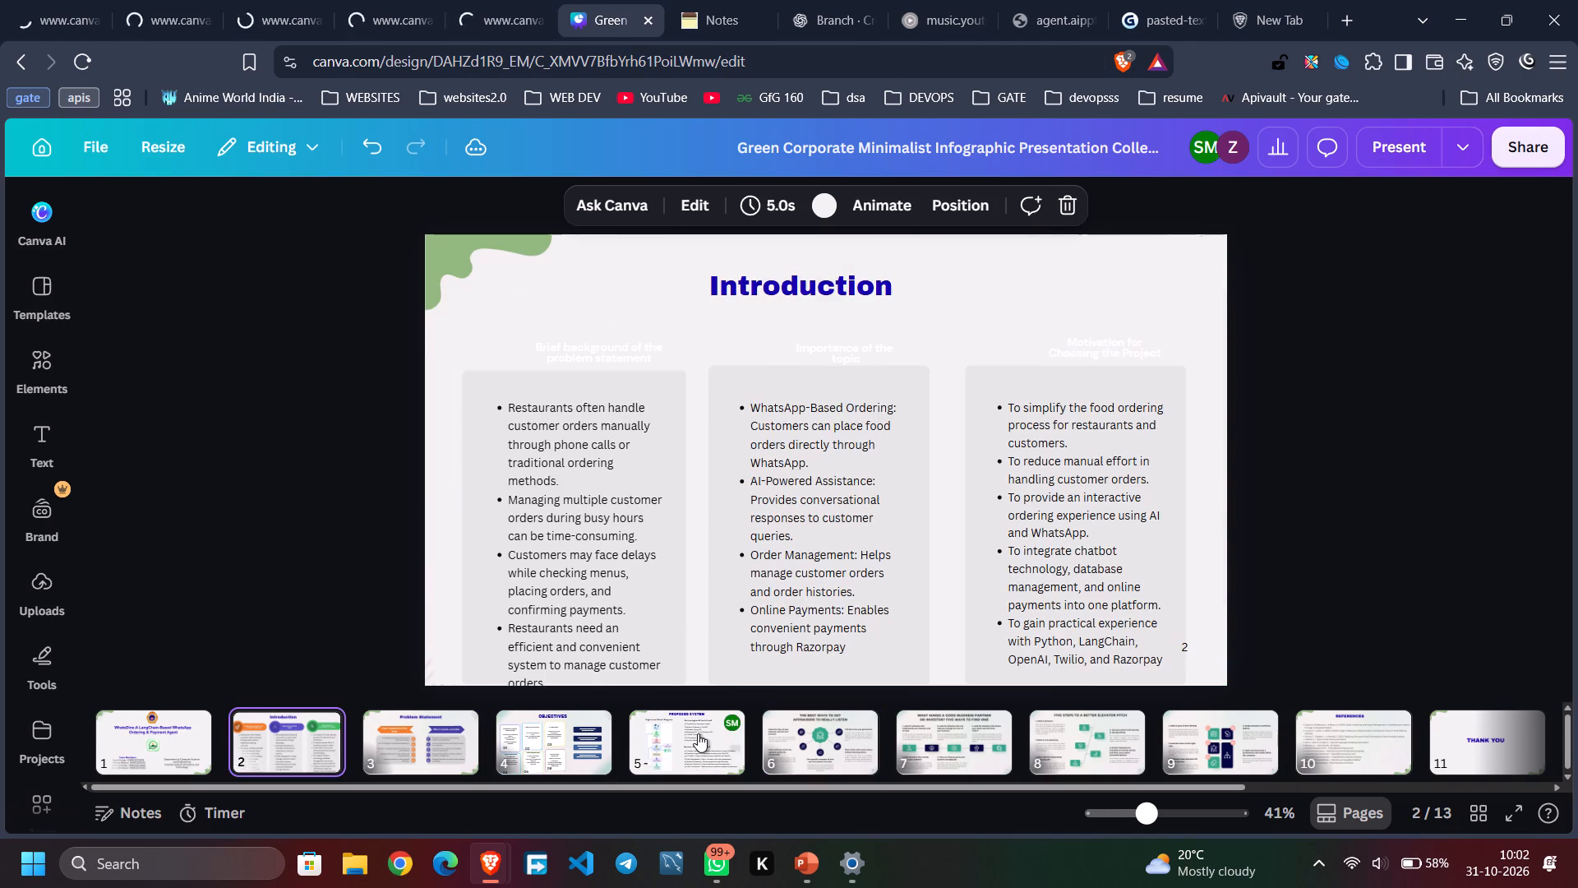
key("Left")
key("Right")
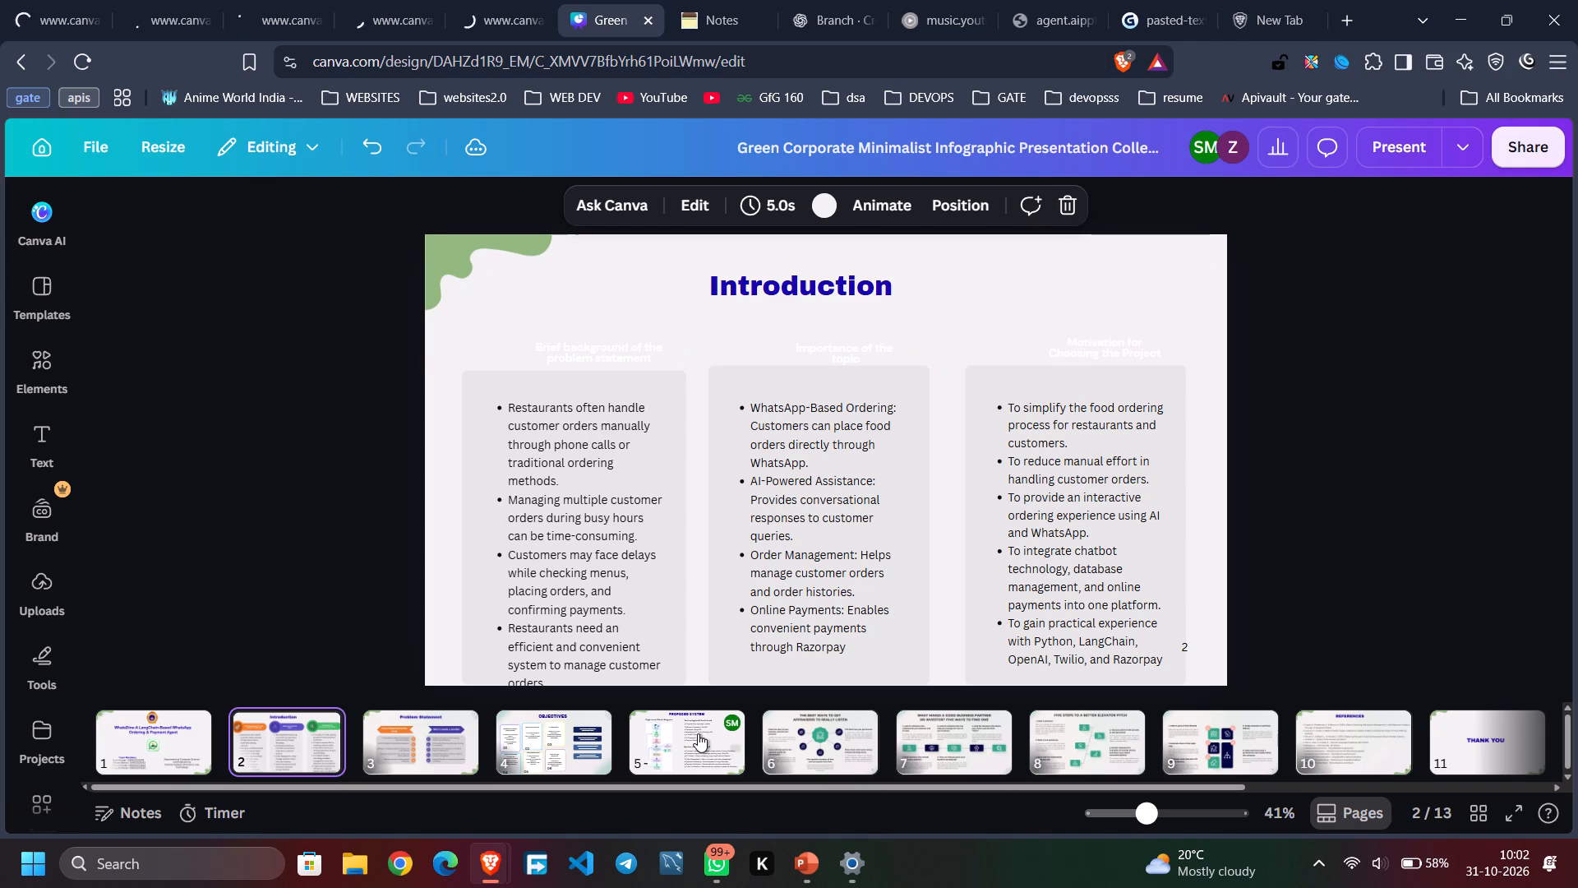
key("Right")
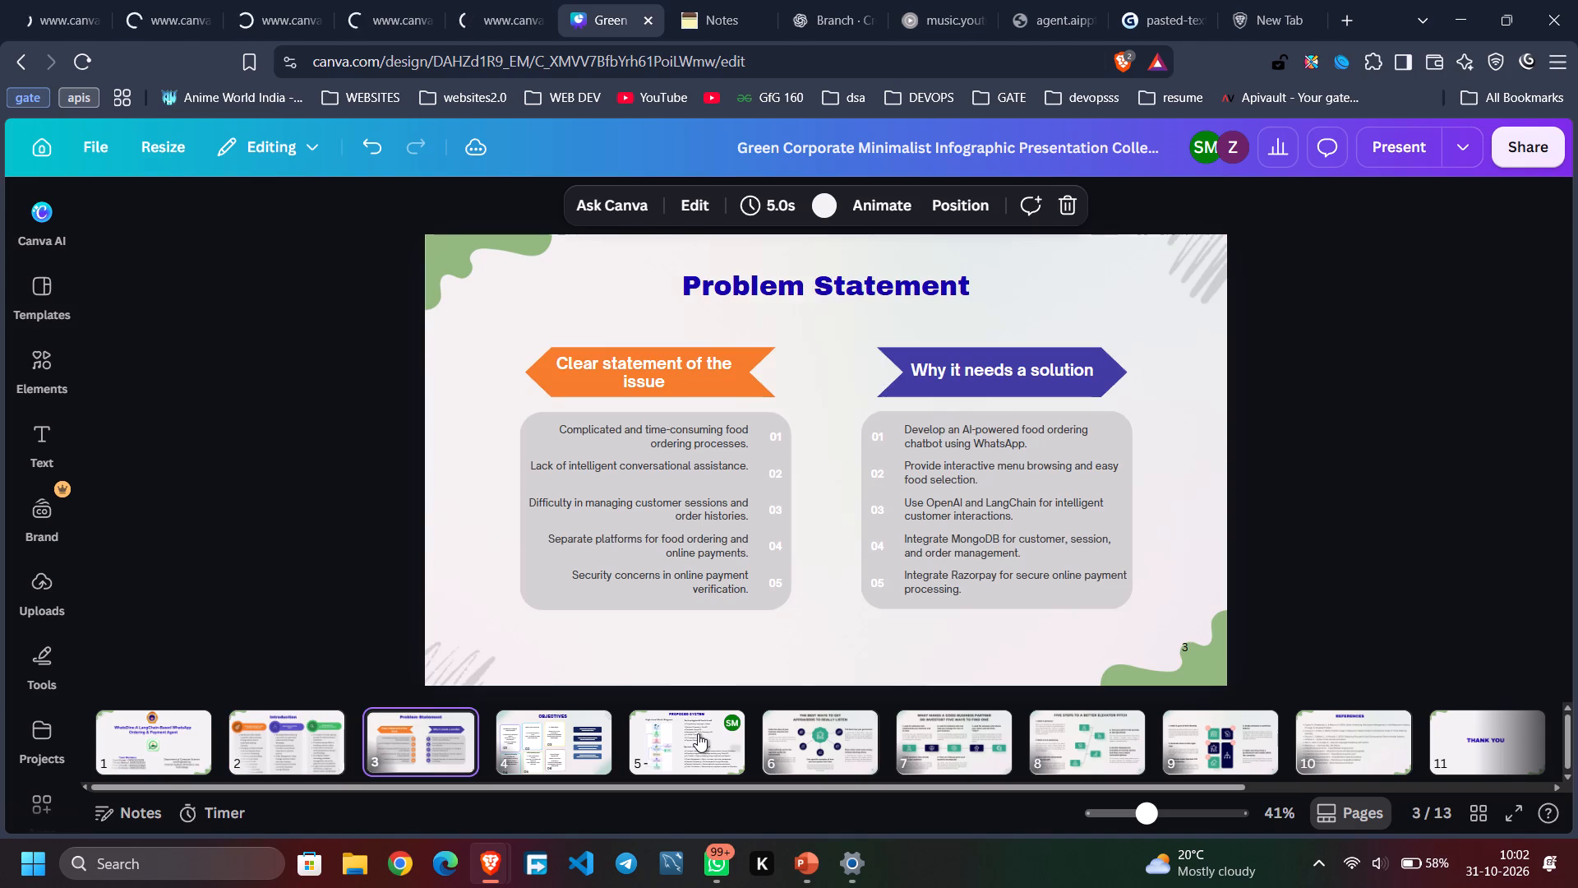
key("Left")
key("Right")
key("Left")
key("Right")
key("Left")
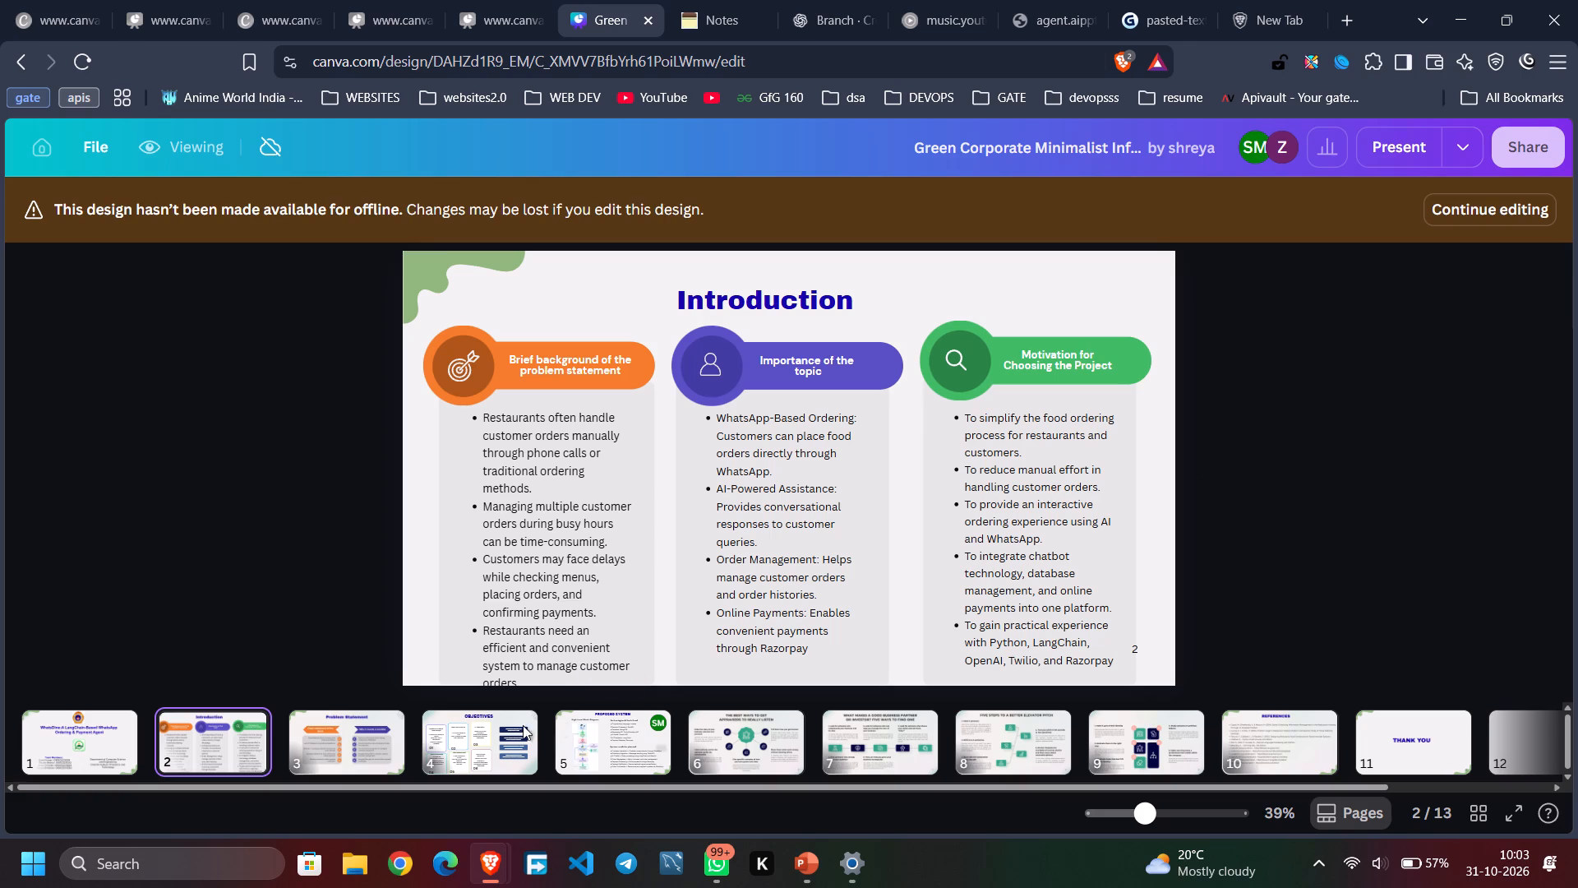
View the Objectives slide of the presentation and check whether the Canva design in the neighbouring browser tab has loaded.
left_click(454, 748)
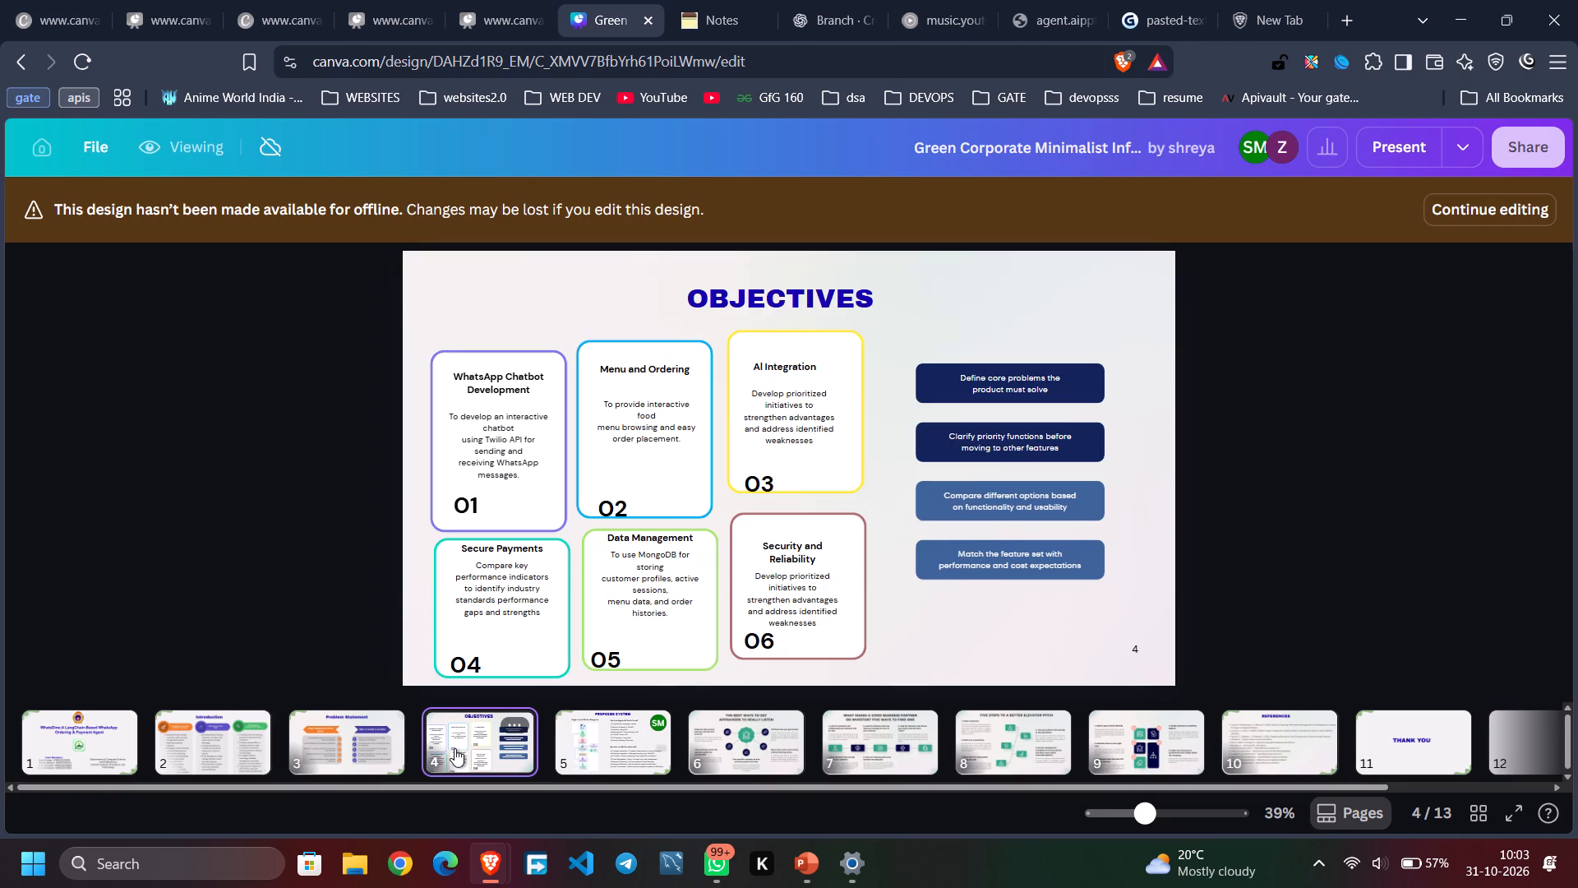
left_click(496, 5)
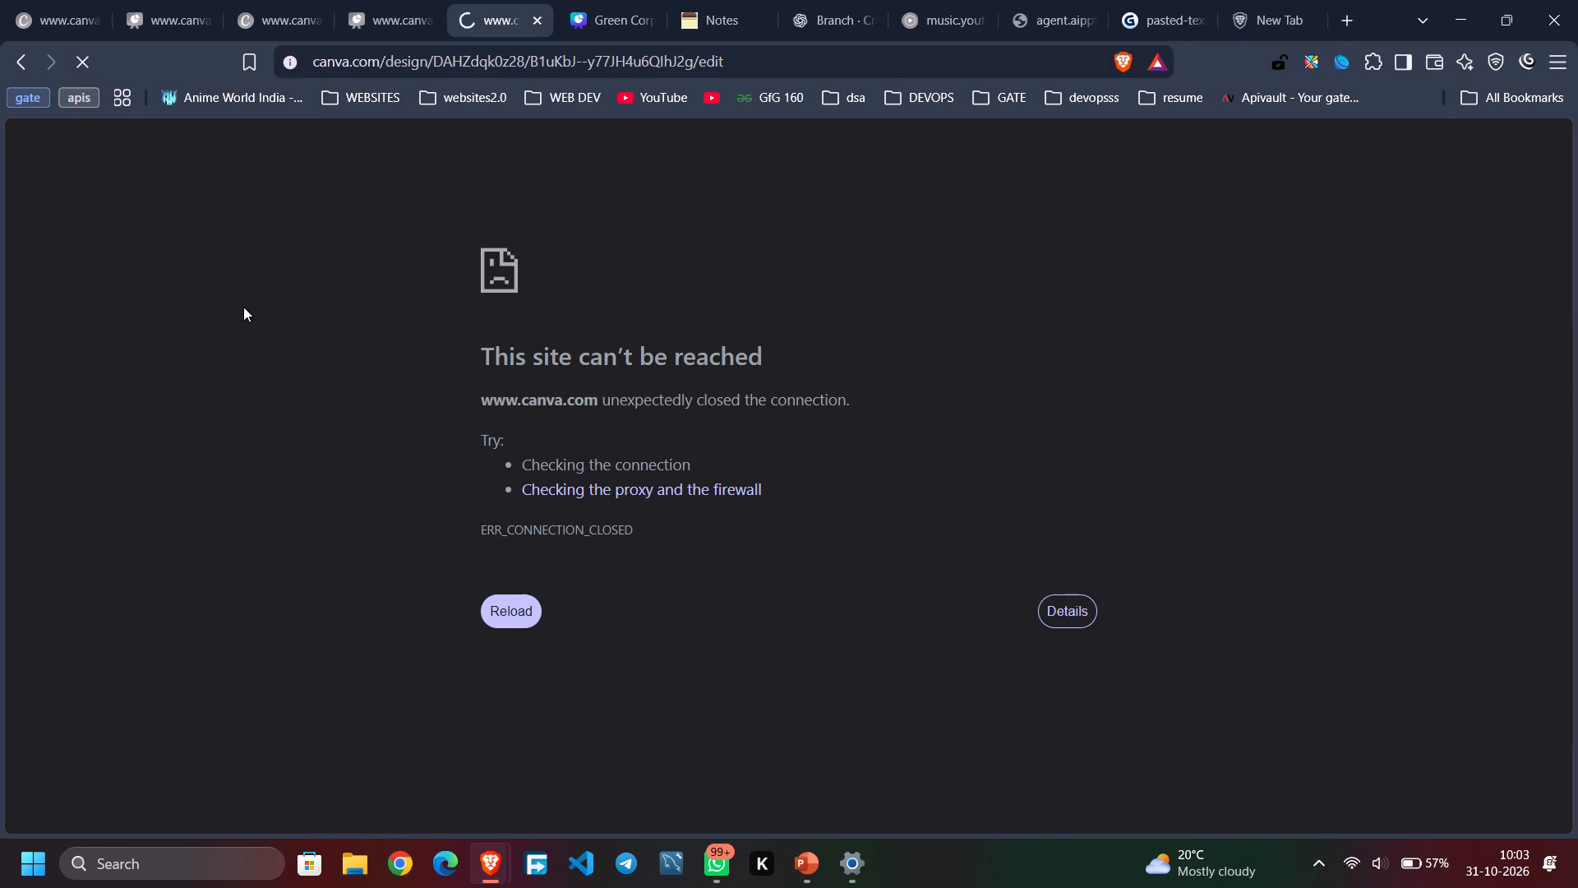
Switch the computer's Wi-Fi connection from vivo V27 to the "Vivek's S23 FE" network.
left_click(1386, 887)
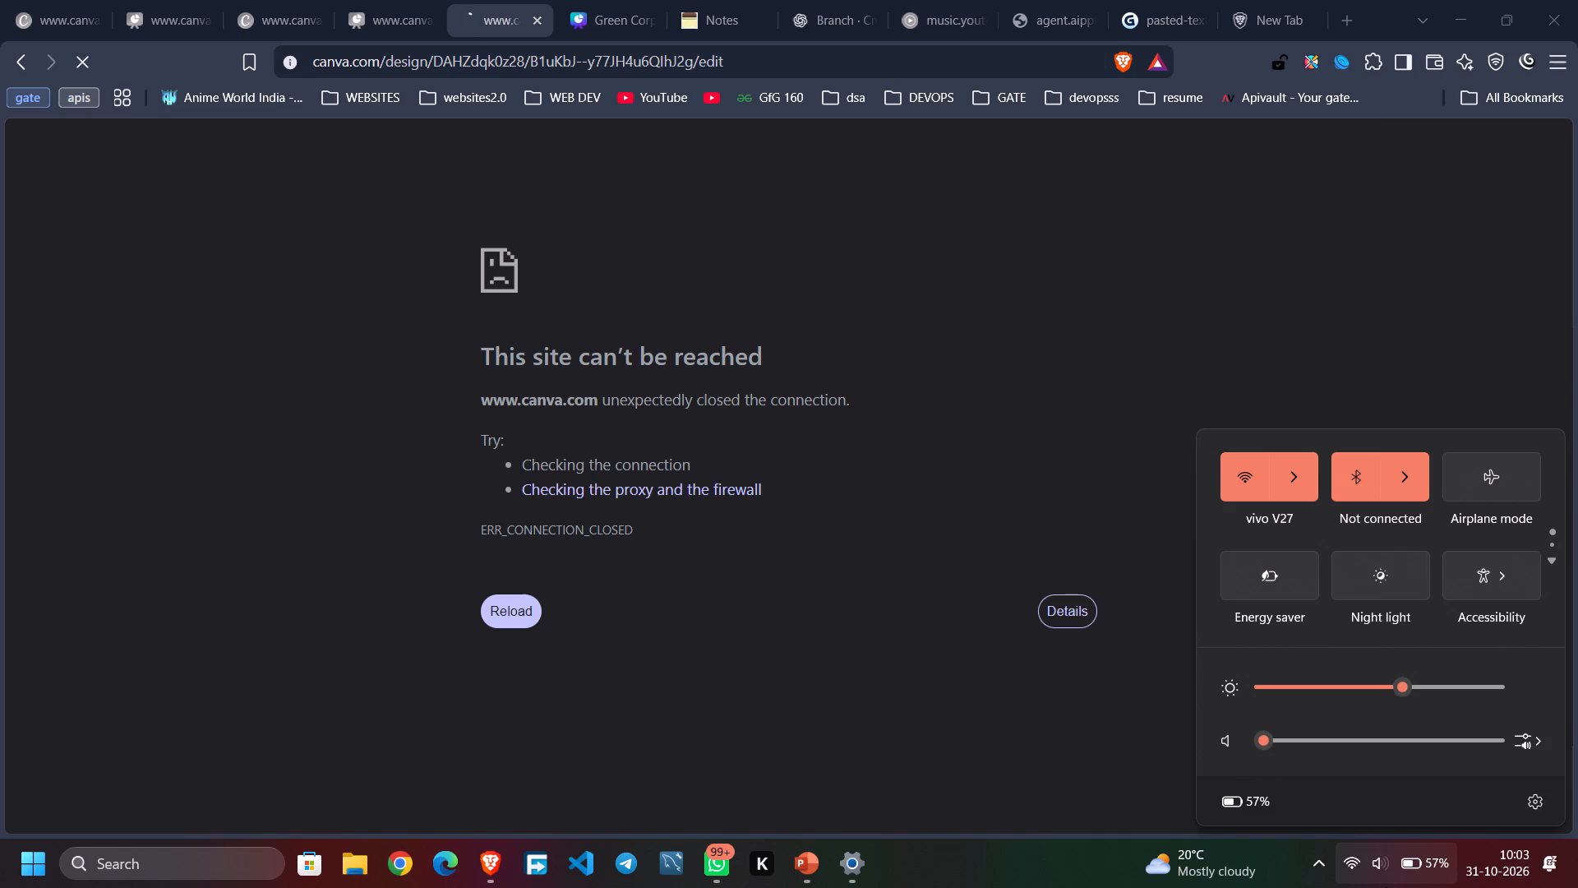
left_click(1289, 474)
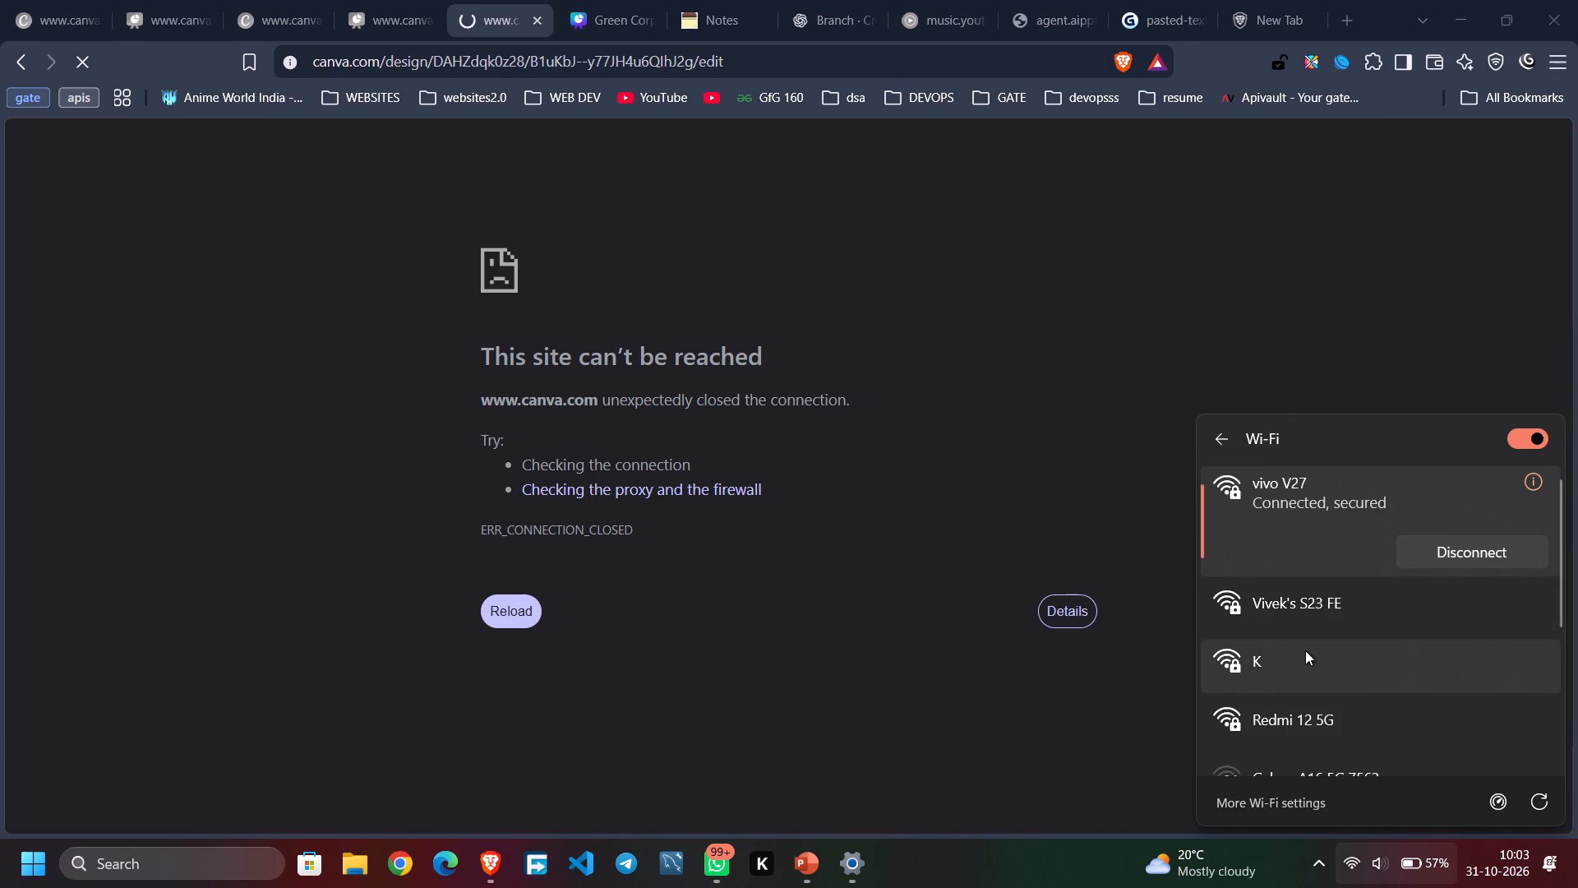
scroll(1287, 558, "down", 4)
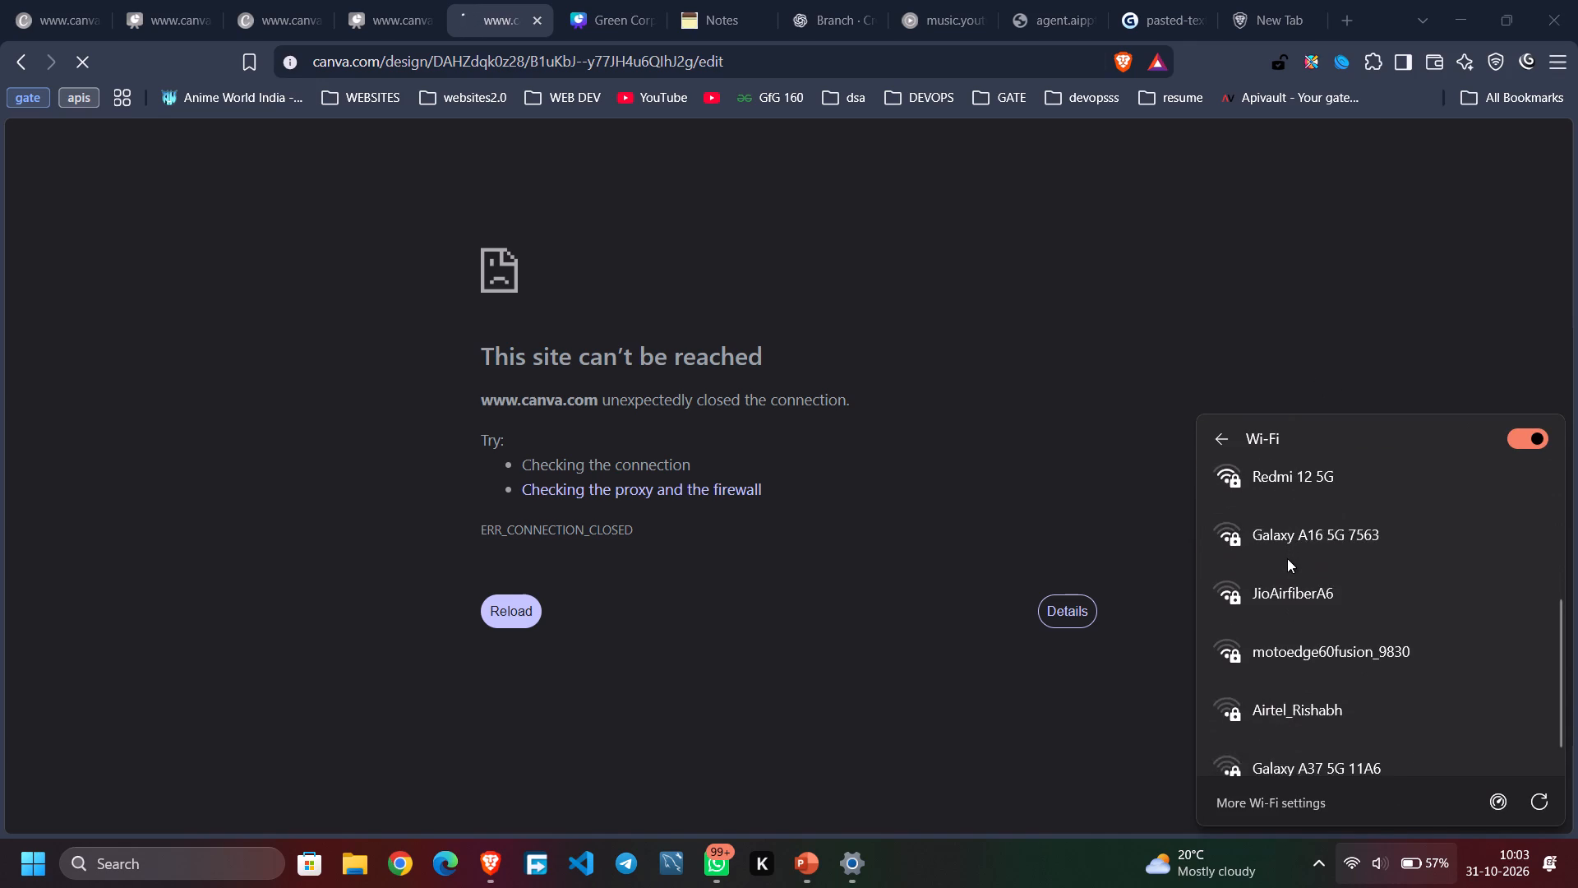
scroll(1287, 558, "down", 3)
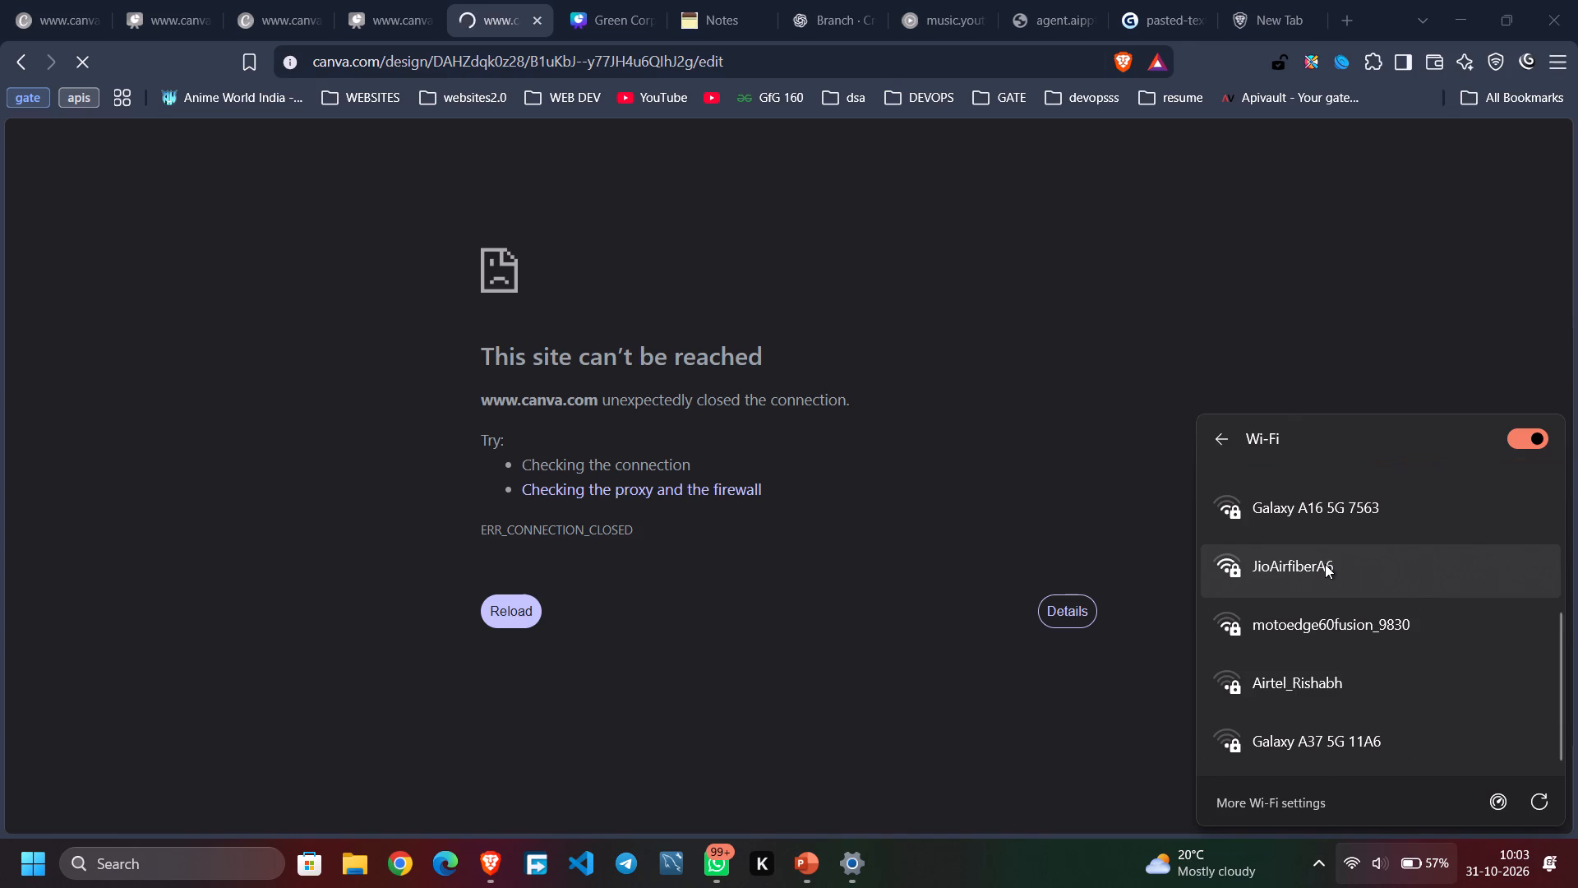
scroll(1325, 564, "up", 2)
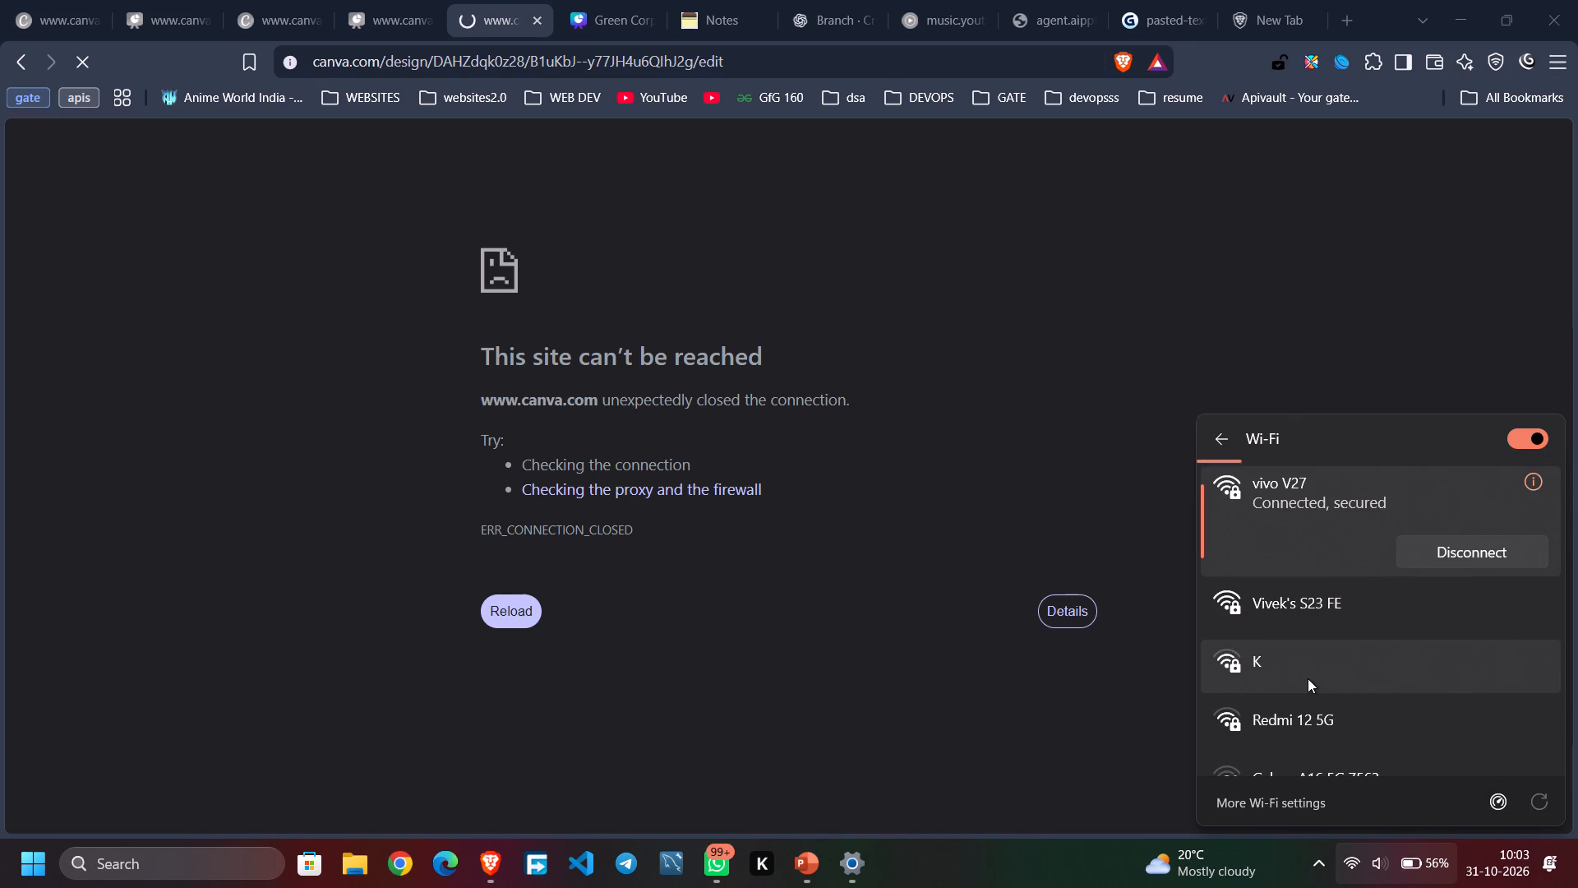
left_click(1350, 595)
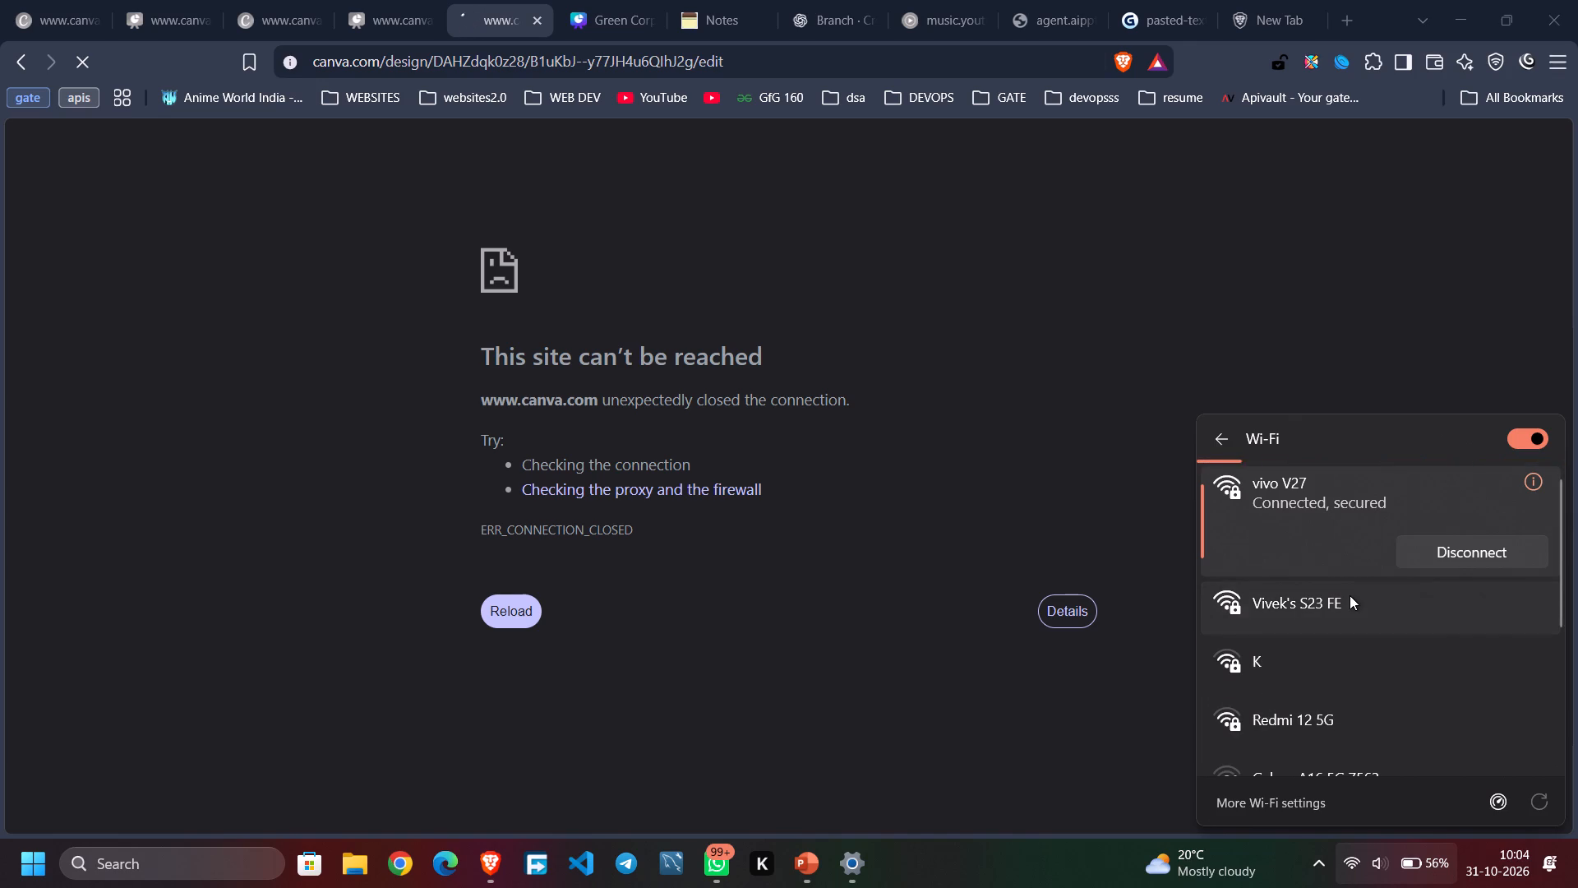
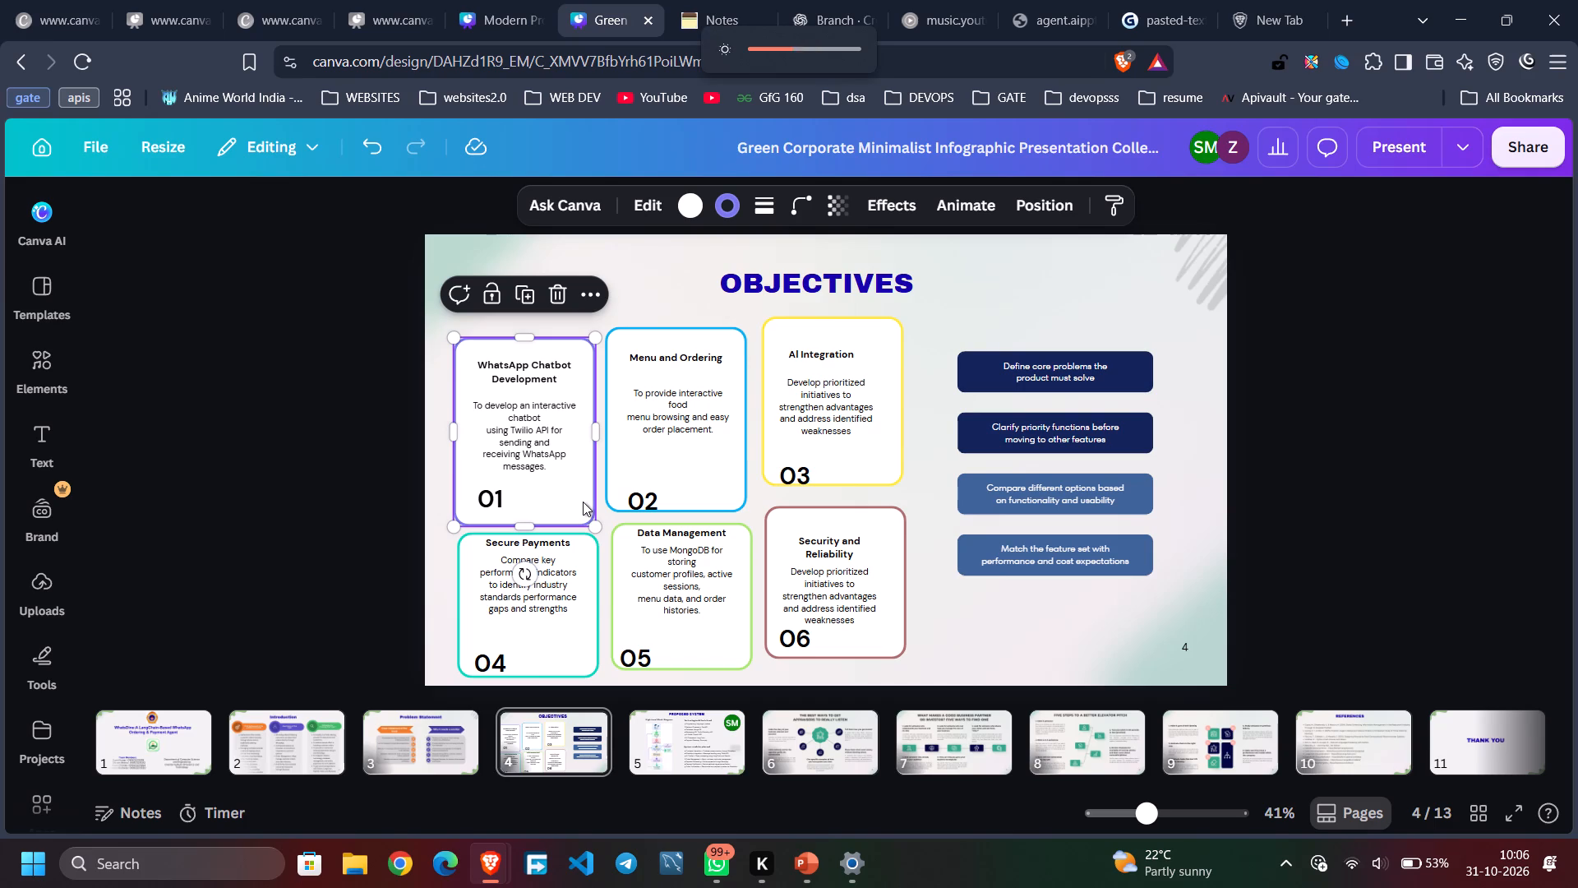
Move the blue frame of card 02 on the Objectives slide slightly downward, toward the level of the card 01 frame.
left_click(704, 484)
key("Down")
key("Down")
key("Down")
key("Down")
key("Down")
key("Down")
key("Down")
key("Down")
key("Down")
key("Down")
key("Down")
key("Down")
key("Down")
key("Down")
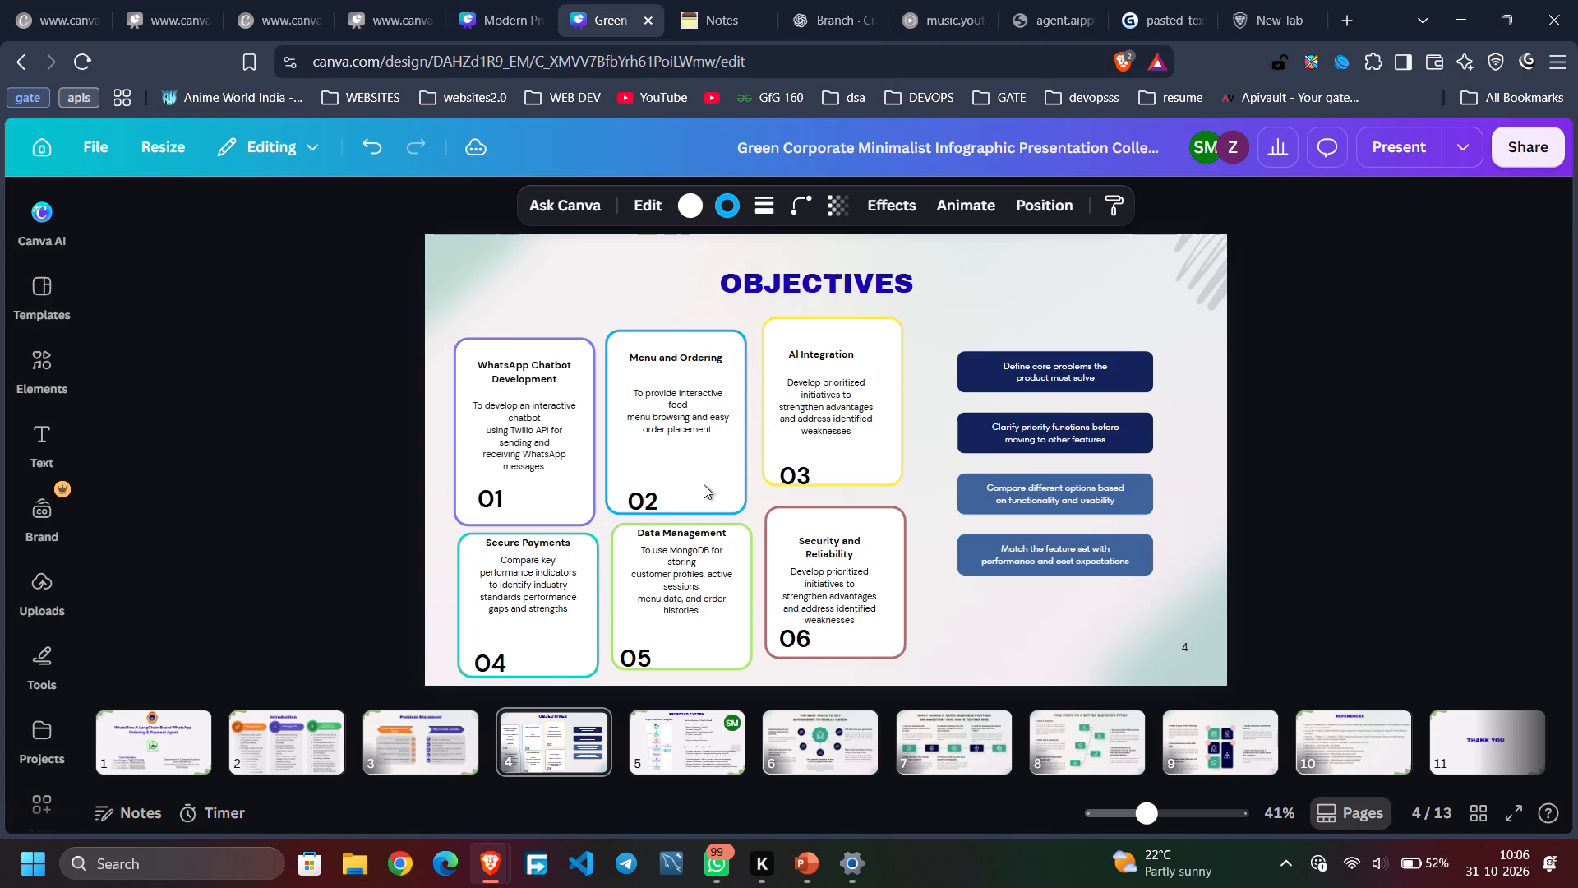
Lower the blue card 02 frame on the Objectives slide in small increments until its top edge lines up with card 01.
key("Down")
key("Down")
key("Down")
key("Down")
key("Down")
key("Down")
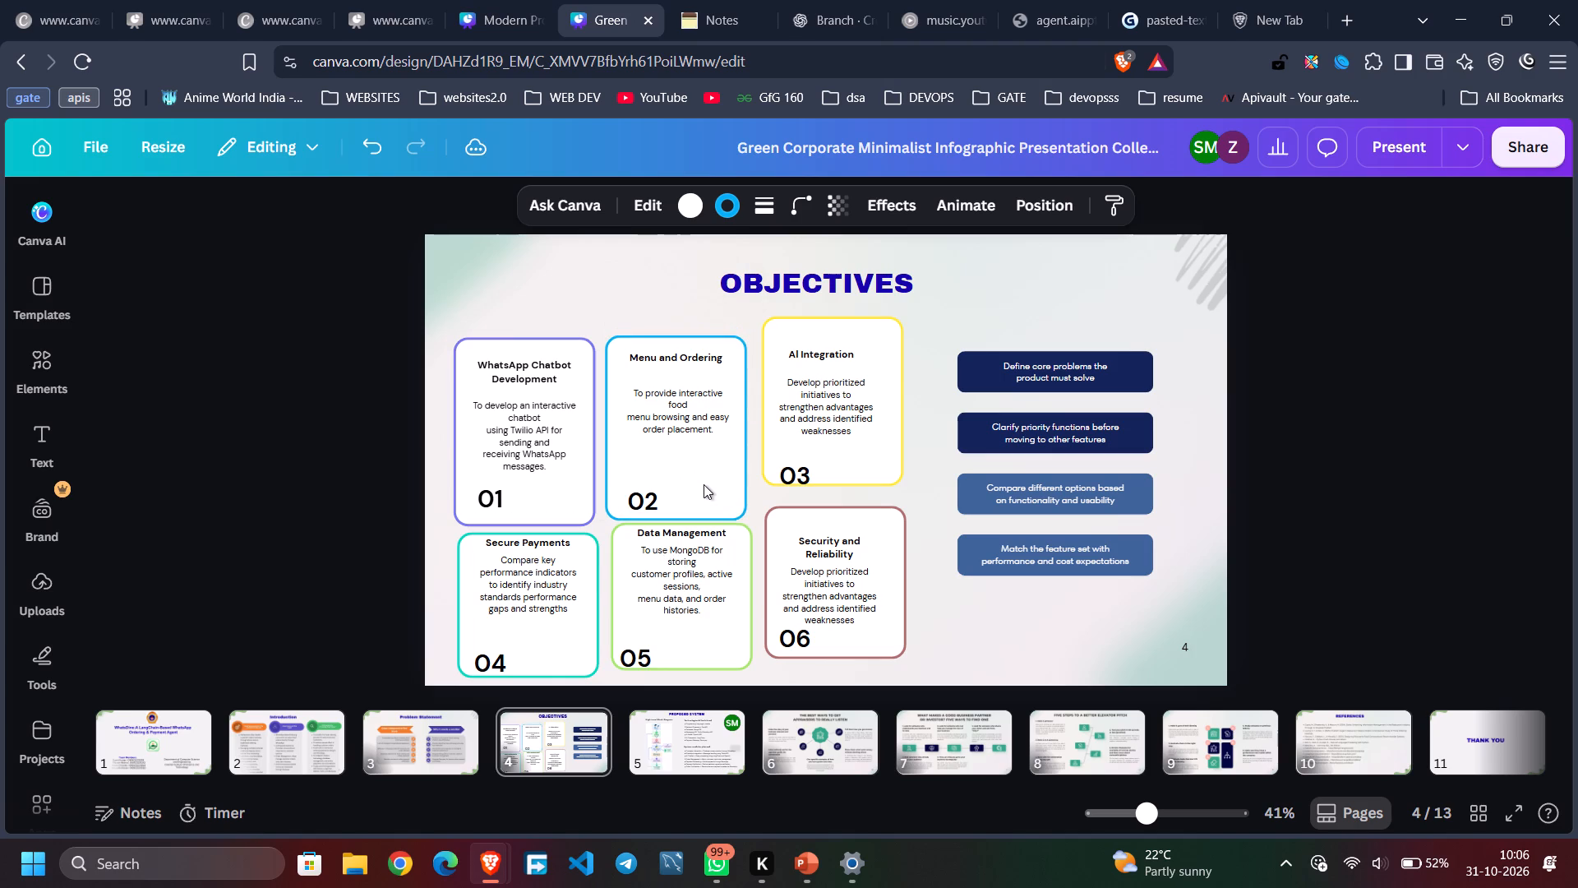
key("Down")
key("Down")
key("Down")
key("Down")
key("Down")
key("Down")
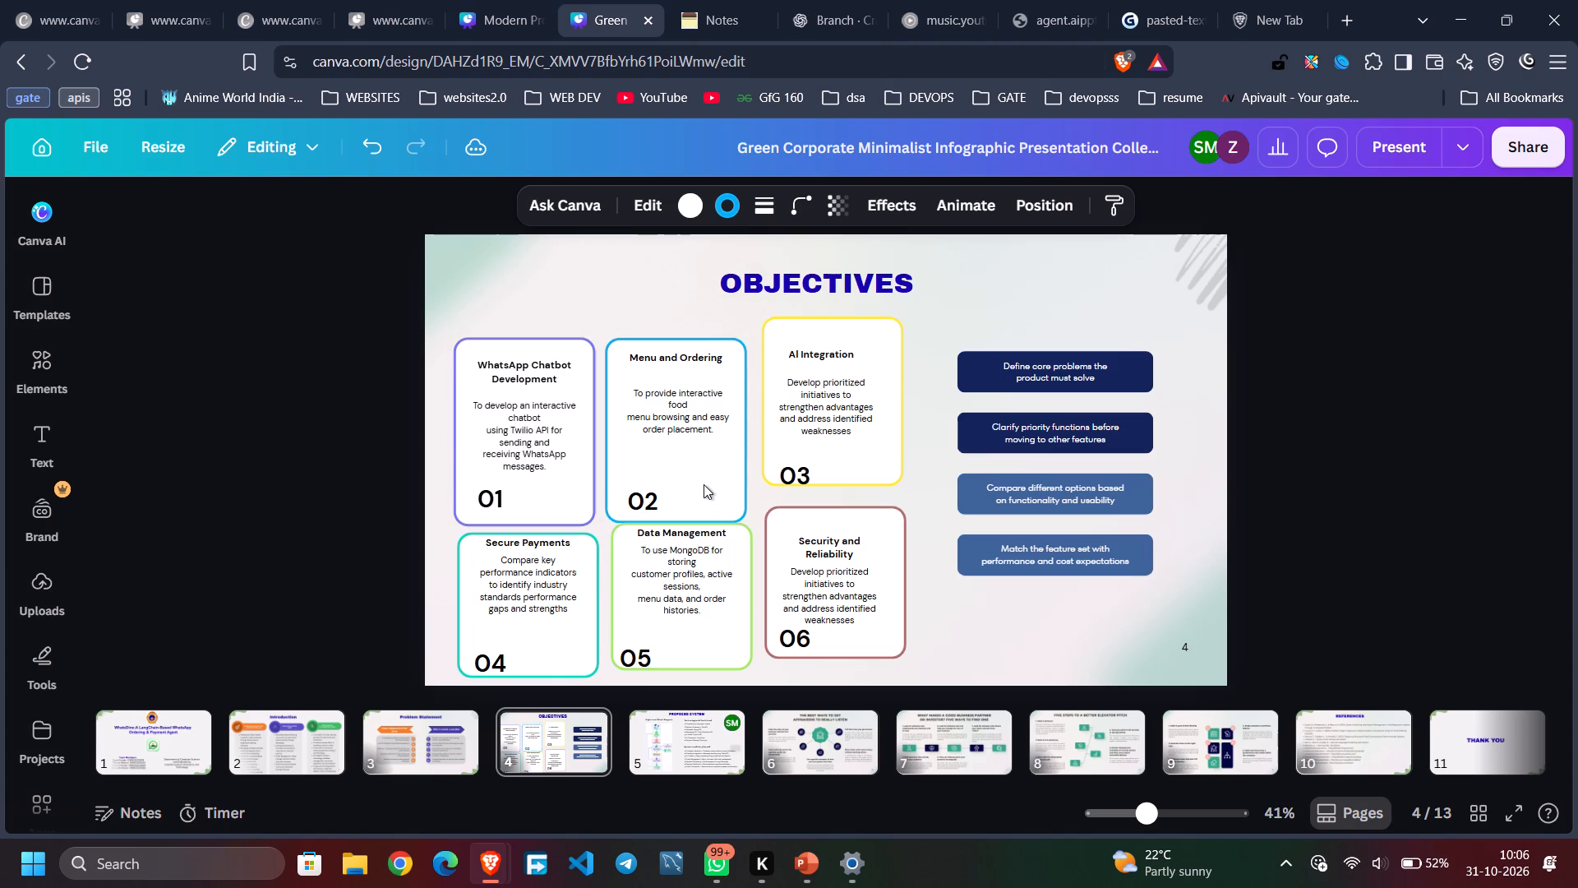
key("Down")
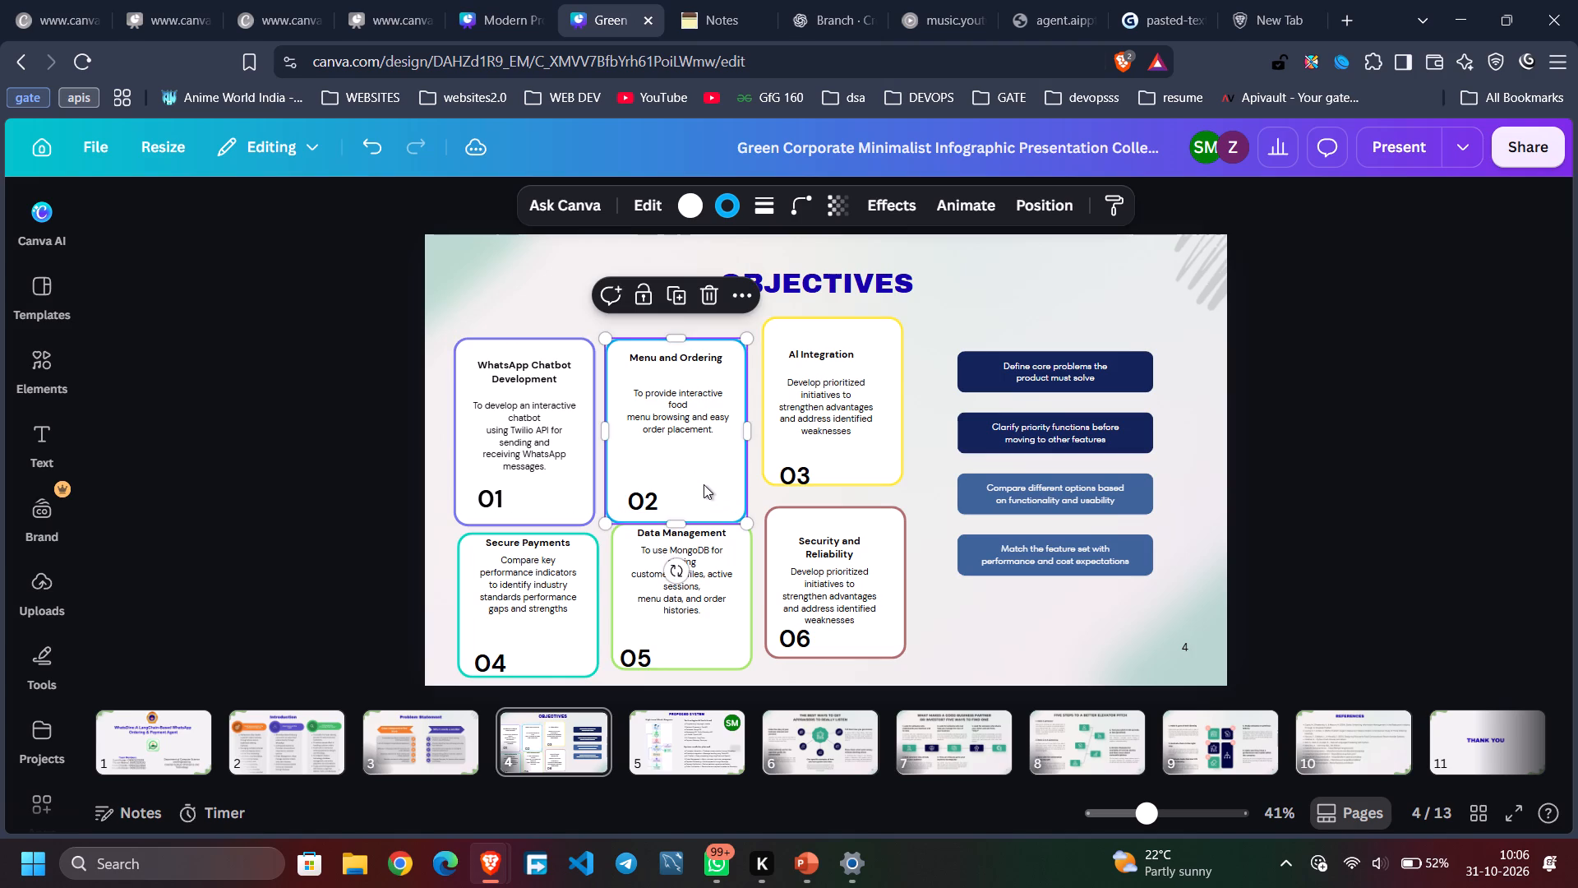
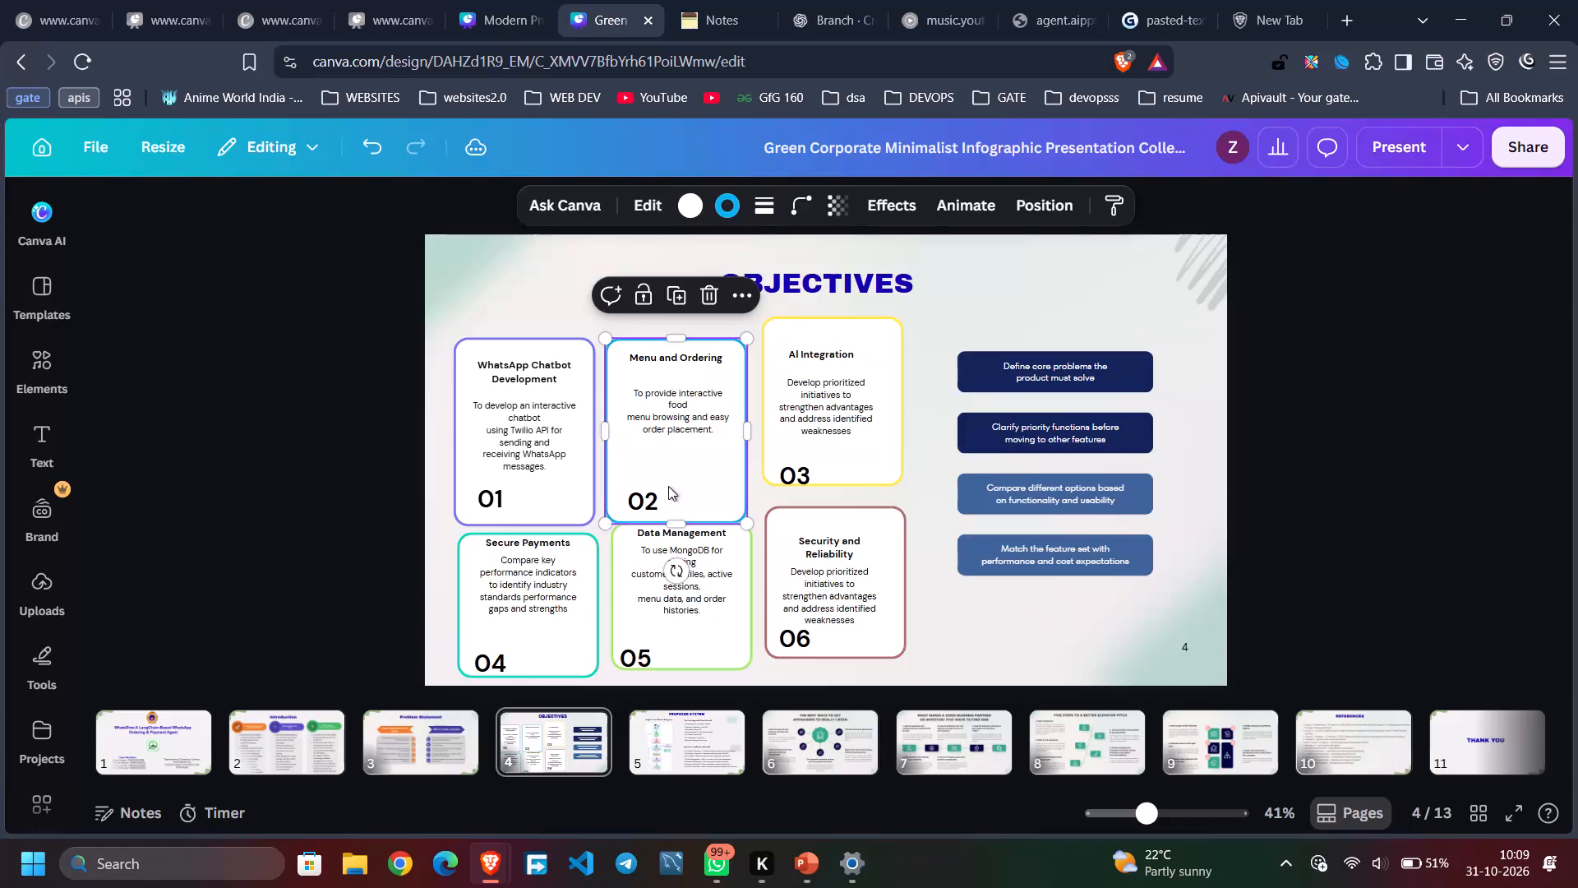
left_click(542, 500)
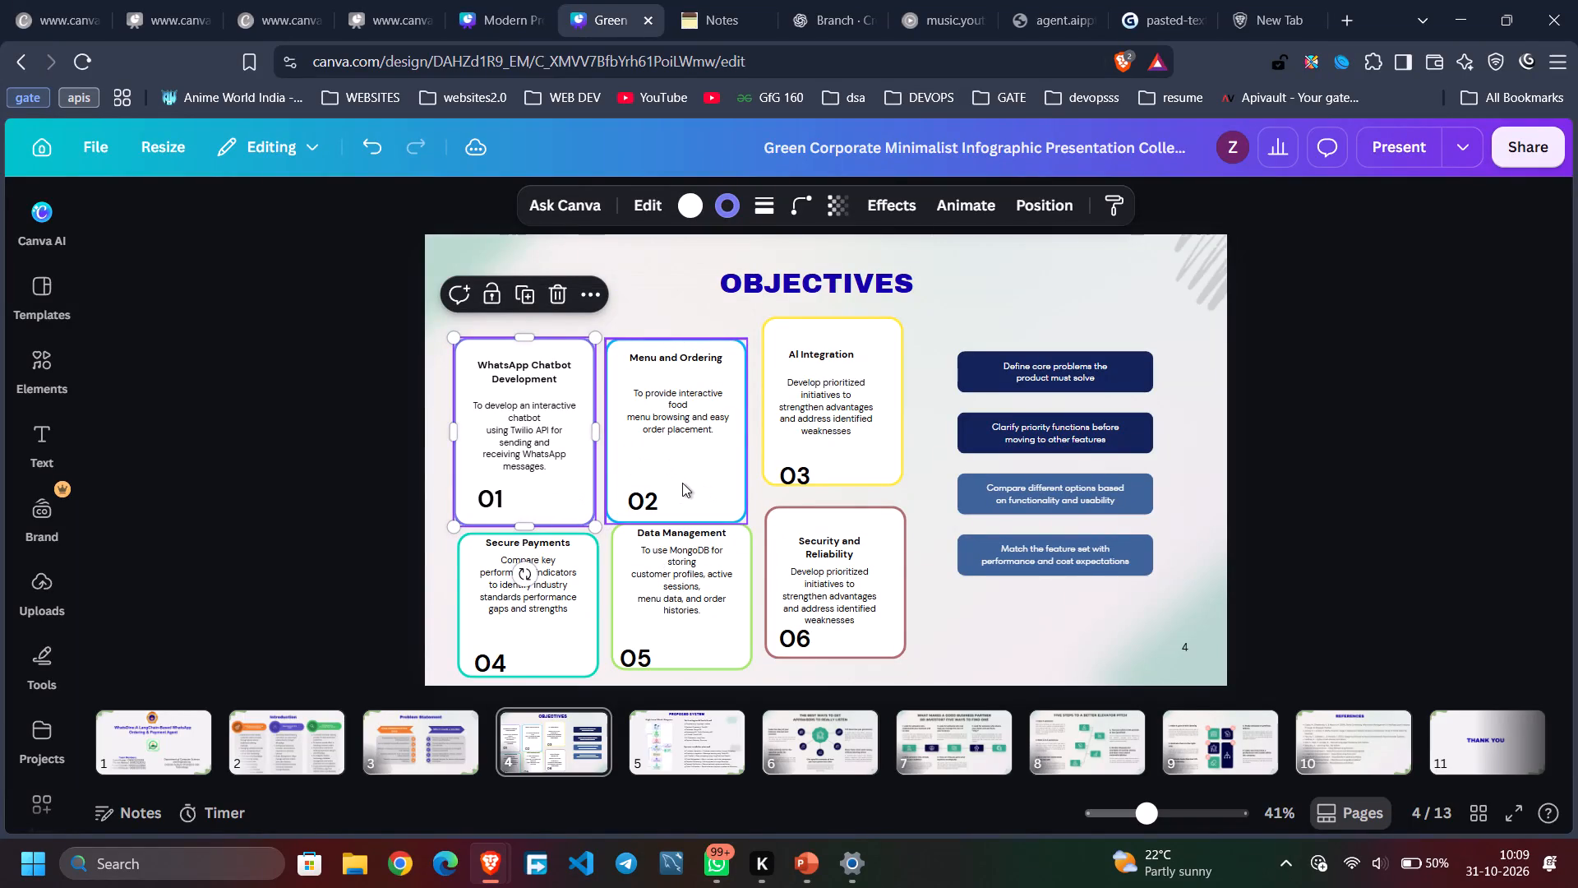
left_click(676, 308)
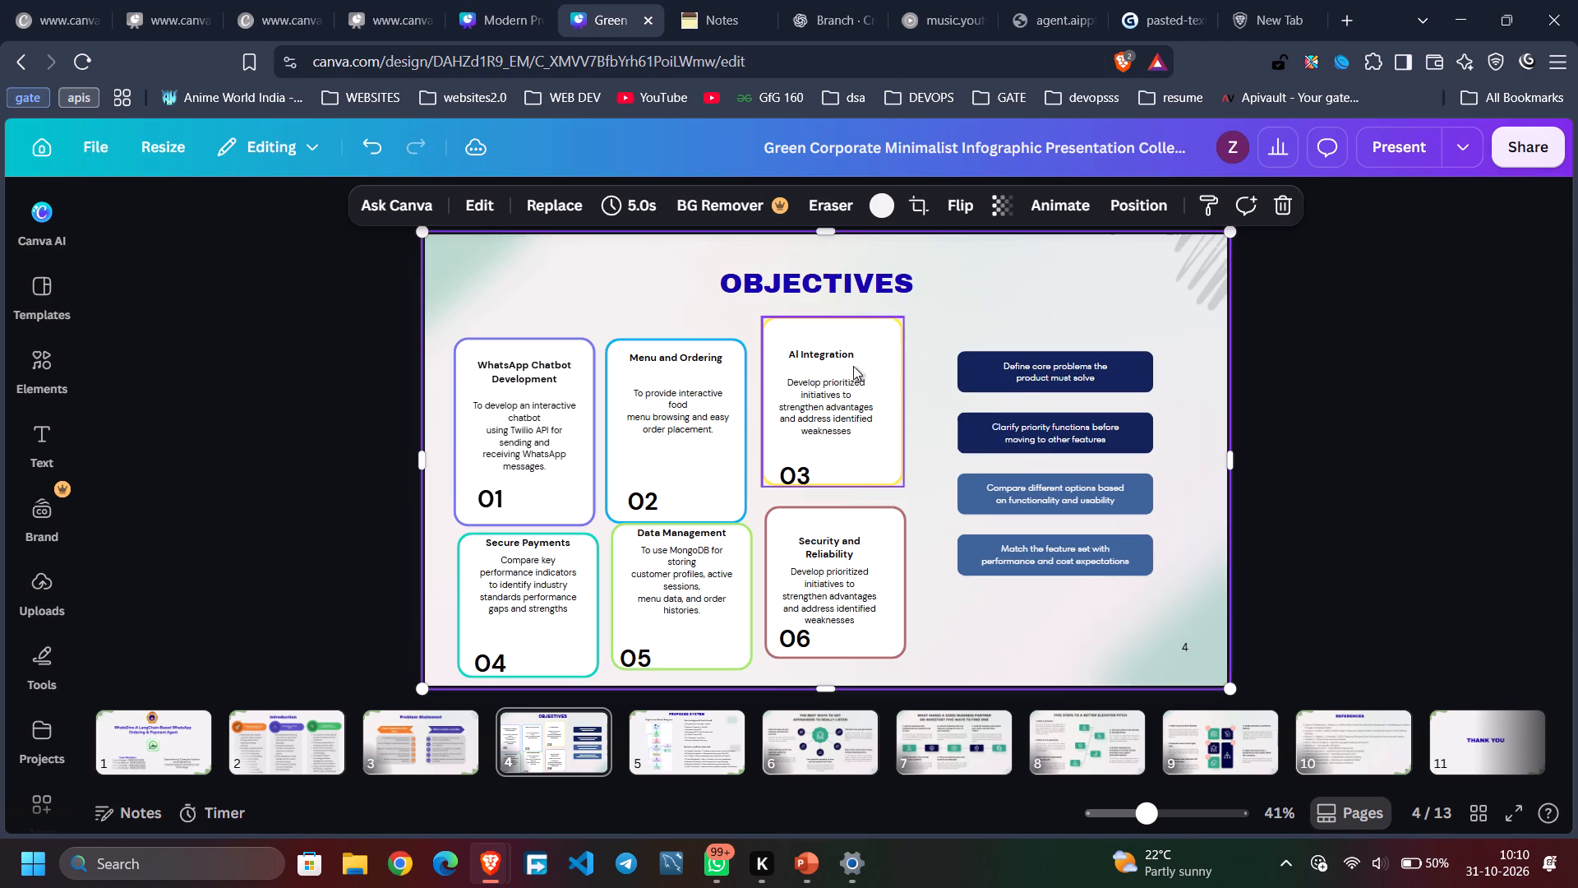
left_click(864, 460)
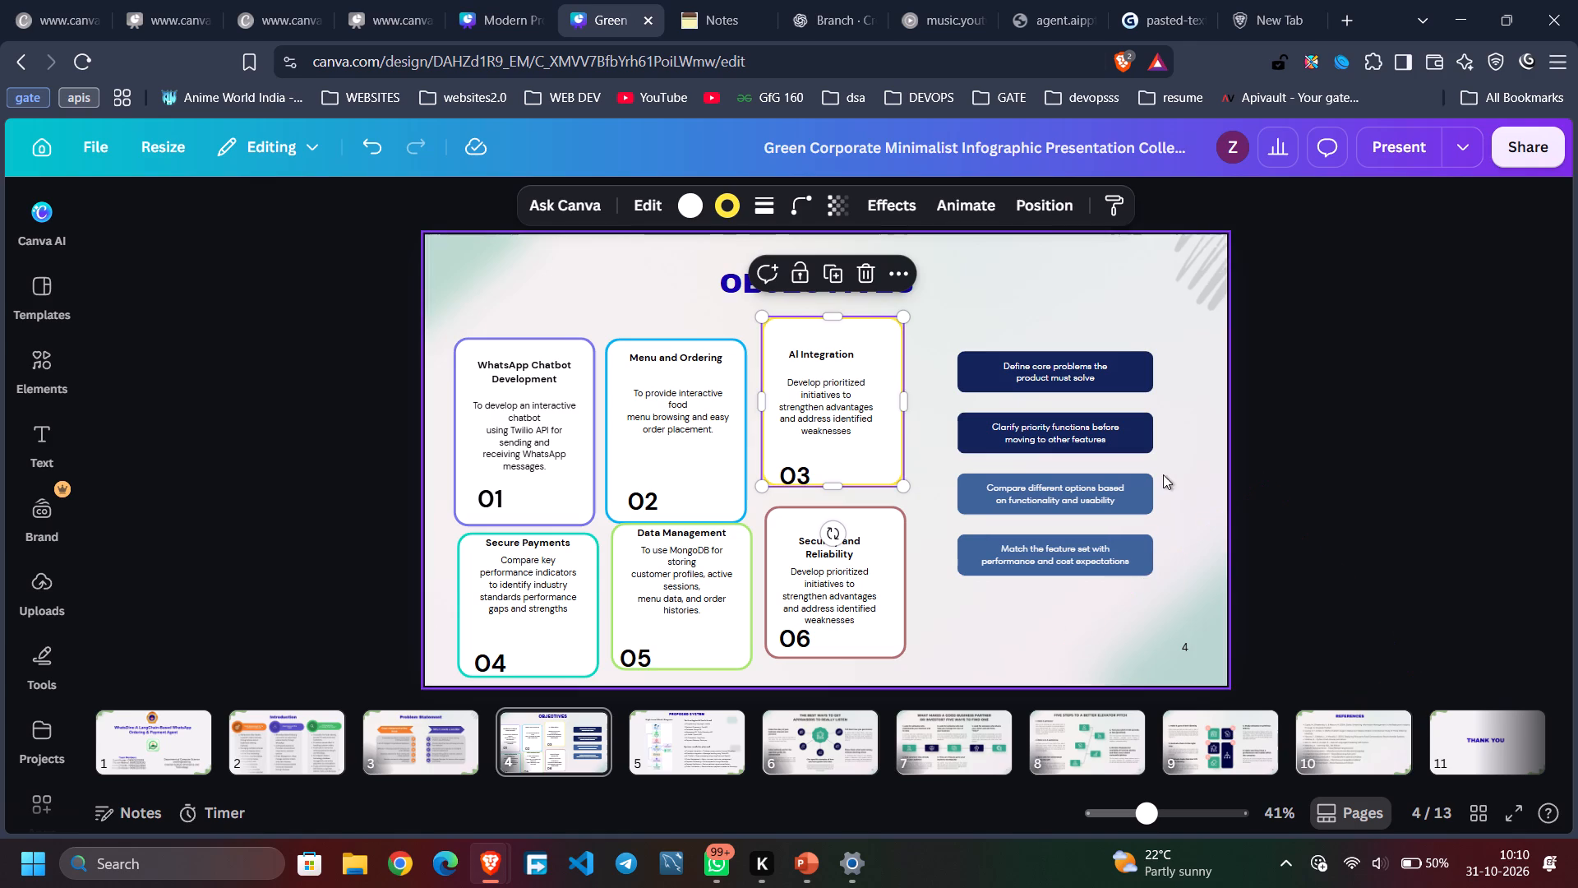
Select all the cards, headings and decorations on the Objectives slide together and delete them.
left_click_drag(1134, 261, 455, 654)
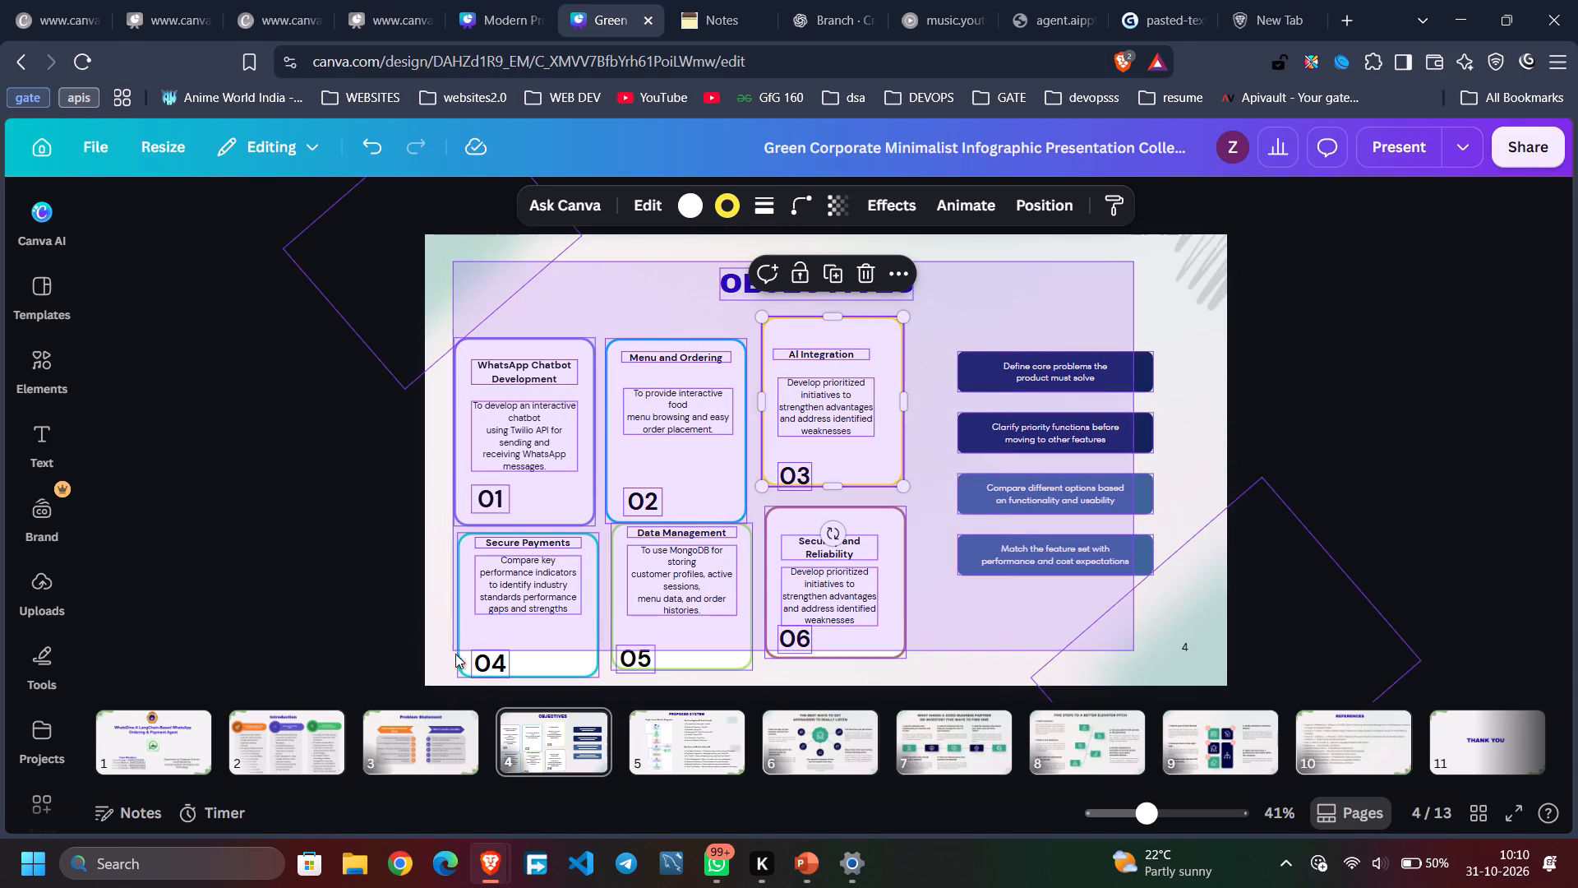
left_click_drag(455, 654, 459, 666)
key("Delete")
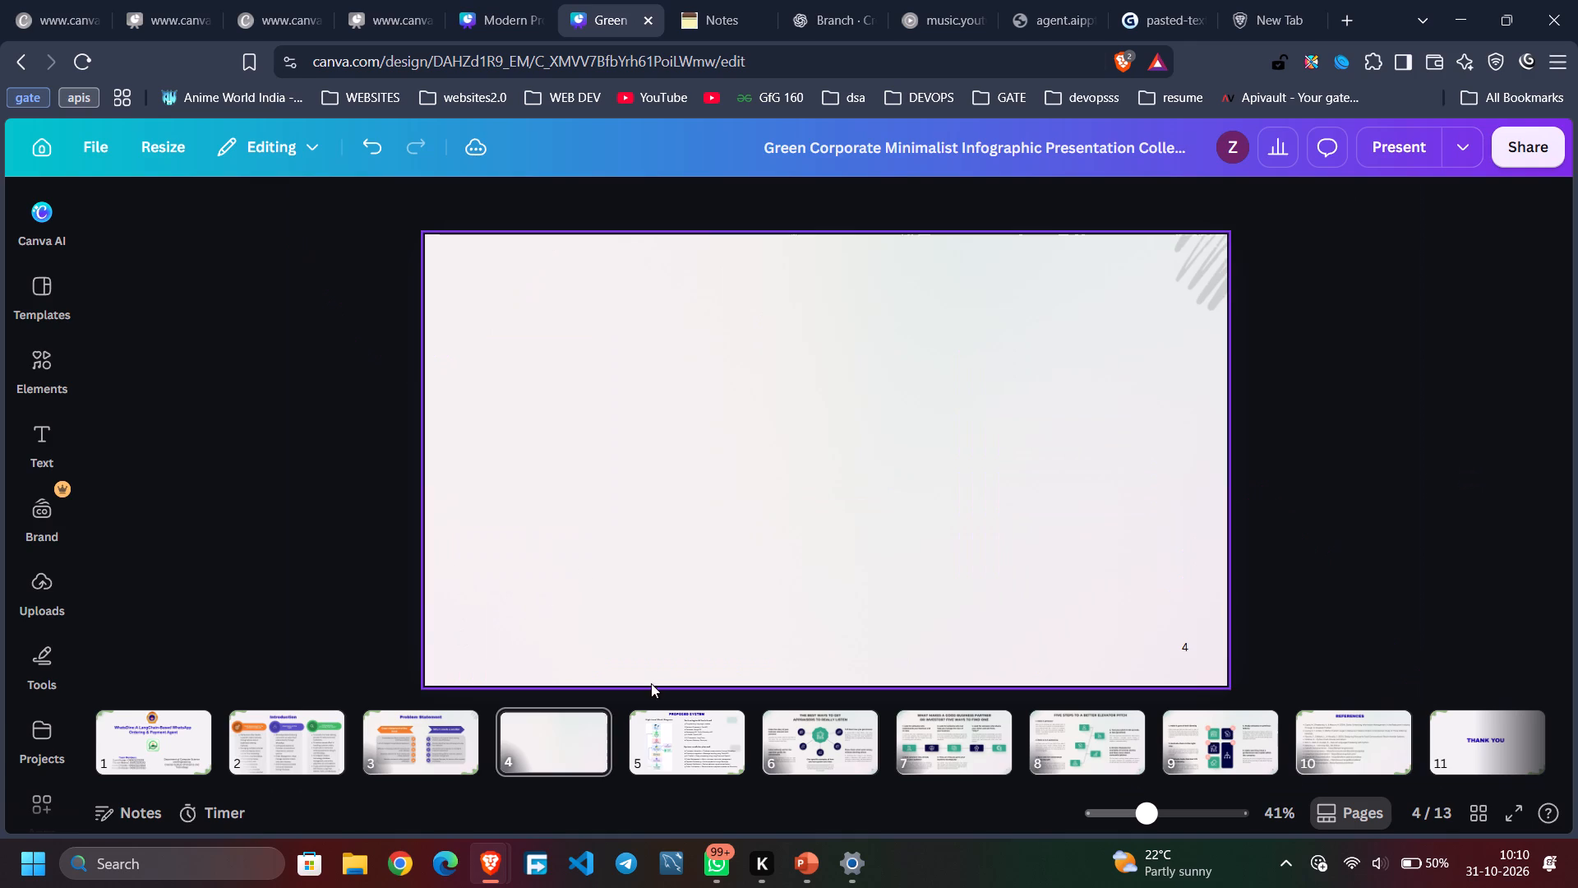
Look through the Proposed System and Problem Statement slides, examining the block diagram and the numbered lists.
left_click(690, 724)
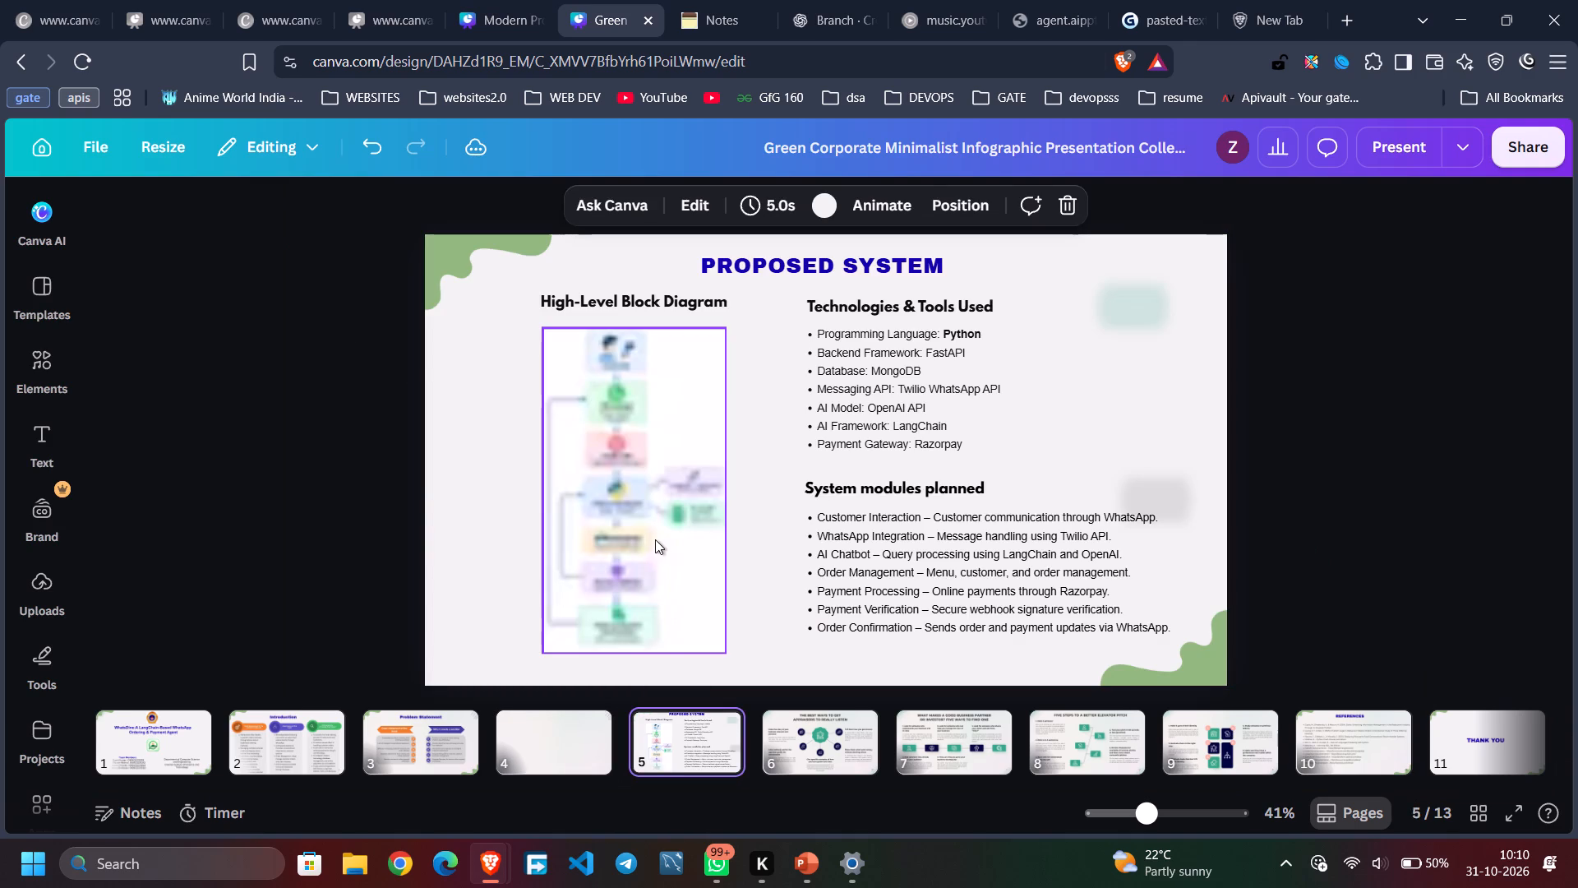
left_click(671, 561)
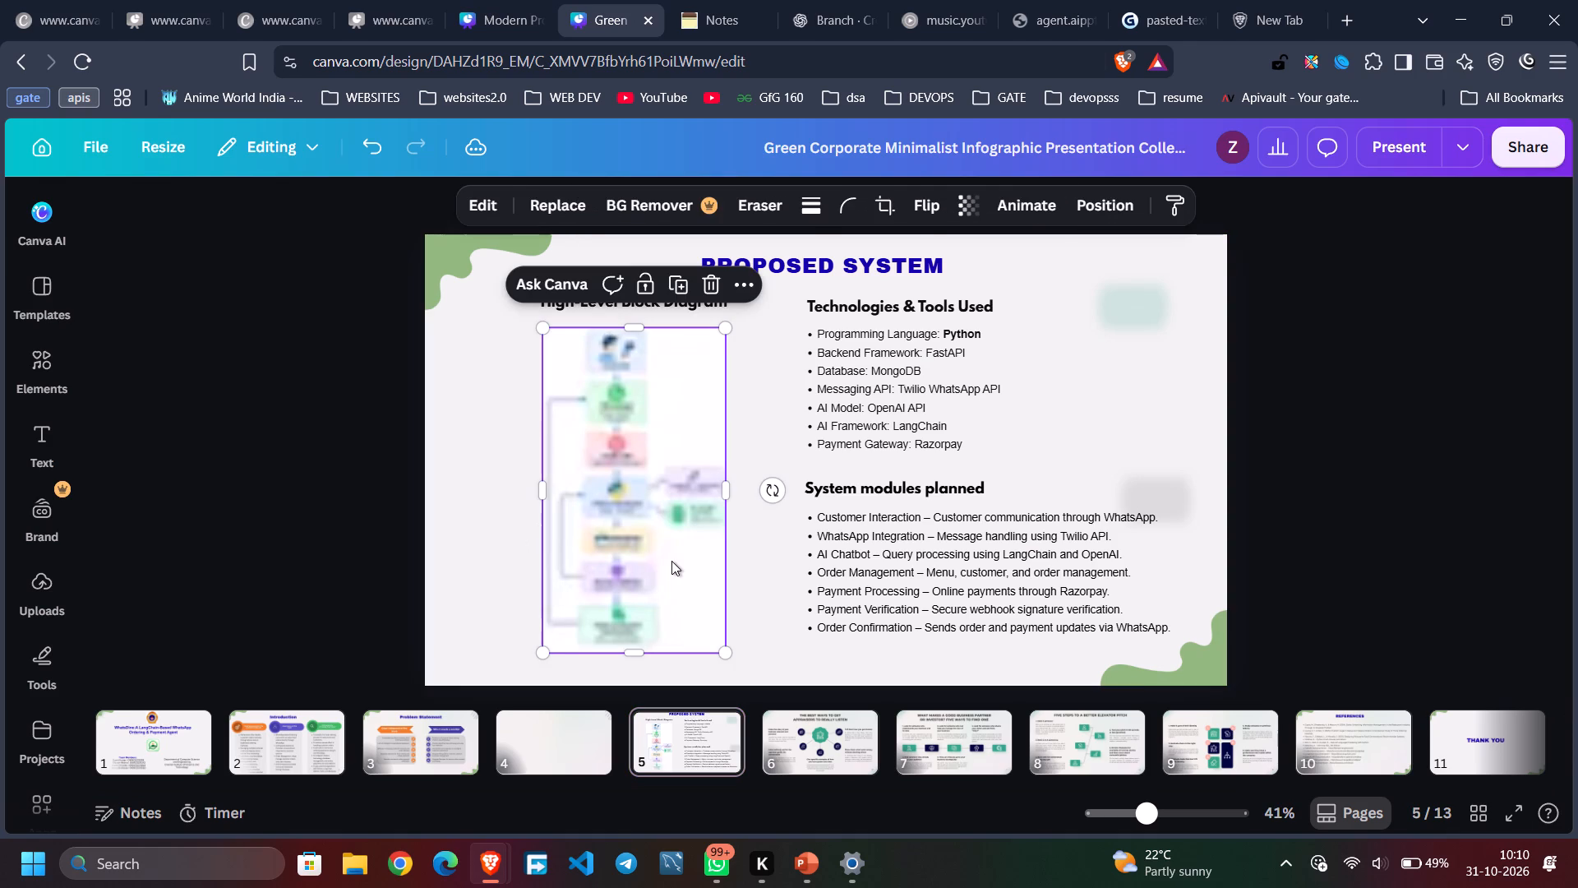
left_click(773, 583)
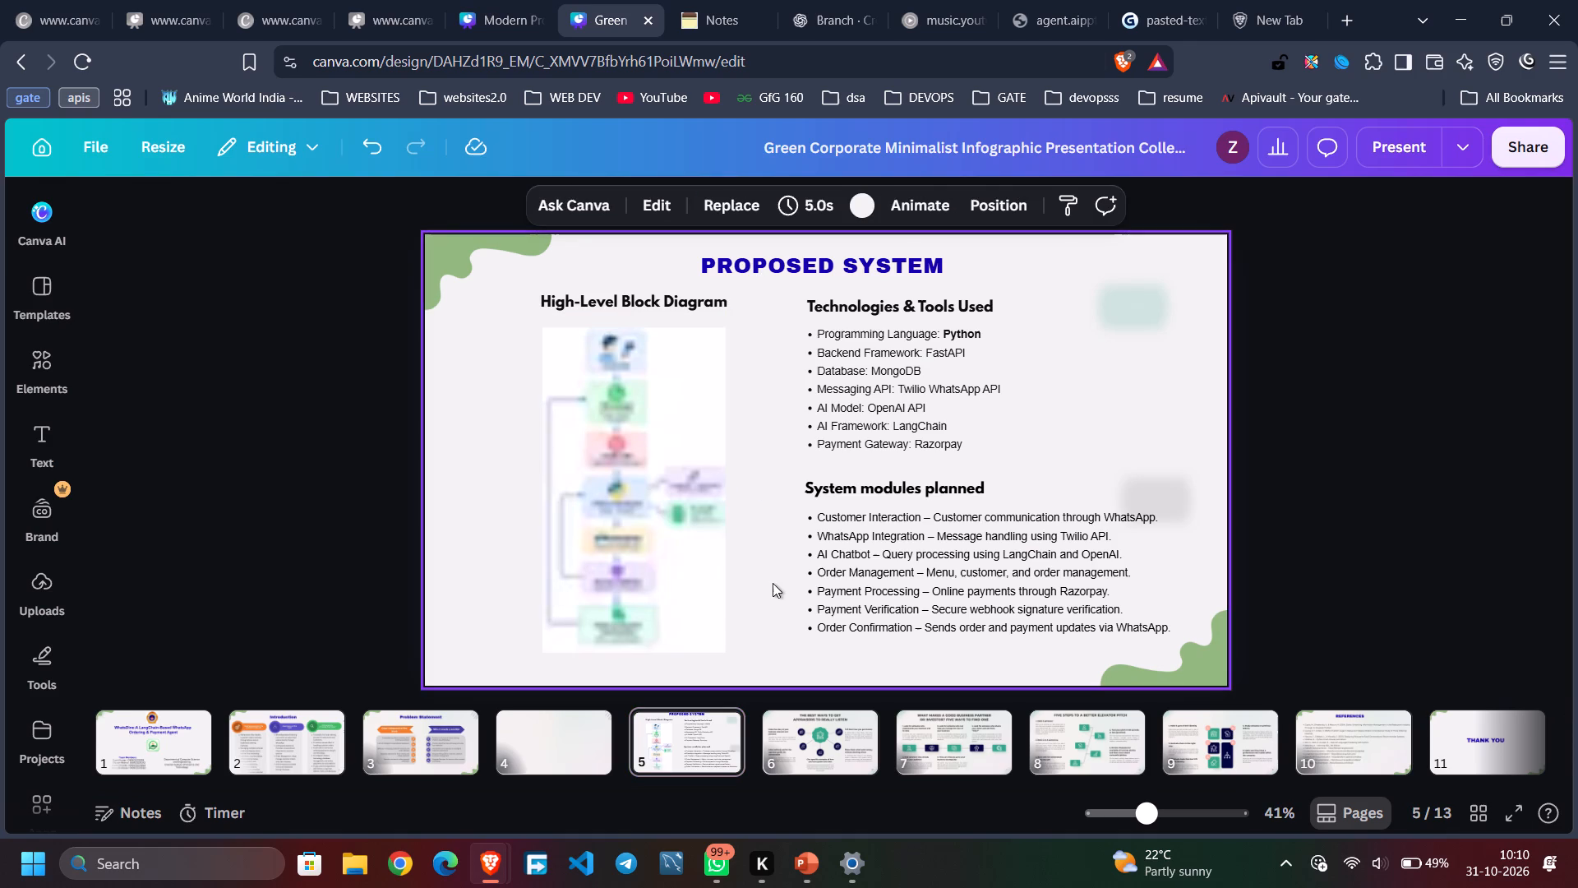
key("Left")
key("Right")
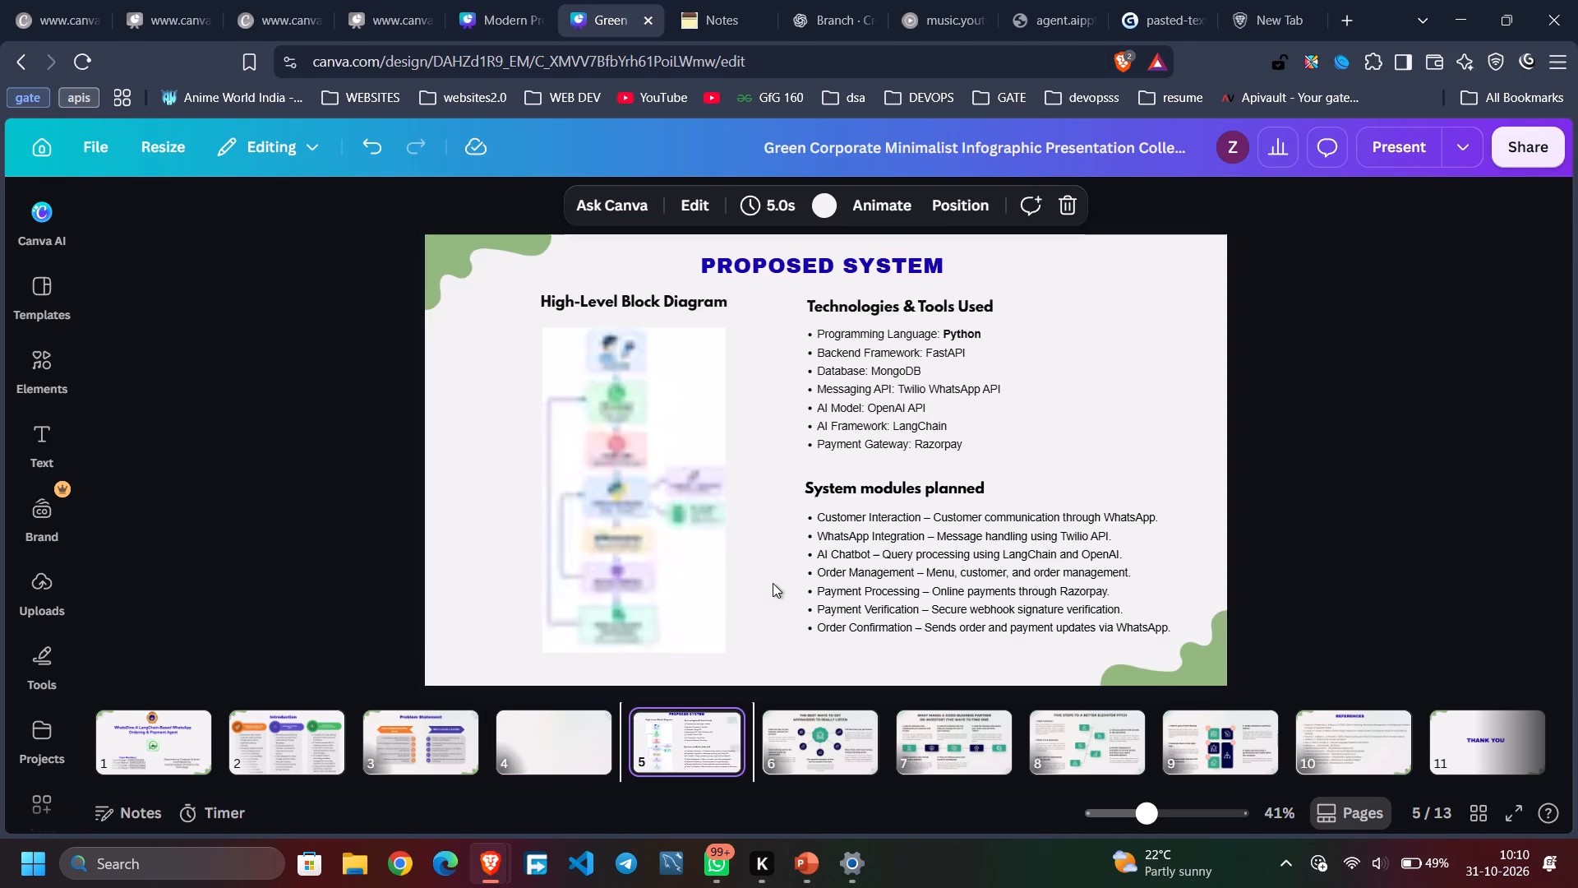
key("Right")
key("Left")
key("Left")
key("Left")
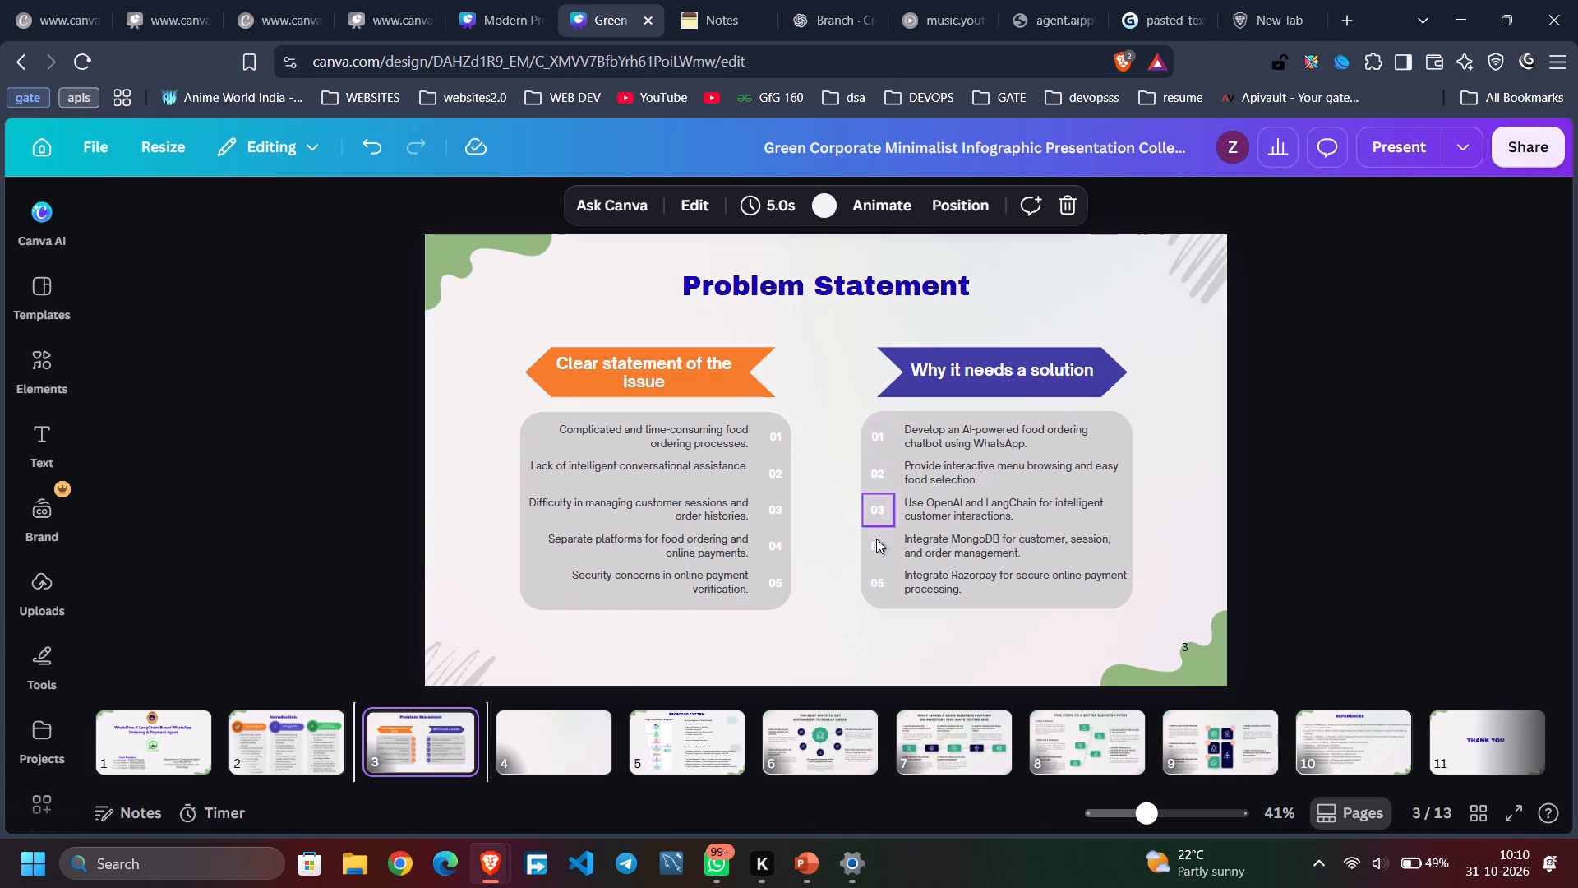
left_click(885, 591)
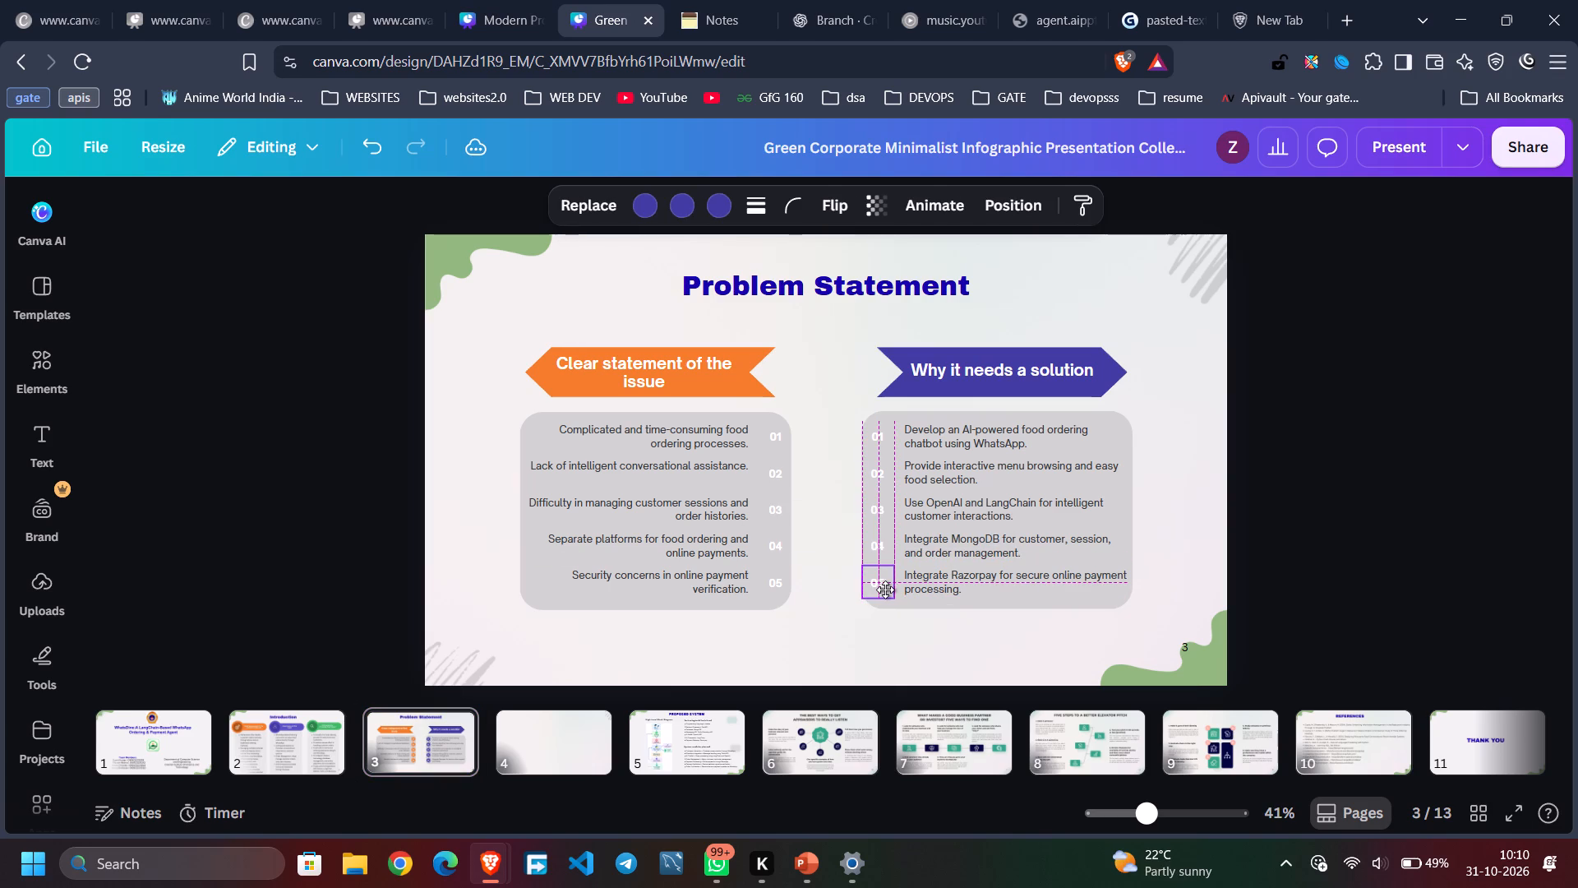
left_click(887, 632)
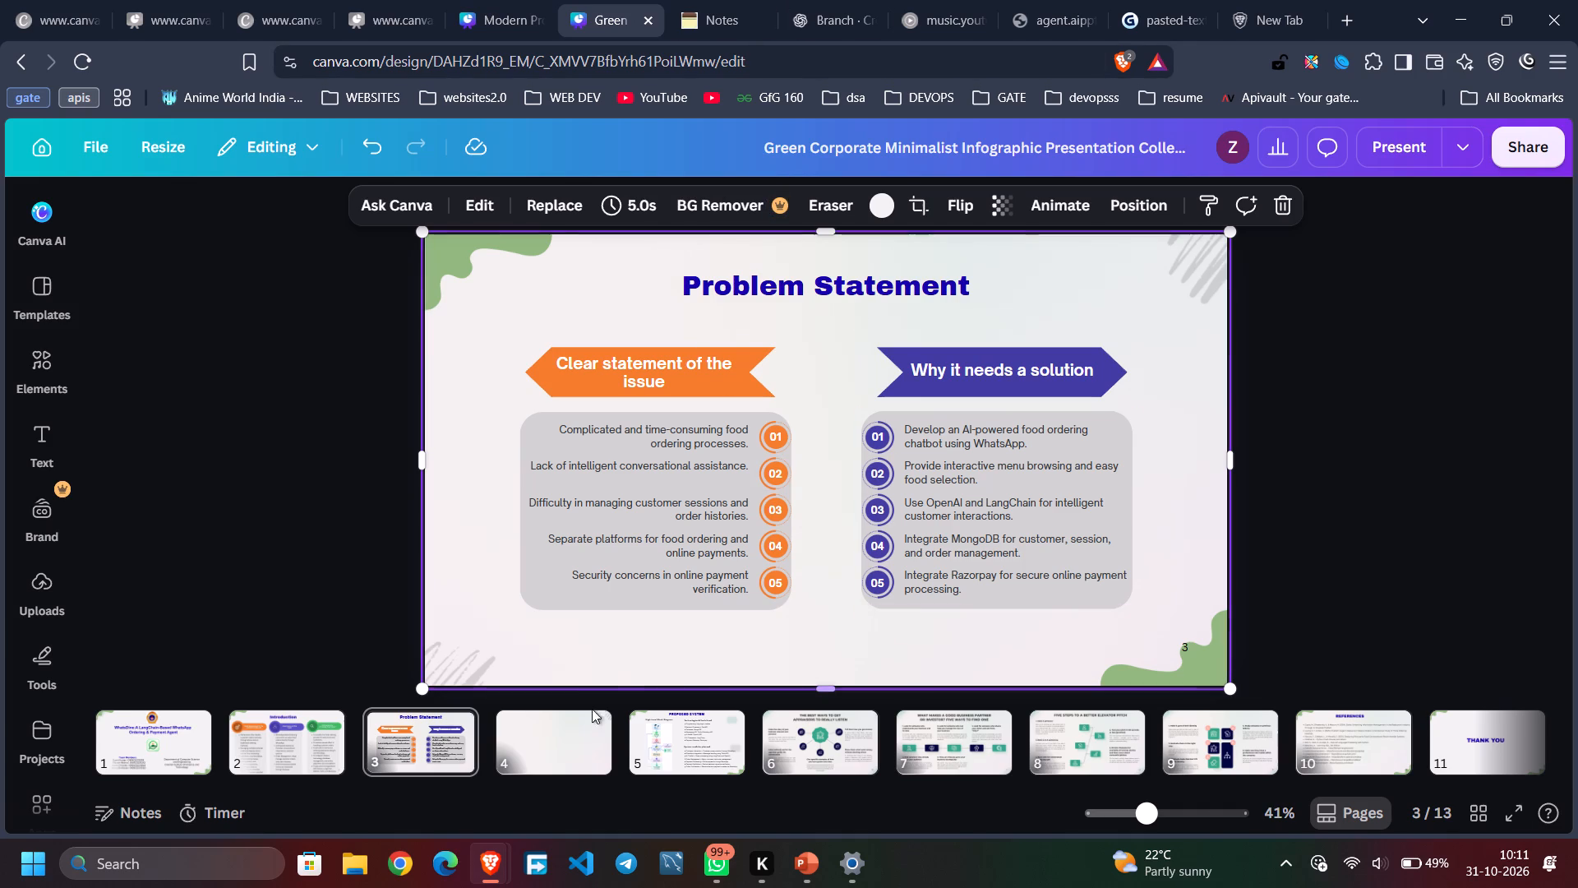
Return to the emptied Objectives slide and undo the deletion of its cards, headings and decorations.
left_click(542, 739)
key("ctrl+z")
key("ctrl+z")
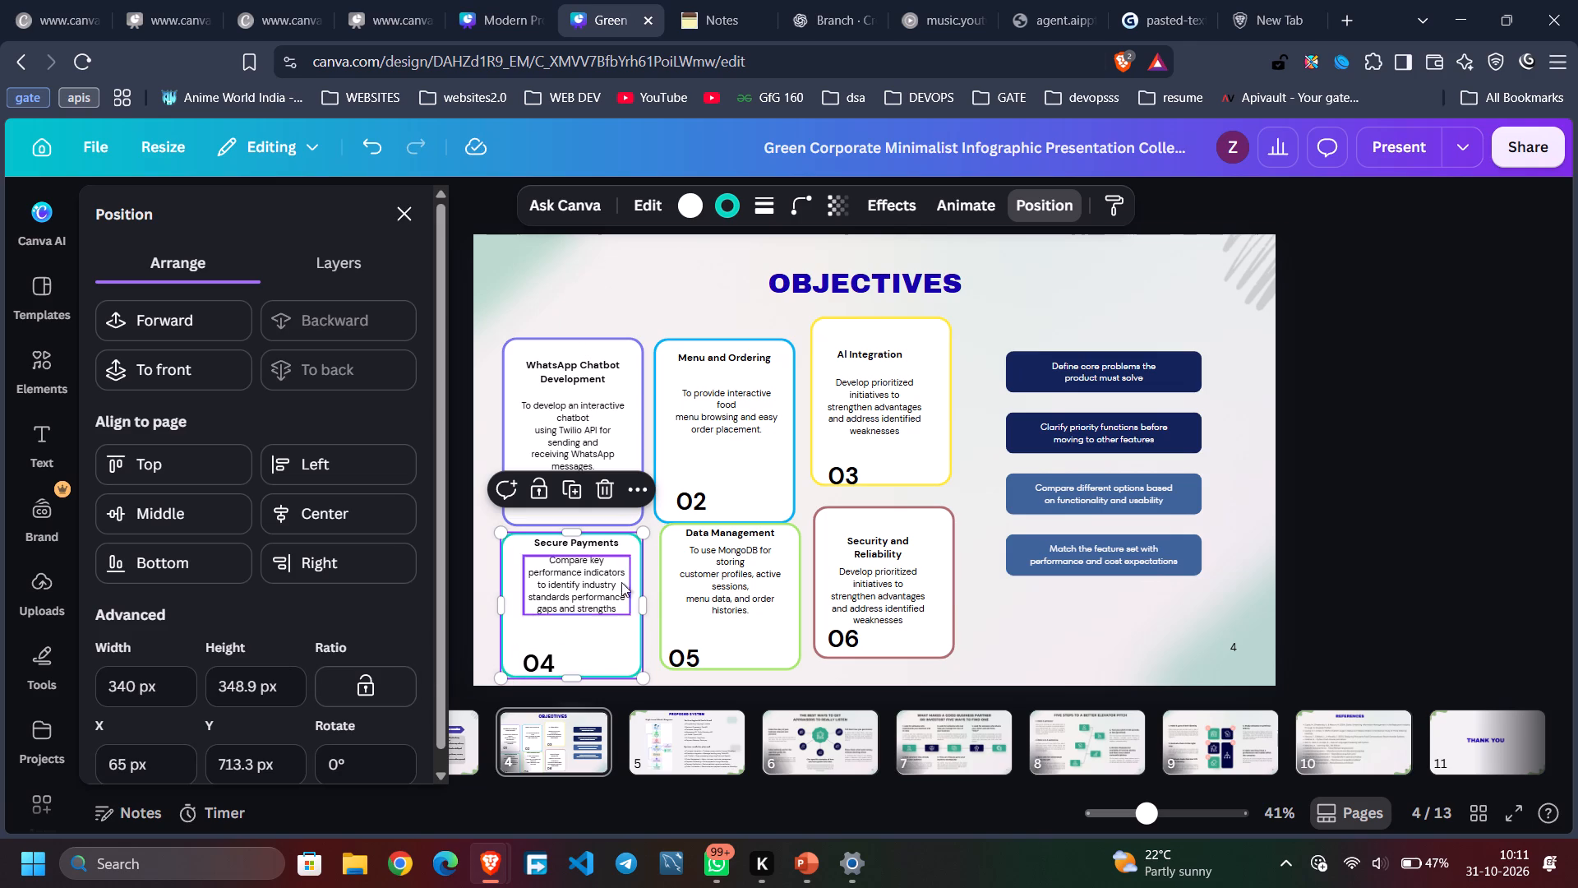
Open the horizontal (X) position value of the blue card 02 frame on the Objectives slide for editing.
left_click(750, 488)
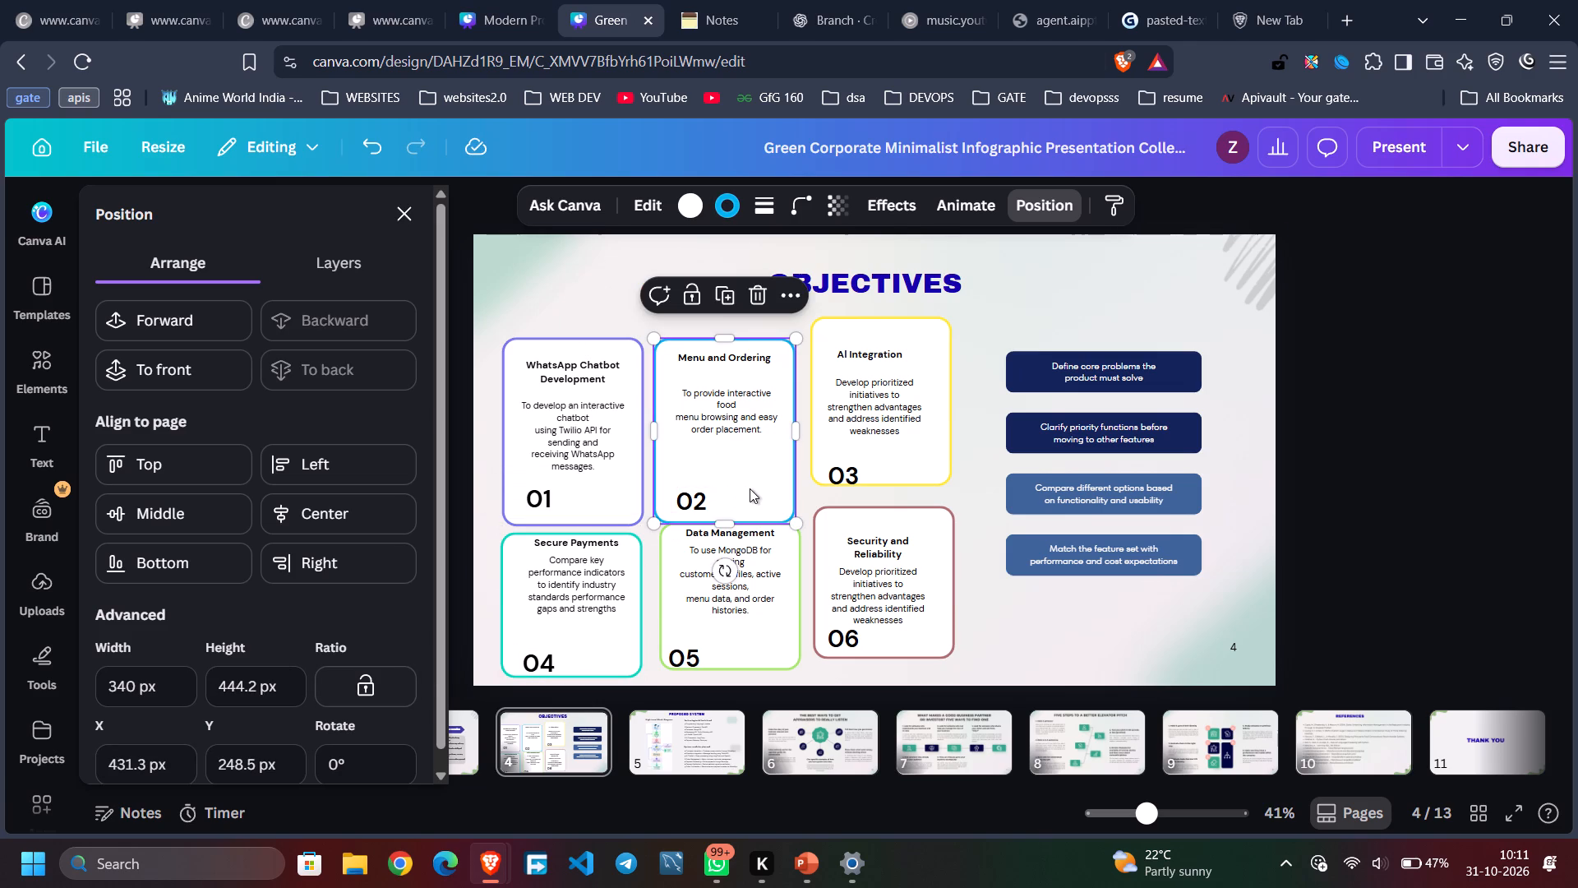
double_click(187, 767)
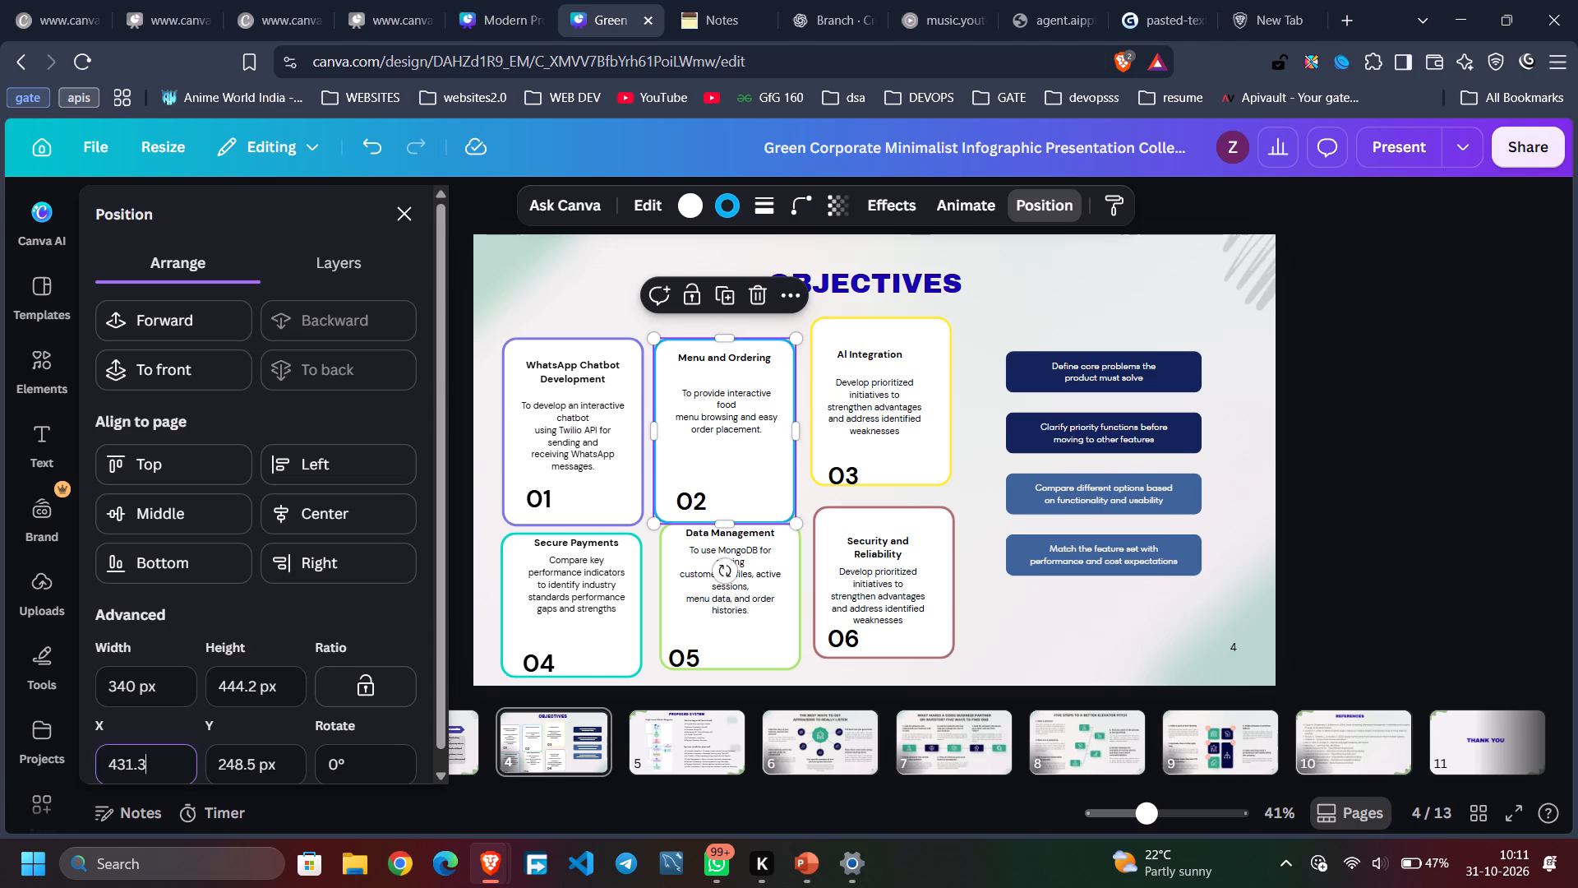
double_click(187, 767)
triple_click(159, 763)
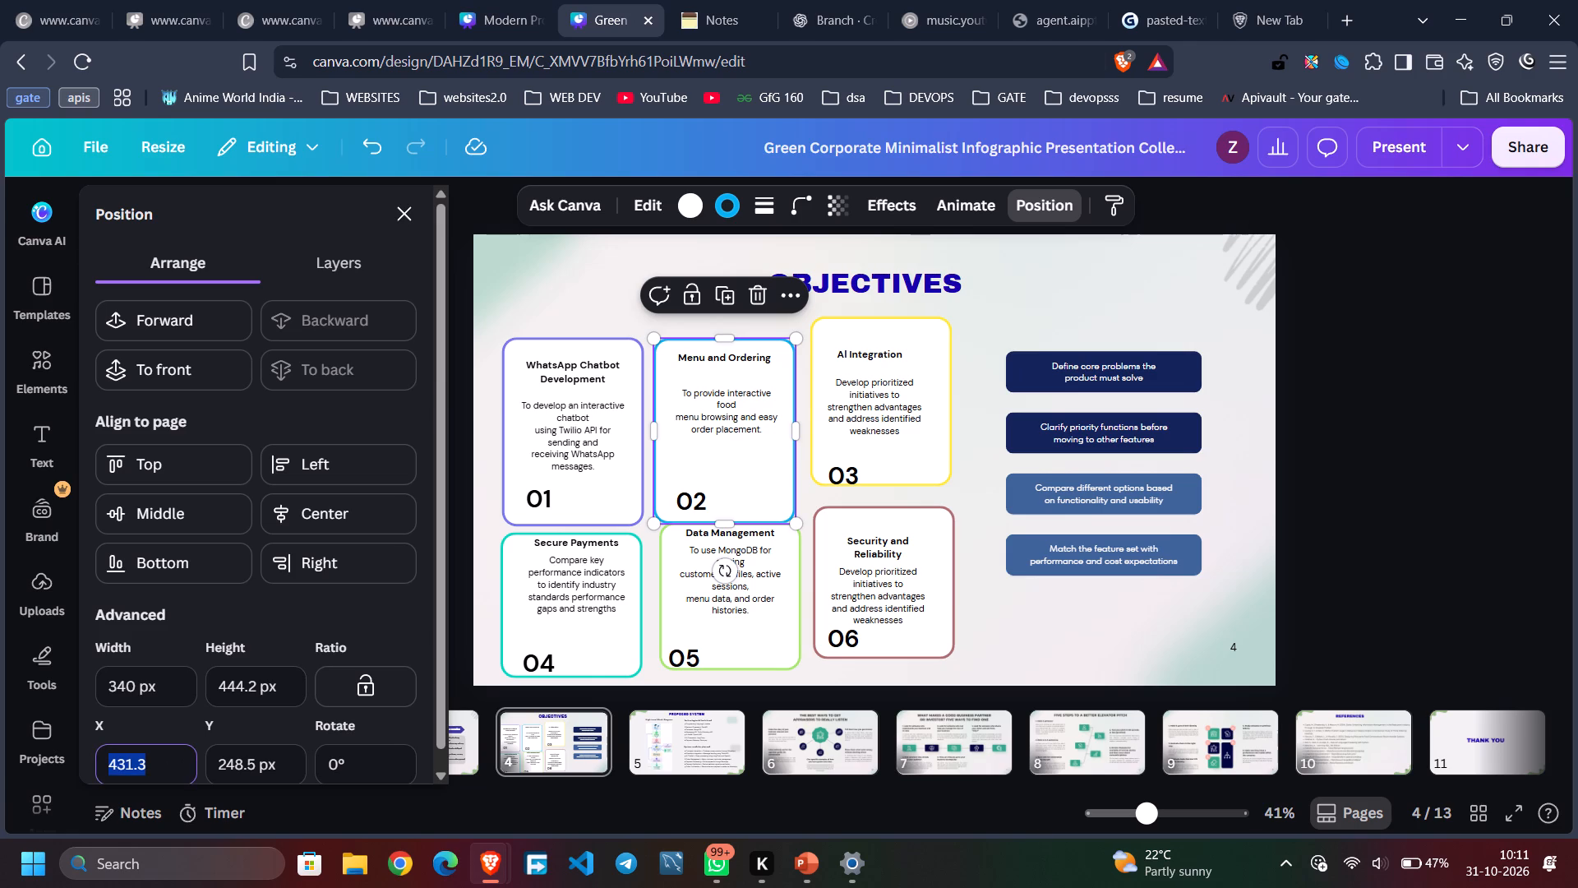
Set the X position of the blue card 02 frame and the green card 05 frame on the Objectives slide to 430 px.
type("430")
key("Return")
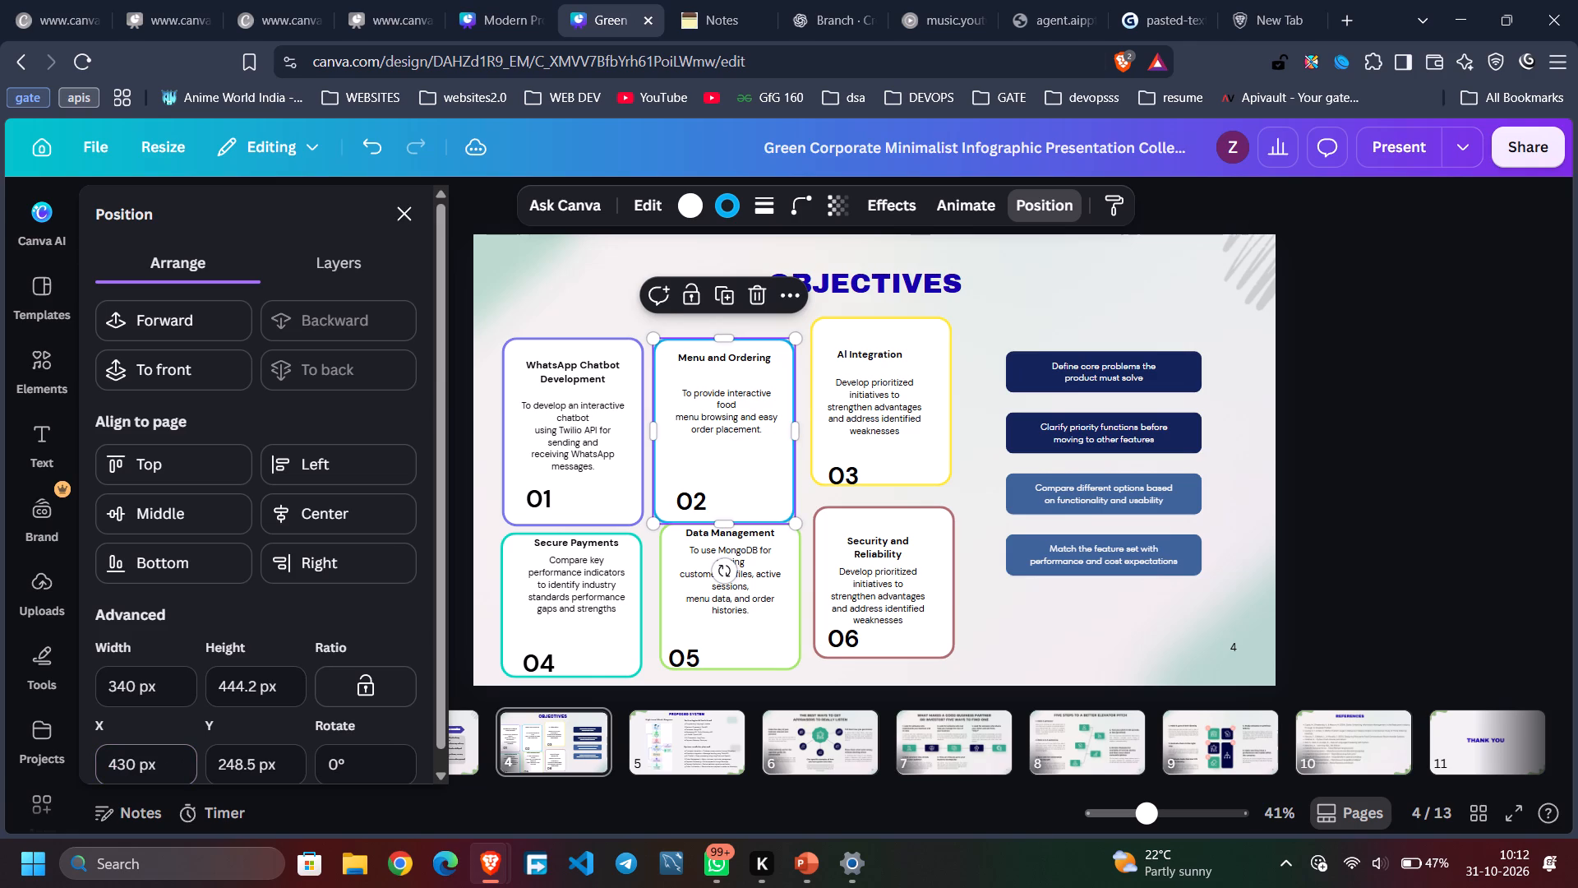
left_click(683, 628)
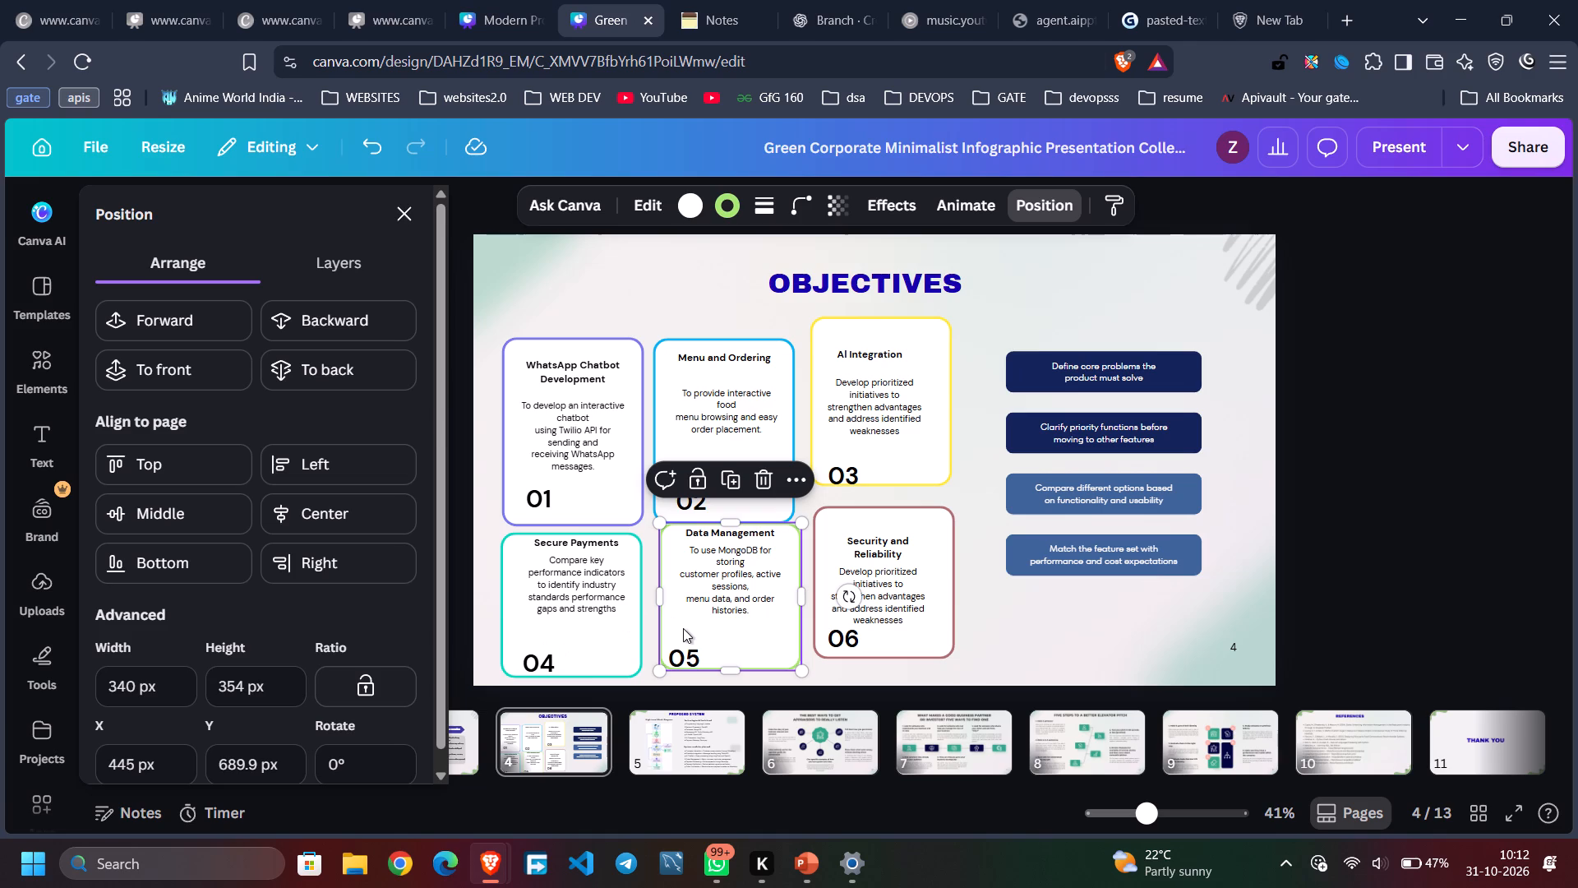
double_click(138, 781)
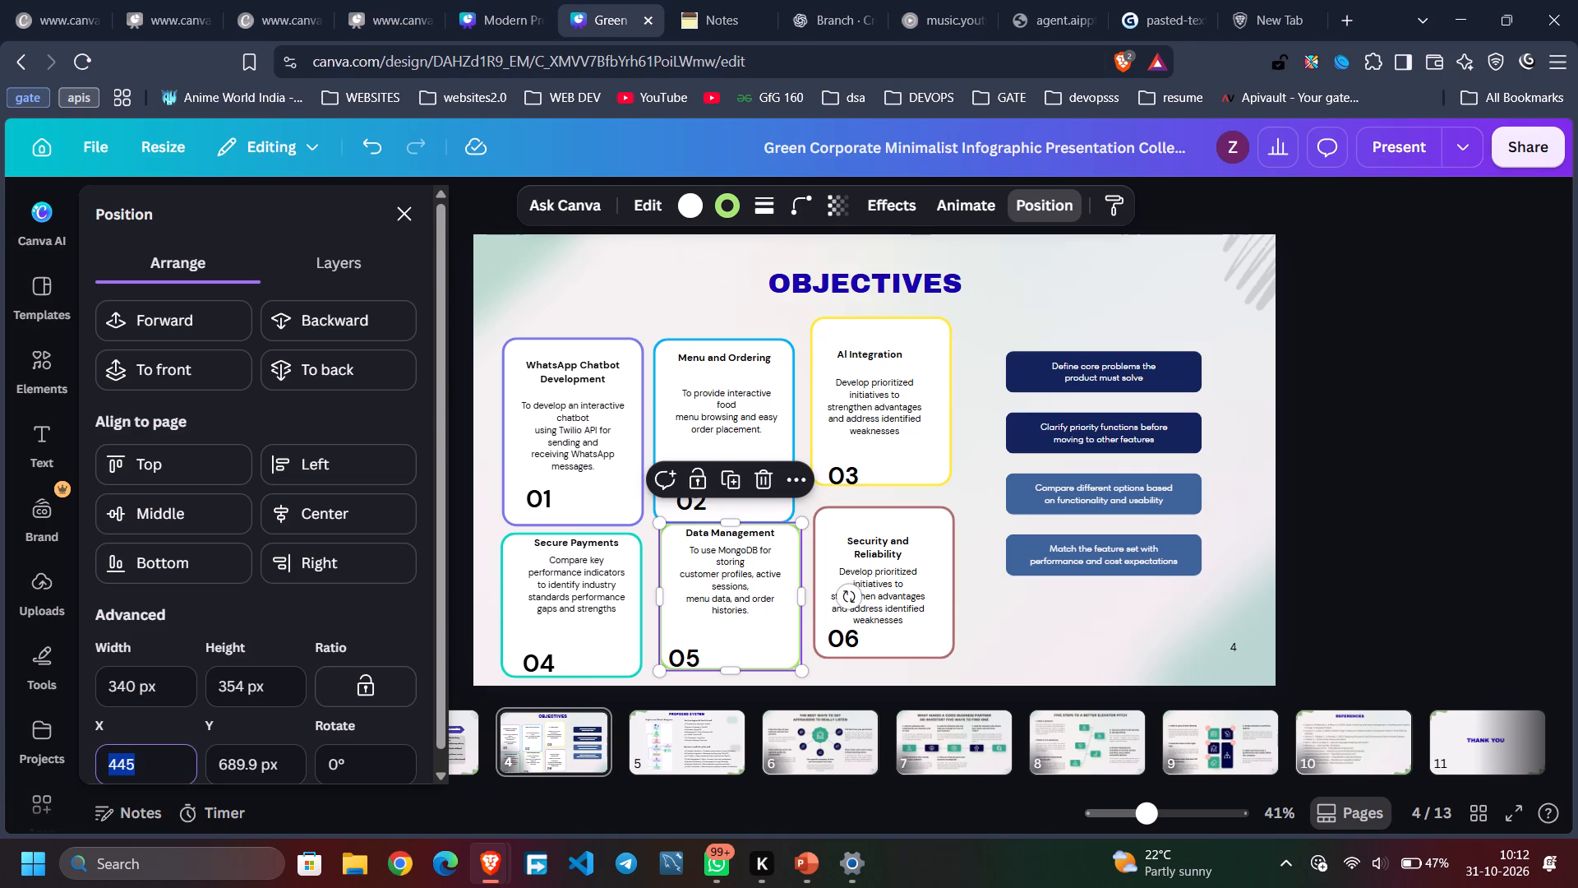
type("430")
key("Return")
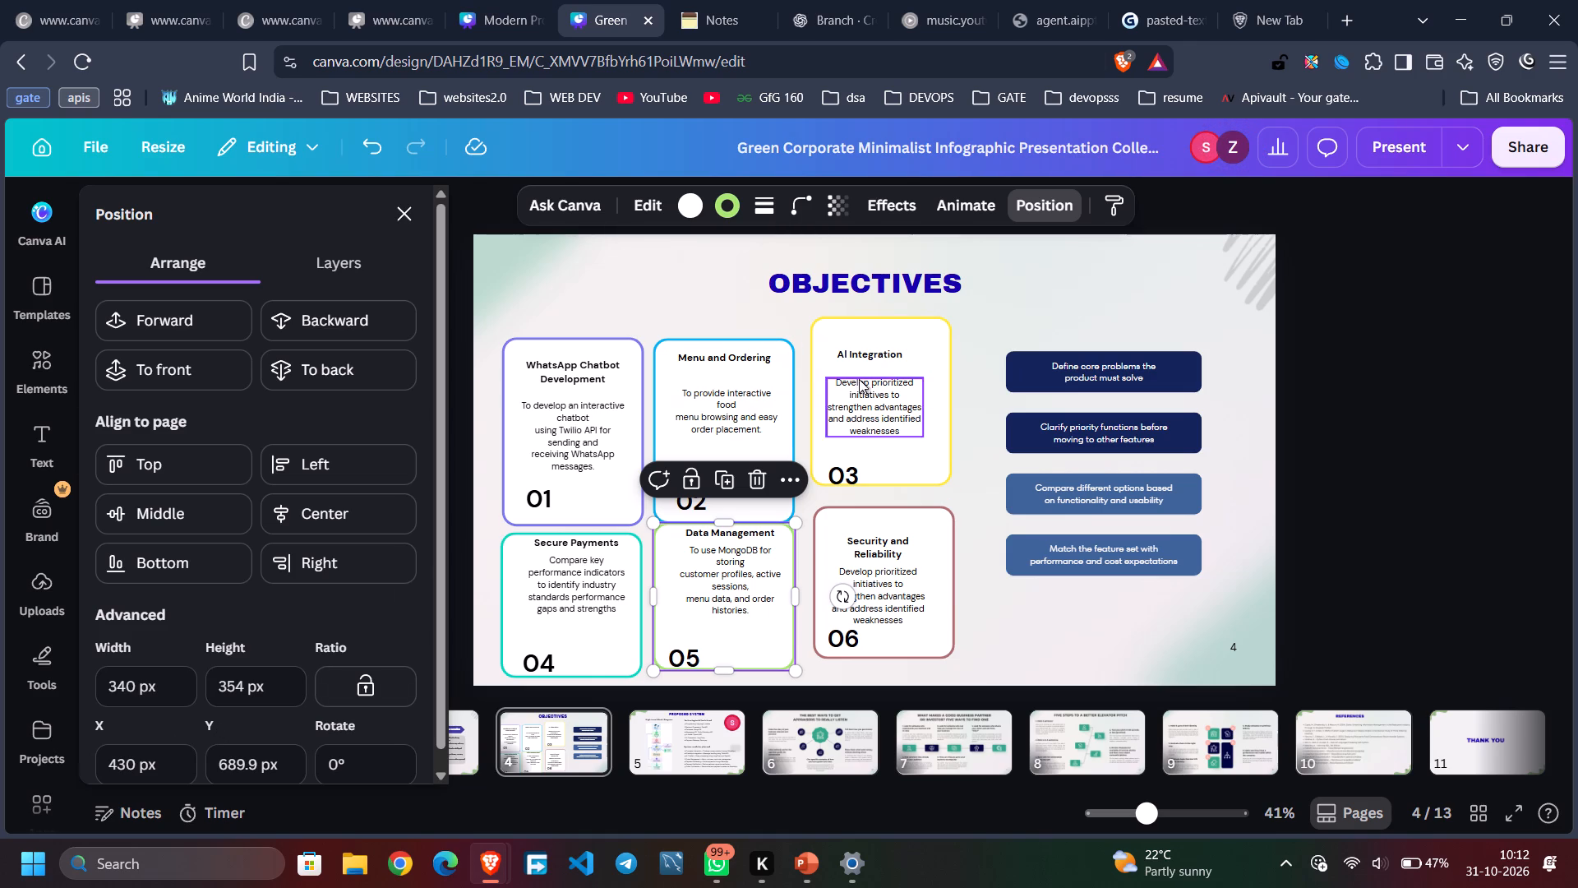
Set the Y position of the purple card 01 frame on the Objectives slide to 245 px.
left_click(916, 448)
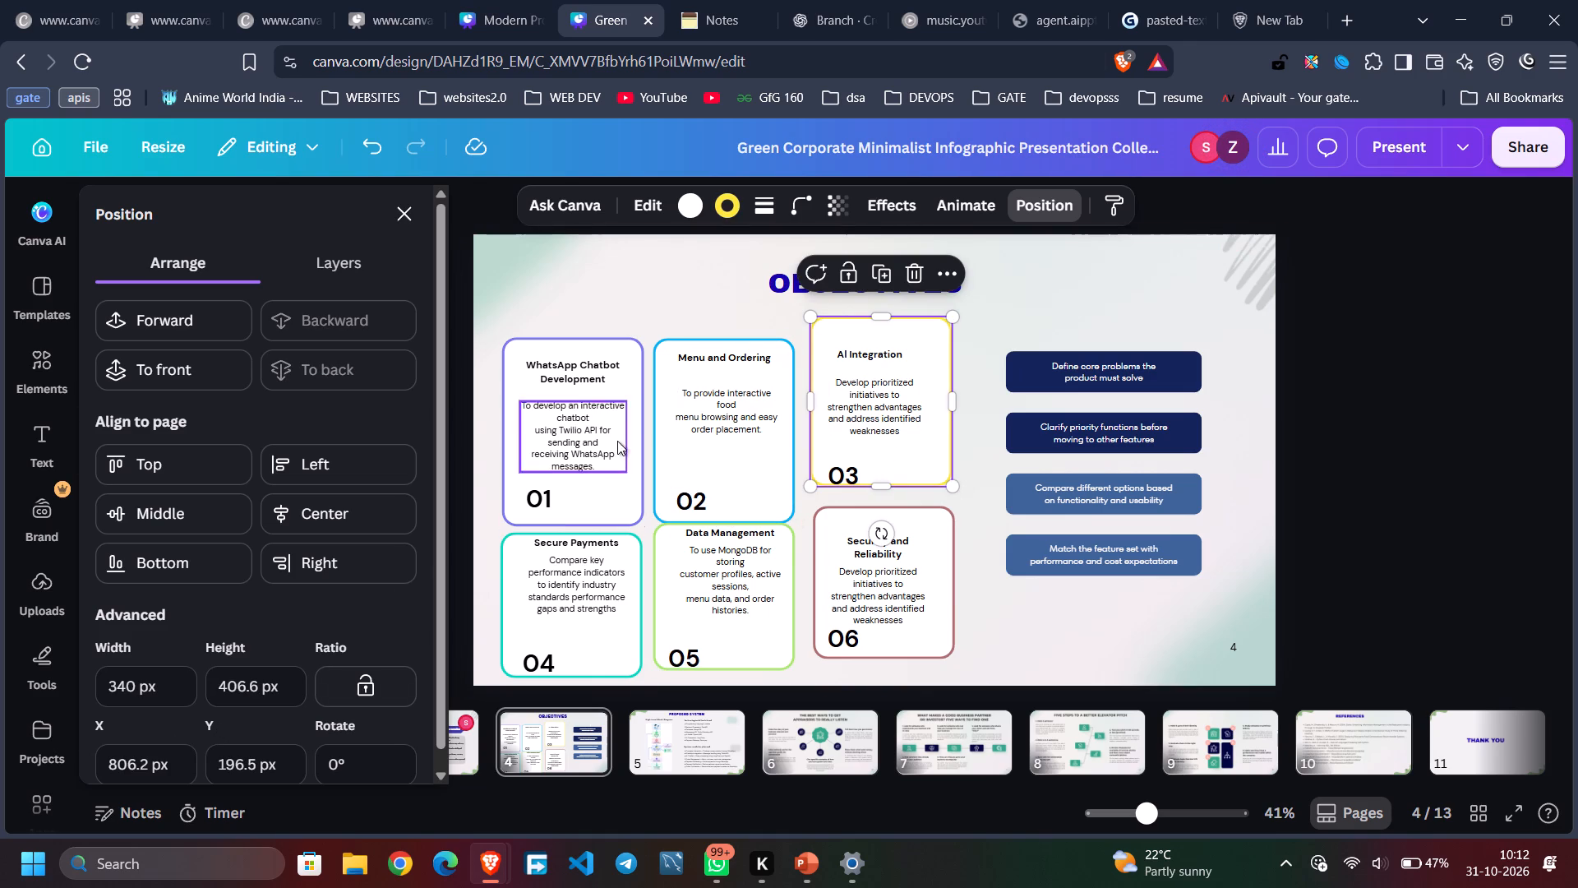
left_click(612, 502)
left_click(755, 472)
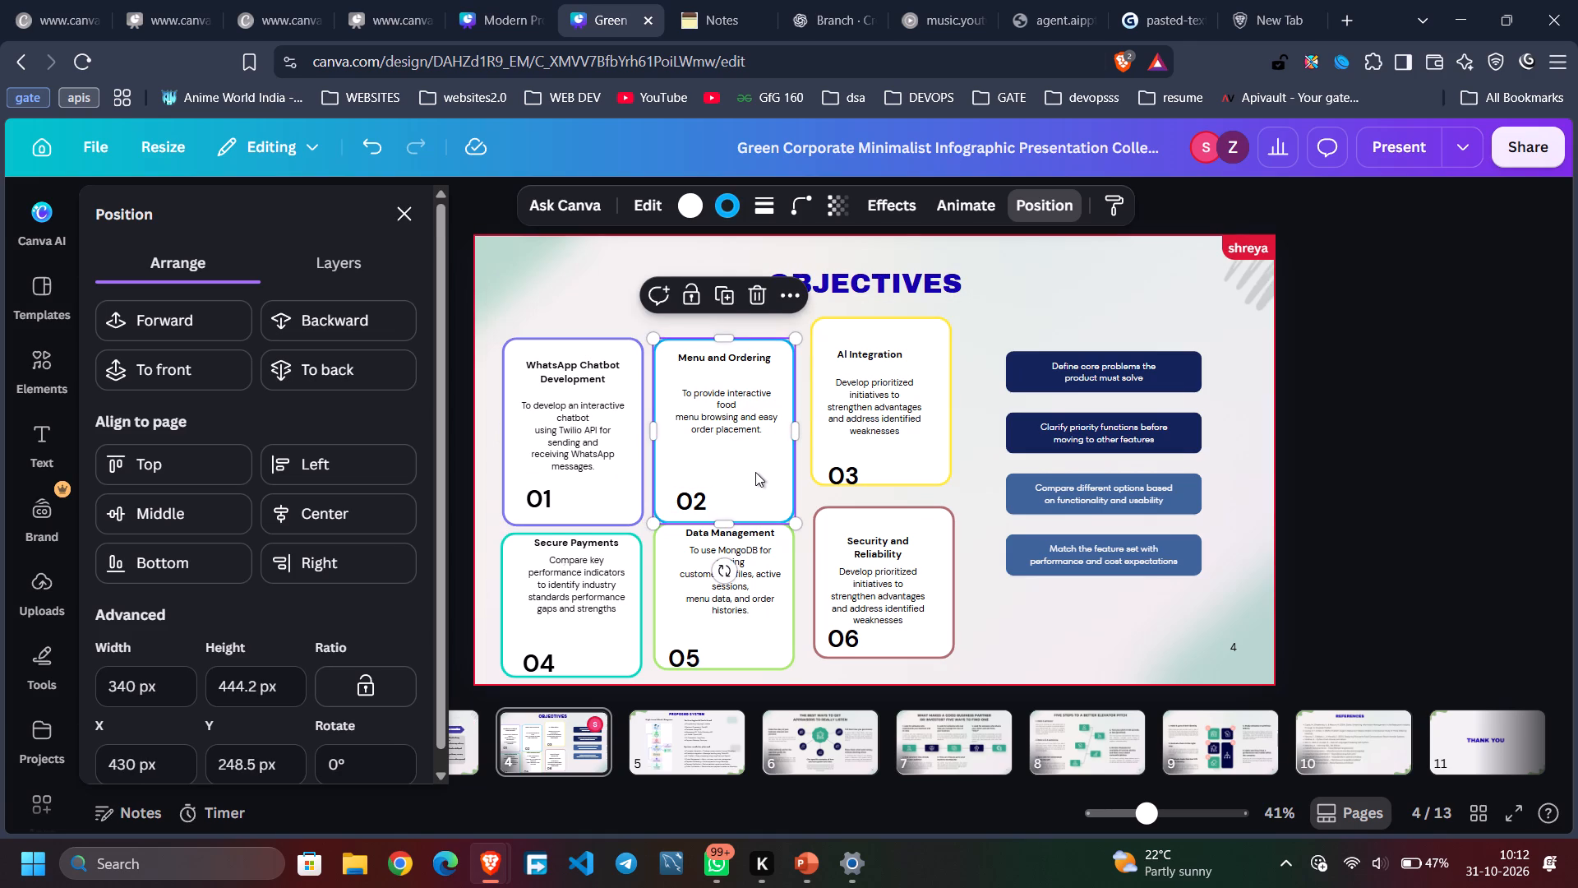
left_click(601, 497)
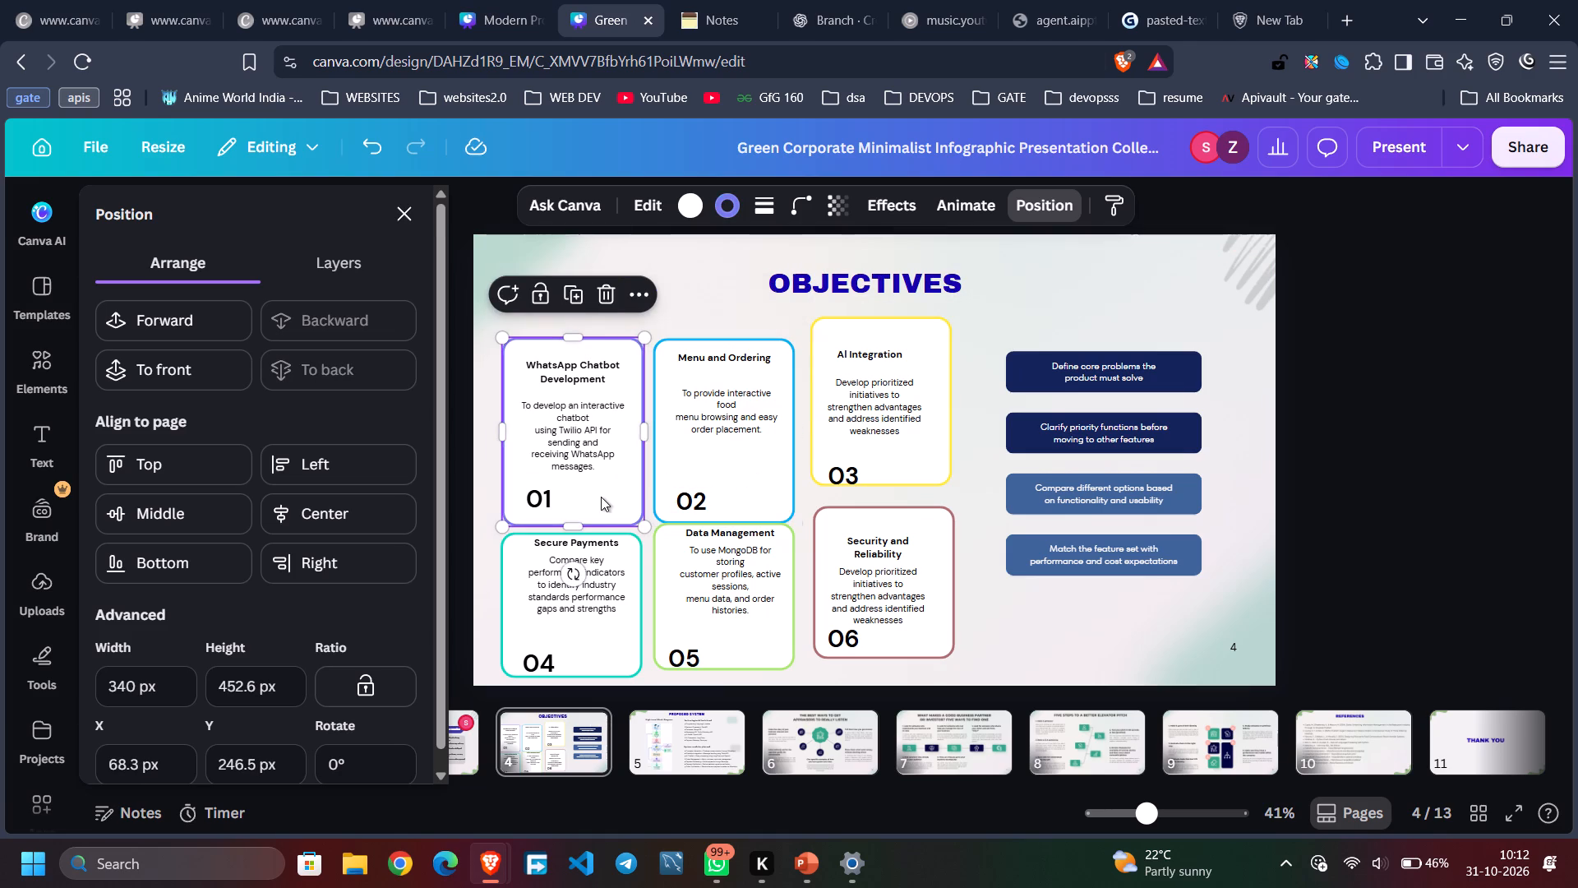
double_click(291, 755)
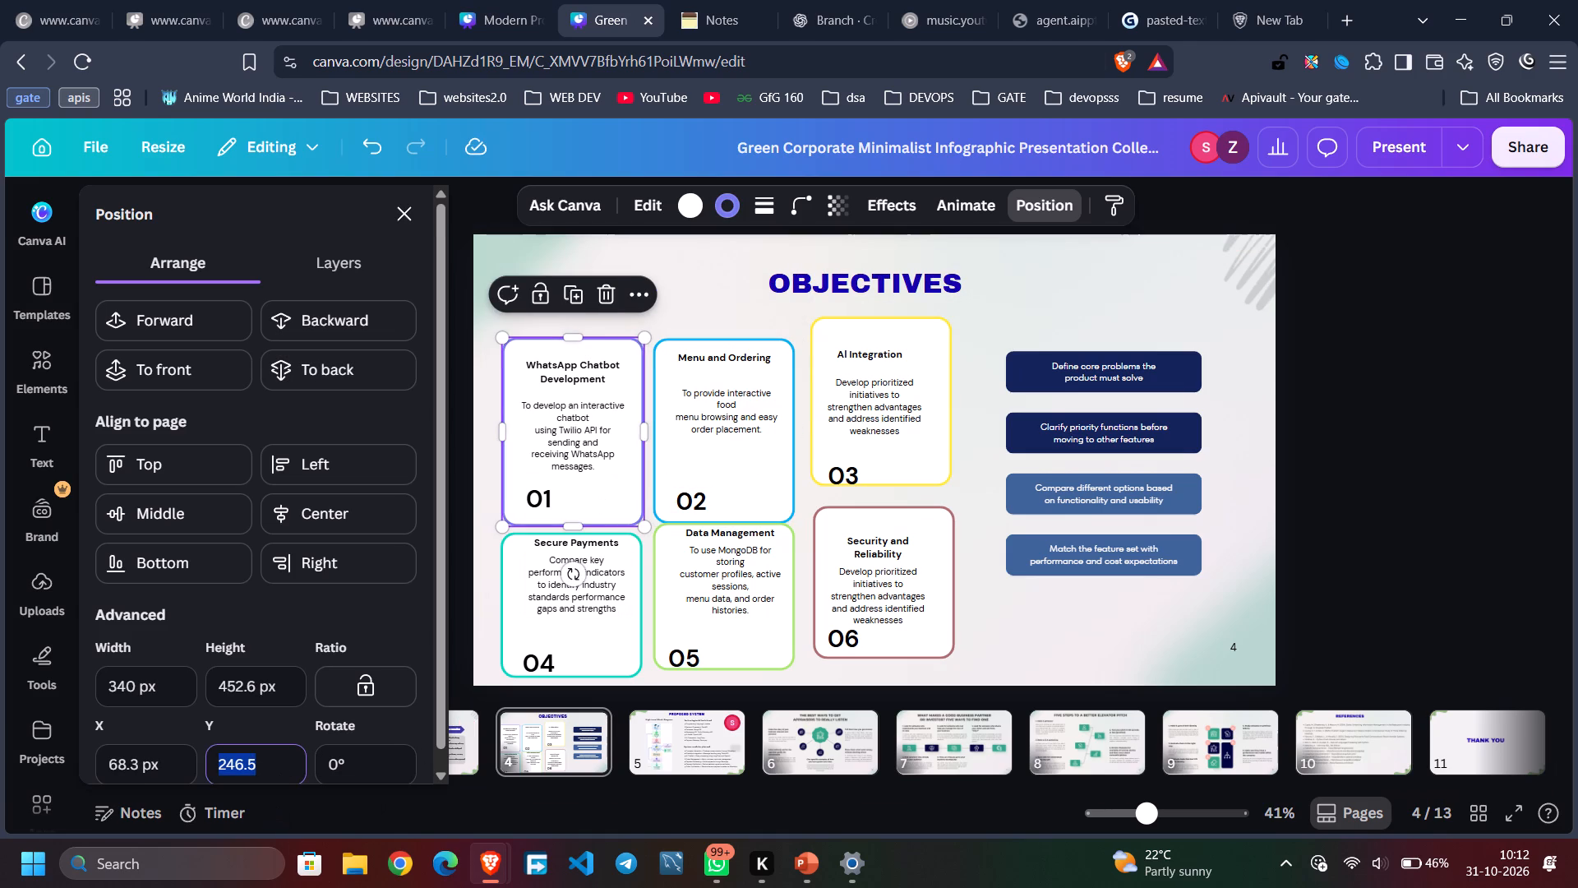
type("2456")
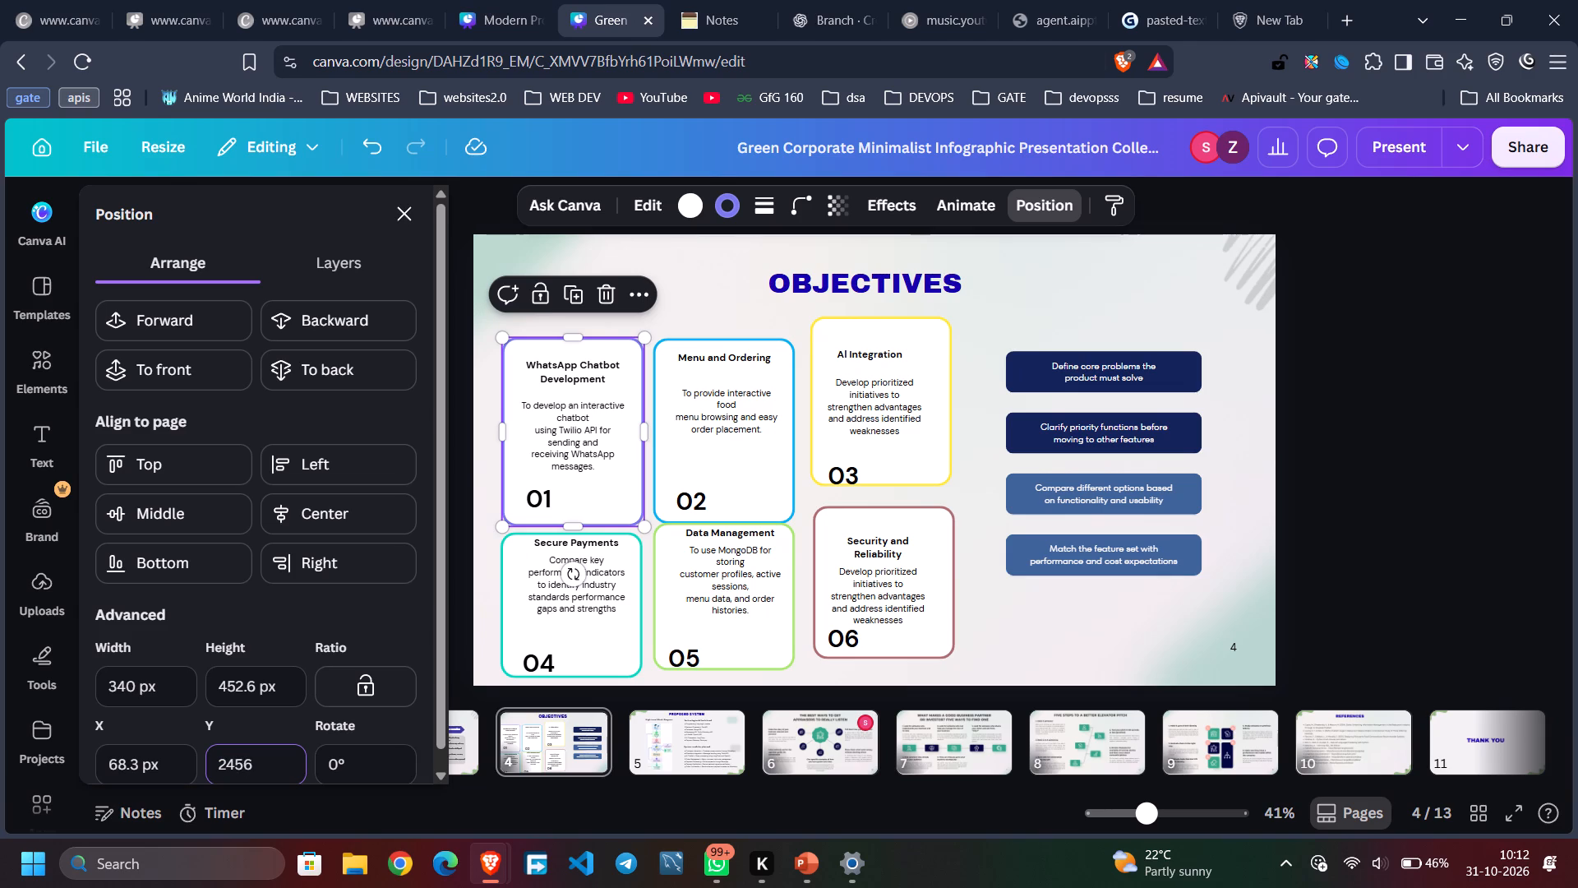
key("BackSpace")
key("Return")
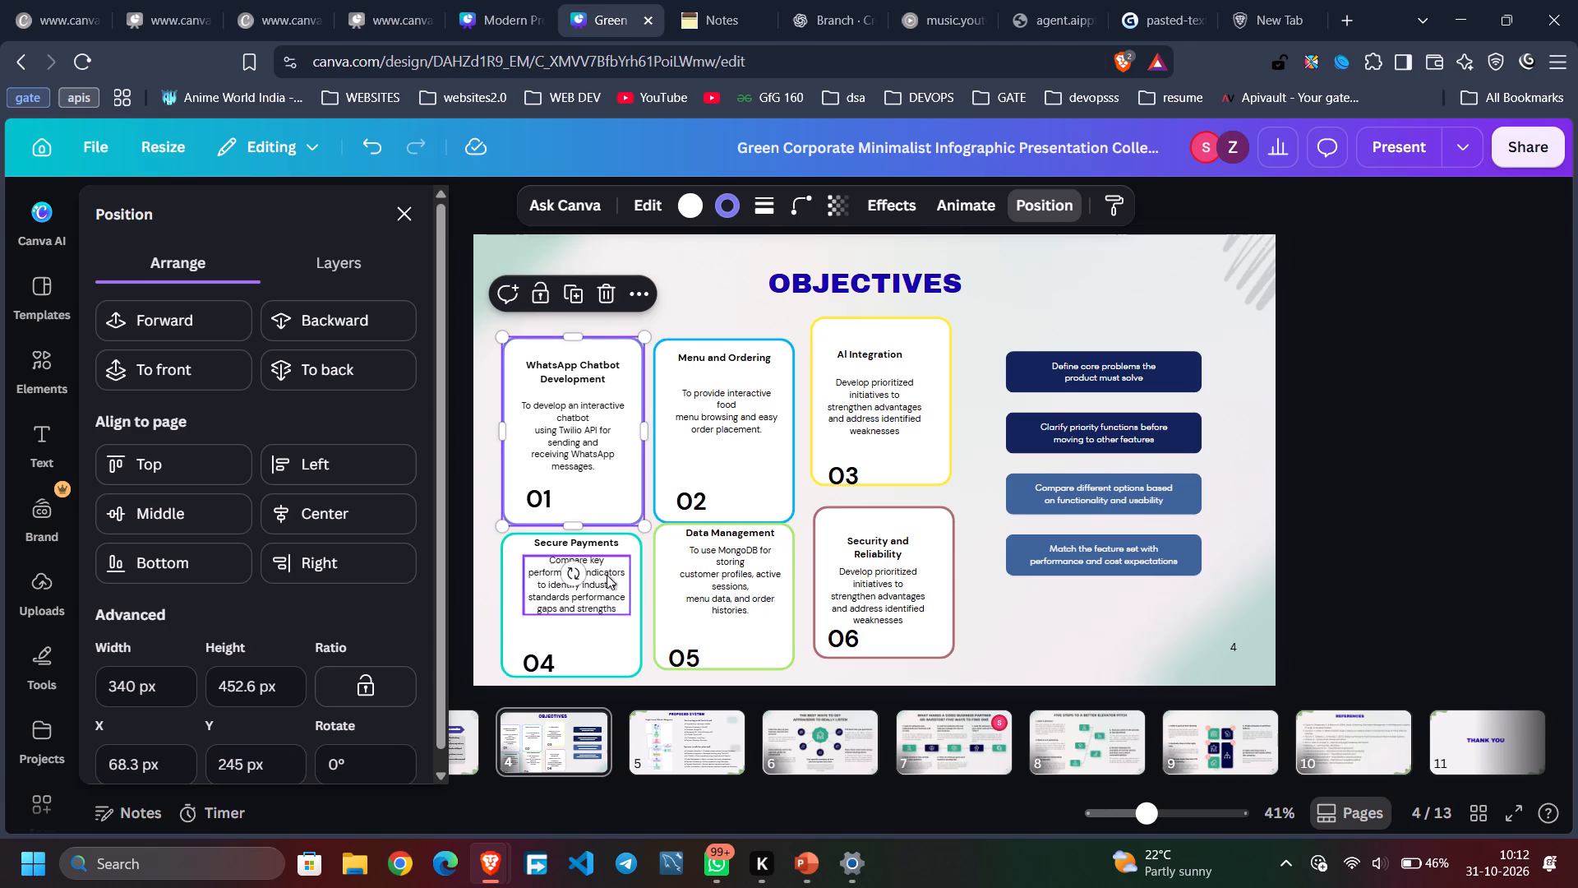
Set the Y position of the blue card 02 frame and the yellow card 03 frame to 245 px, matching card 01.
left_click(733, 501)
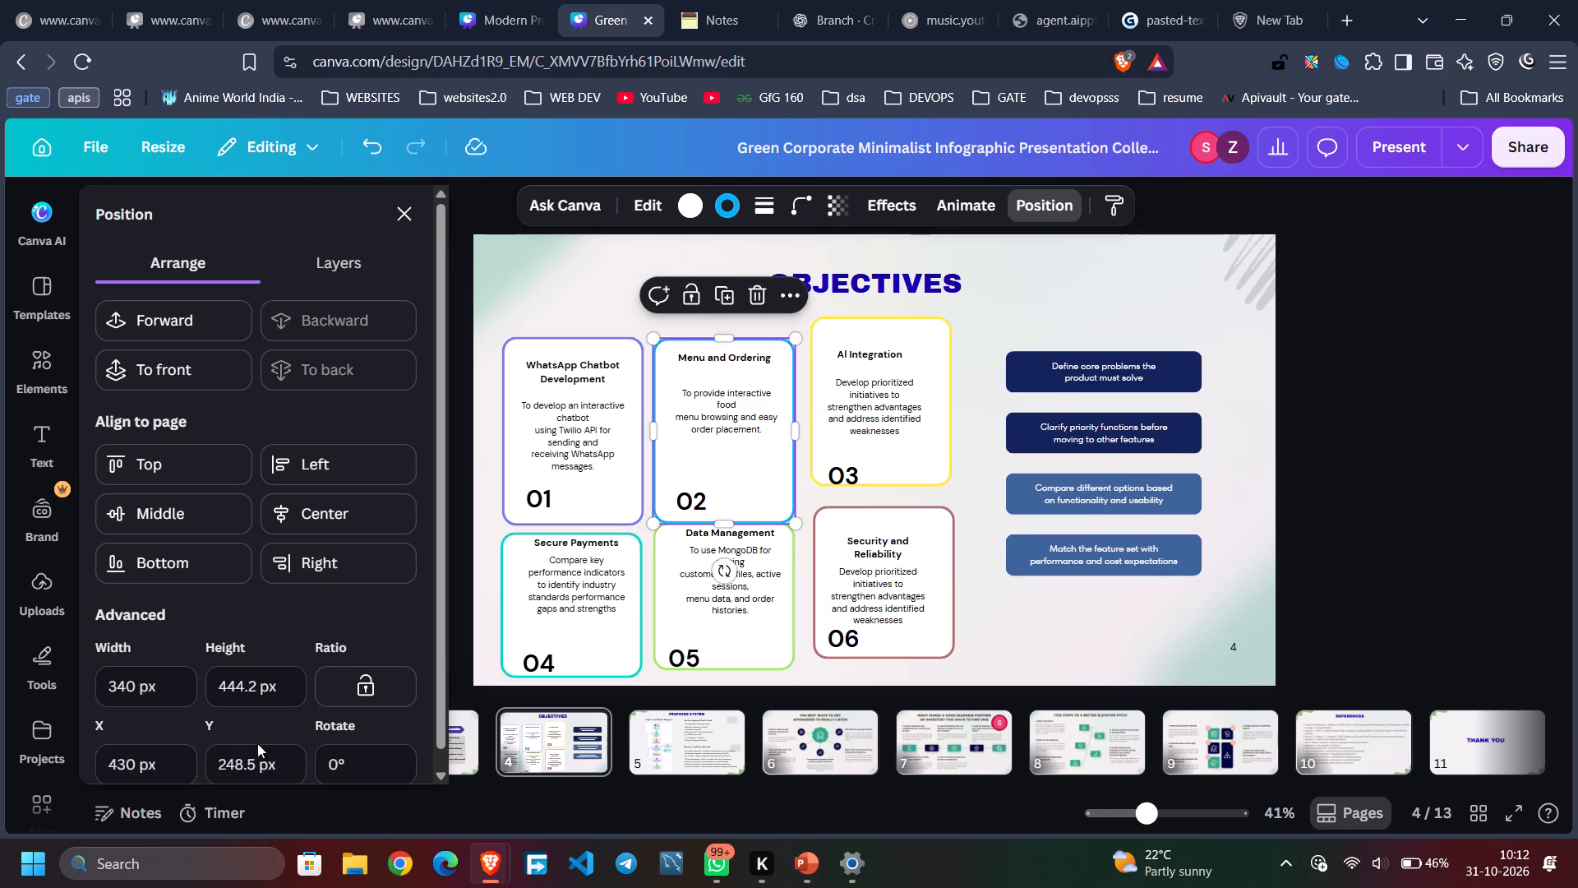
double_click(263, 771)
type("245")
key("Return")
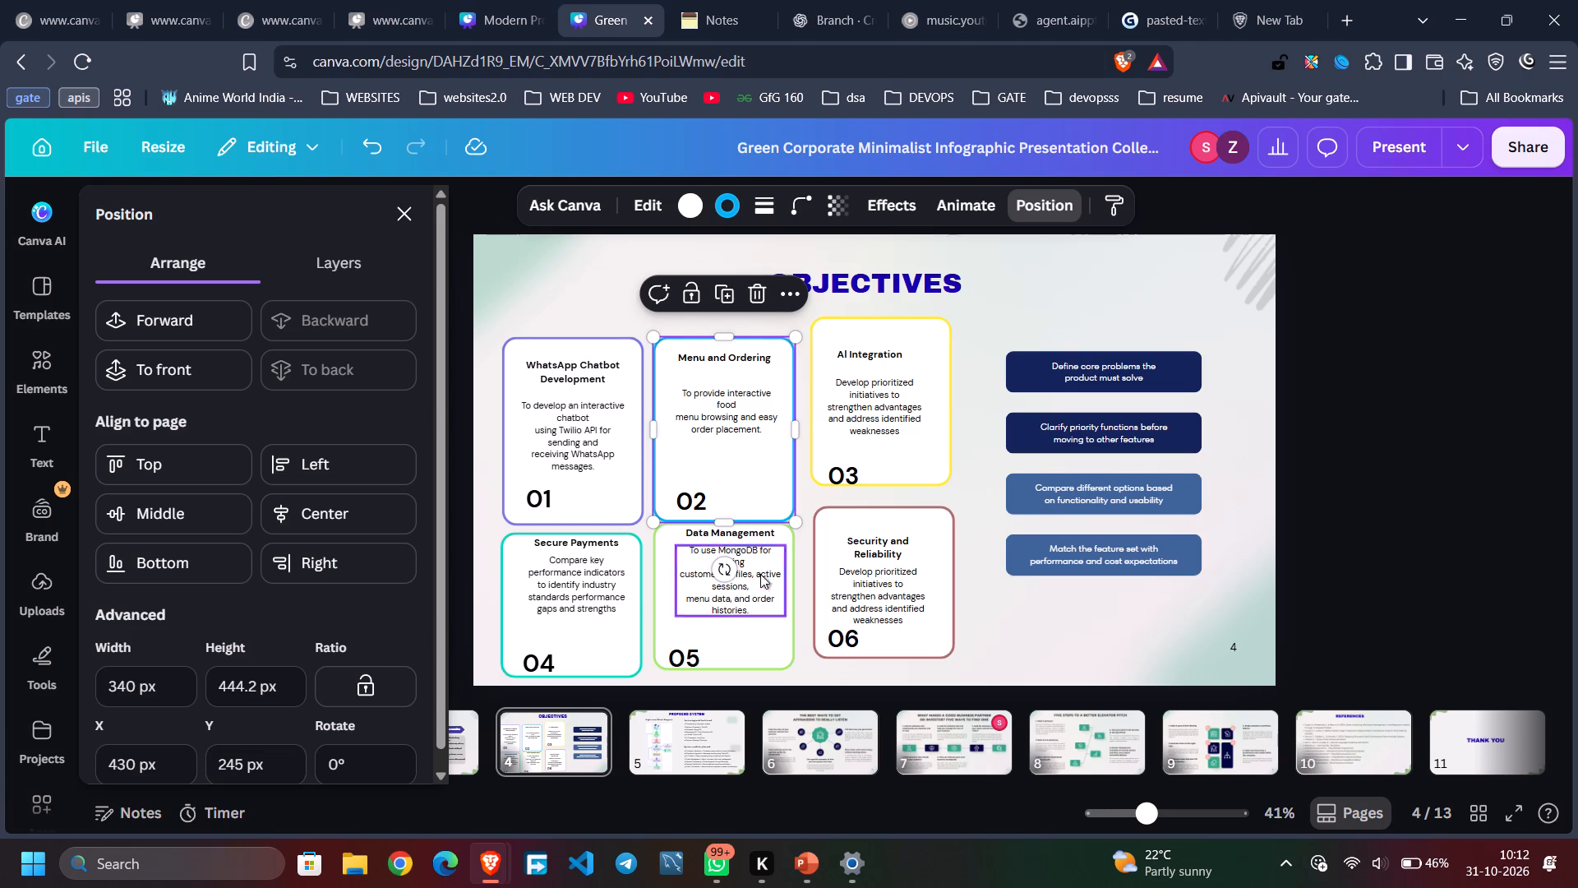
left_click(913, 466)
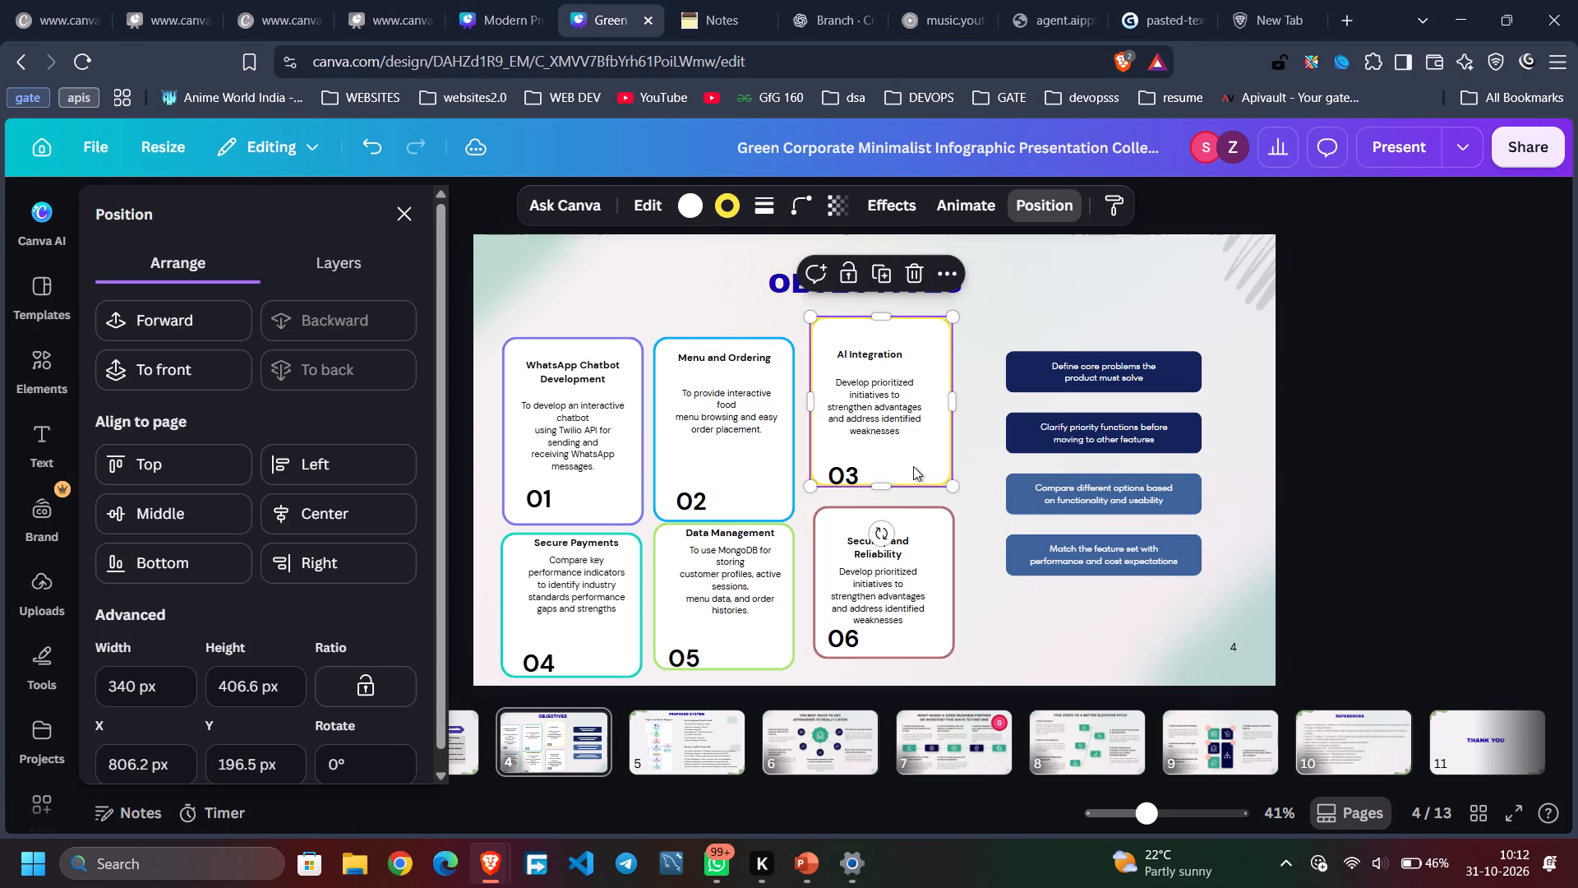
double_click(279, 776)
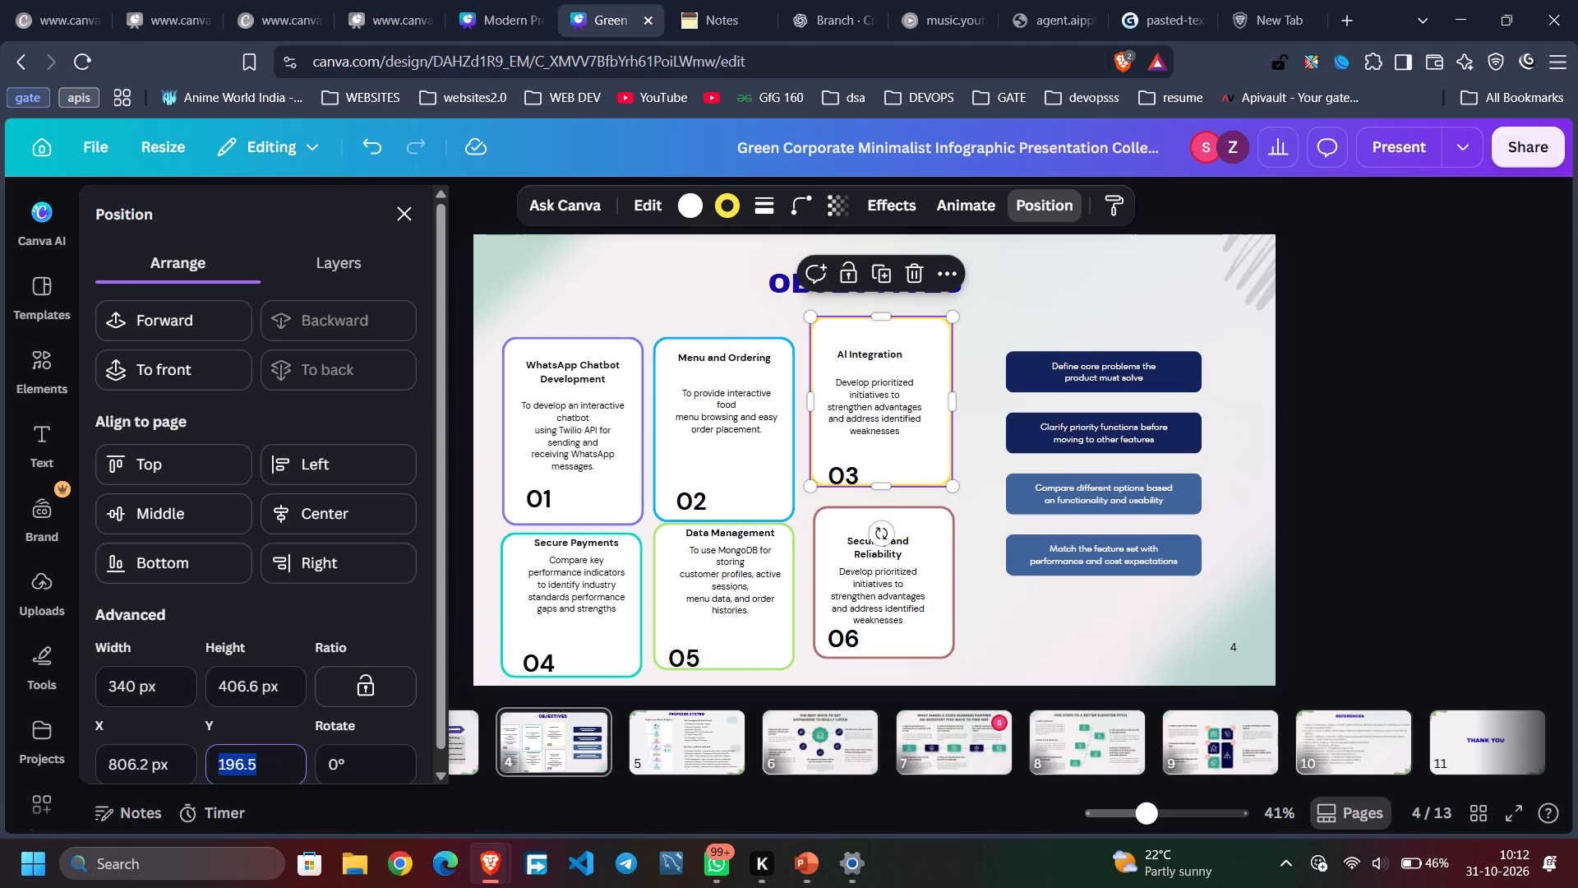
type("245")
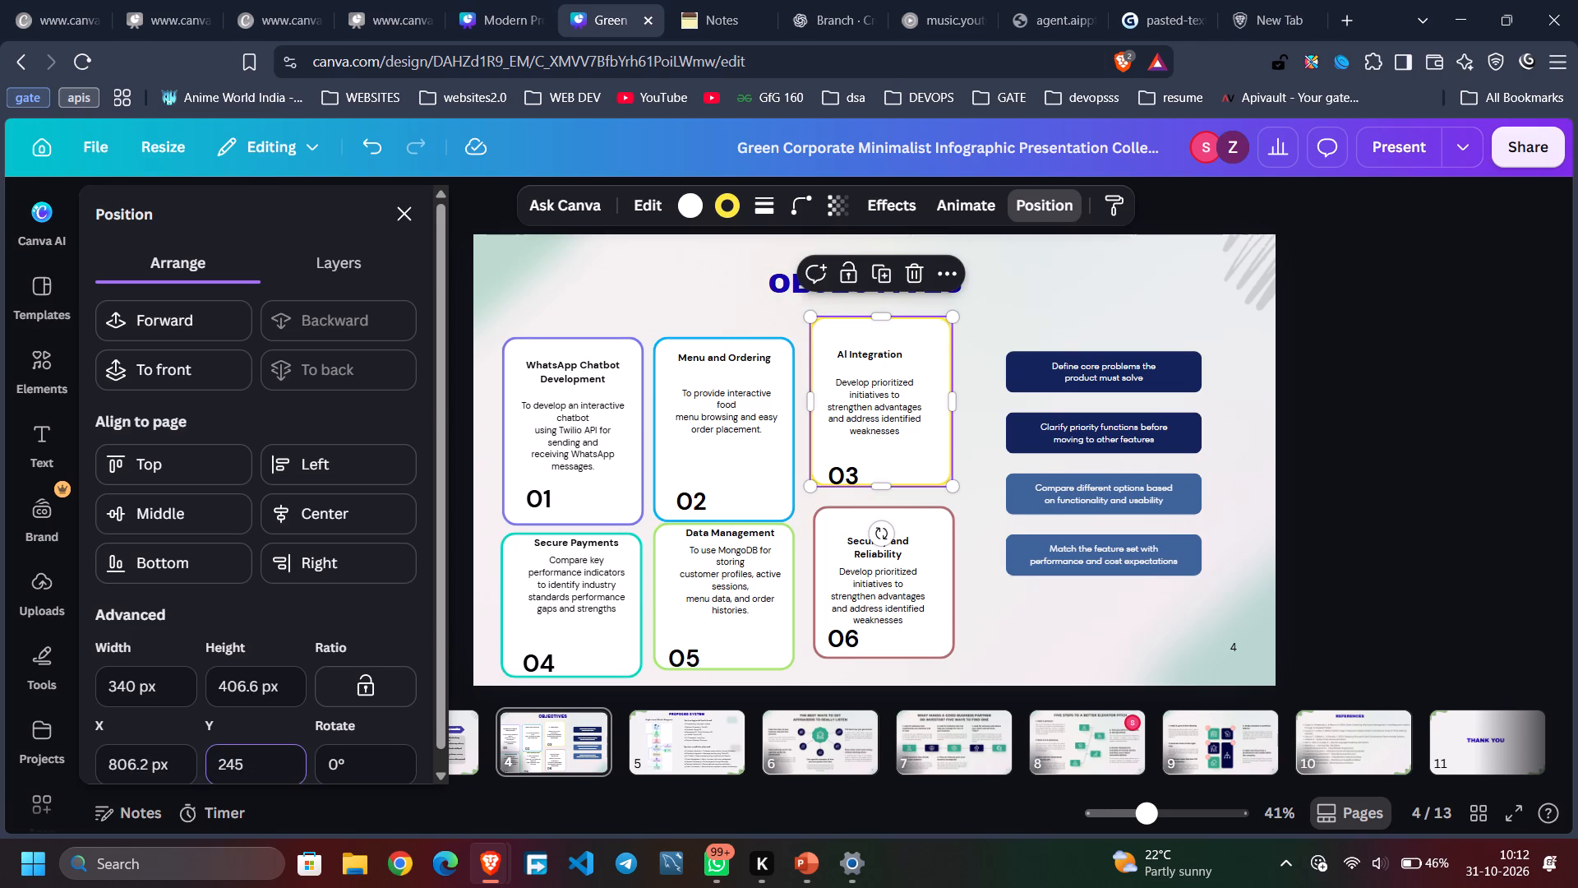
key("Return")
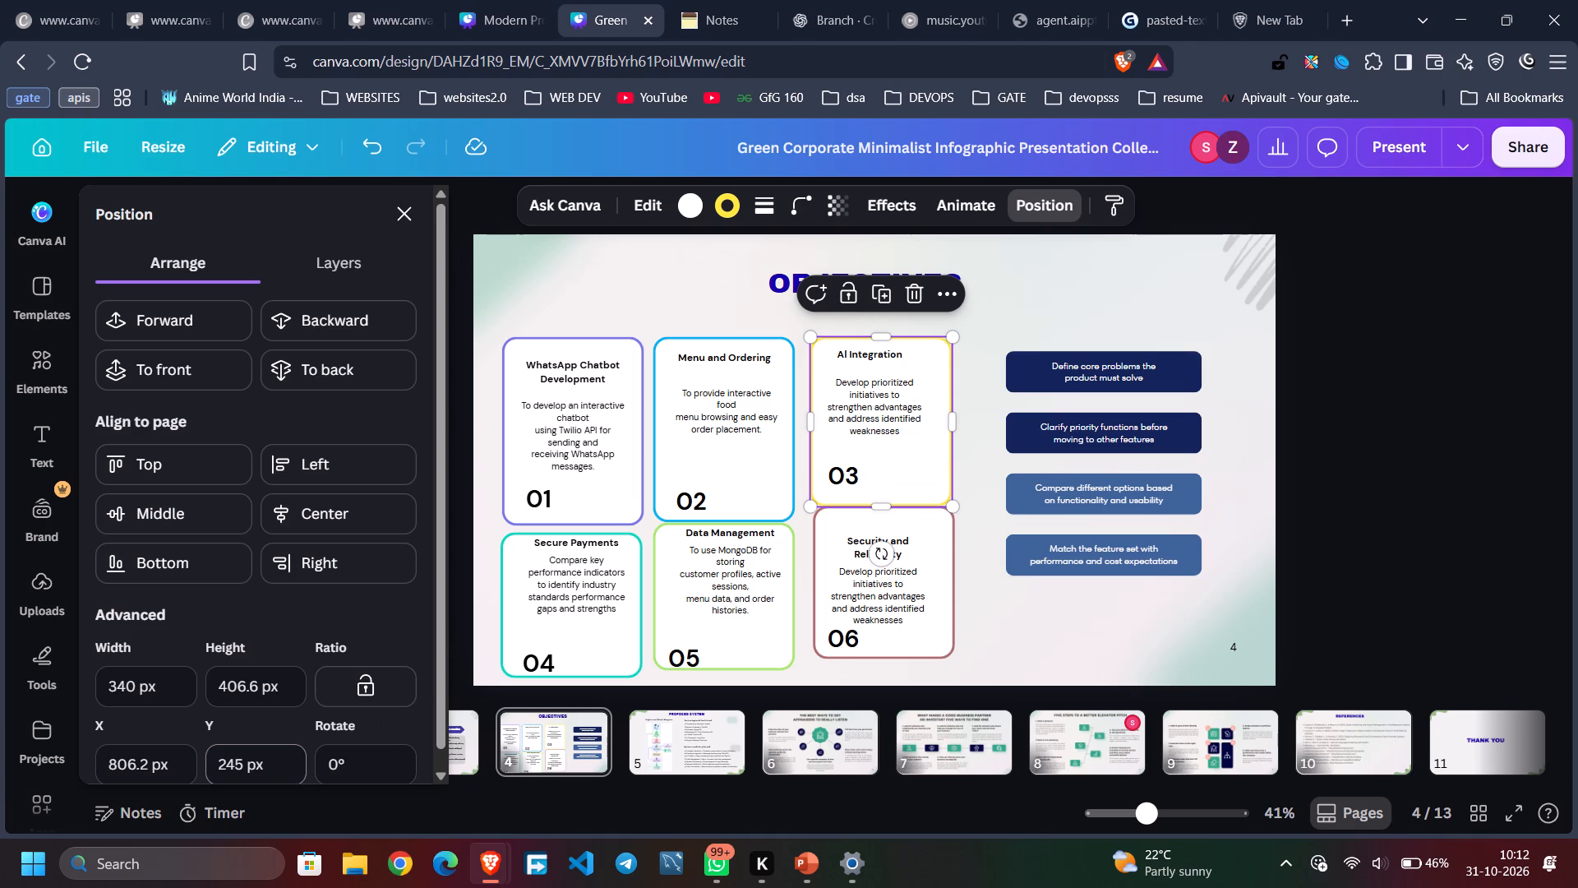
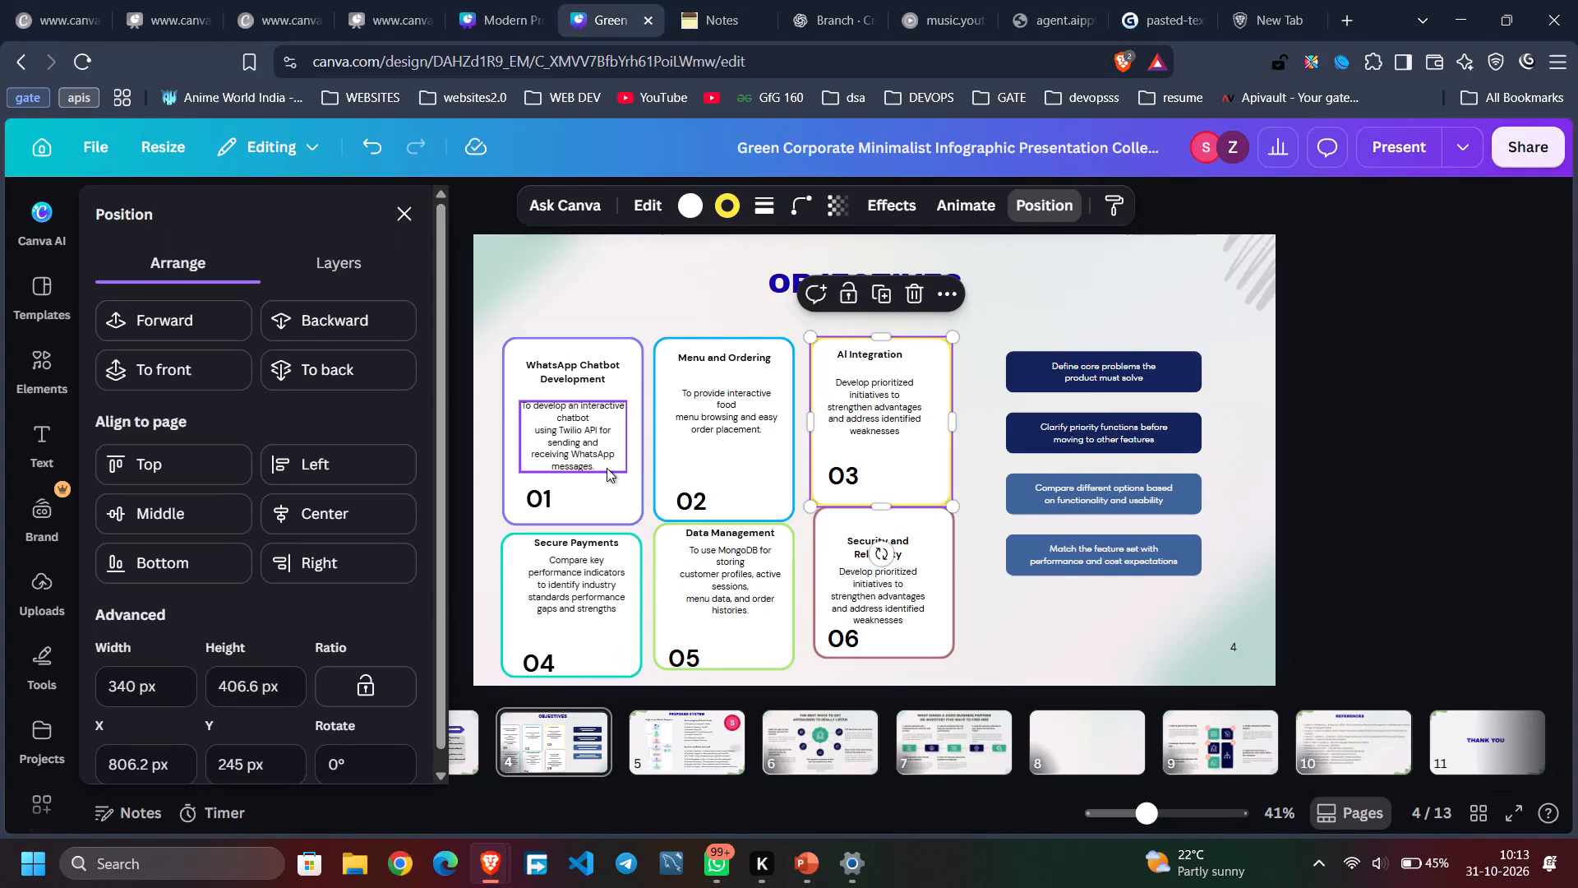
Set the height of the purple card 01 frame on the Objectives slide to 400 px.
left_click(606, 499)
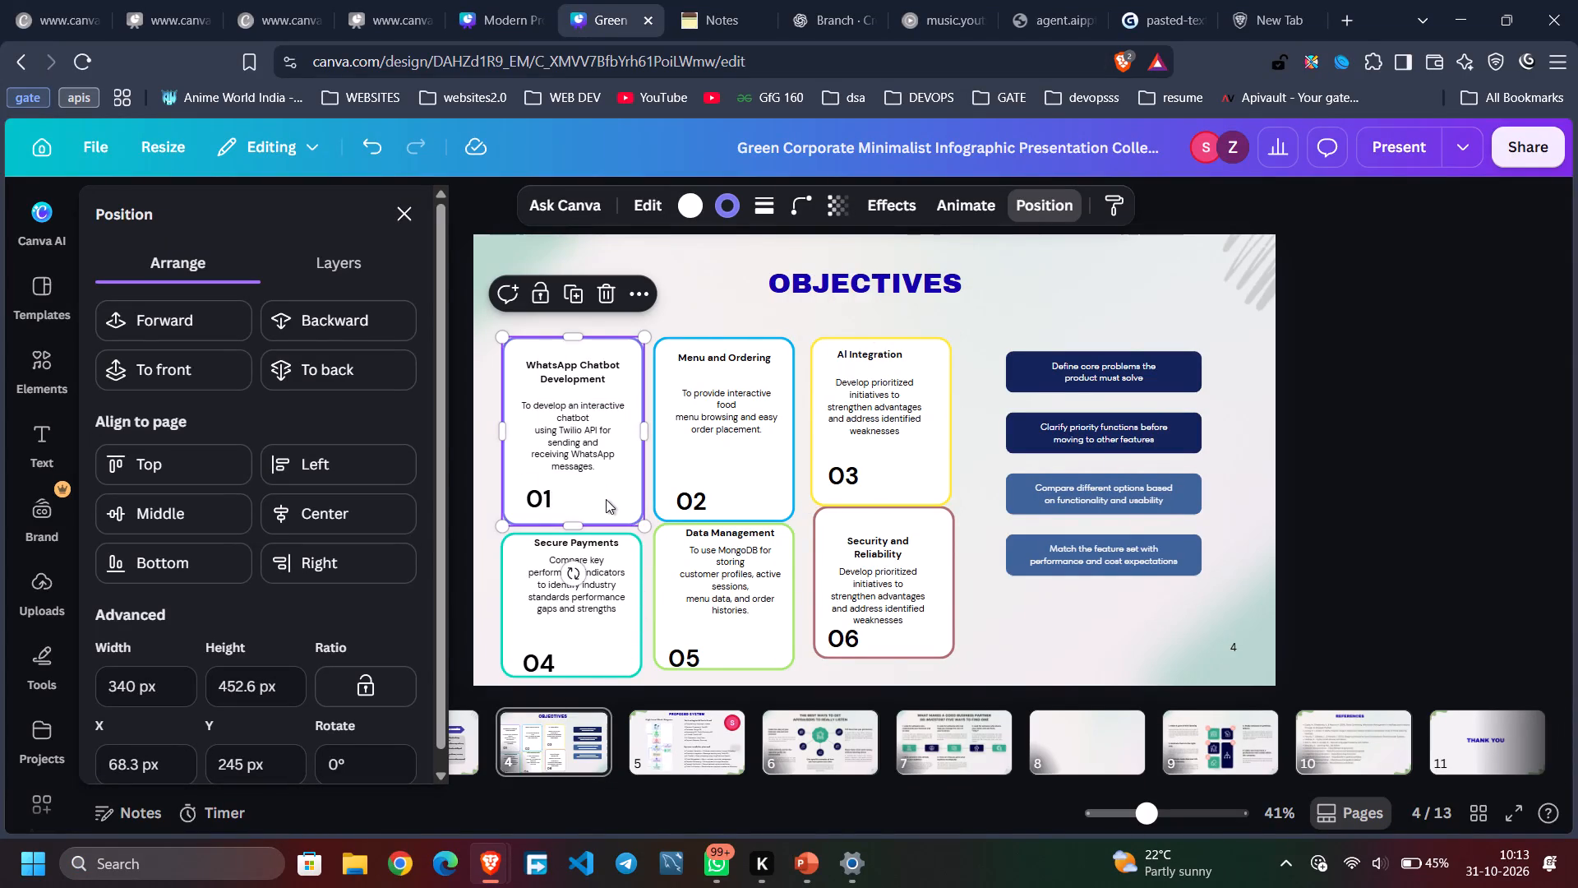
double_click(294, 691)
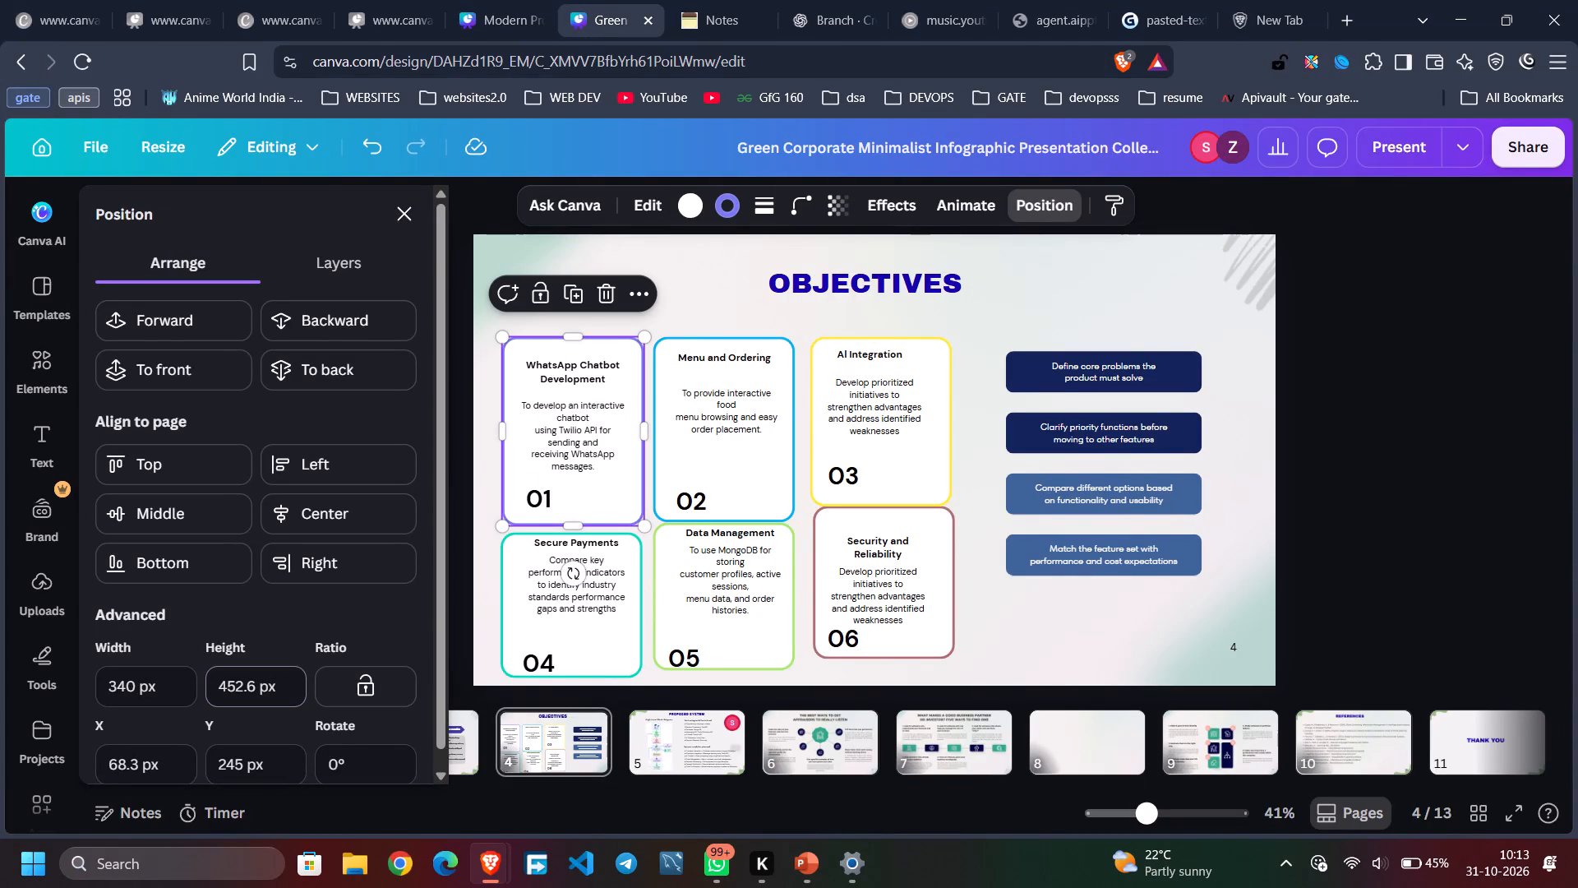
double_click(294, 691)
double_click(265, 685)
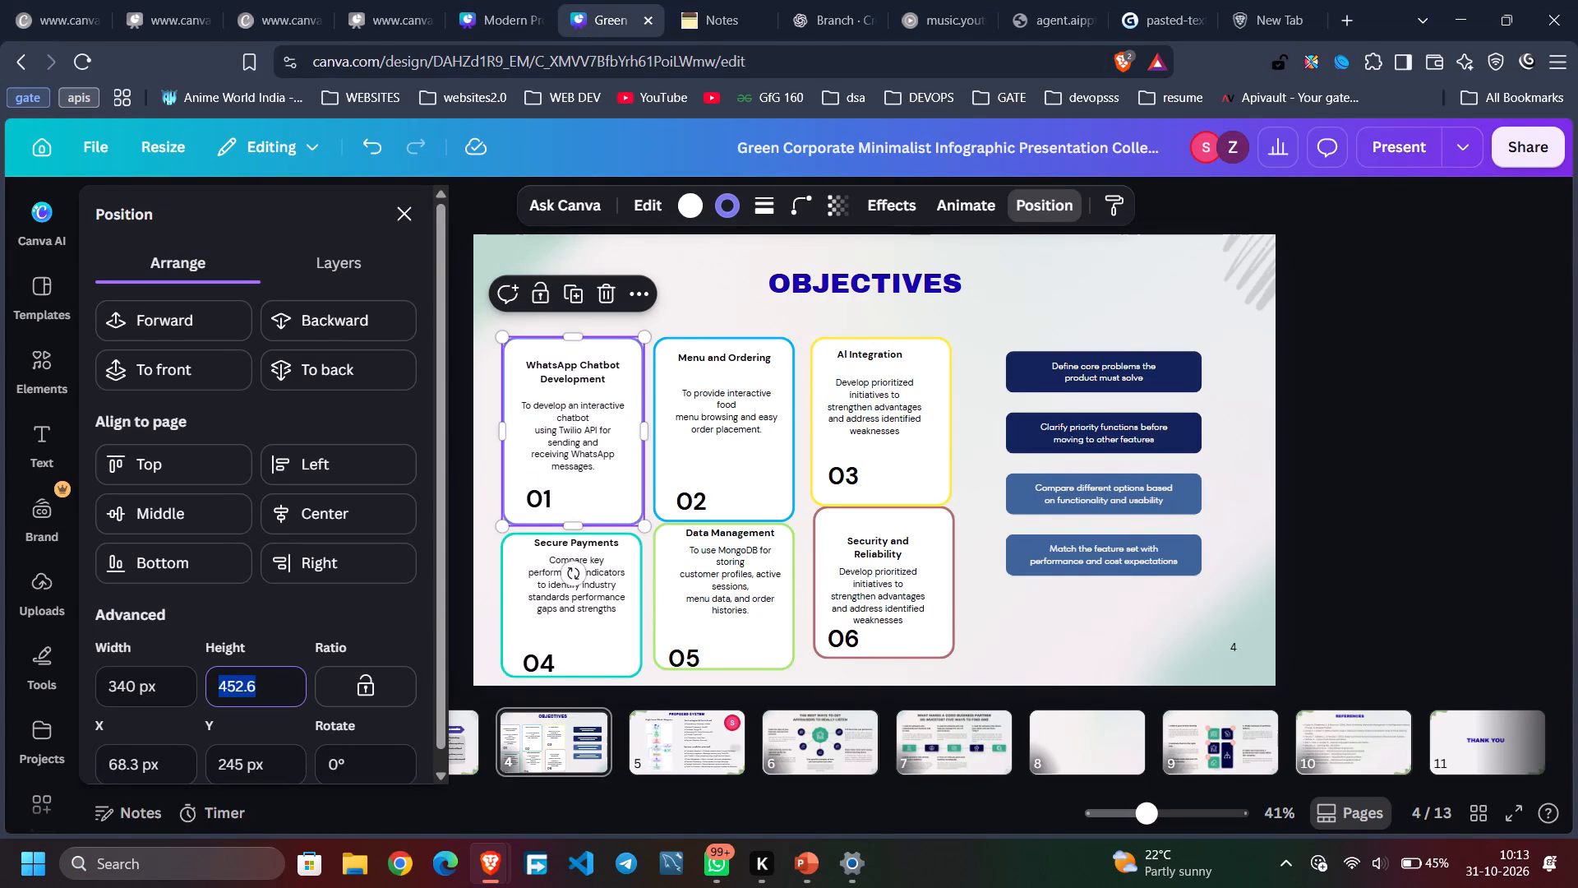
type("400")
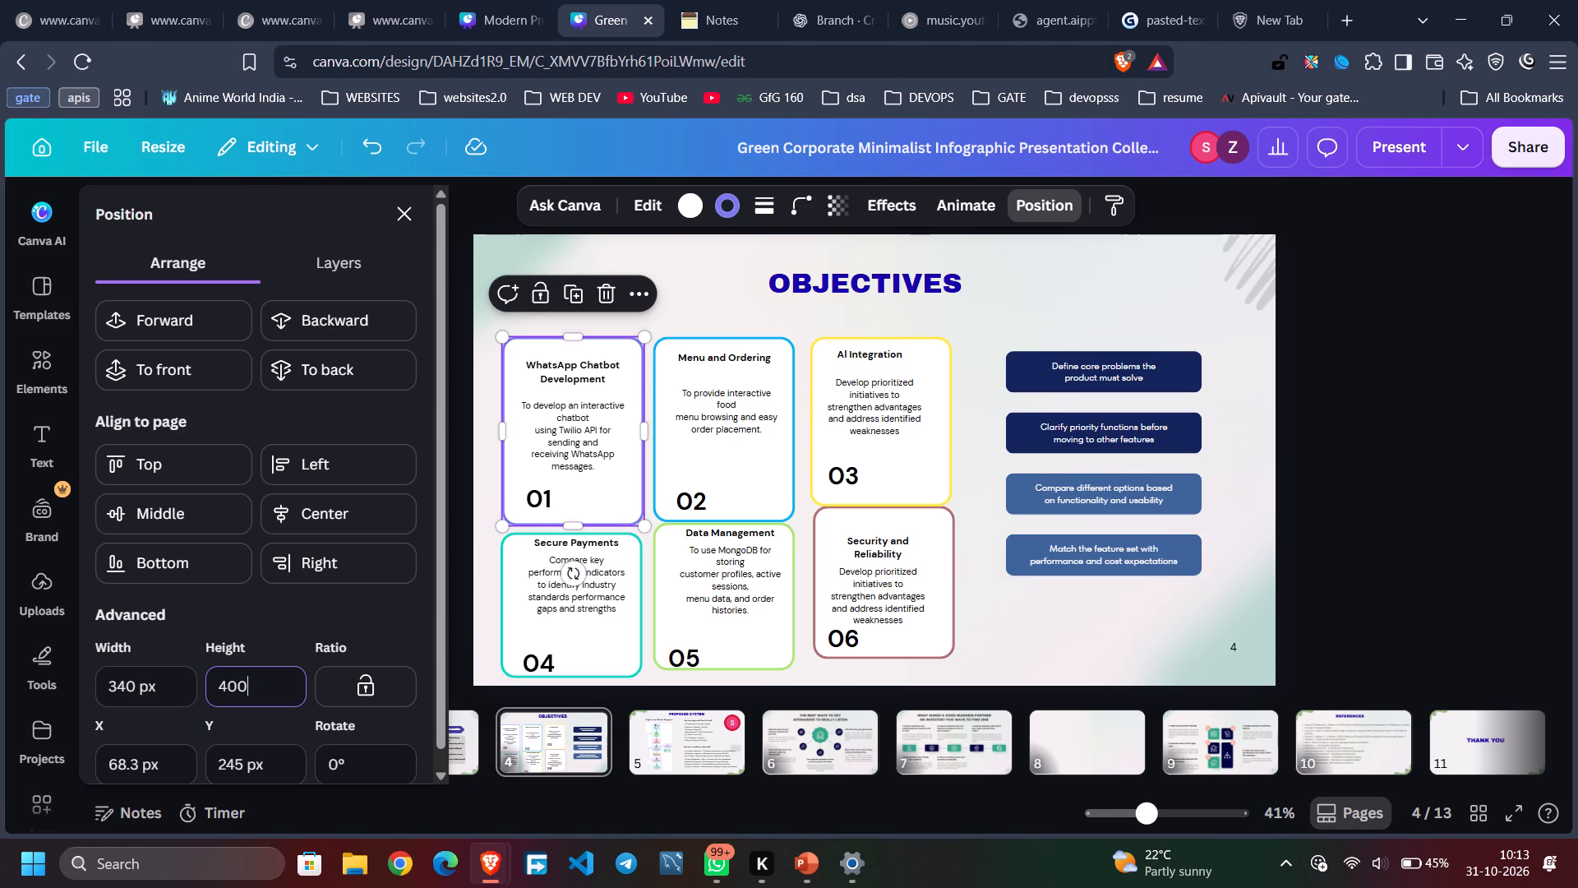
key("Return")
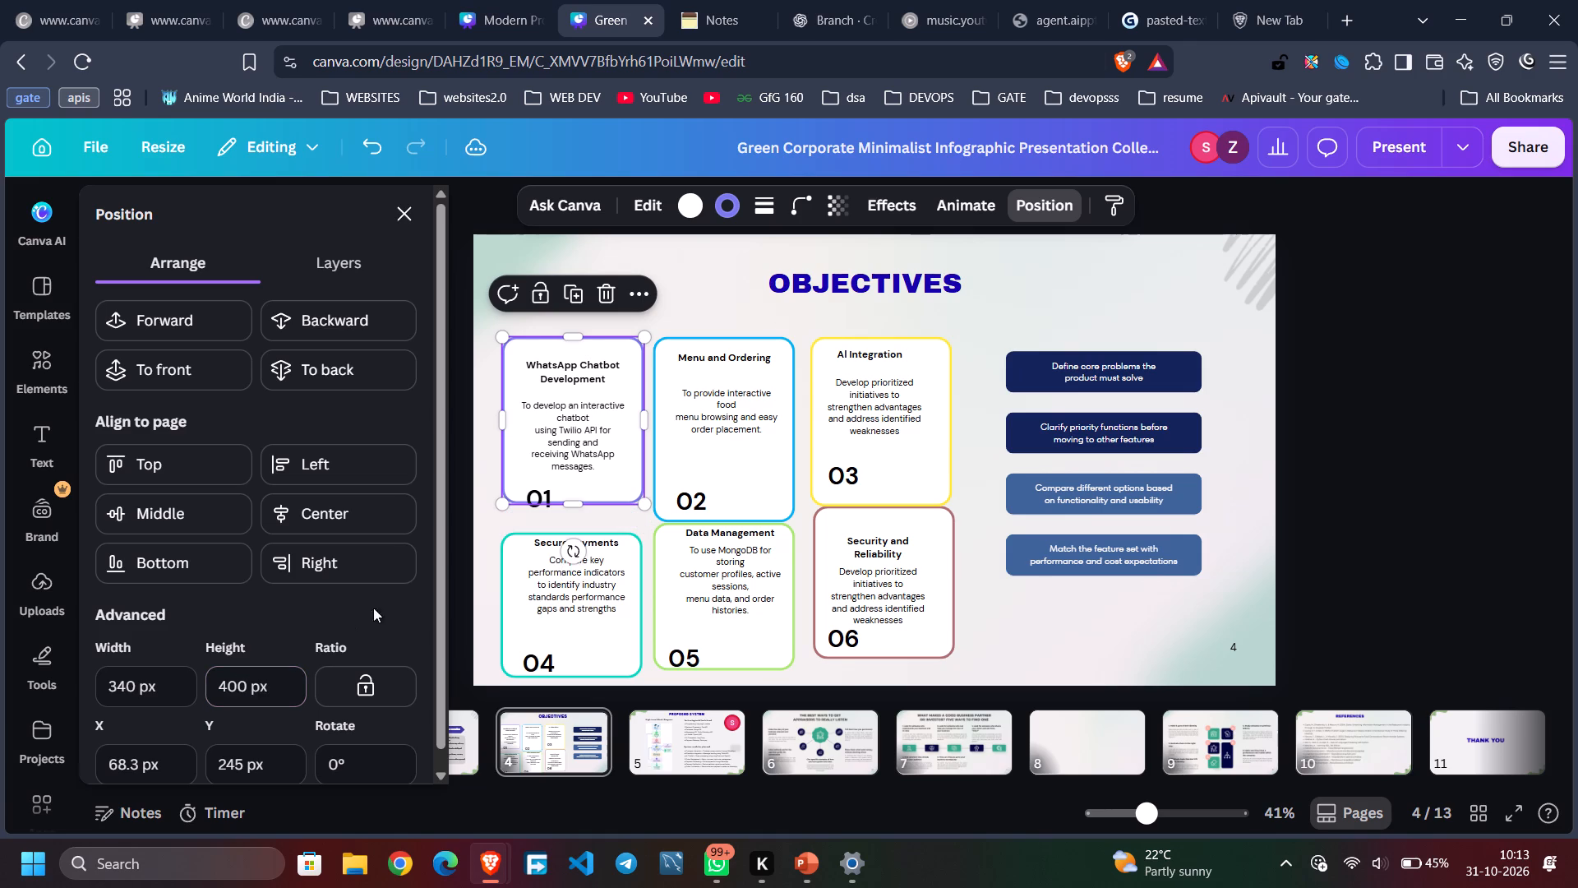
Set the height of the blue card 02 frame and the yellow card 03 frame to 400 px, matching card 01.
left_click(722, 469)
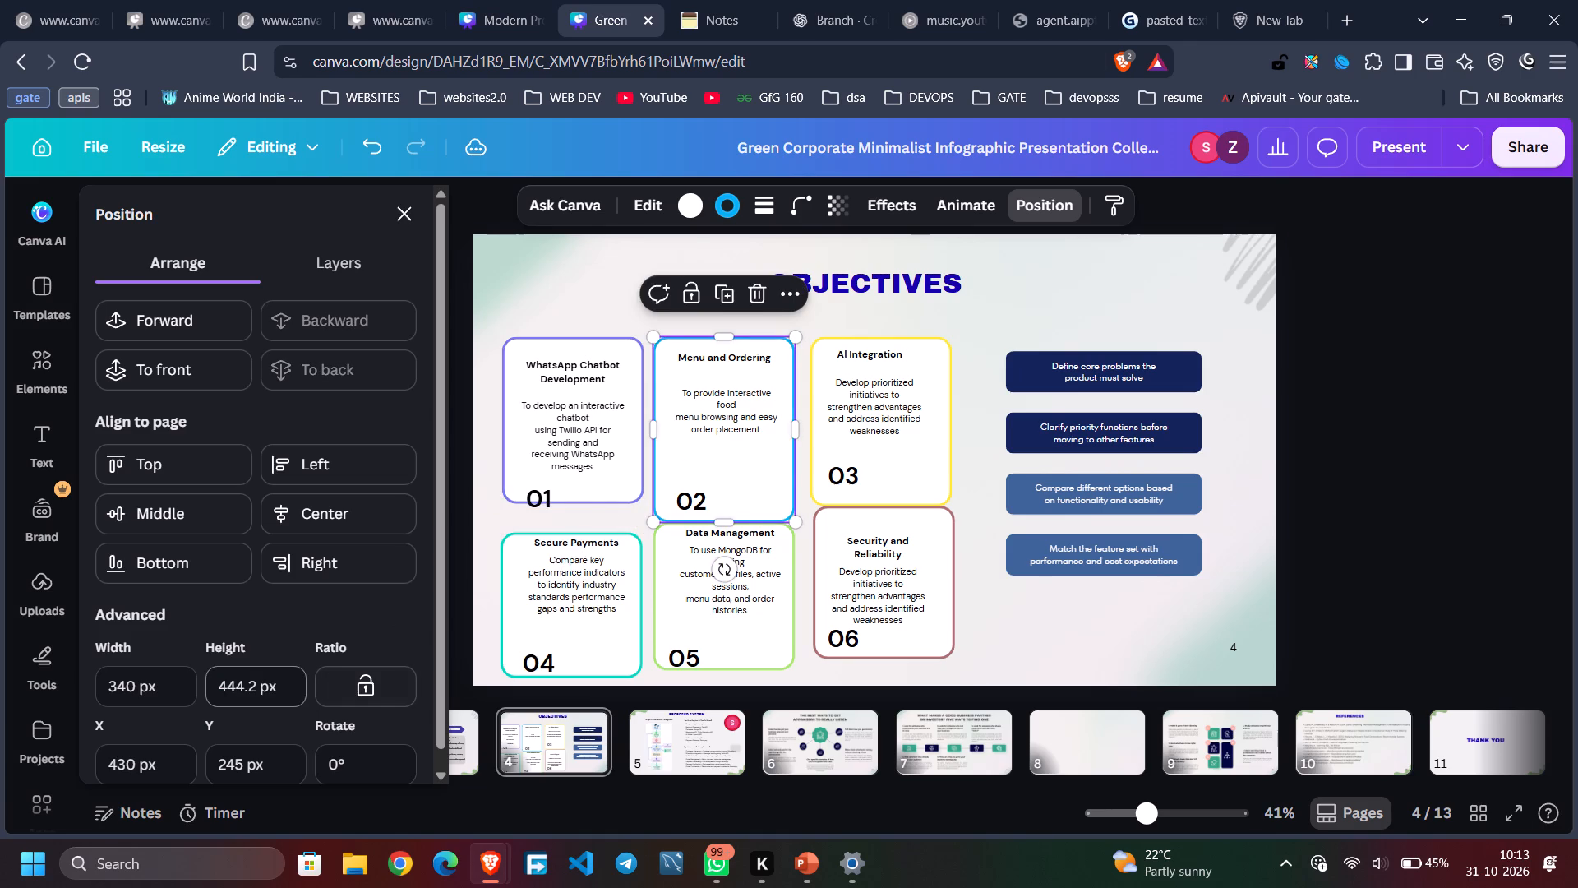
double_click(274, 689)
type("400")
key("Return")
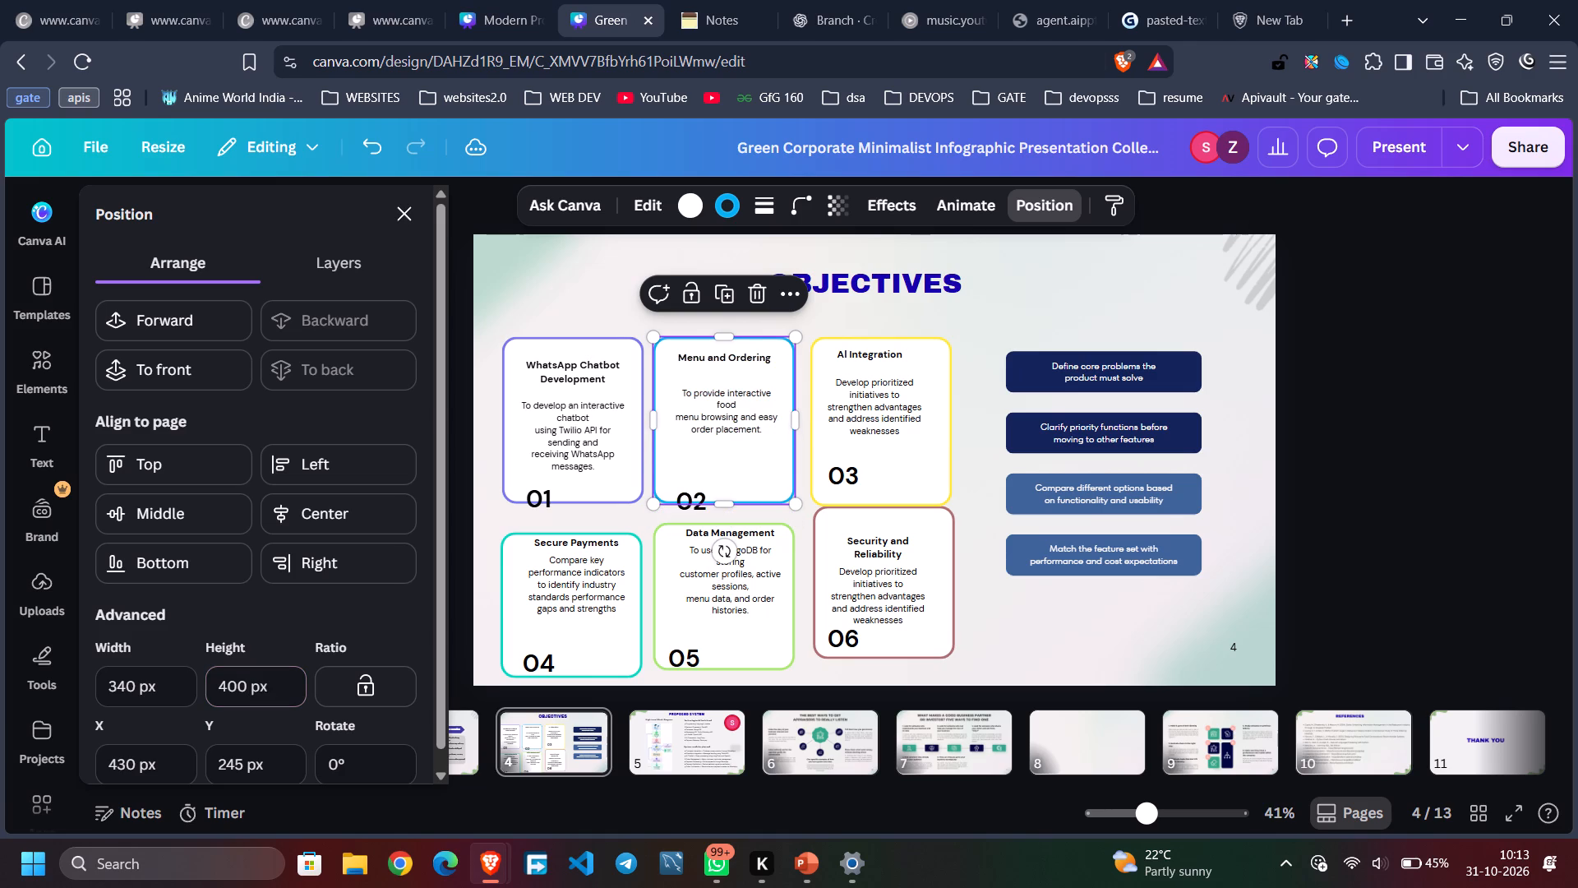
double_click(891, 479)
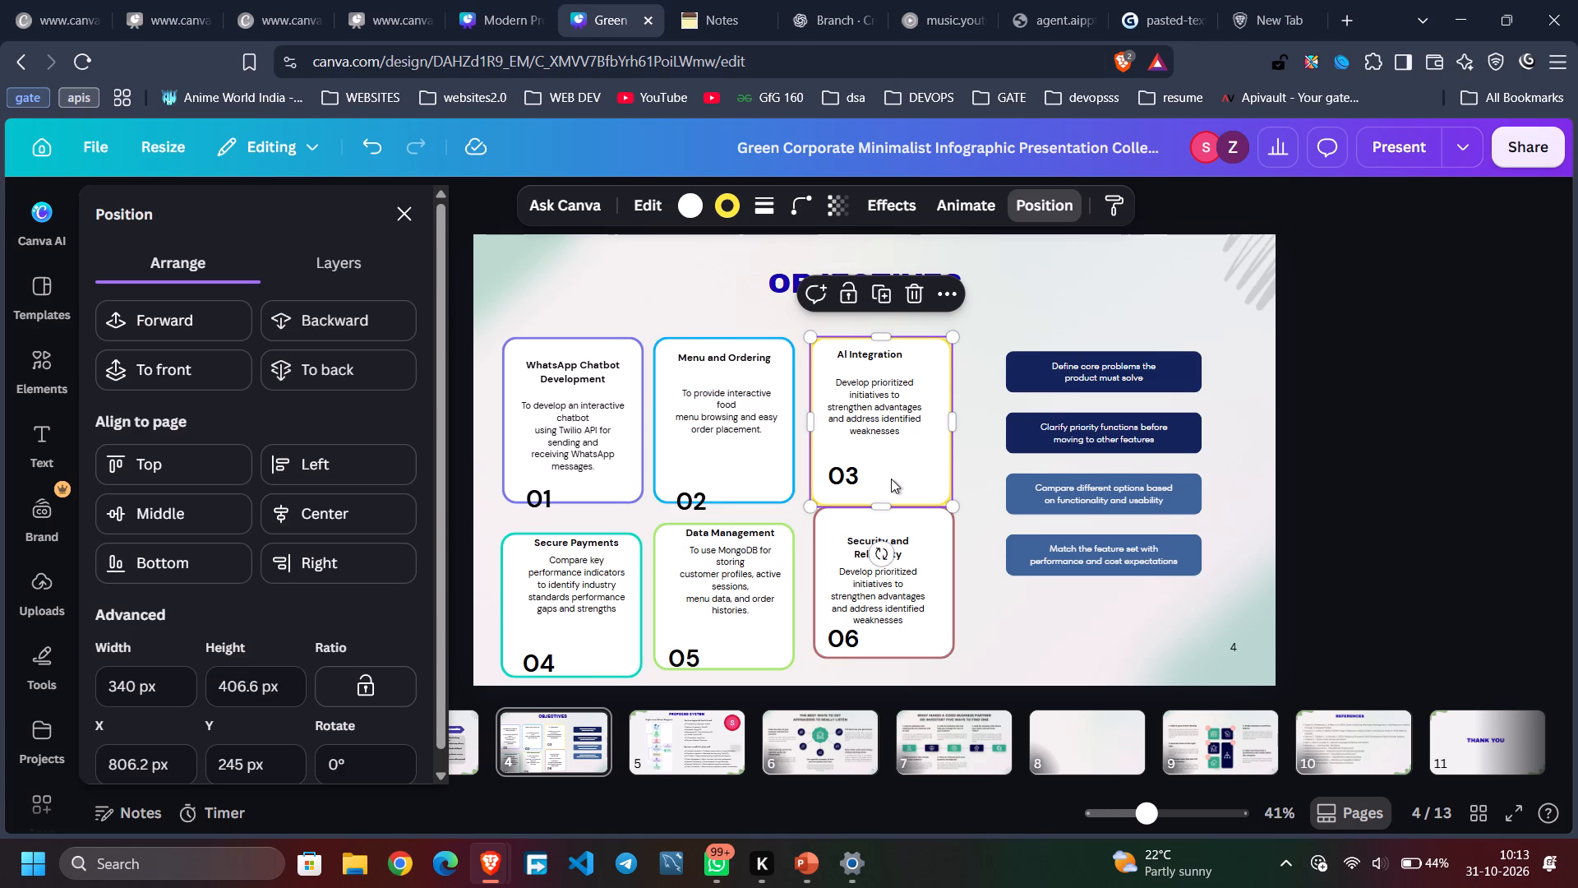
double_click(253, 741)
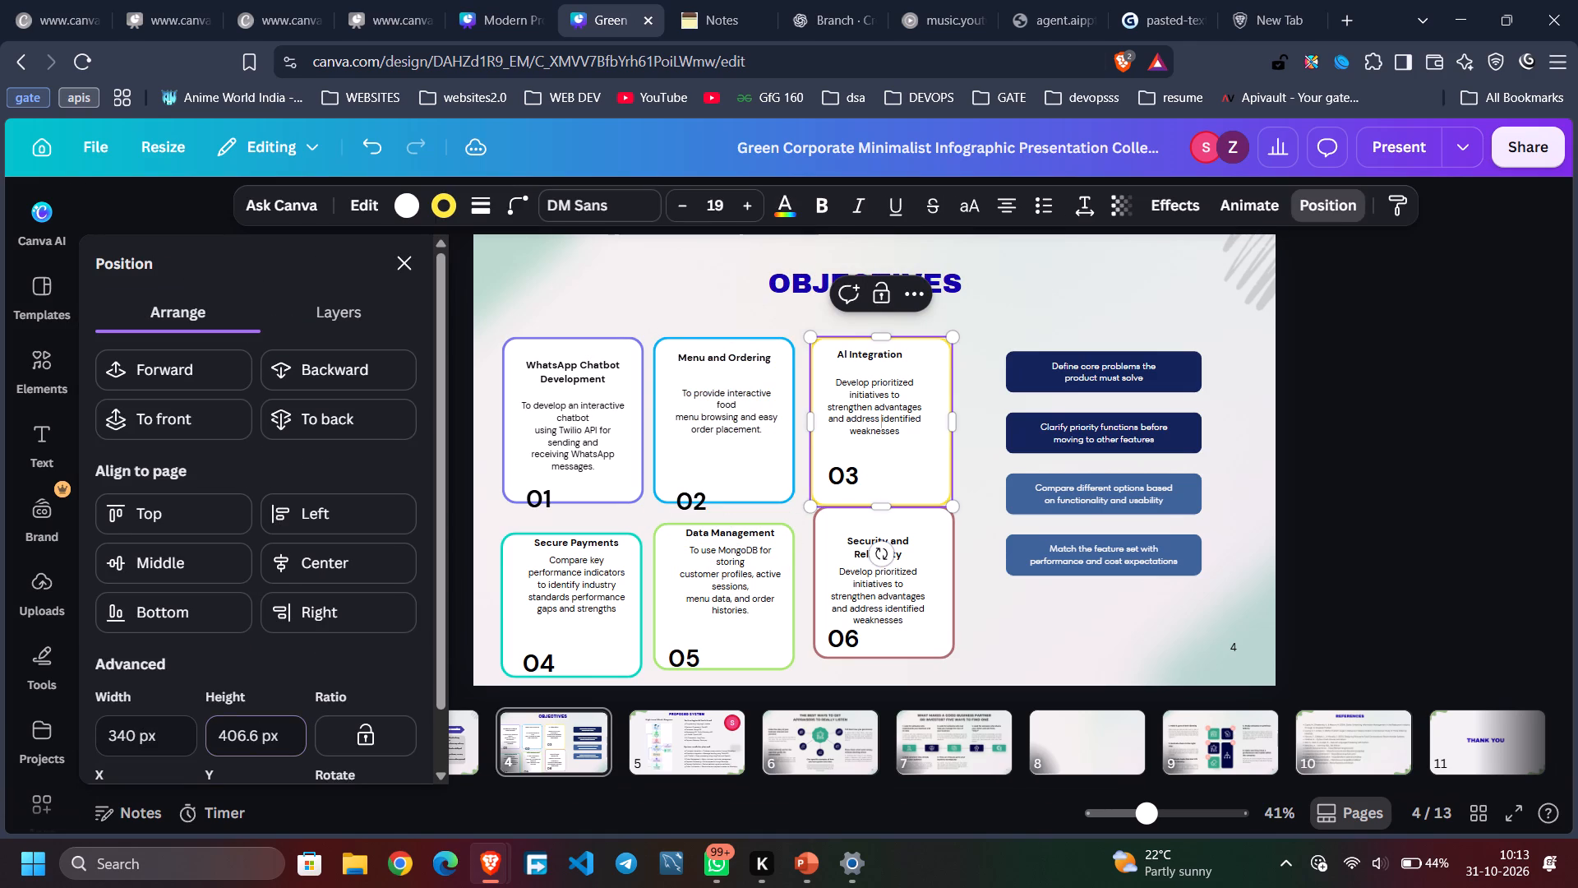
type("400")
key("Return")
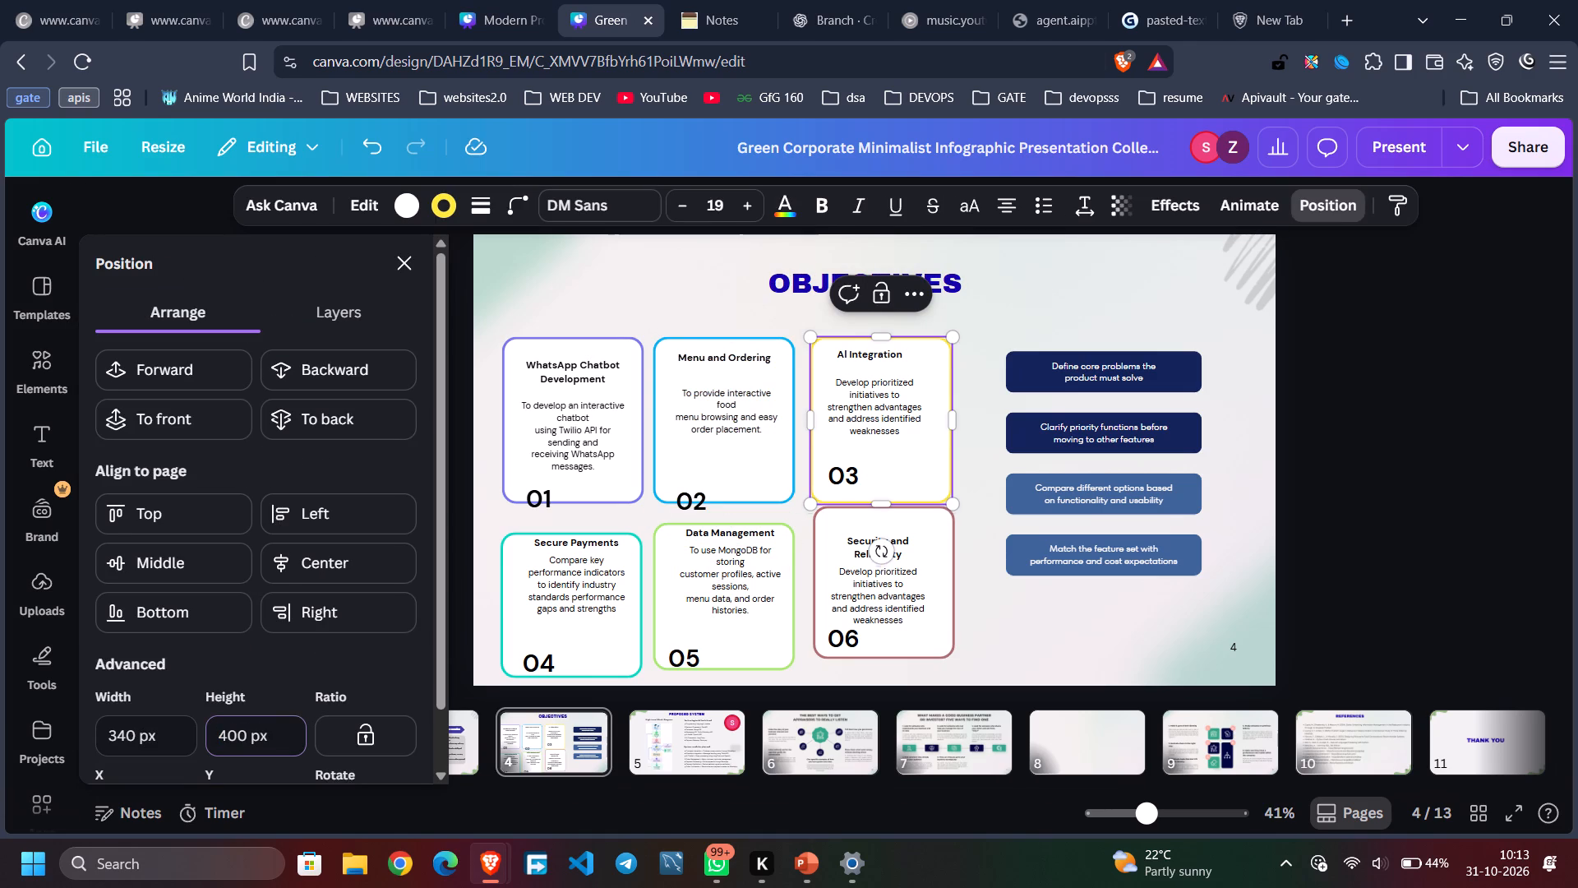
Select the teal card 04 frame around the Secure Payments text.
double_click(565, 649)
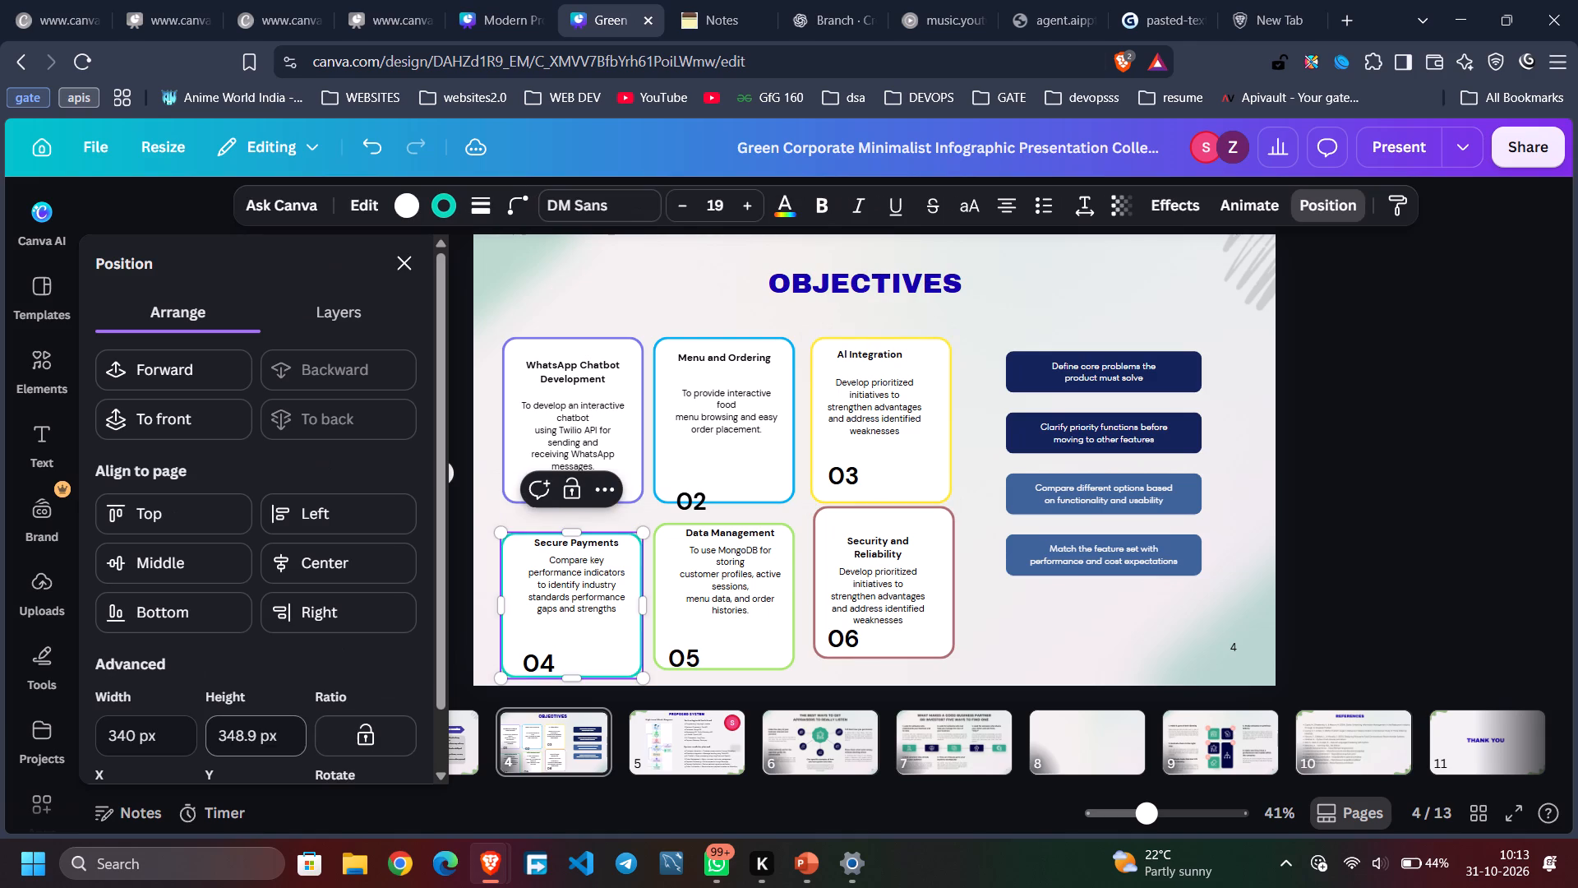
Set the height of the teal card 04 frame on the Objectives slide to 400 px.
double_click(296, 732)
double_click(296, 732)
double_click(249, 736)
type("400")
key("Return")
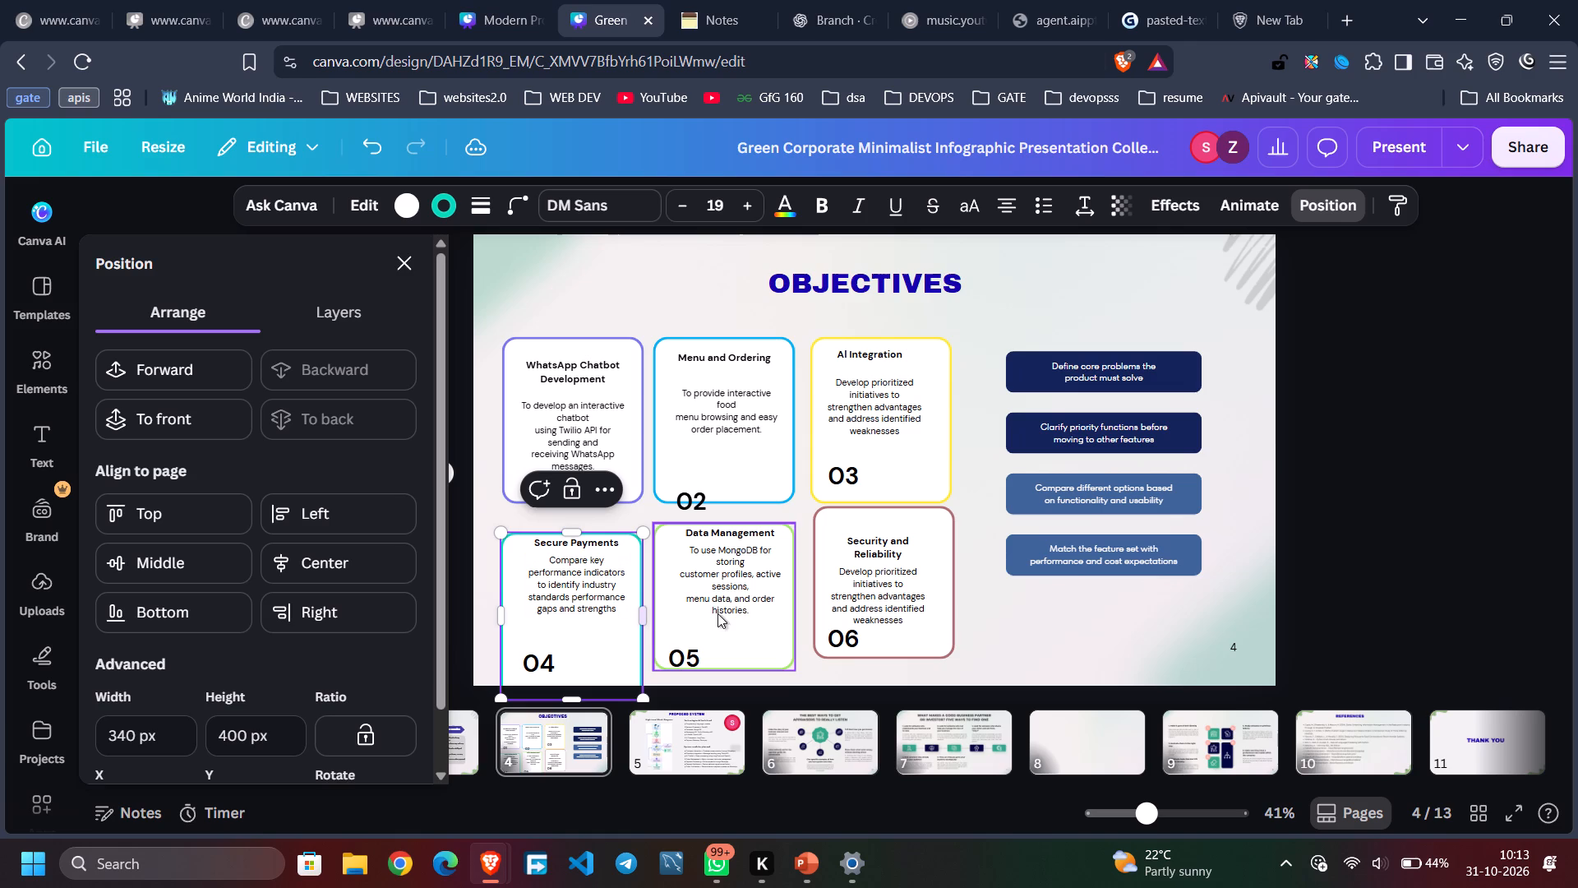
Move the teal card 04 frame up to about X 68 px, Y 675 px, beneath the purple card 01 frame.
left_click_drag(604, 650, 605, 639)
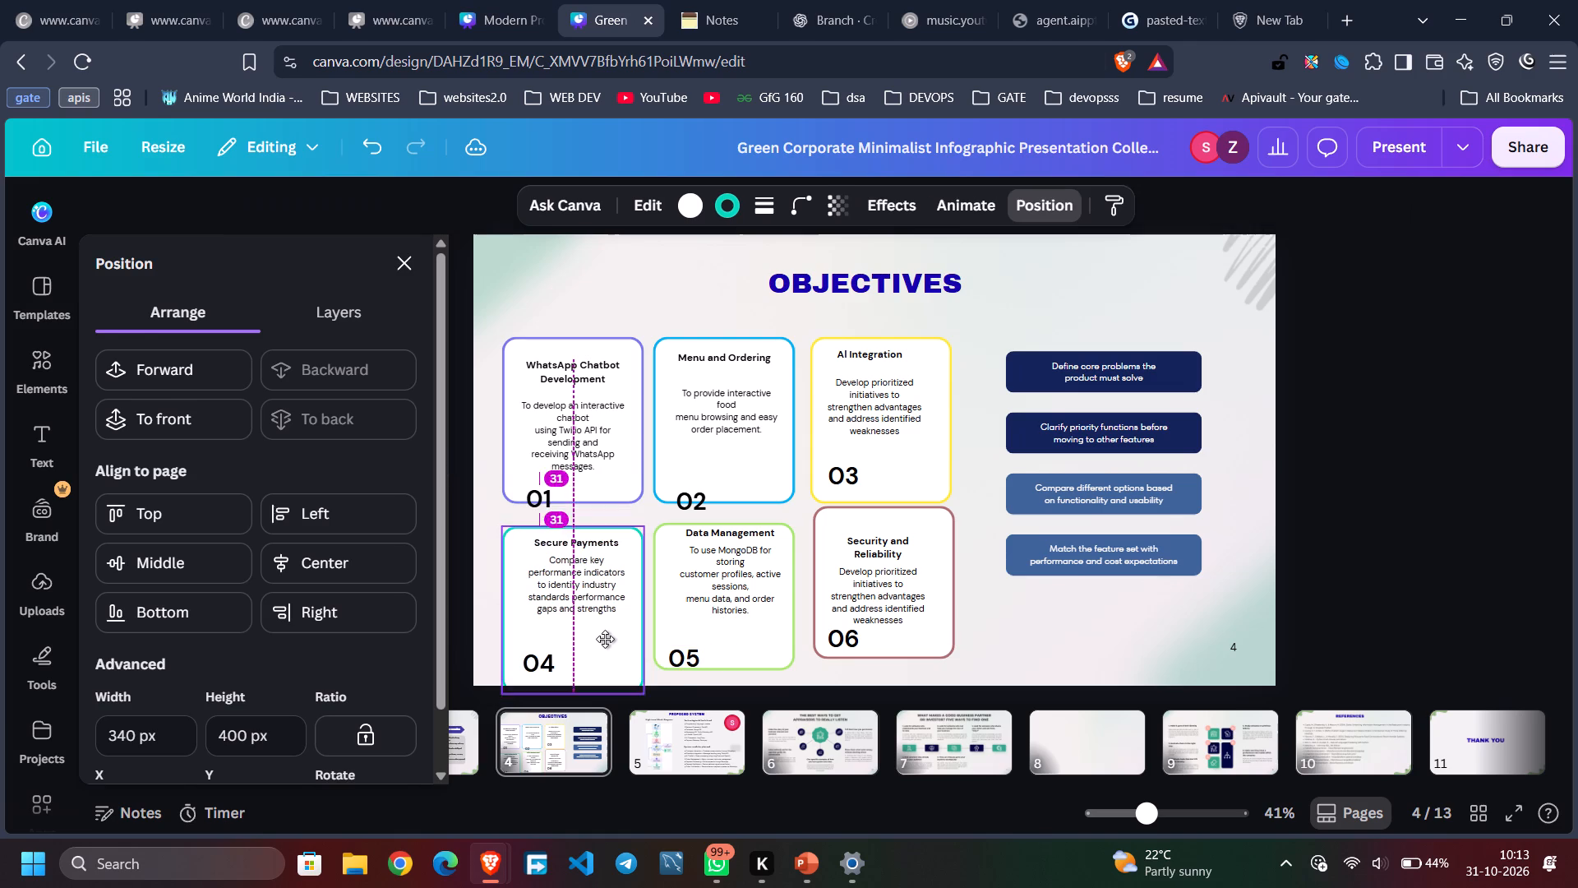
left_click_drag(605, 639, 607, 634)
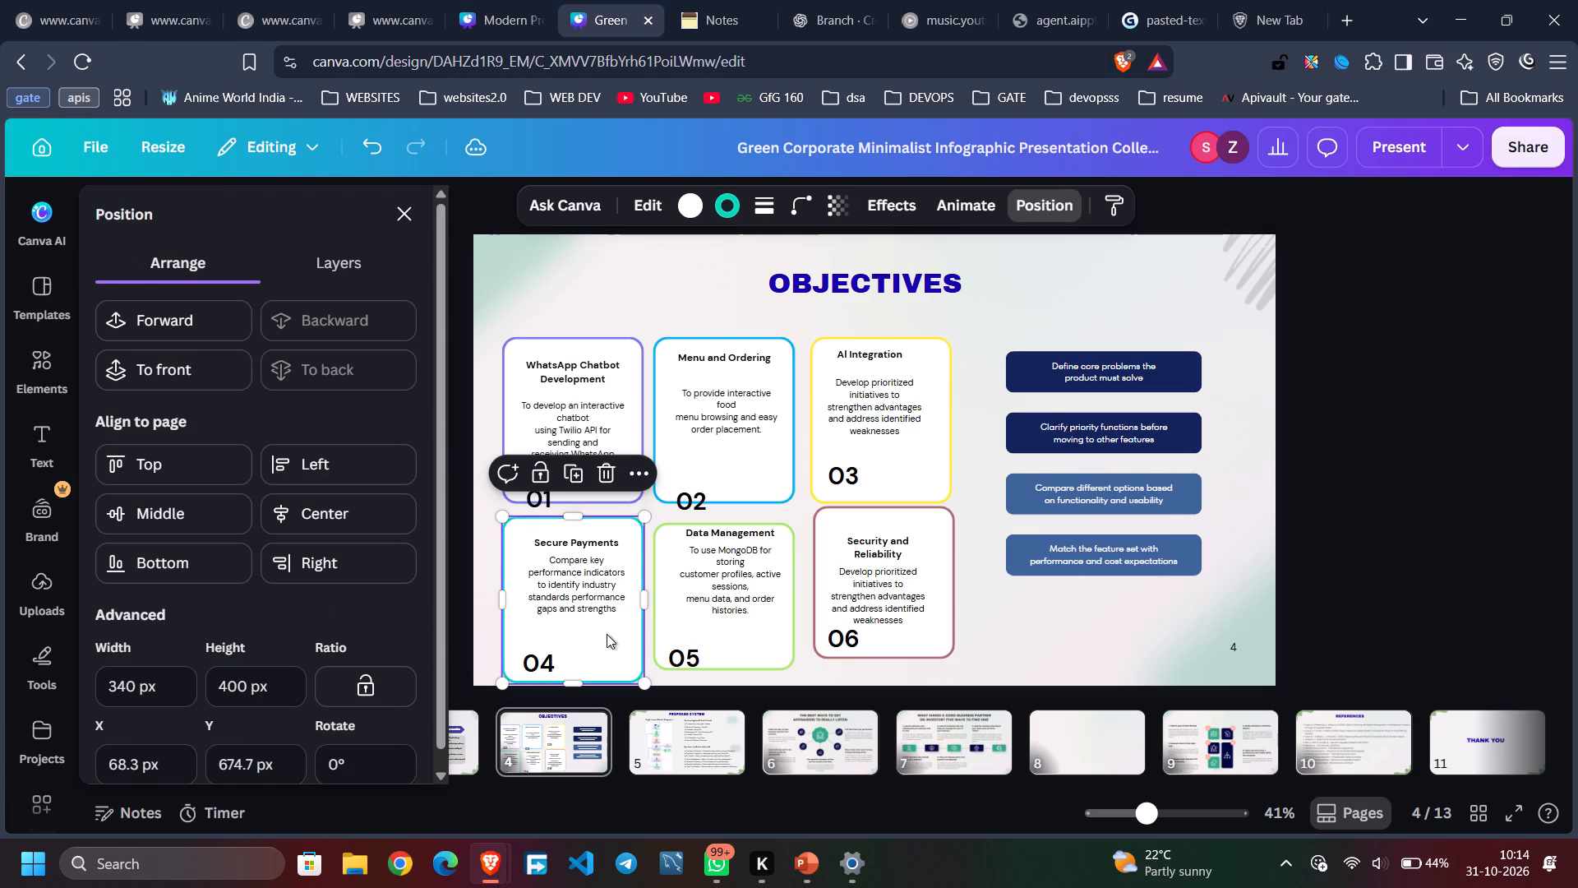
Move the purple card 01 frame straight up to a Y position of about 199 px.
left_click_drag(635, 448, 635, 438)
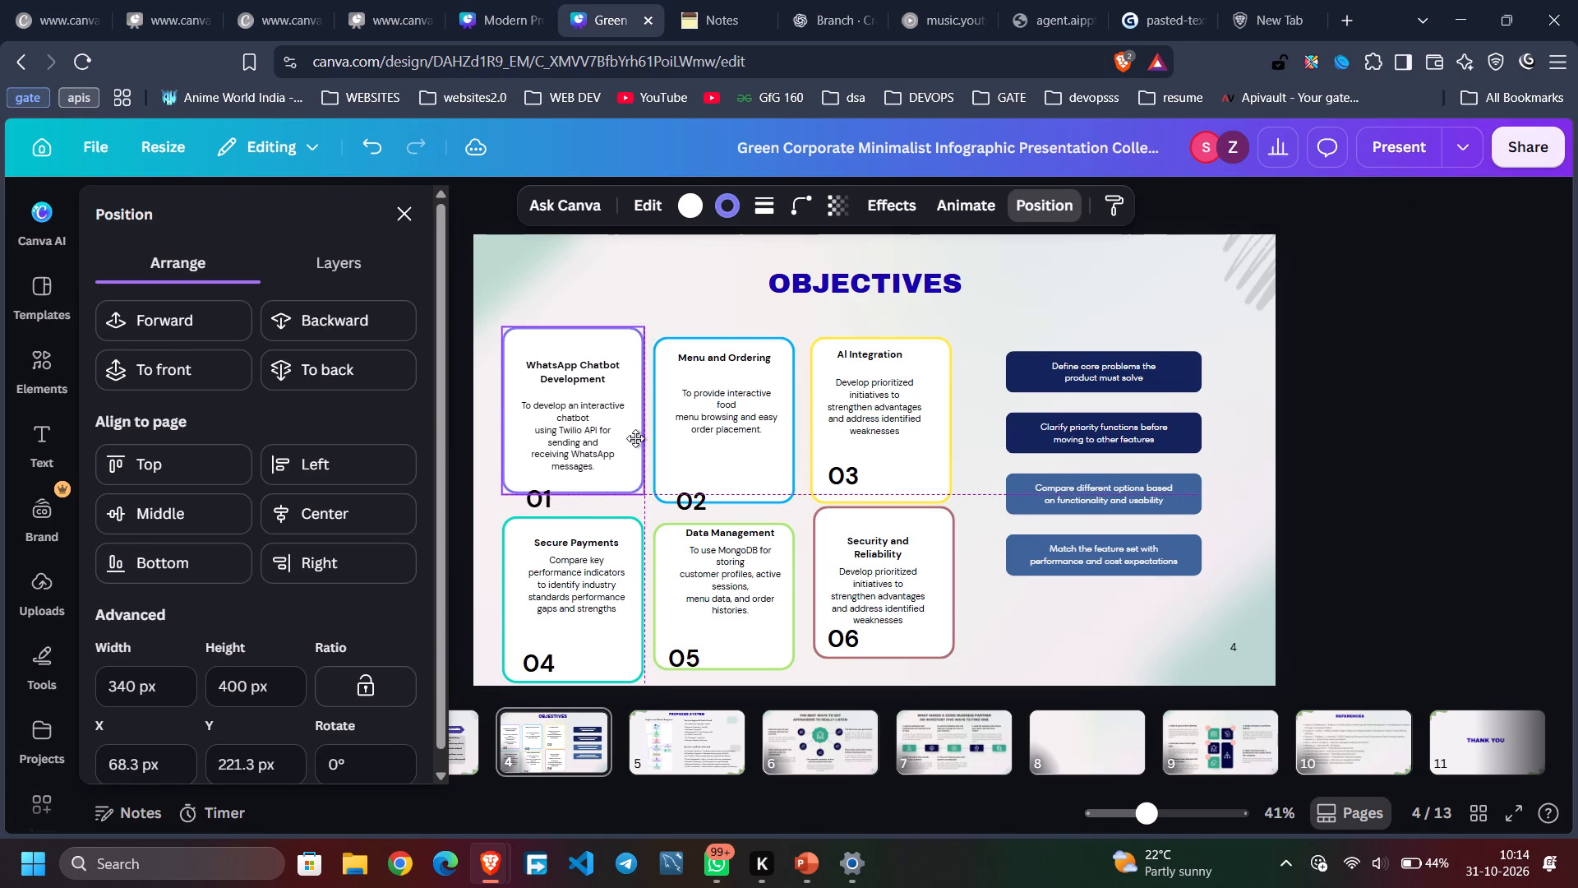
left_click_drag(635, 438, 636, 429)
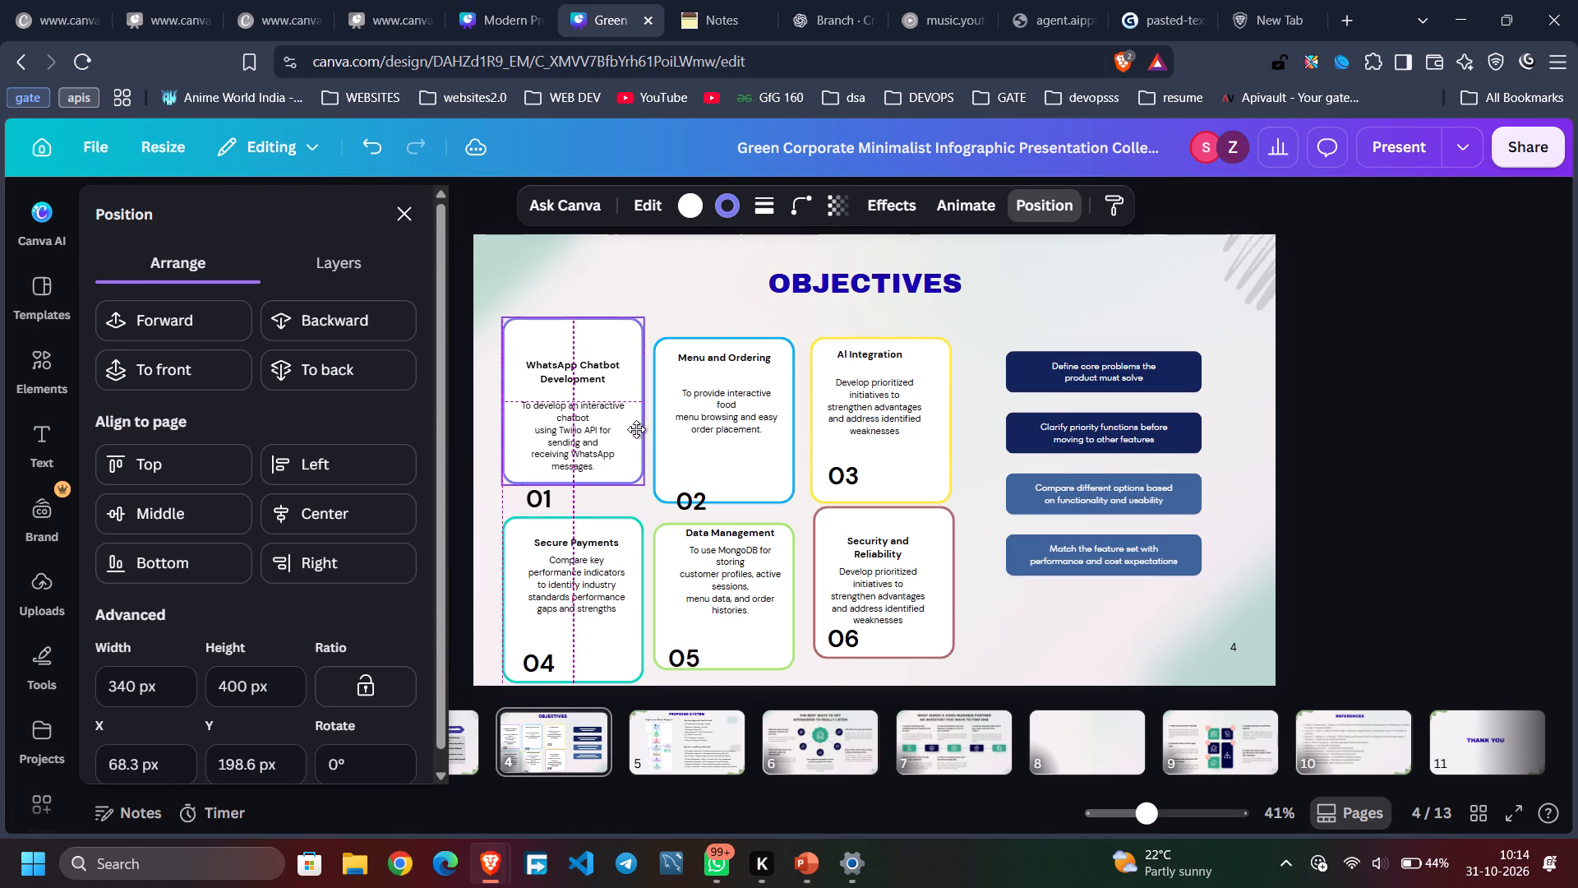
left_click_drag(636, 429, 634, 430)
Move the blue card 02 frame up to about X 431 px, Y 199 px, level with card 01.
left_click(724, 460)
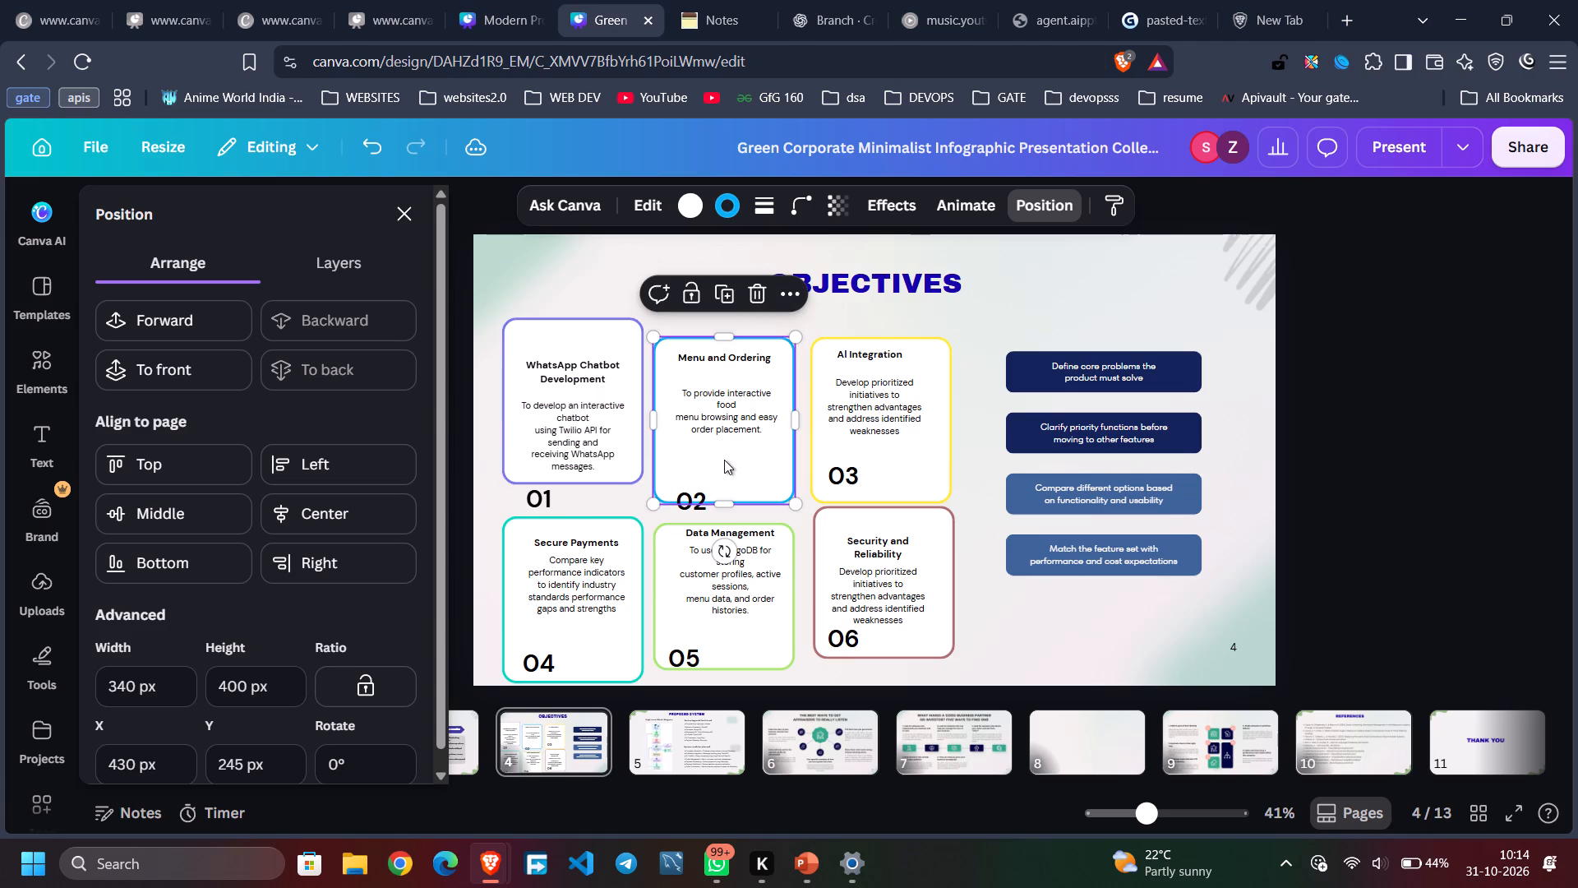
left_click_drag(724, 460, 726, 448)
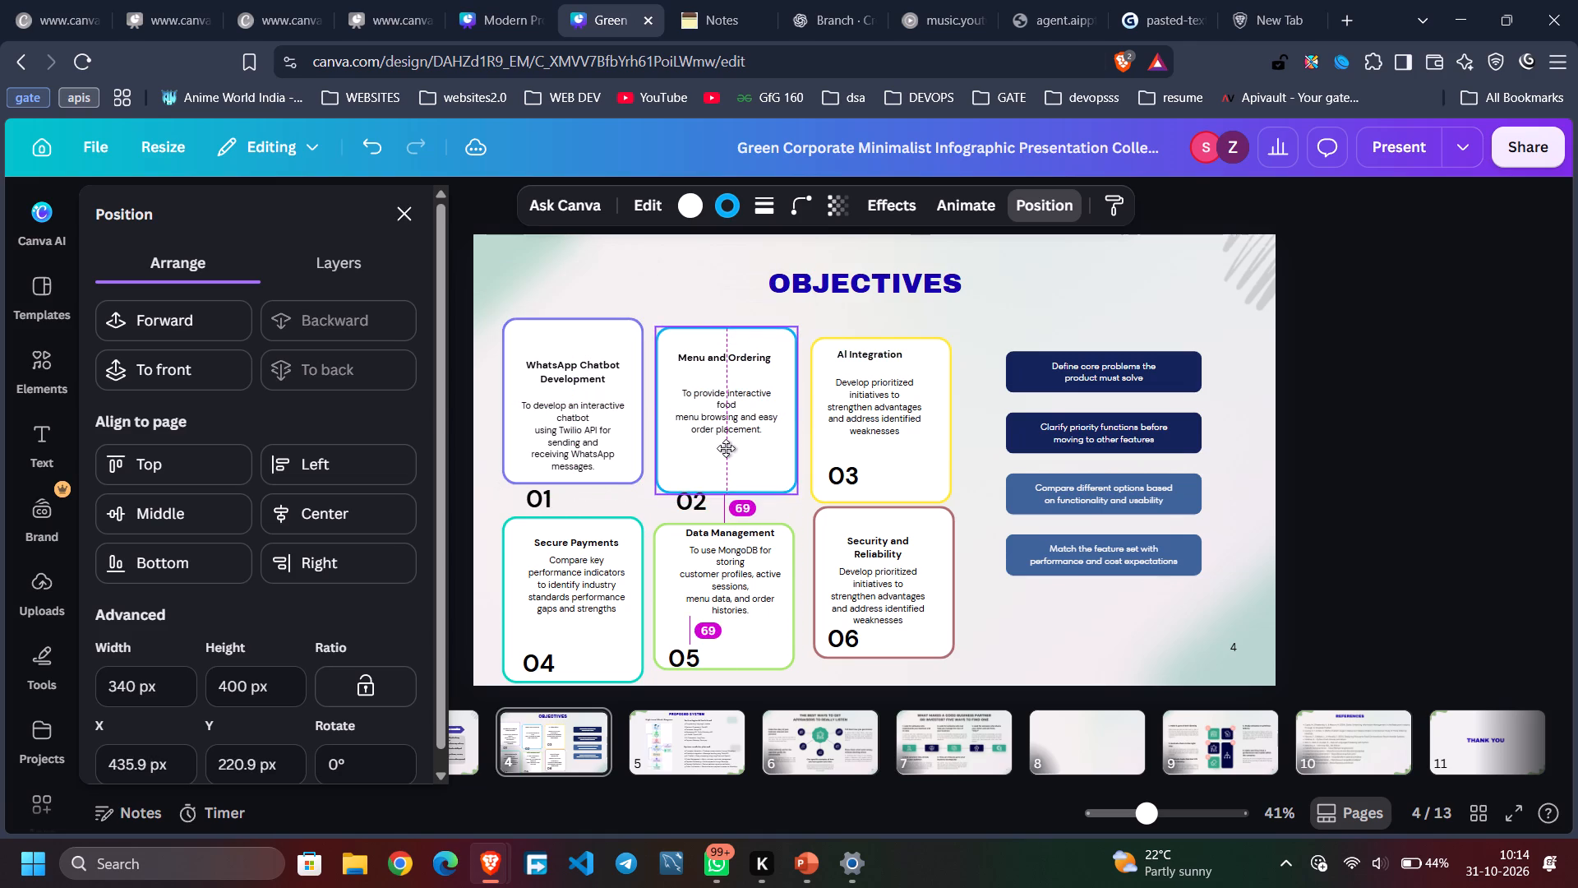
left_click_drag(726, 448, 725, 442)
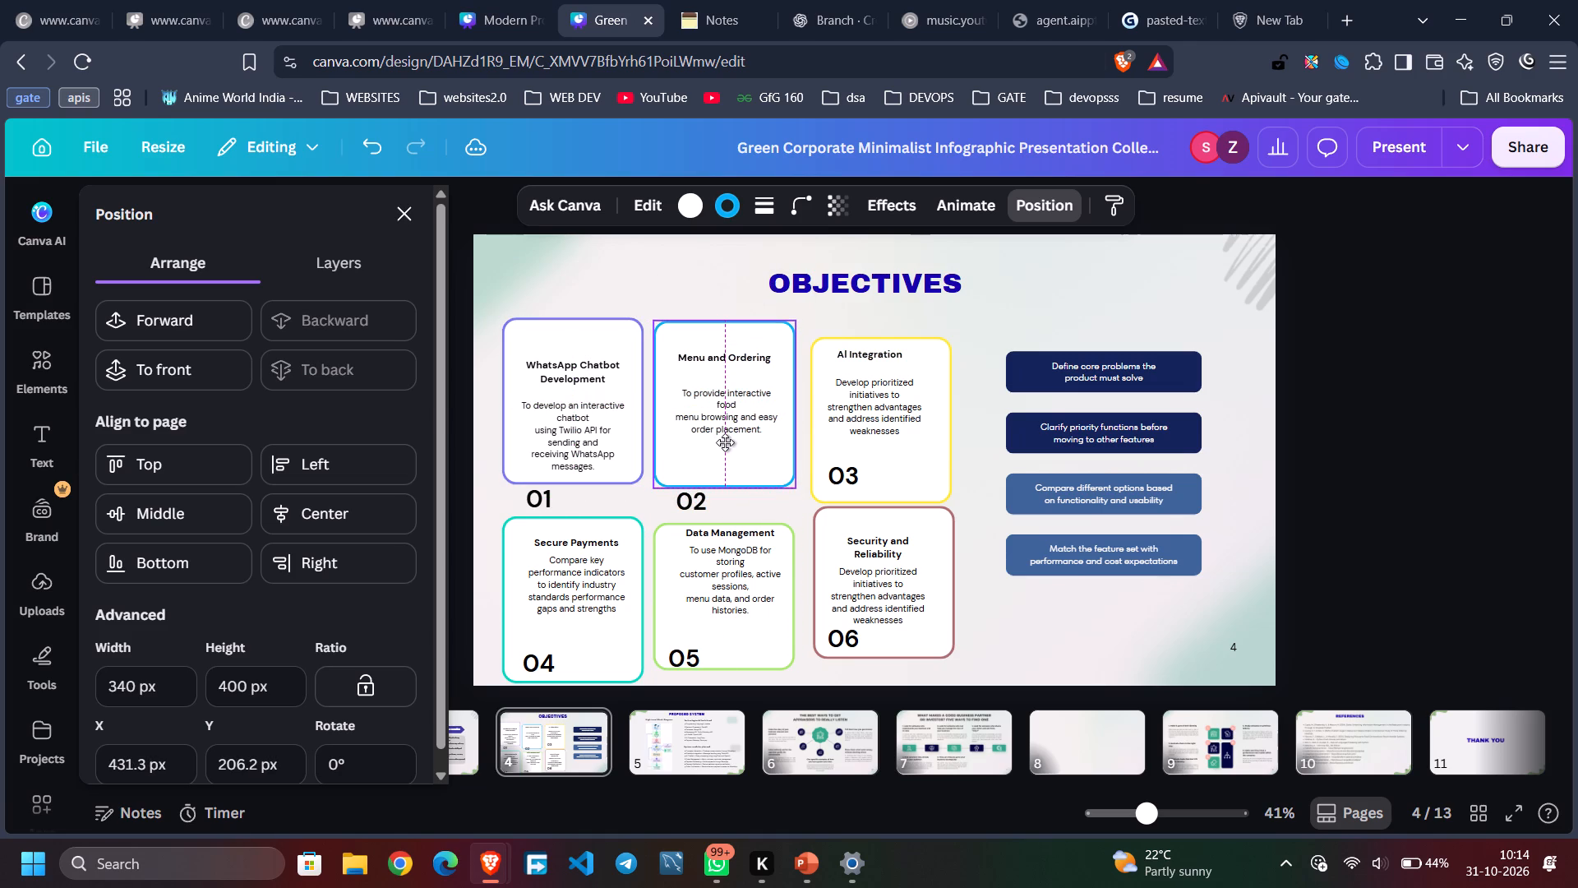
left_click_drag(725, 442, 725, 442)
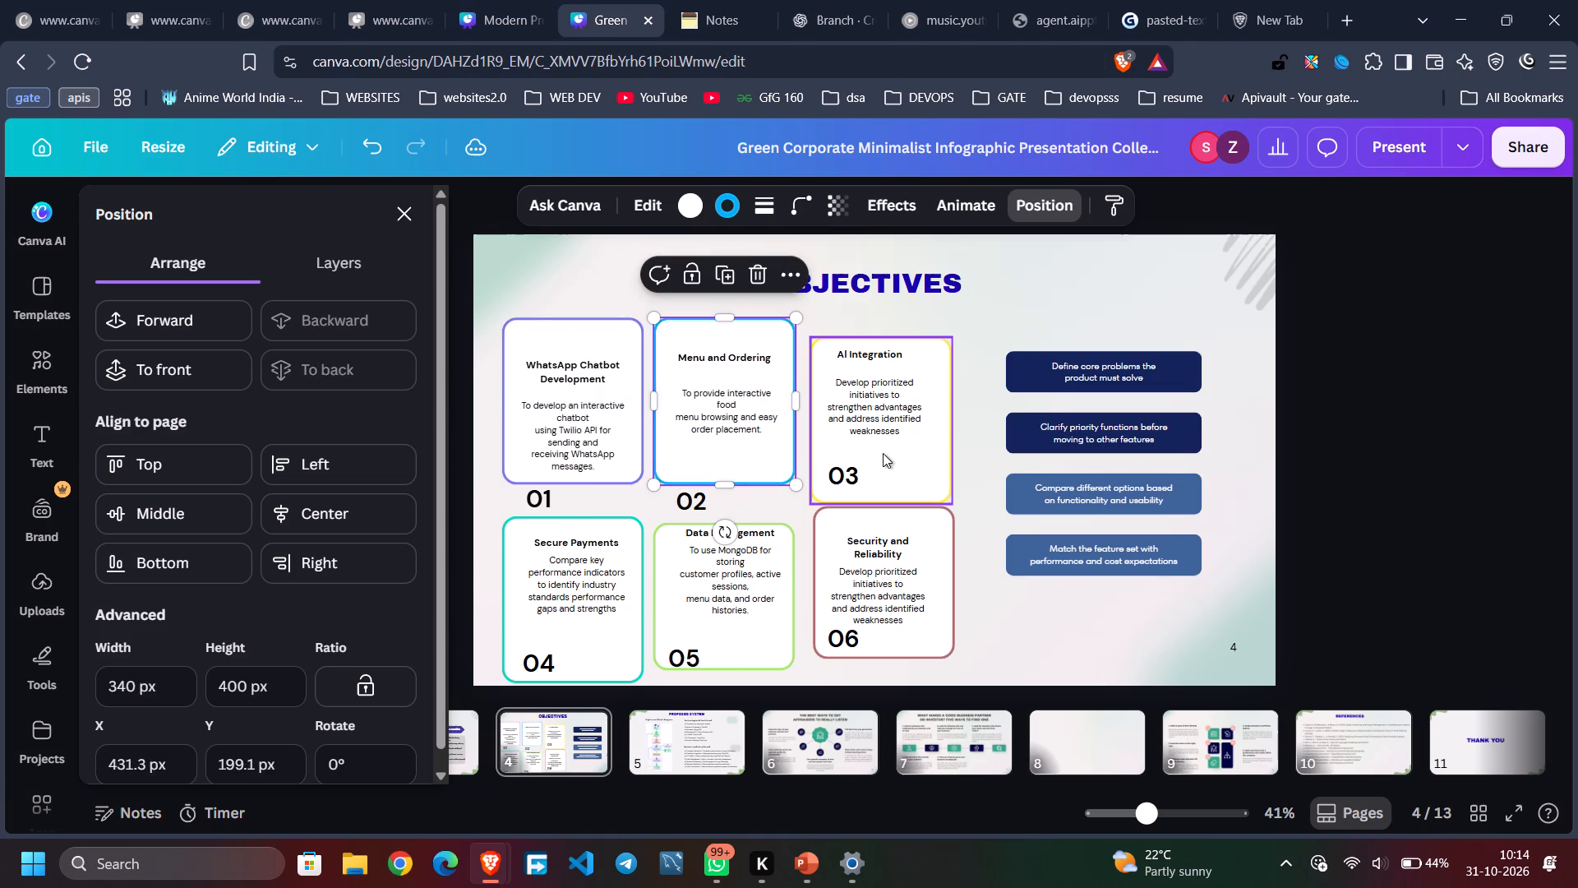
Move the yellow card 03 frame up to about X 799 px, Y 206 px, near the level of card 02.
left_click(883, 453)
left_click_drag(883, 453, 883, 432)
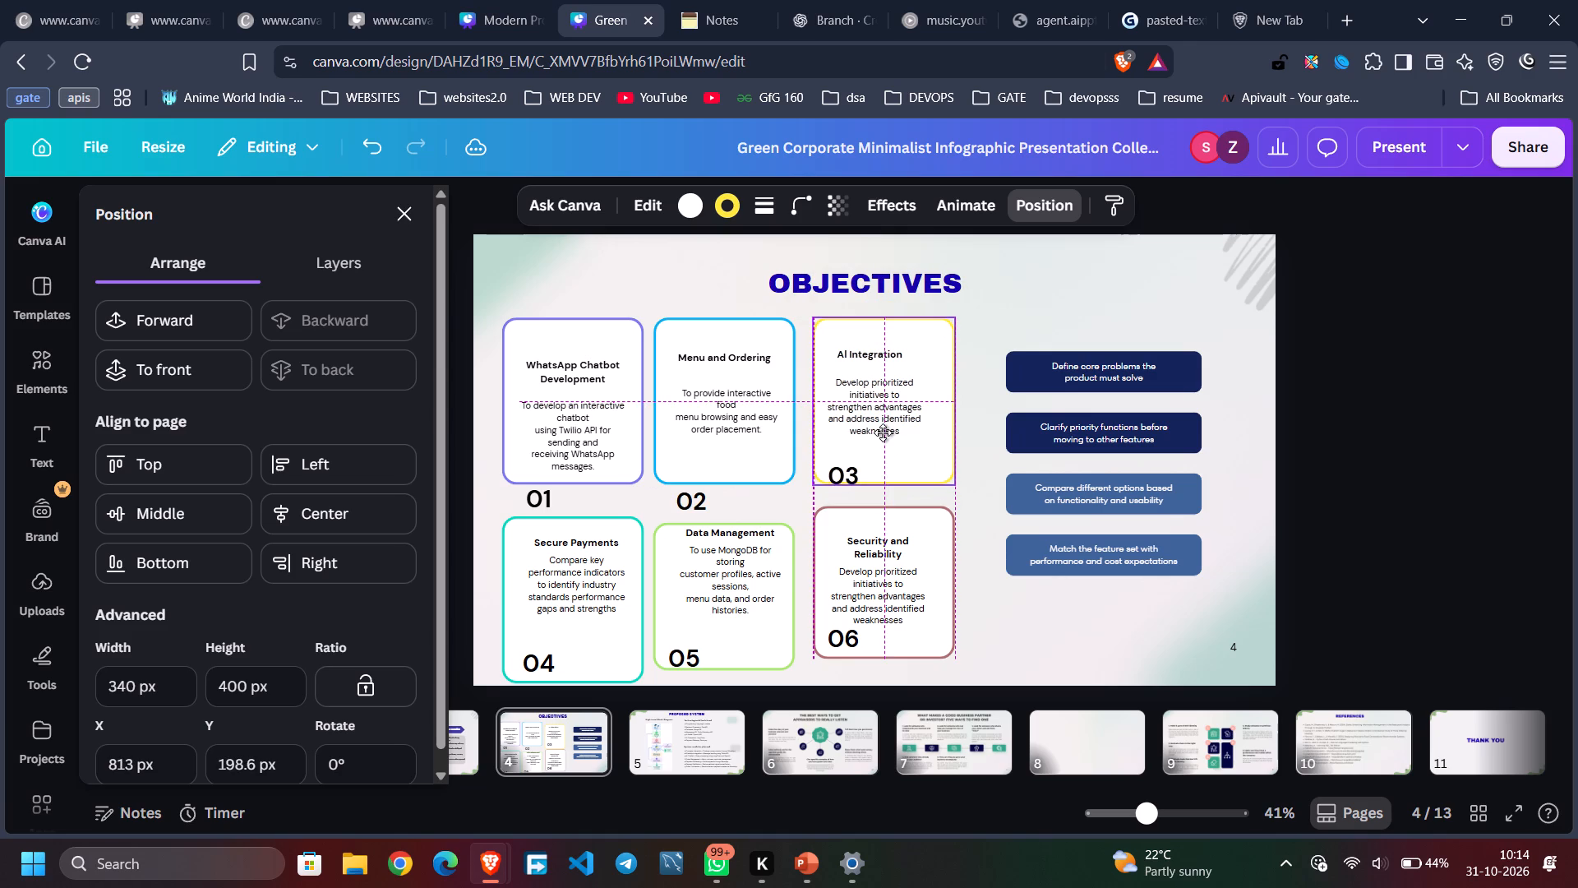
left_click_drag(883, 432, 880, 437)
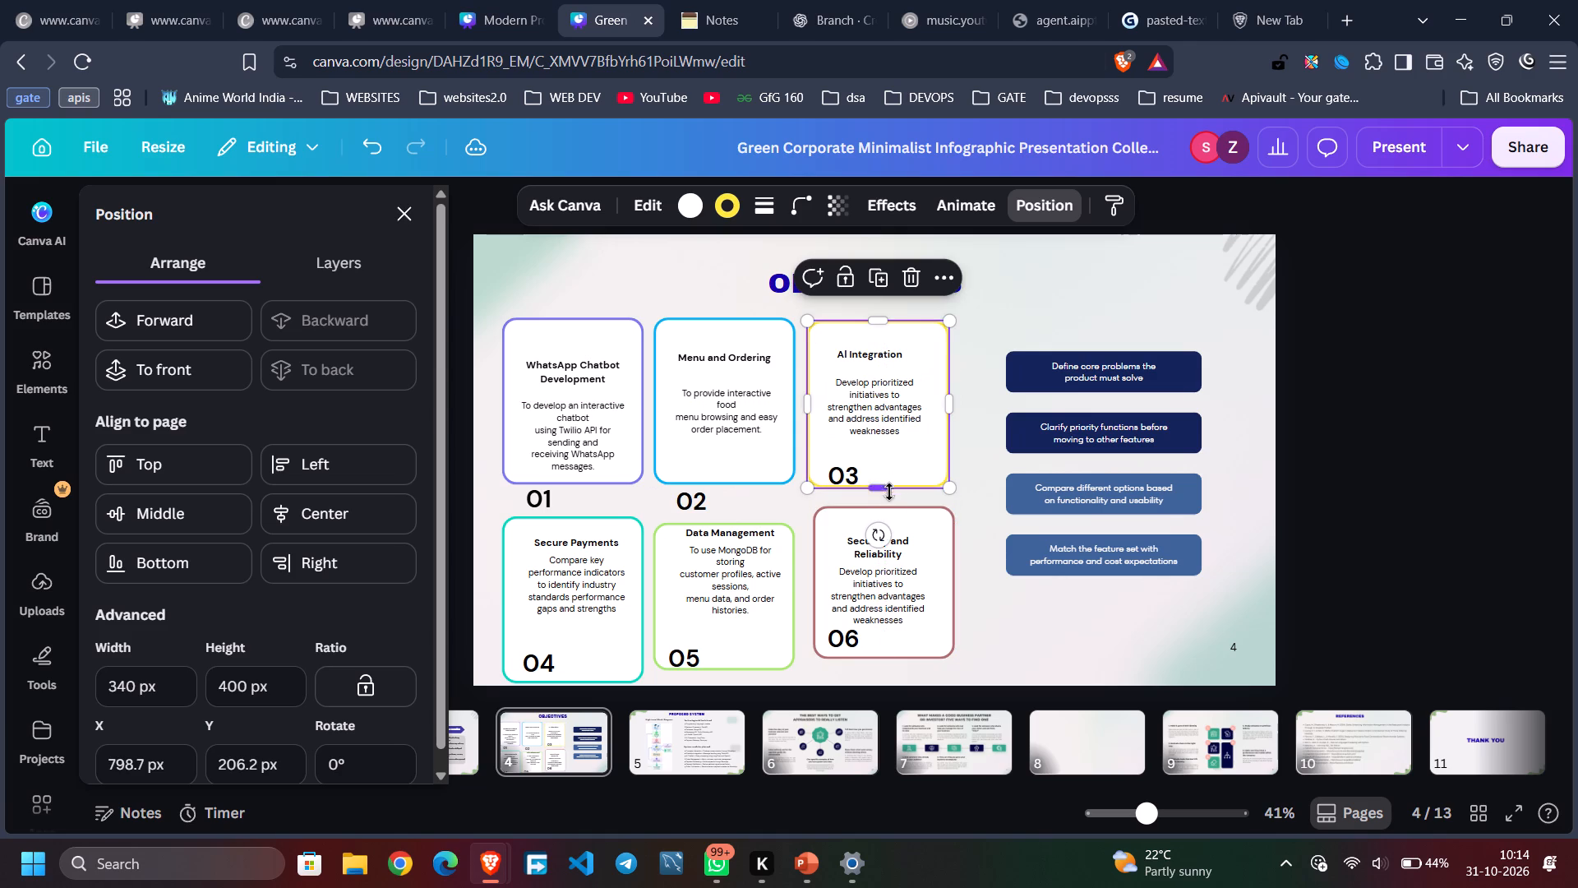
left_click(798, 538)
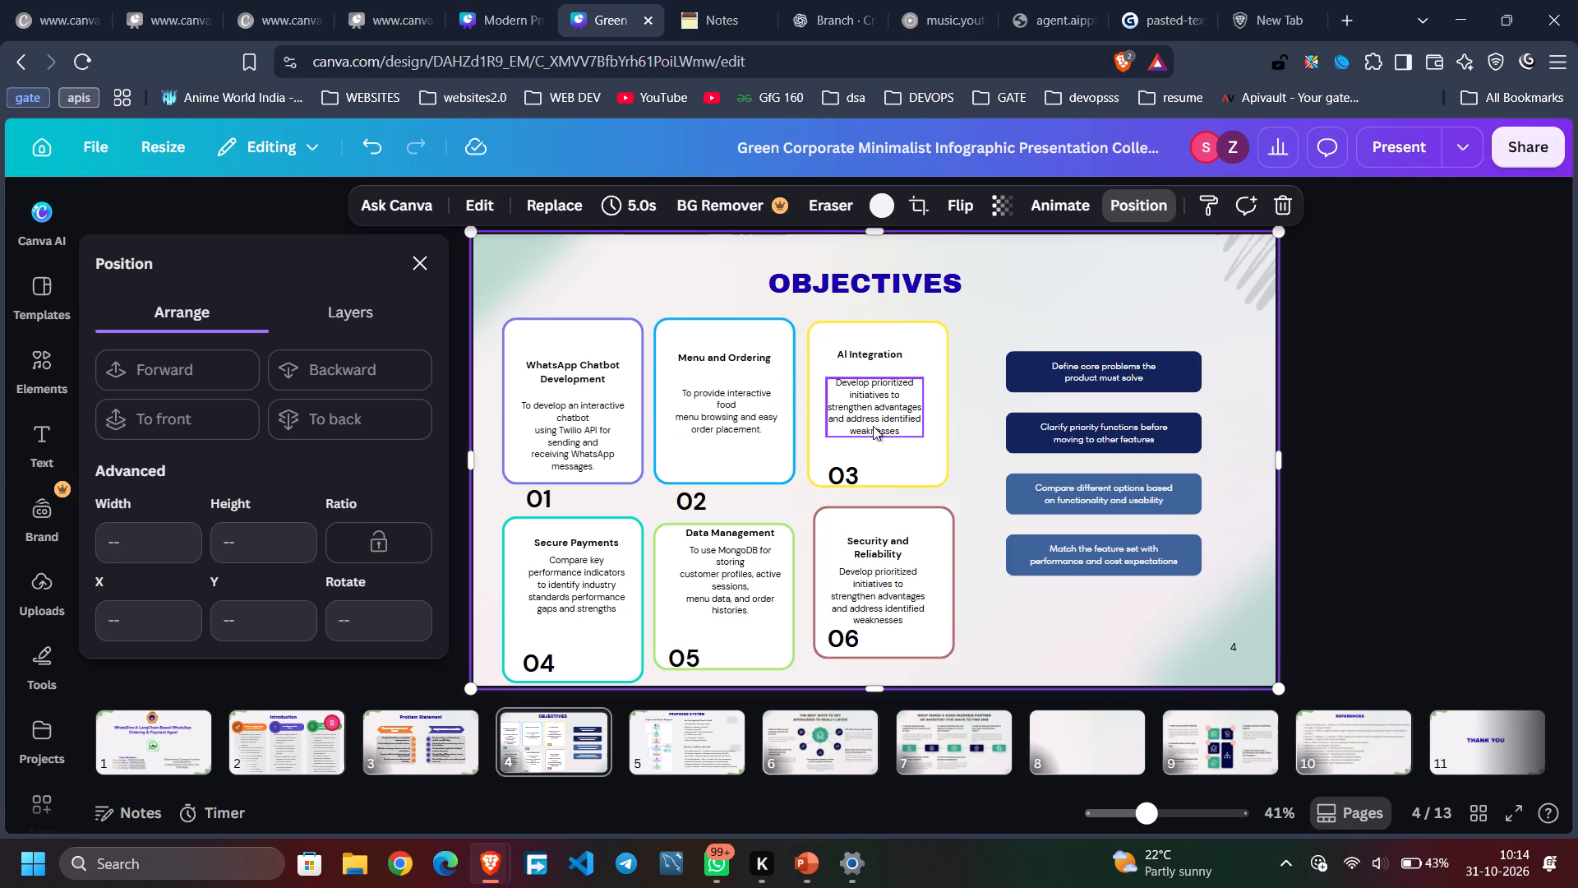
Replace card 03's placeholder description with the AI Integration text from the Notes page: "To integrate OpenAI API and LangChain for intelligent conversational interactions.".
left_click(709, 15)
left_click(337, 382)
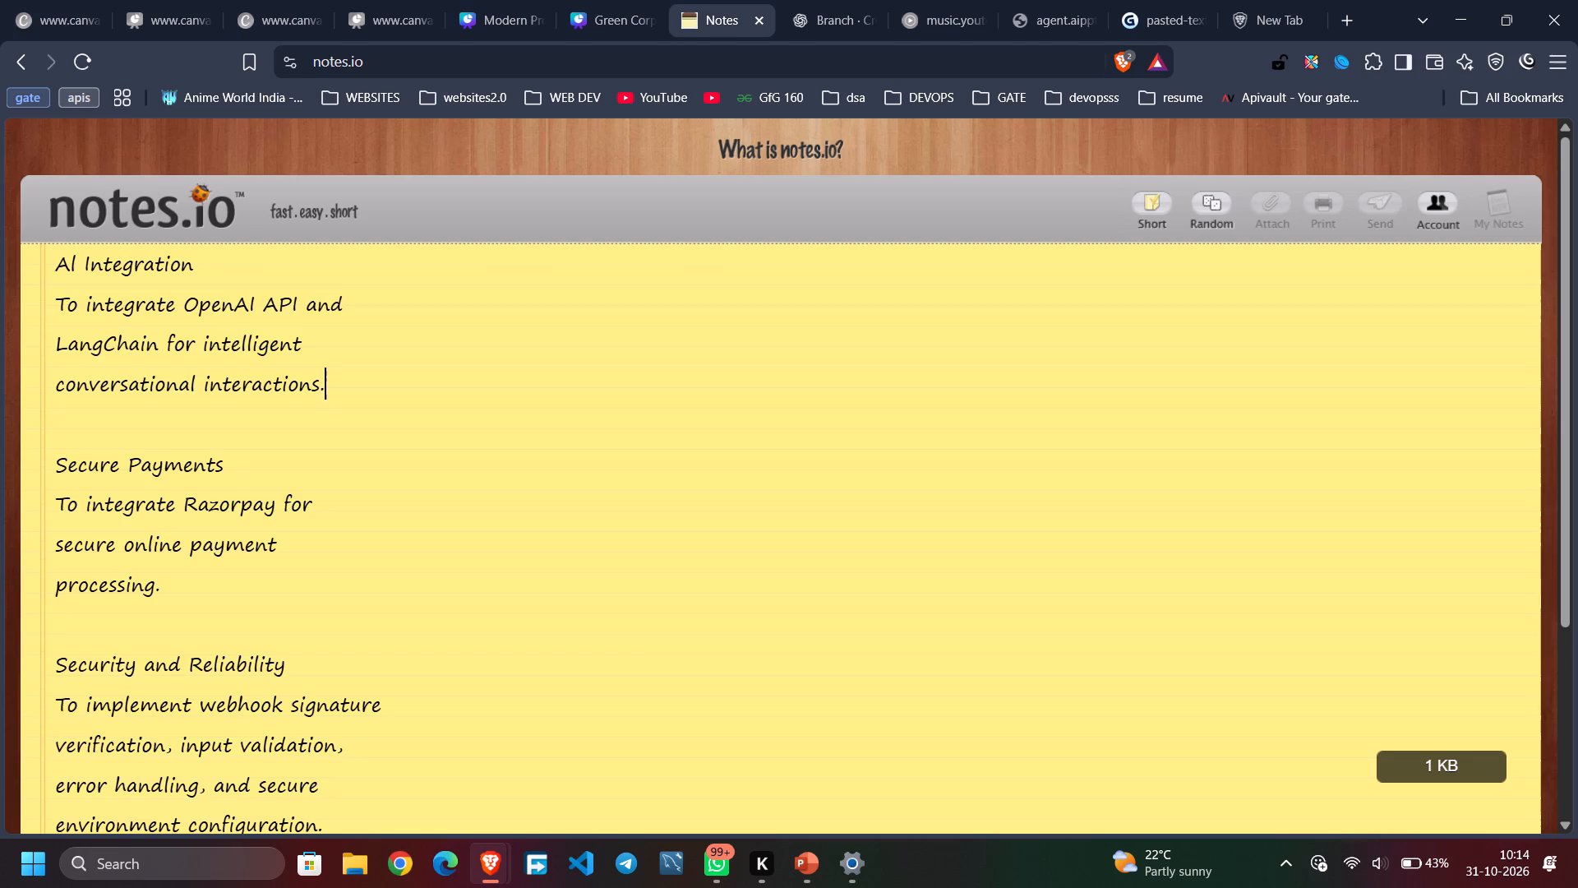
left_click_drag(337, 382, 53, 304)
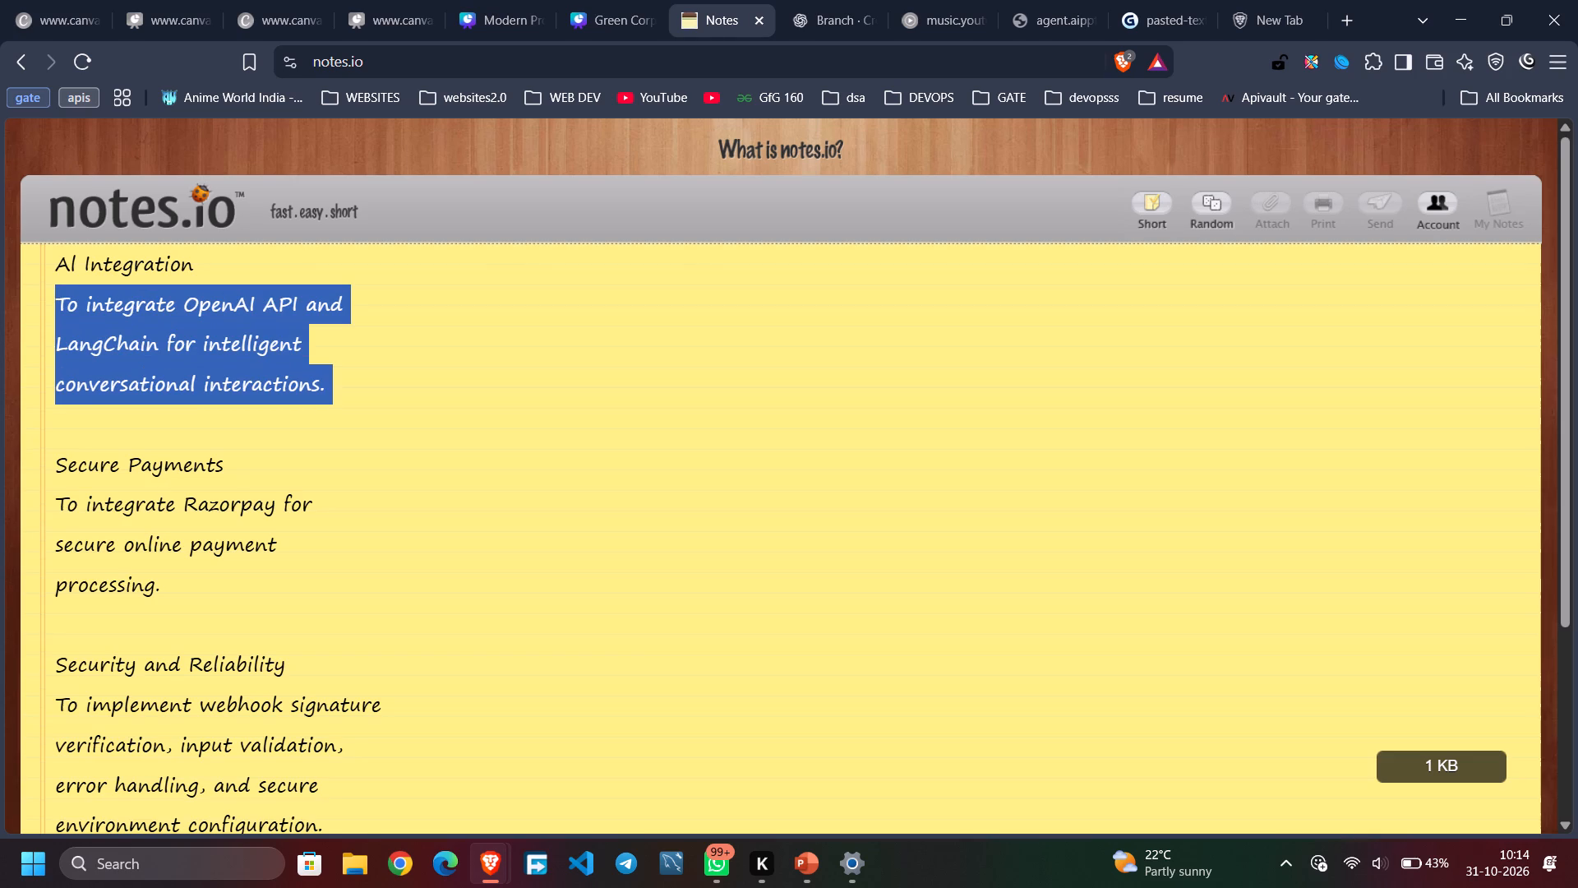
key("ctrl+c")
left_click(602, 21)
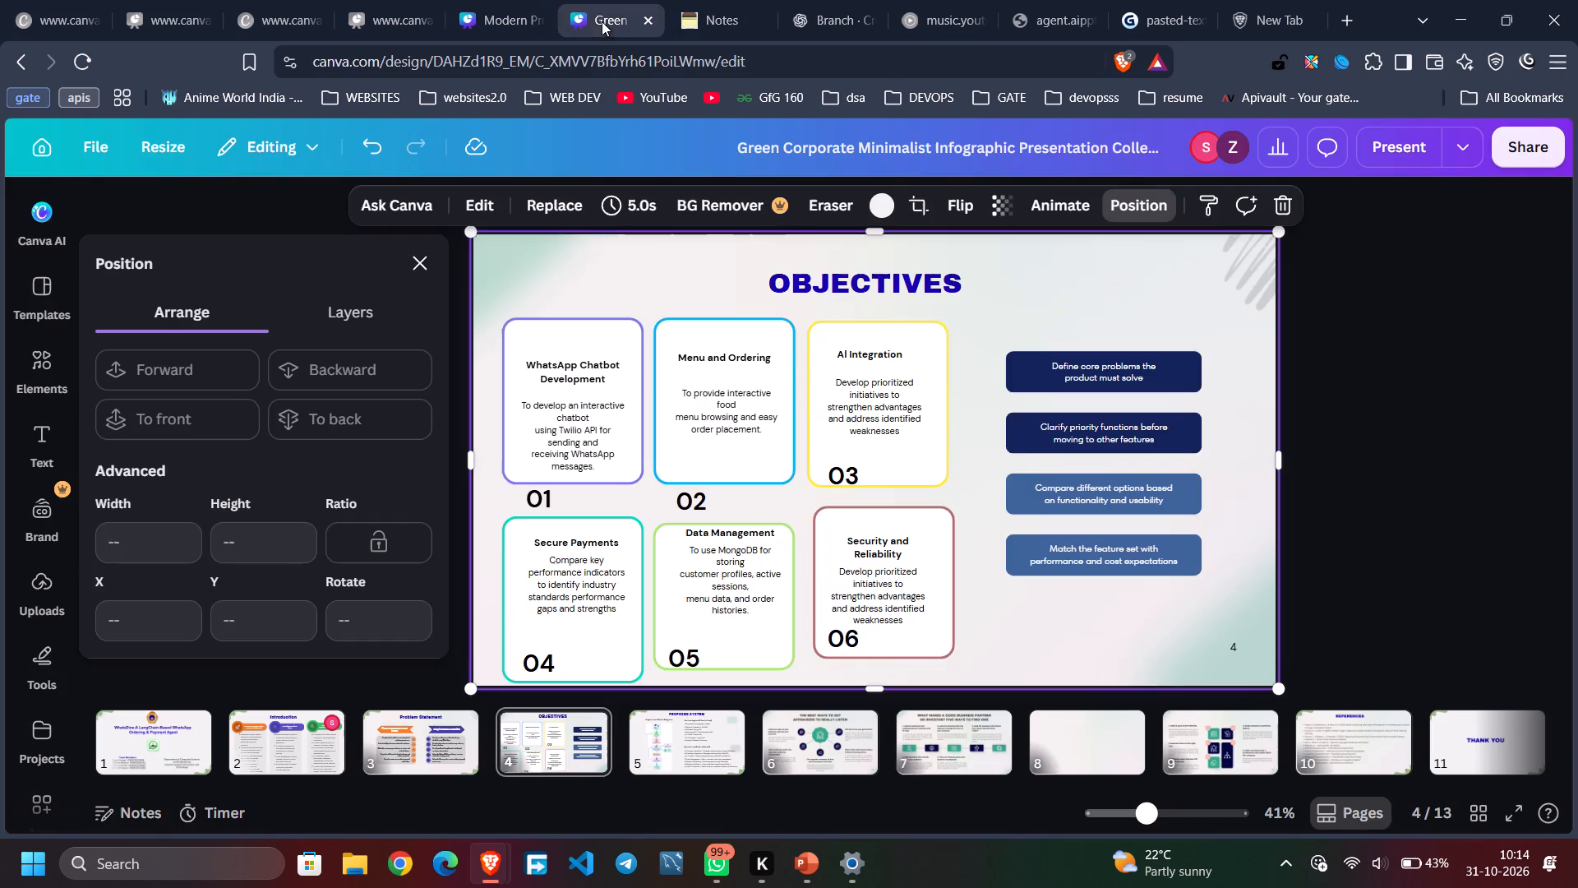
triple_click(893, 398)
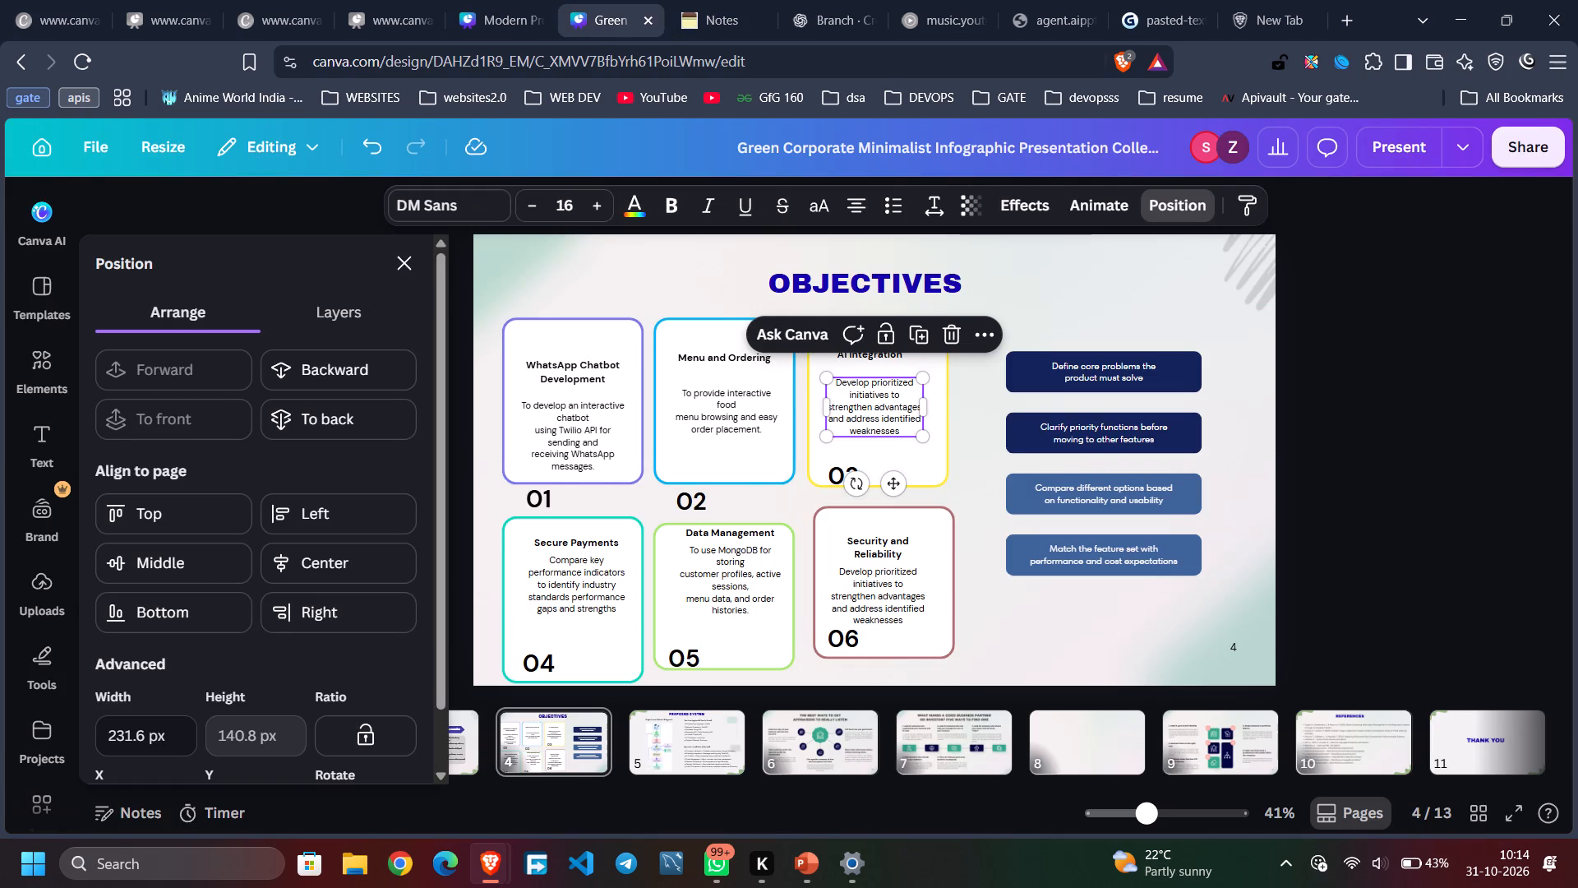
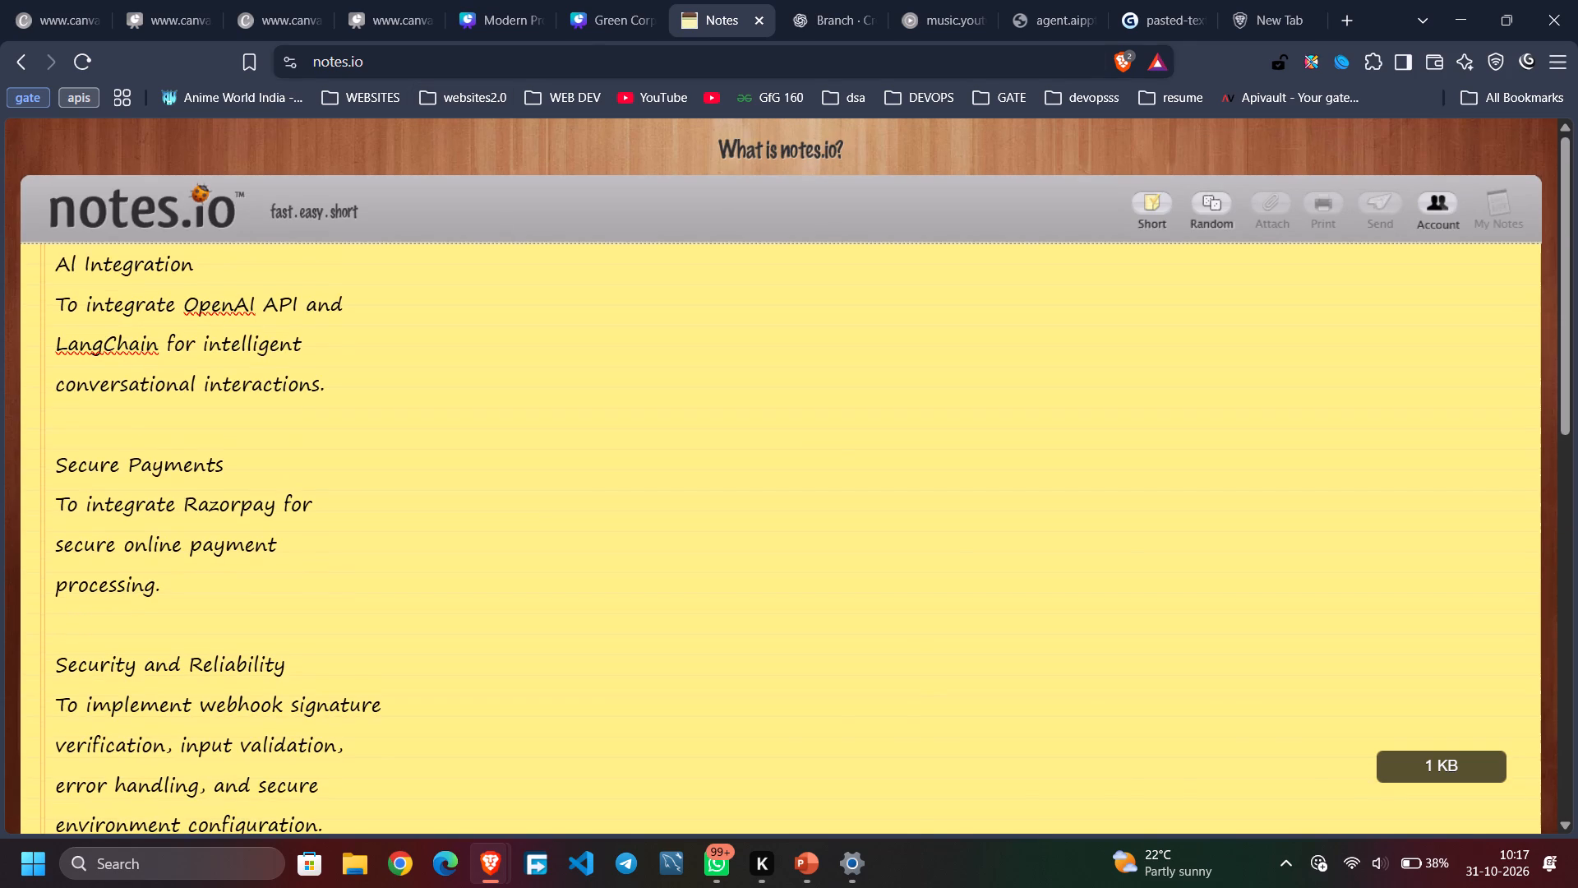
Return to the Canva presentation and open the Menu and Ordering heading in card 02 for editing.
left_click(585, 34)
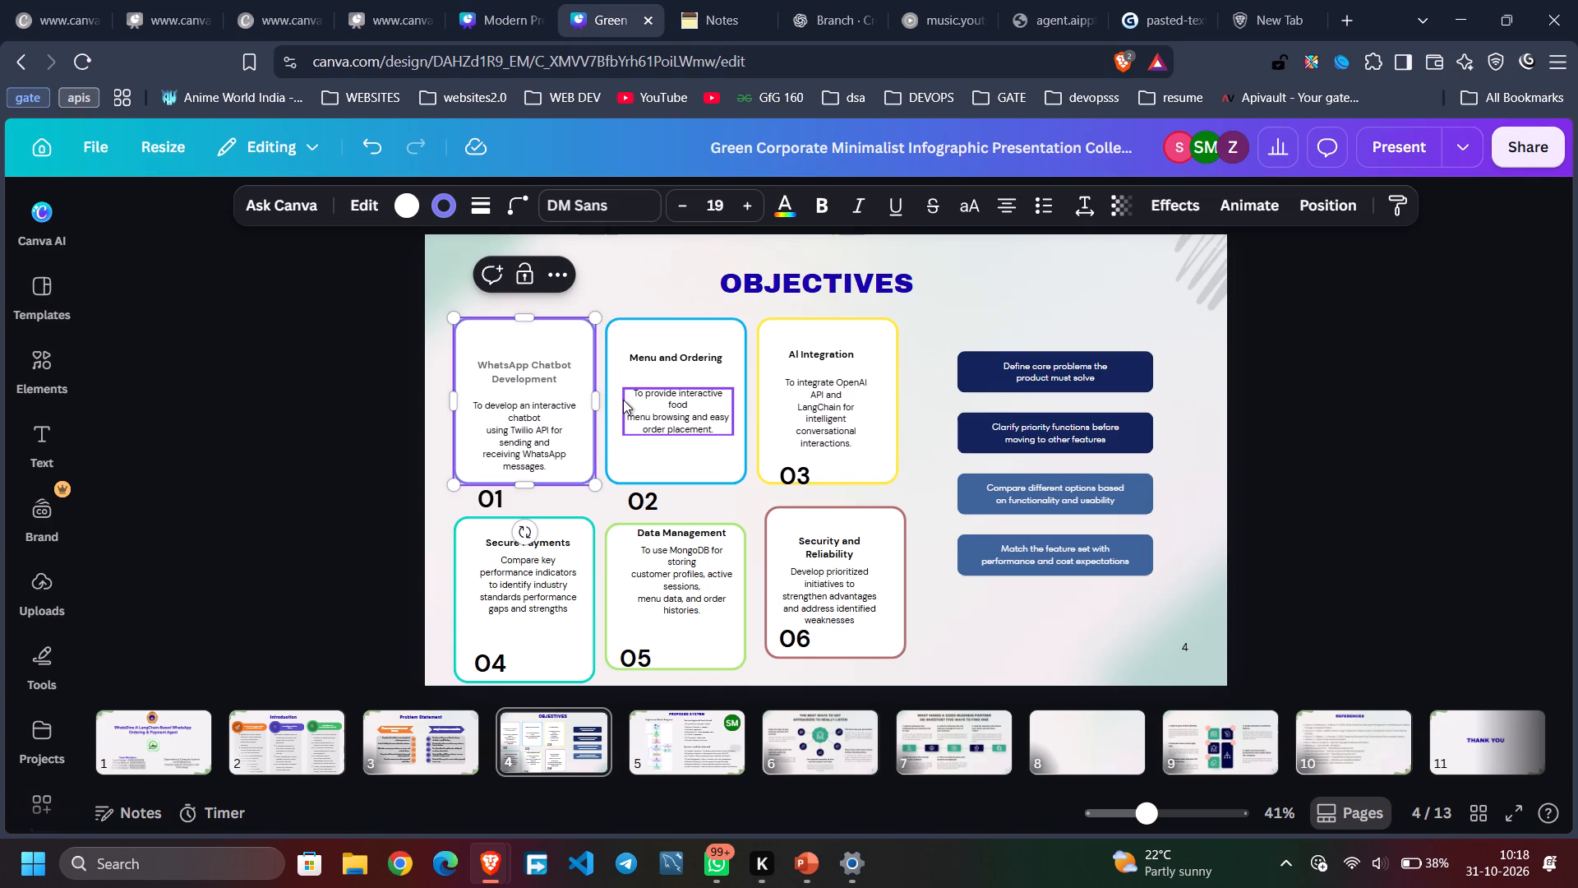
double_click(678, 355)
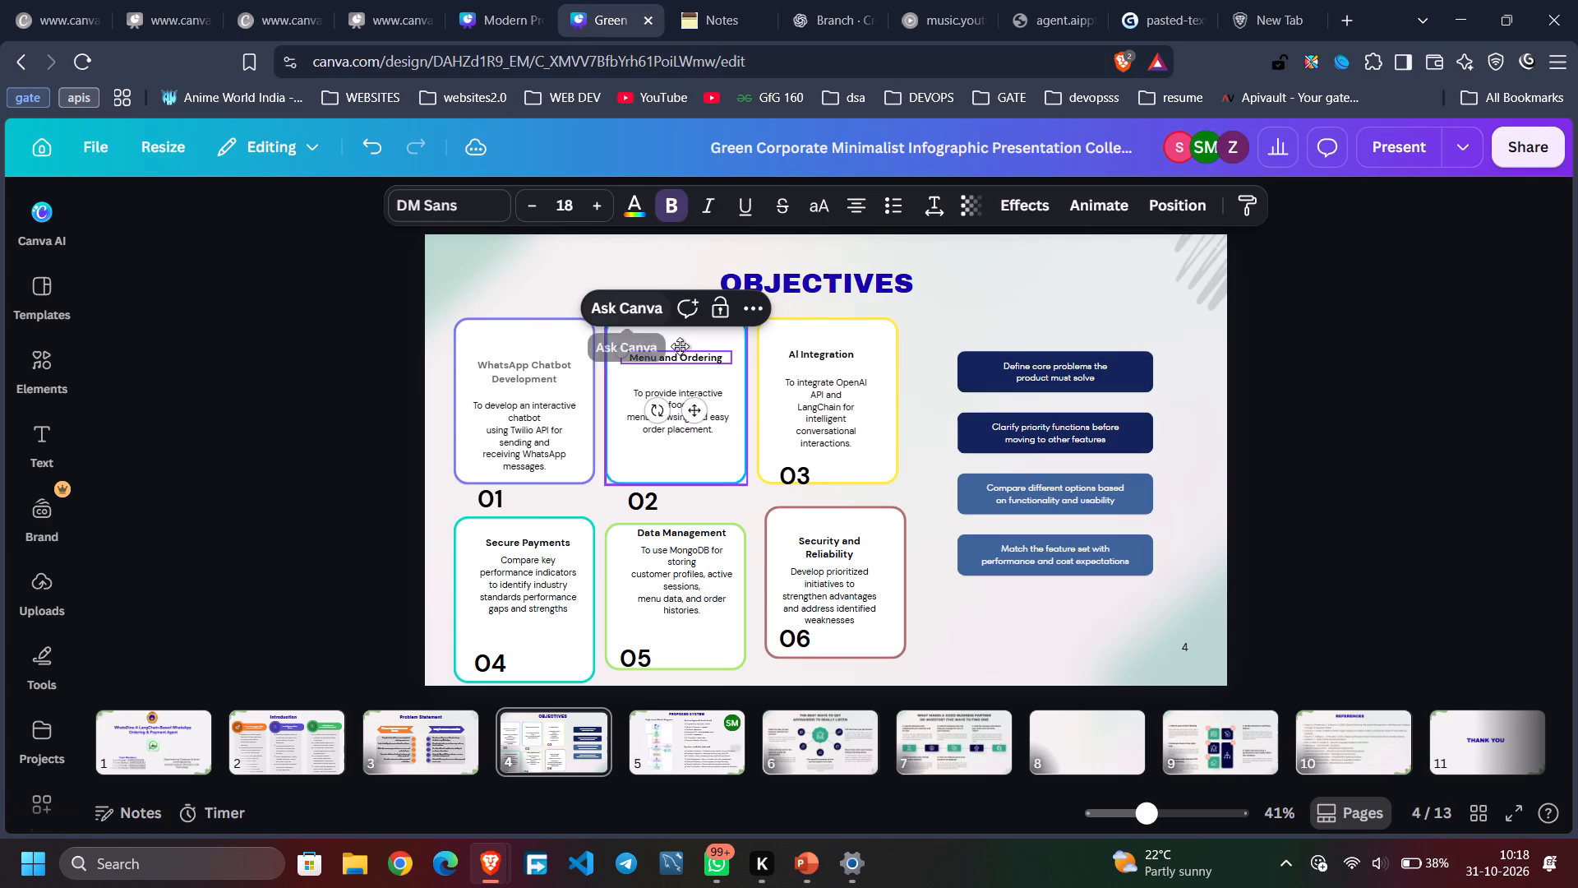
double_click(685, 354)
triple_click(685, 354)
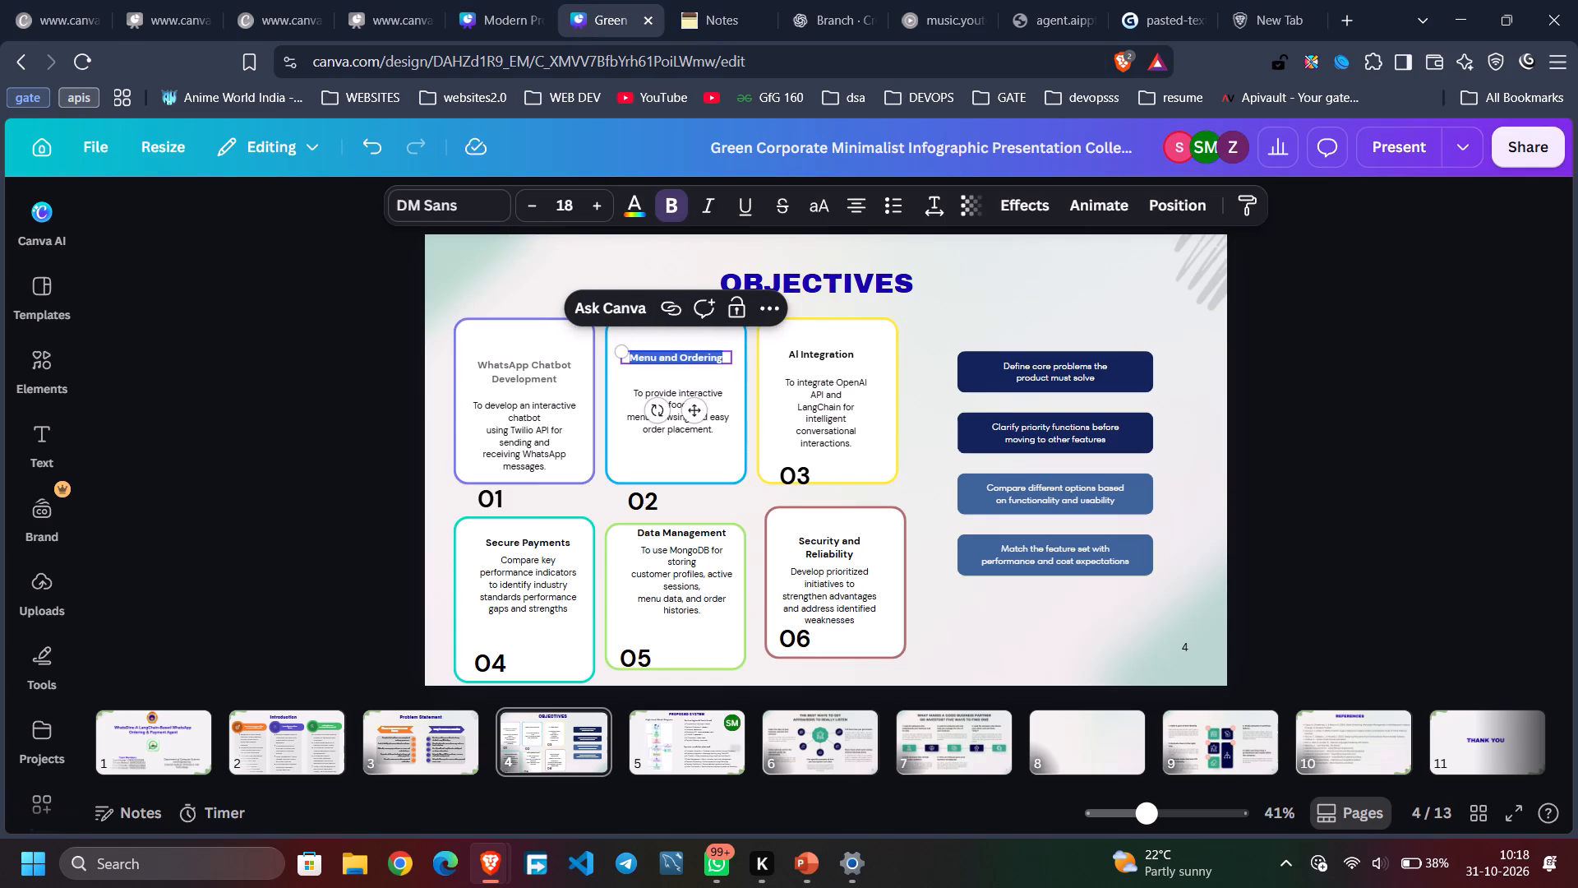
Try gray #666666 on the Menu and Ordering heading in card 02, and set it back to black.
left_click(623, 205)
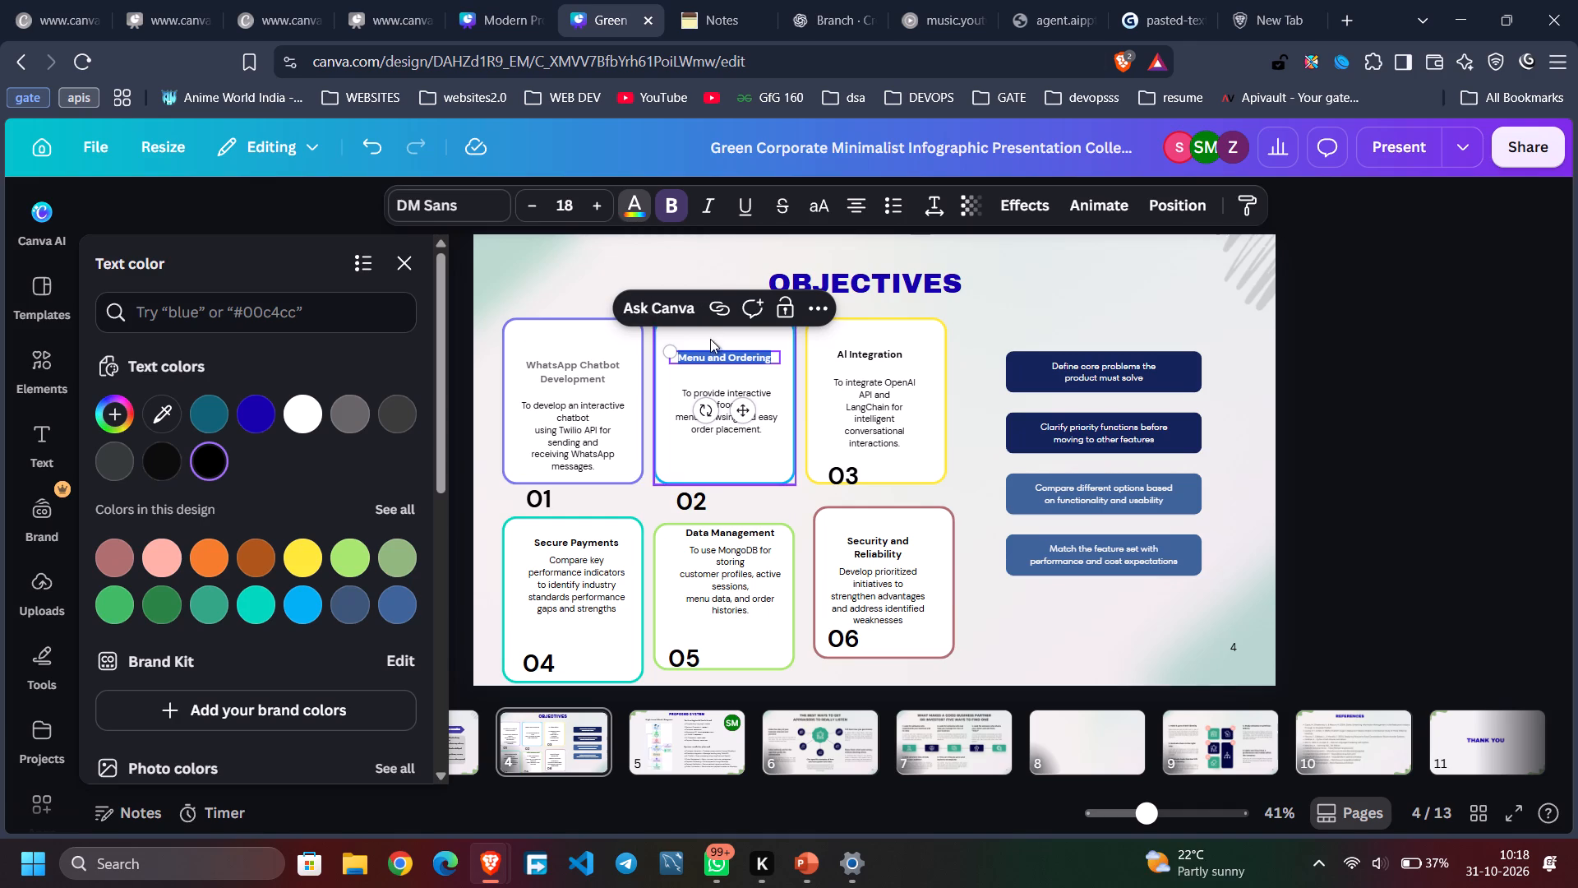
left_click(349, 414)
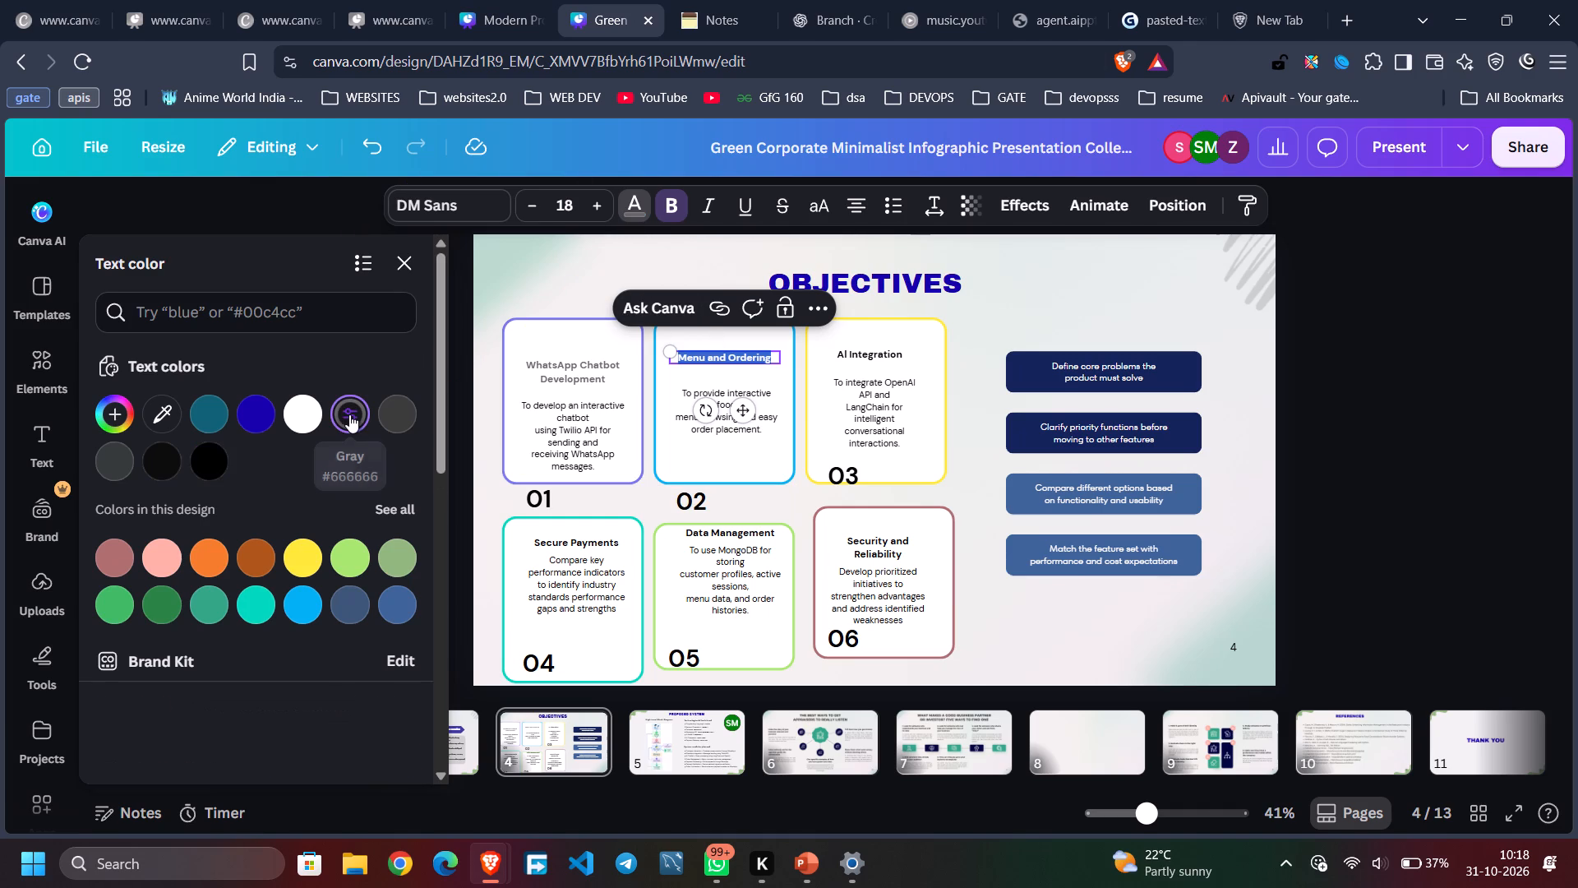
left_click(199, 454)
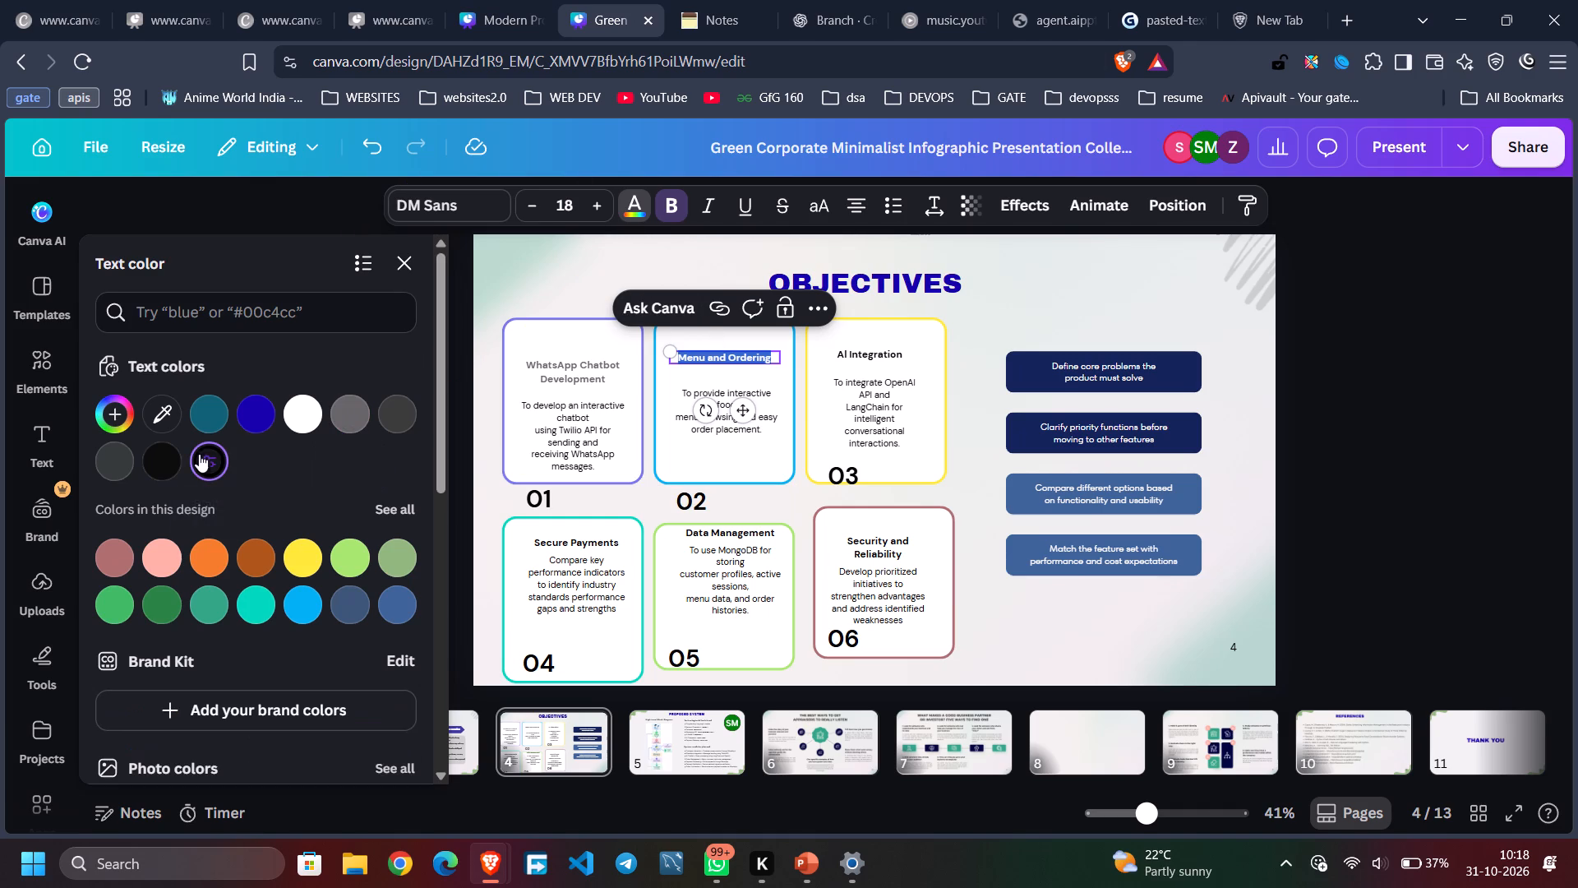
Set the text colour of the WhatsApp Chatbot Development heading in card 01 to black.
left_click(554, 368)
triple_click(554, 368)
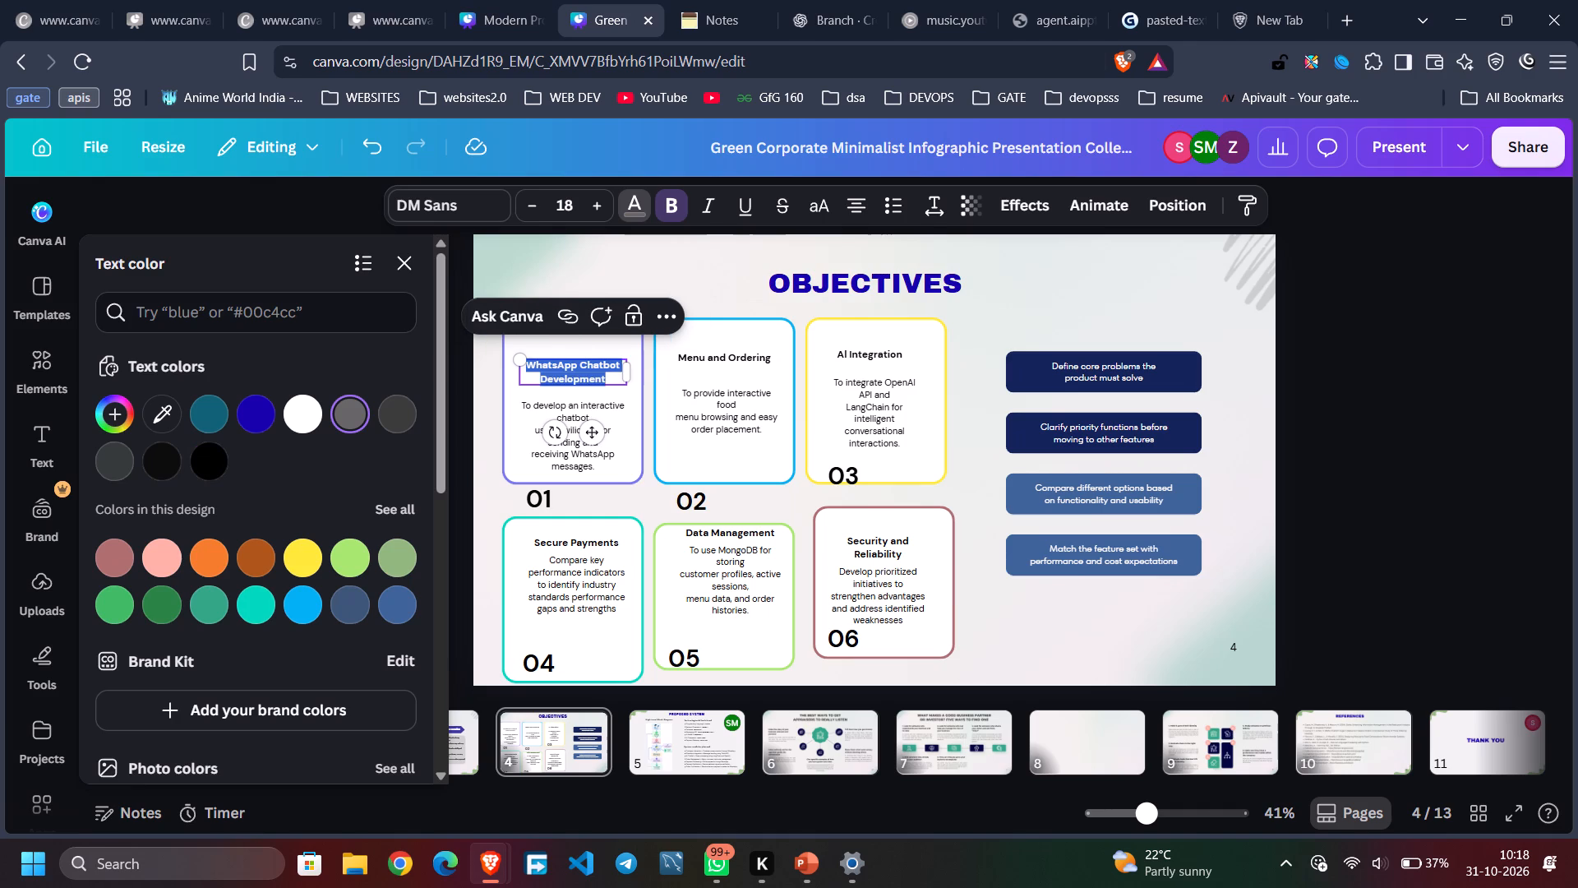
left_click(210, 459)
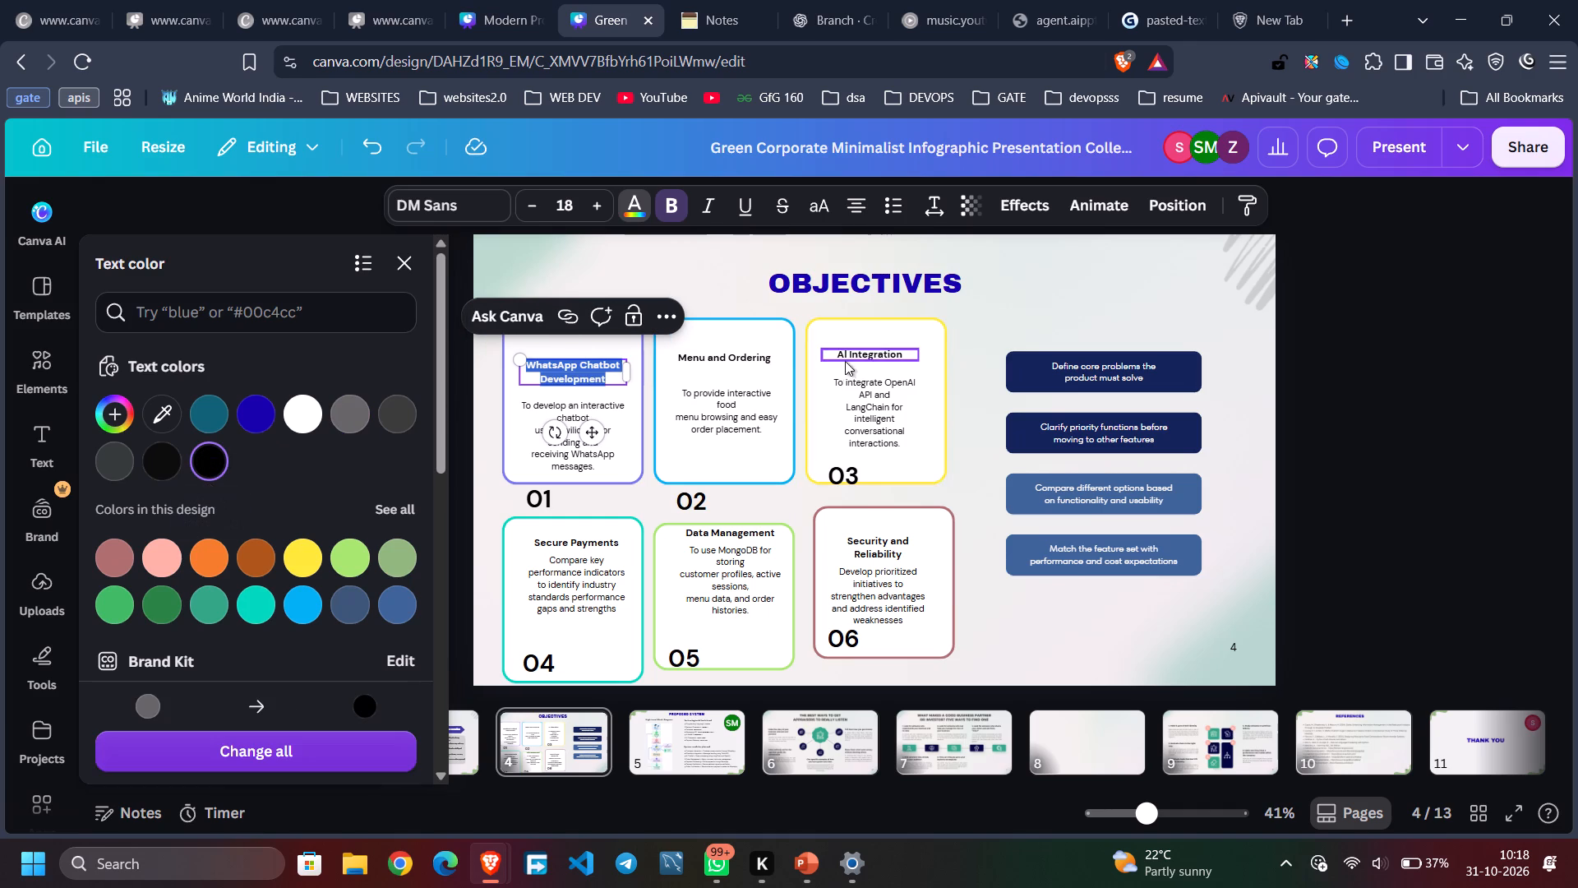
left_click(884, 334)
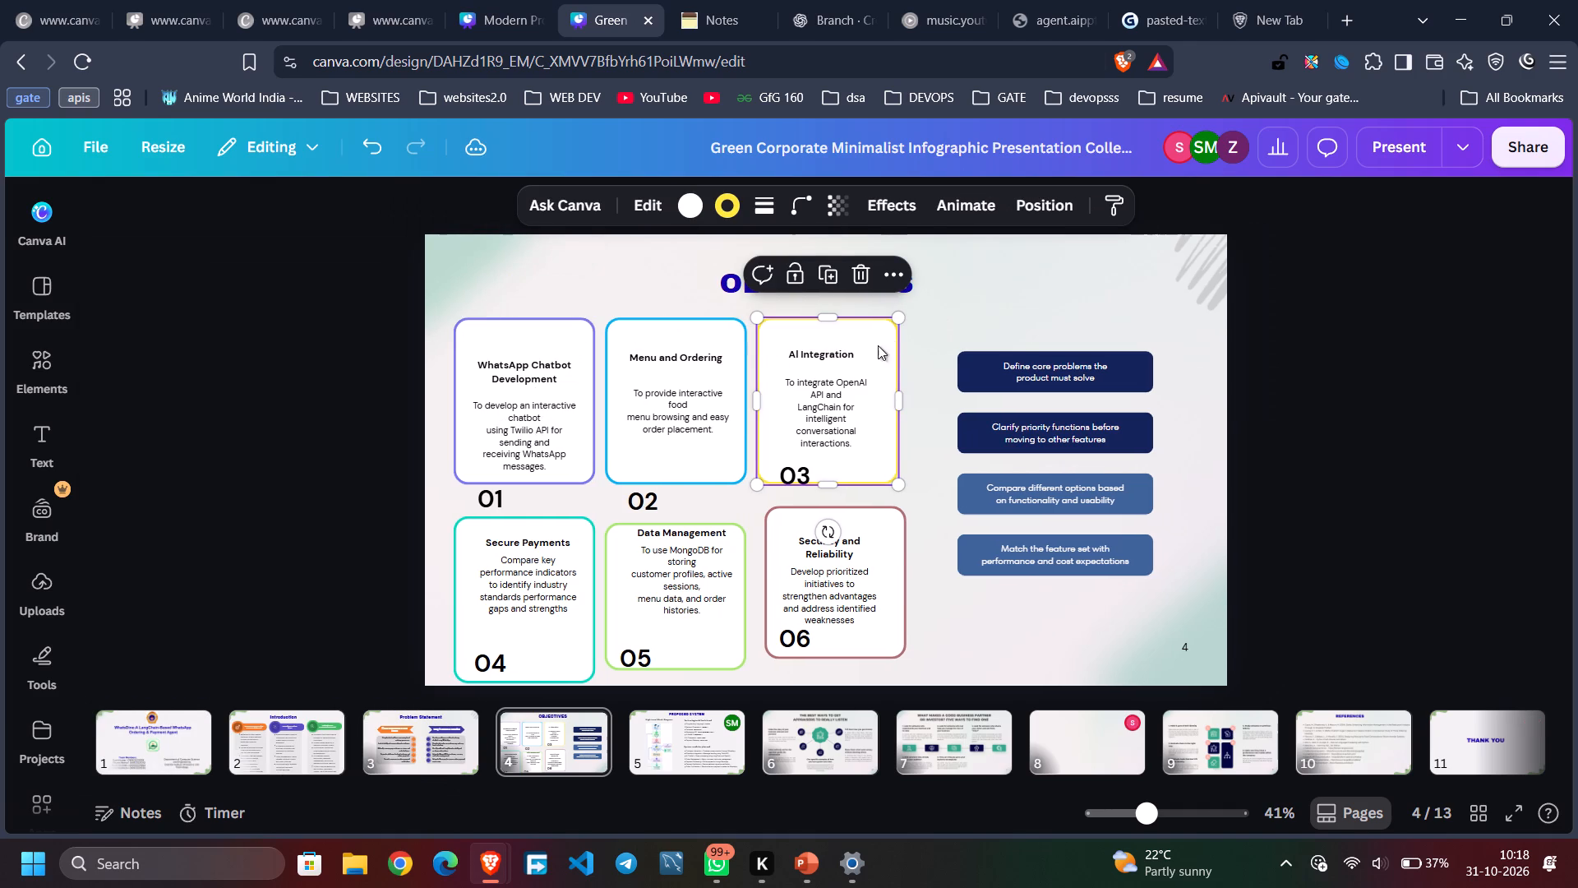
Check the size and position settings of the card 04 frame and the card 05 frame.
left_click(572, 646)
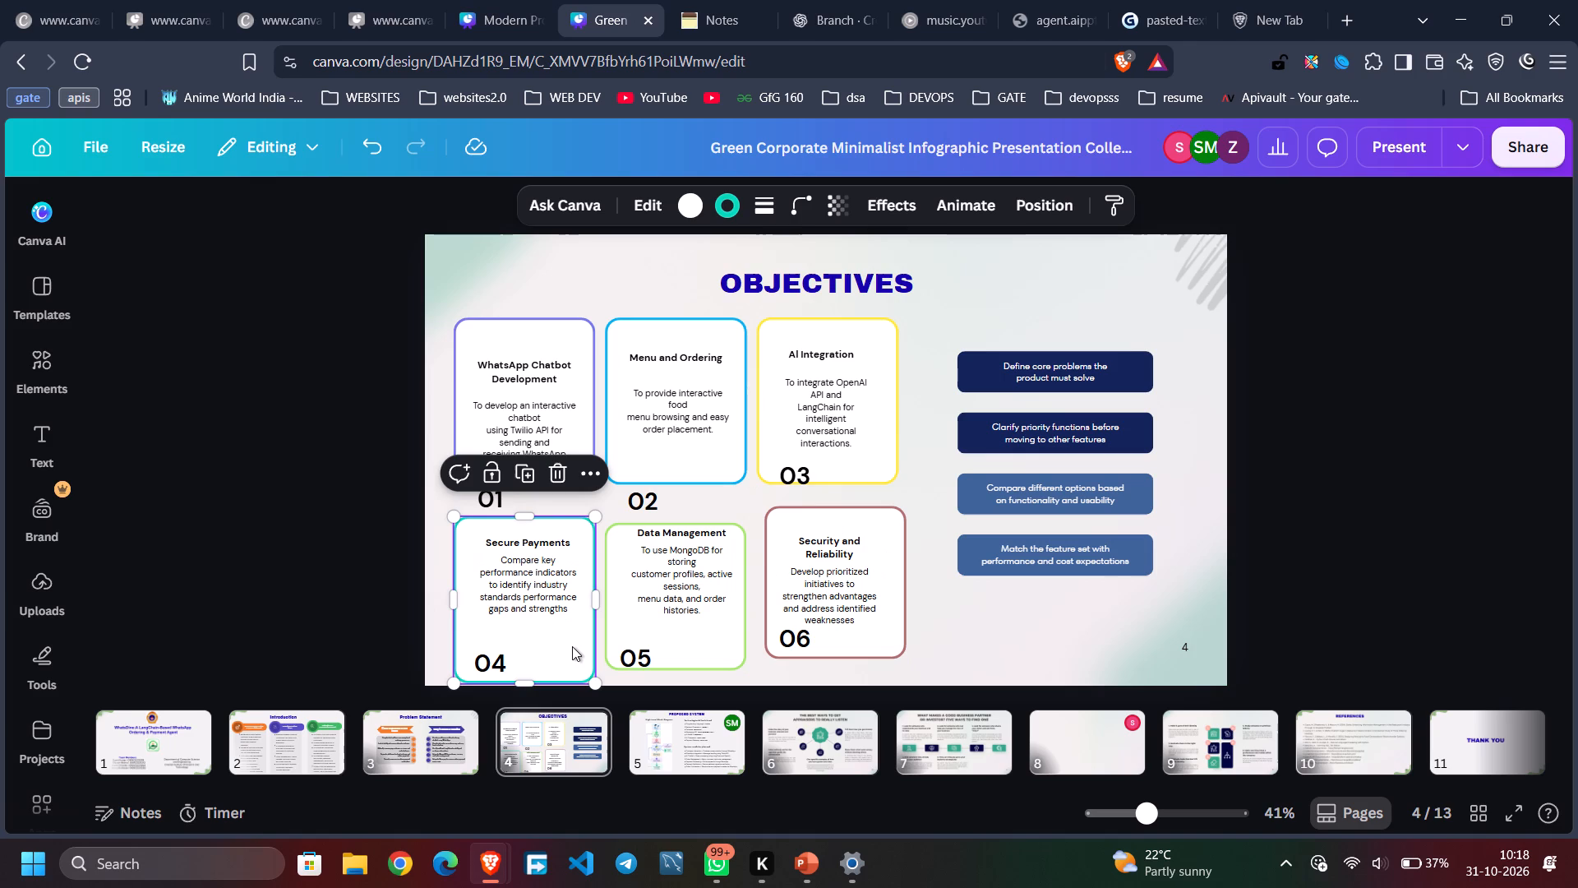
left_click(1039, 199)
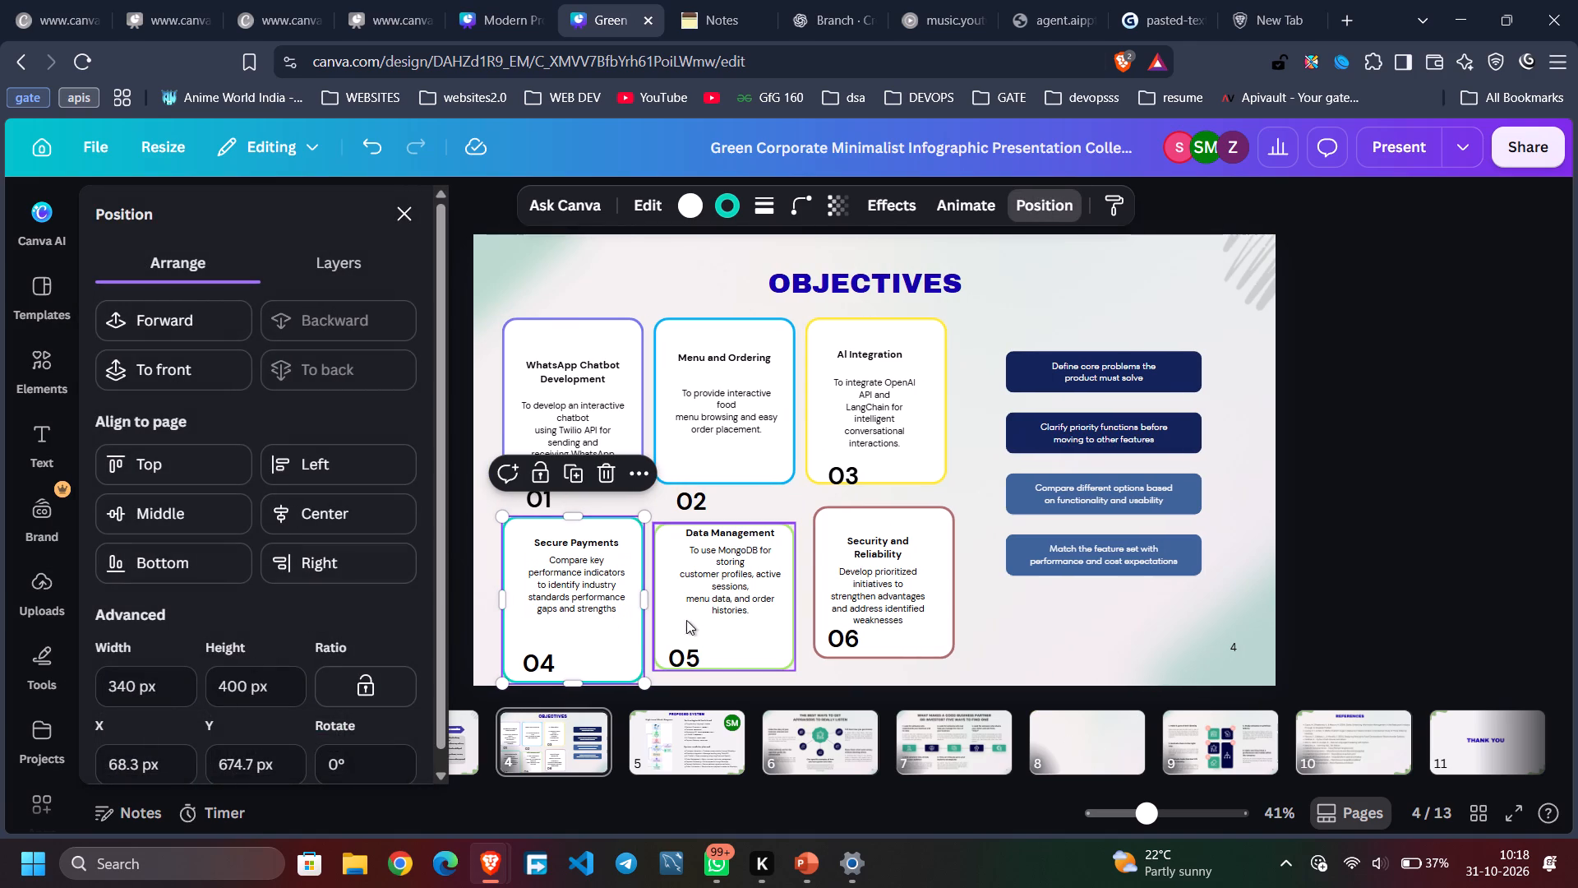
left_click(722, 642)
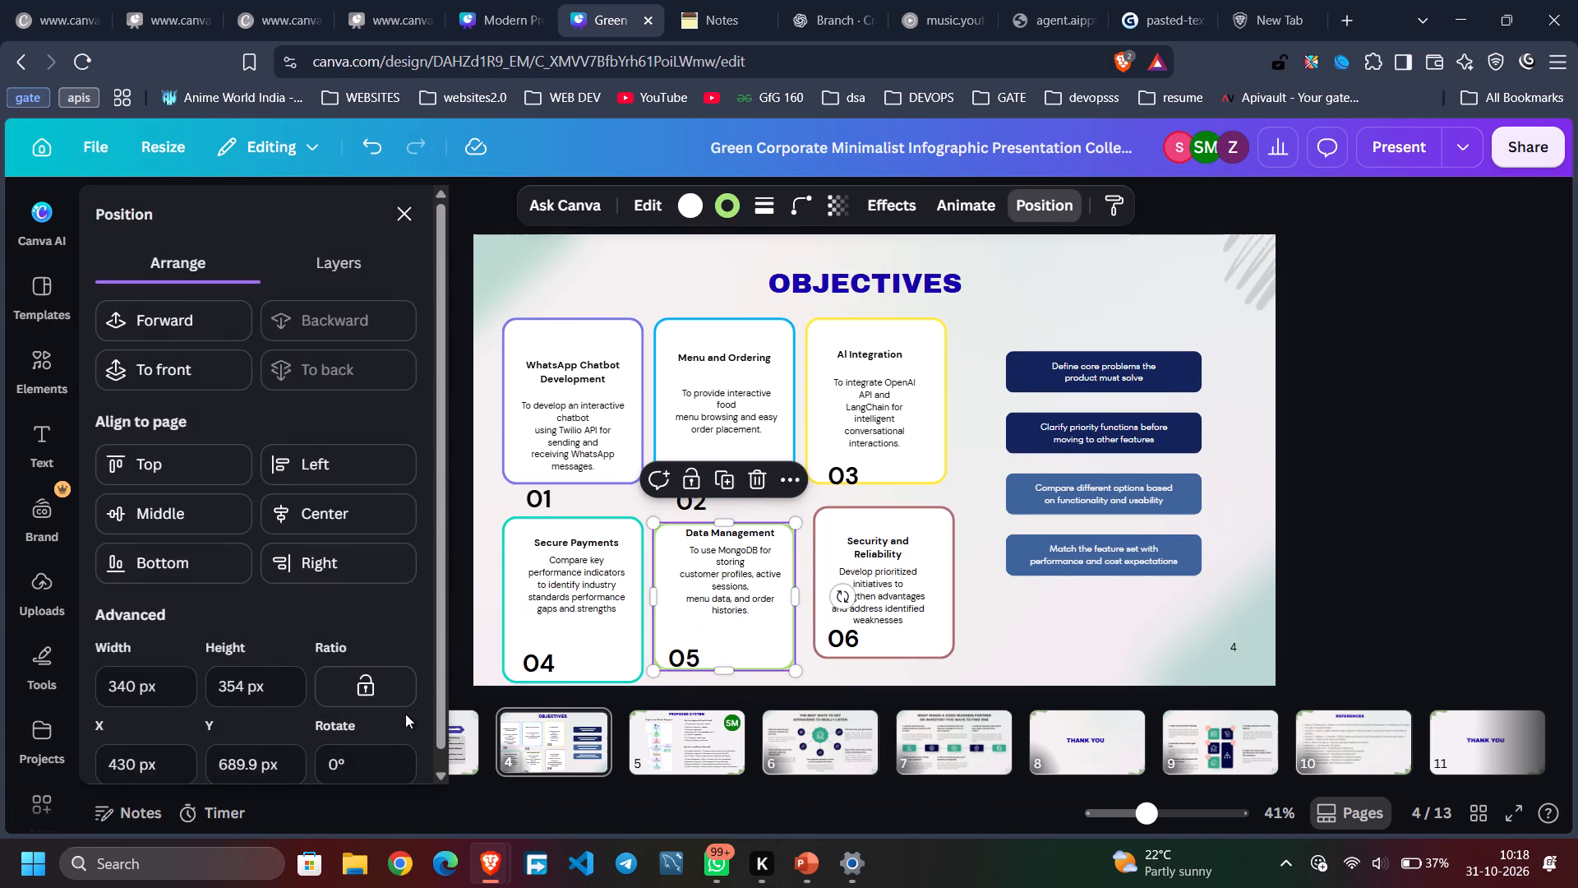
Set the green card 05 frame's height to 400 px and move it up to about X 431, Y 668 px.
left_click(288, 699)
double_click(288, 699)
type("400")
key("Return")
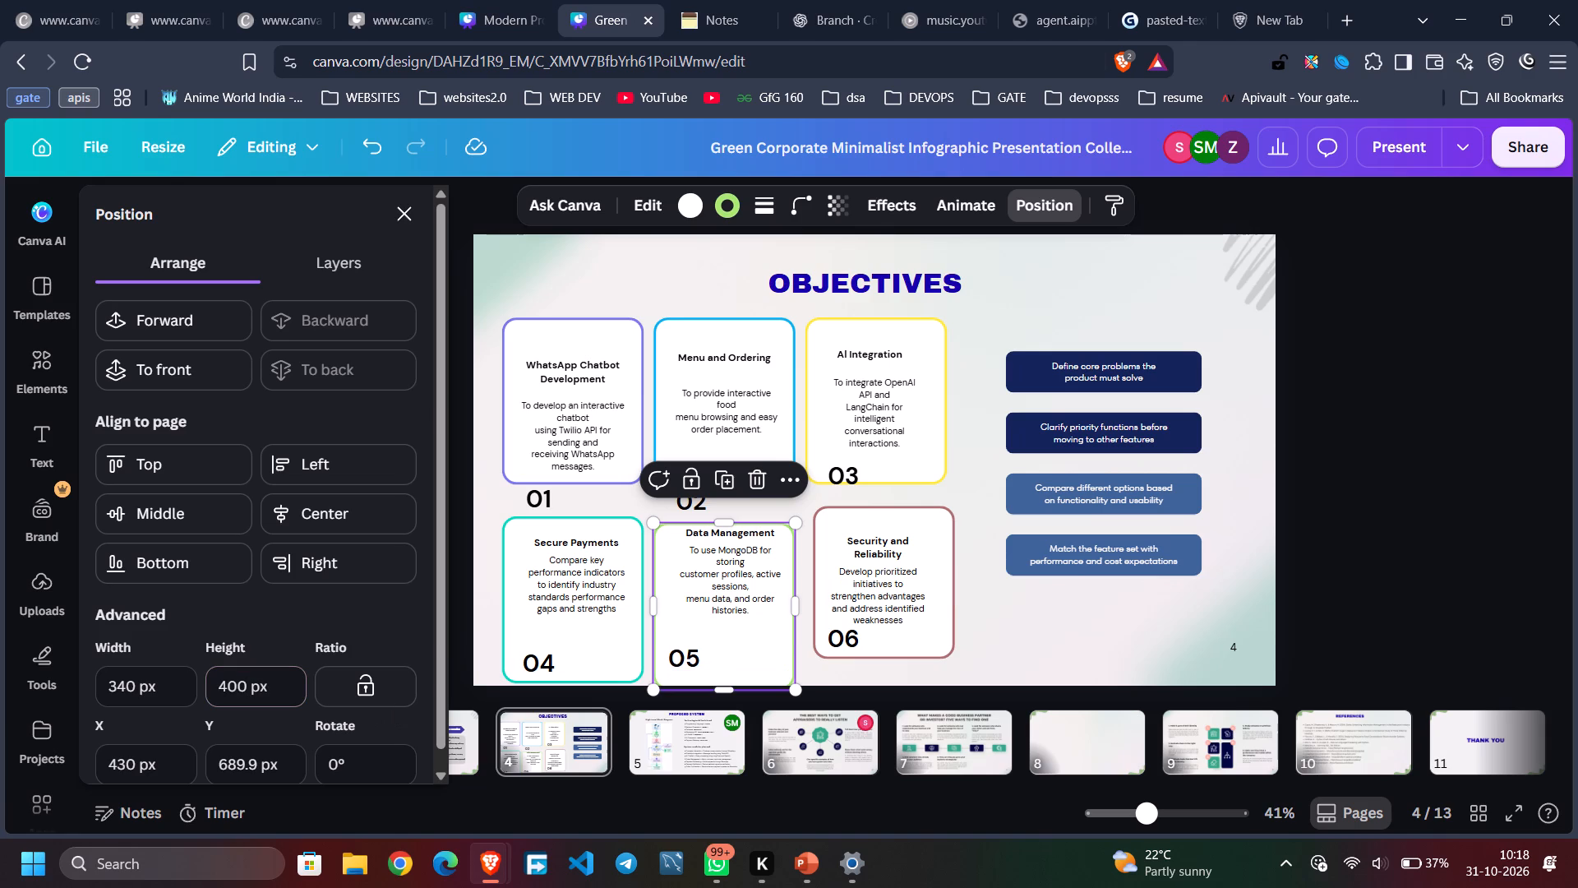
left_click_drag(757, 652, 756, 643)
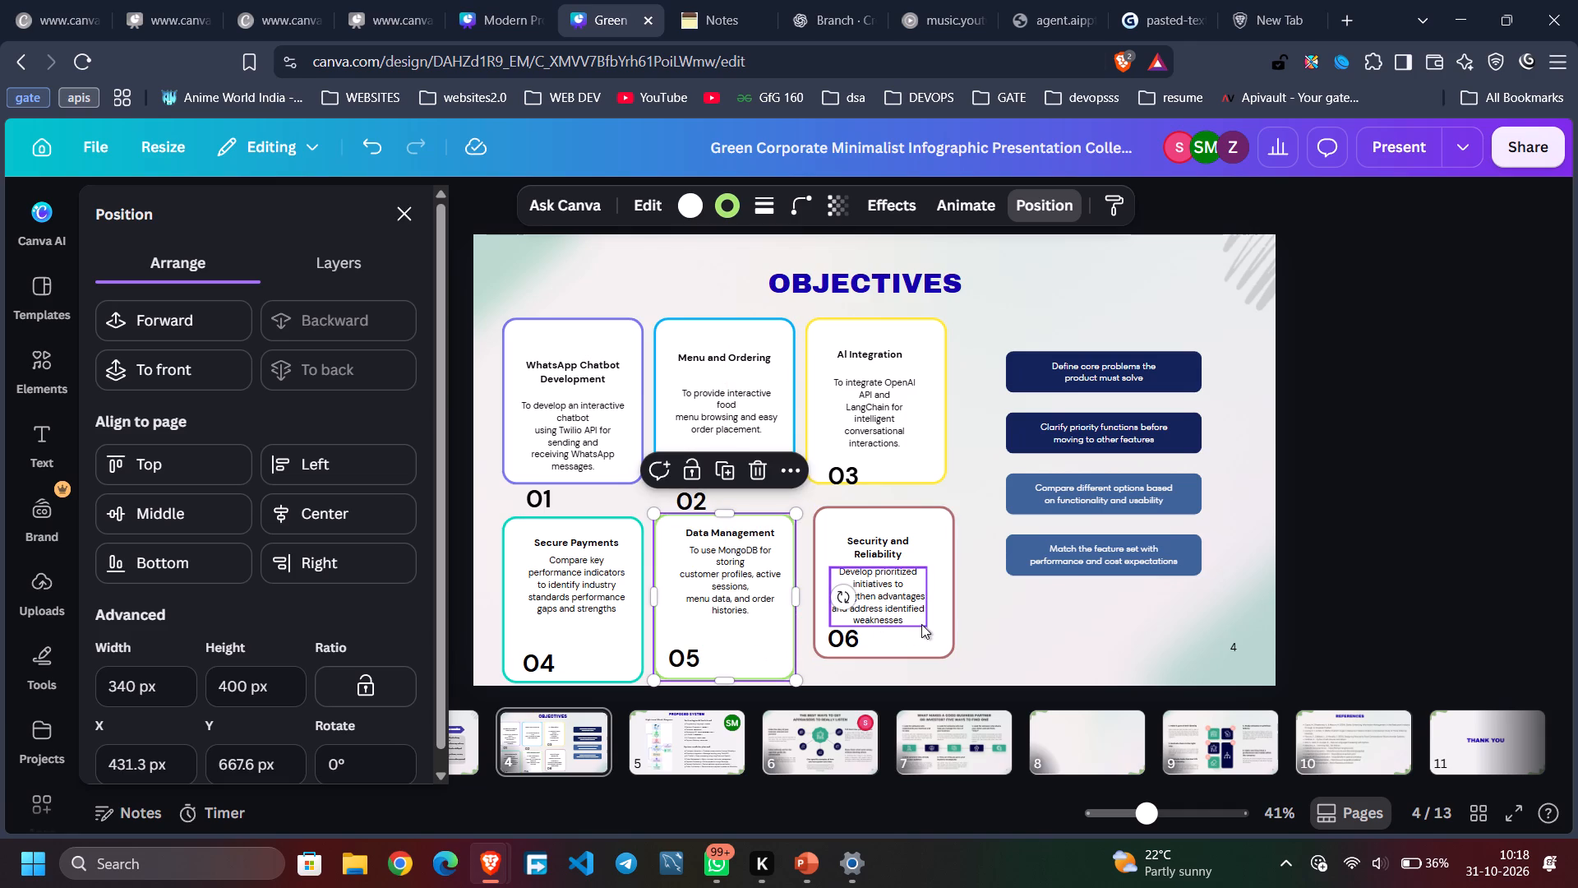
Set the height of the dark red card 06 frame around the Security and Reliability text to 400 px.
double_click(935, 646)
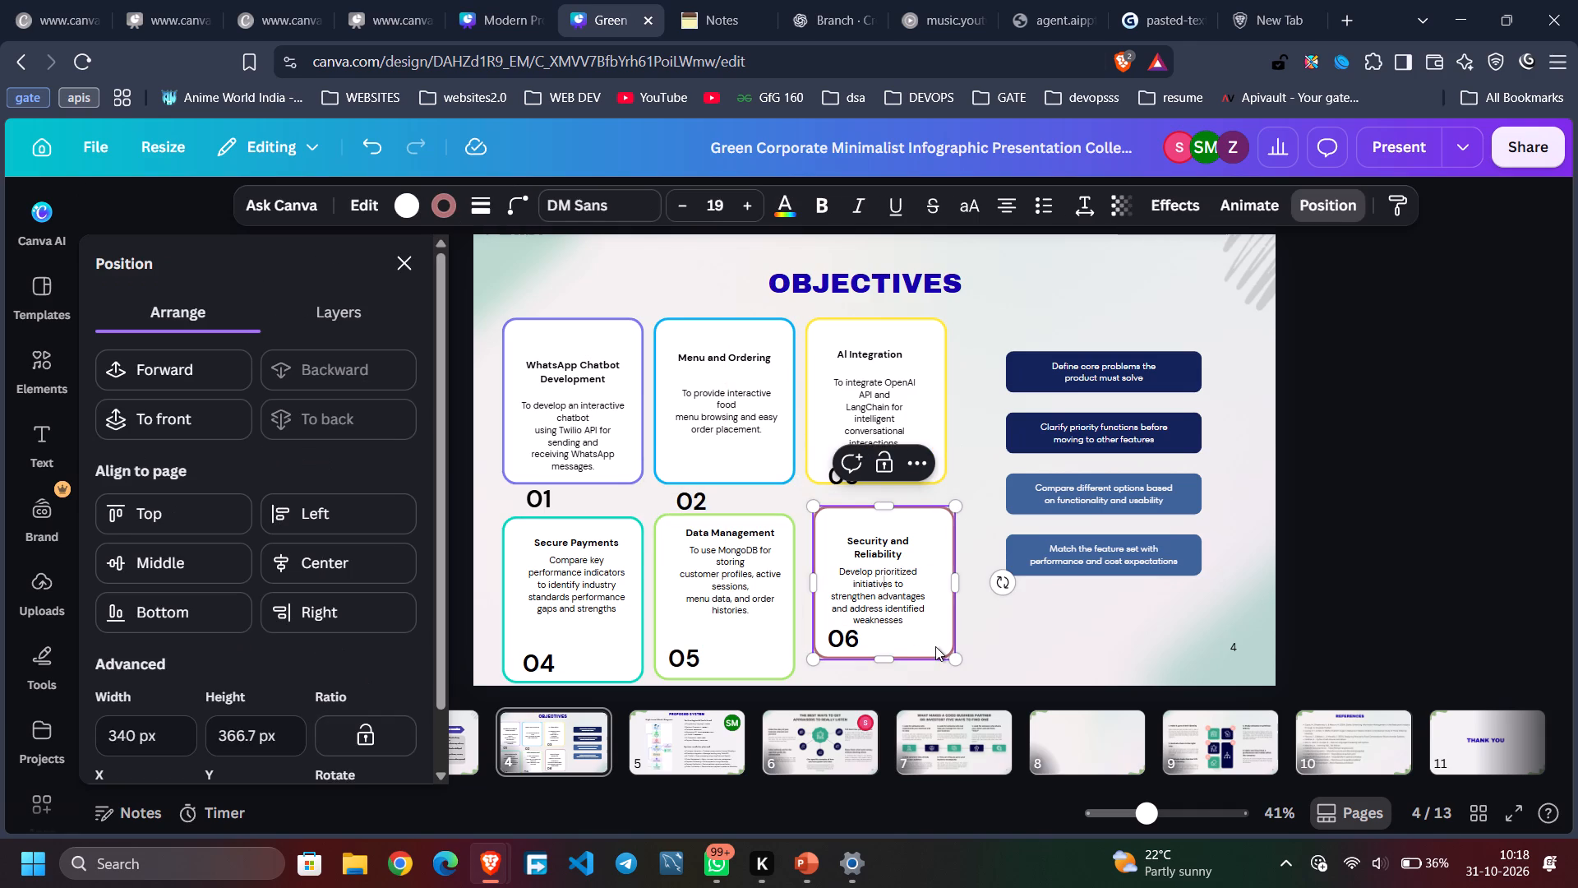
double_click(935, 646)
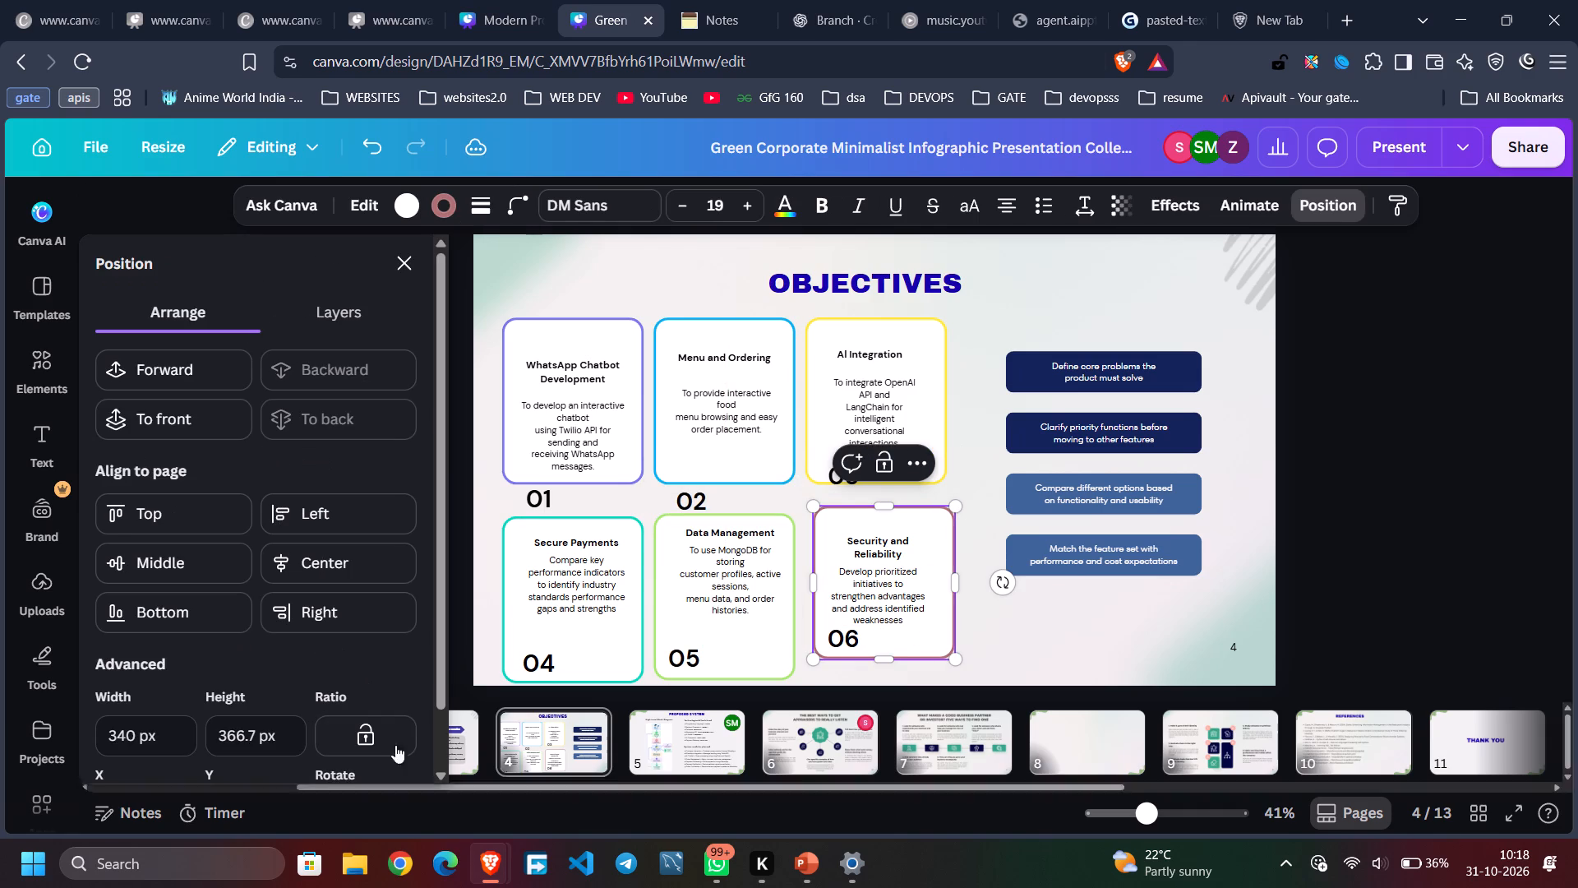
double_click(289, 736)
type("400")
key("Return")
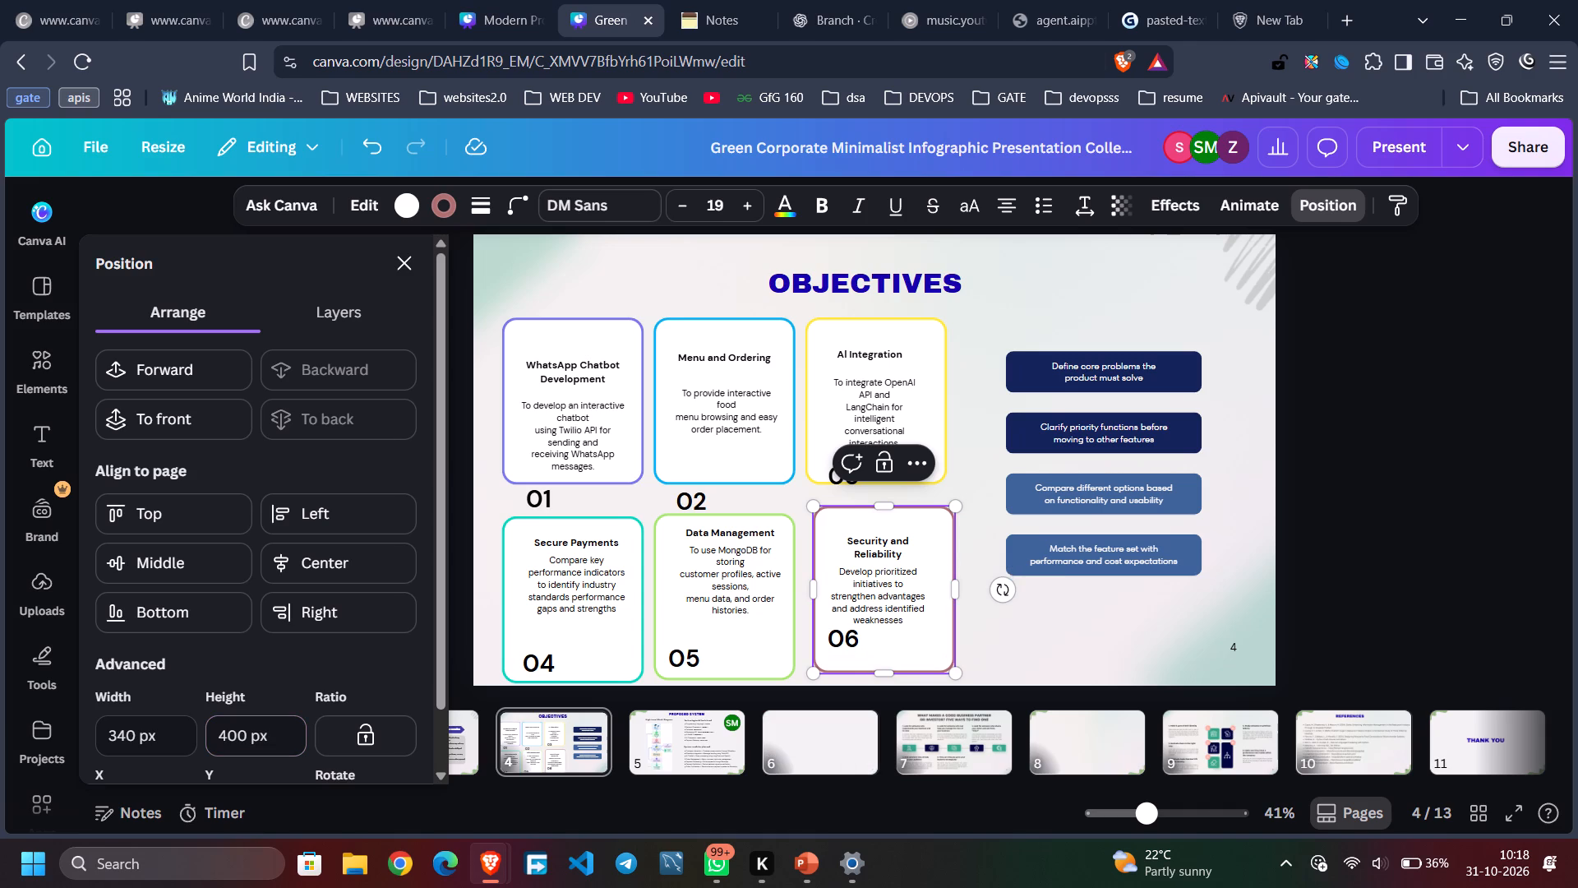
left_click(999, 653)
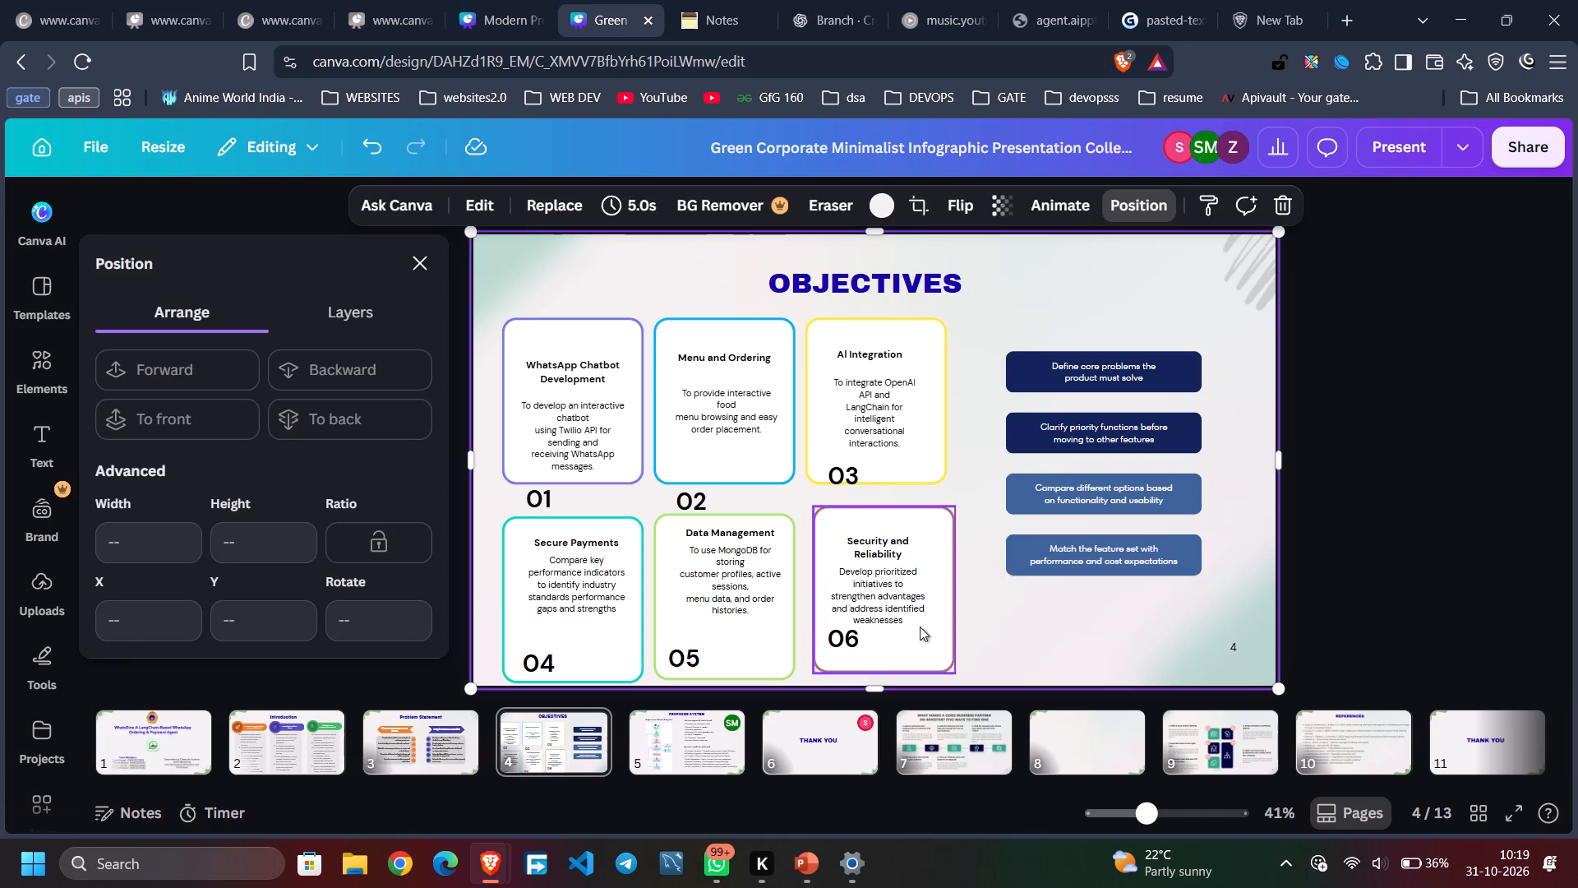
Move the card 06 frame beside the card 05 frame and under card 03, at about X 799, Y 671 px.
left_click_drag(916, 631, 915, 643)
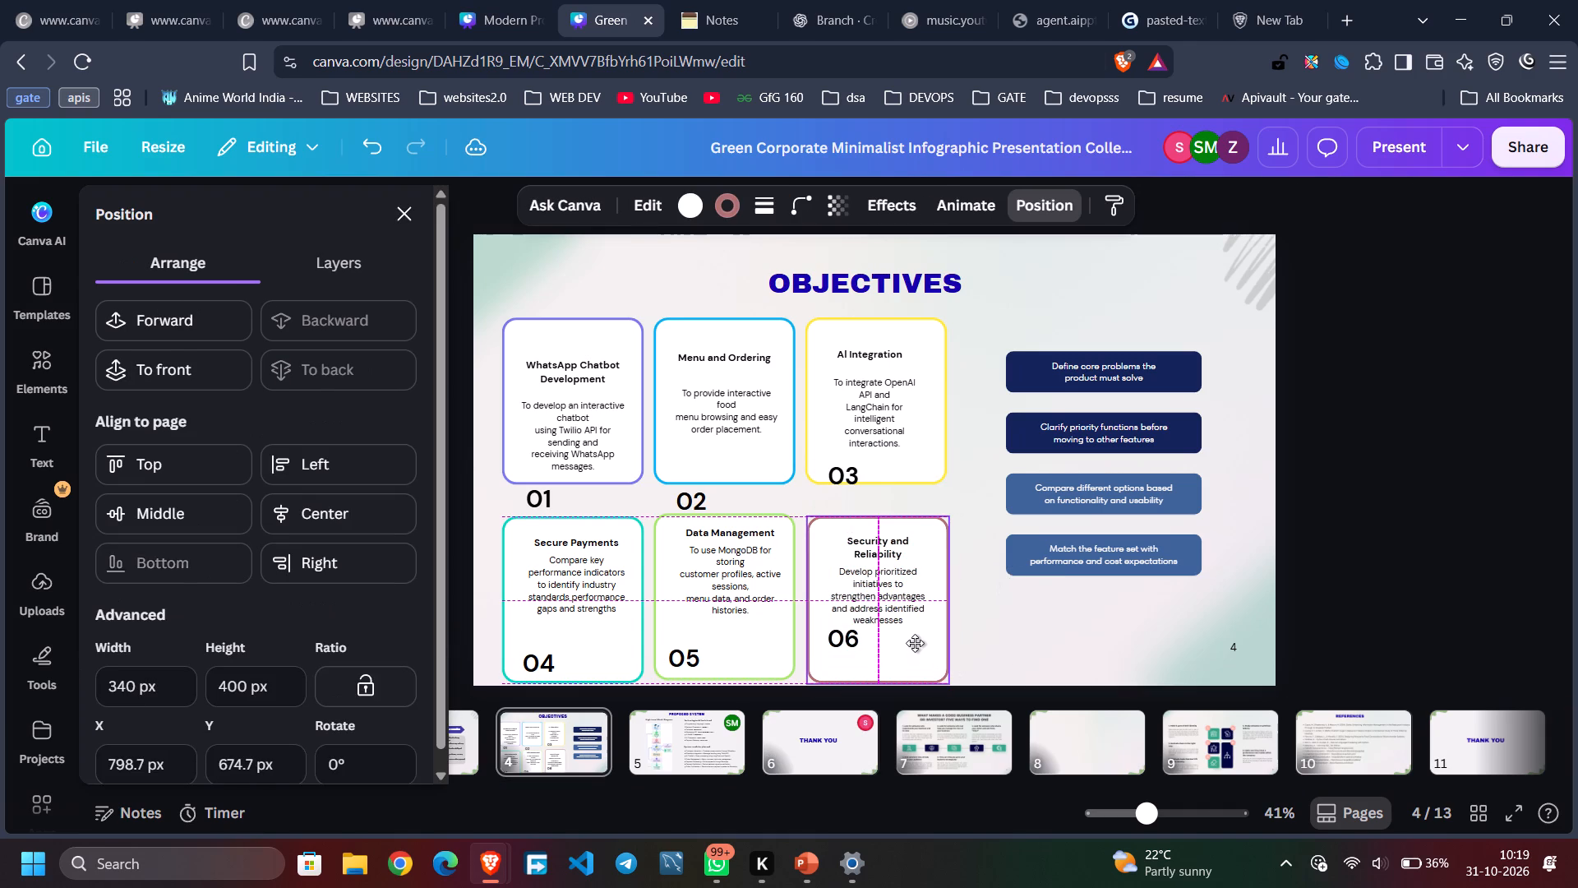
left_click_drag(915, 643, 915, 638)
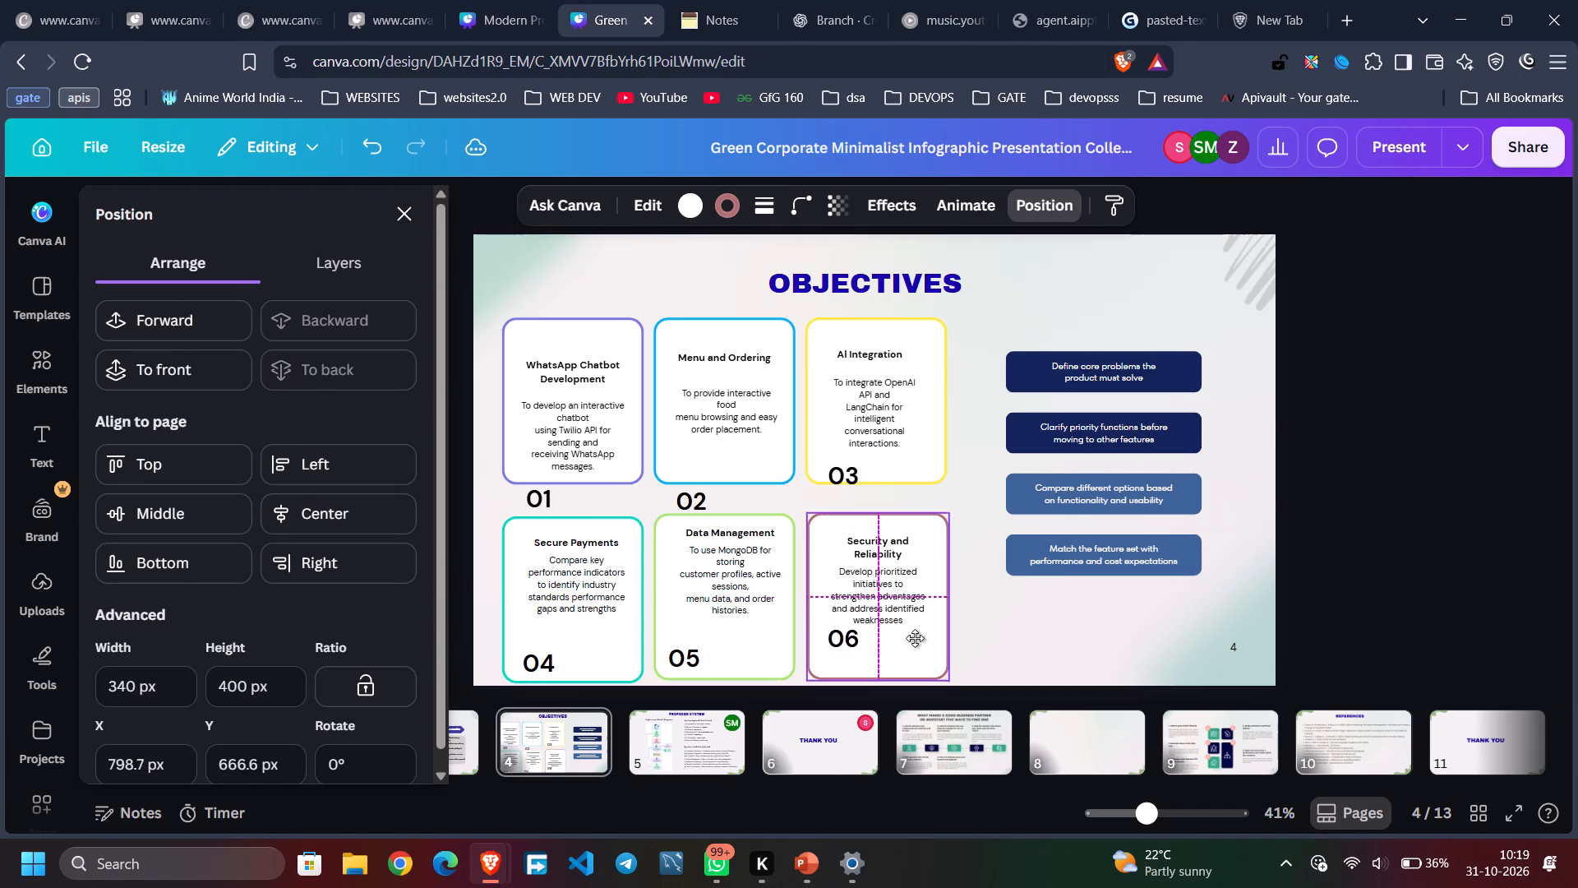
left_click_drag(915, 638, 911, 641)
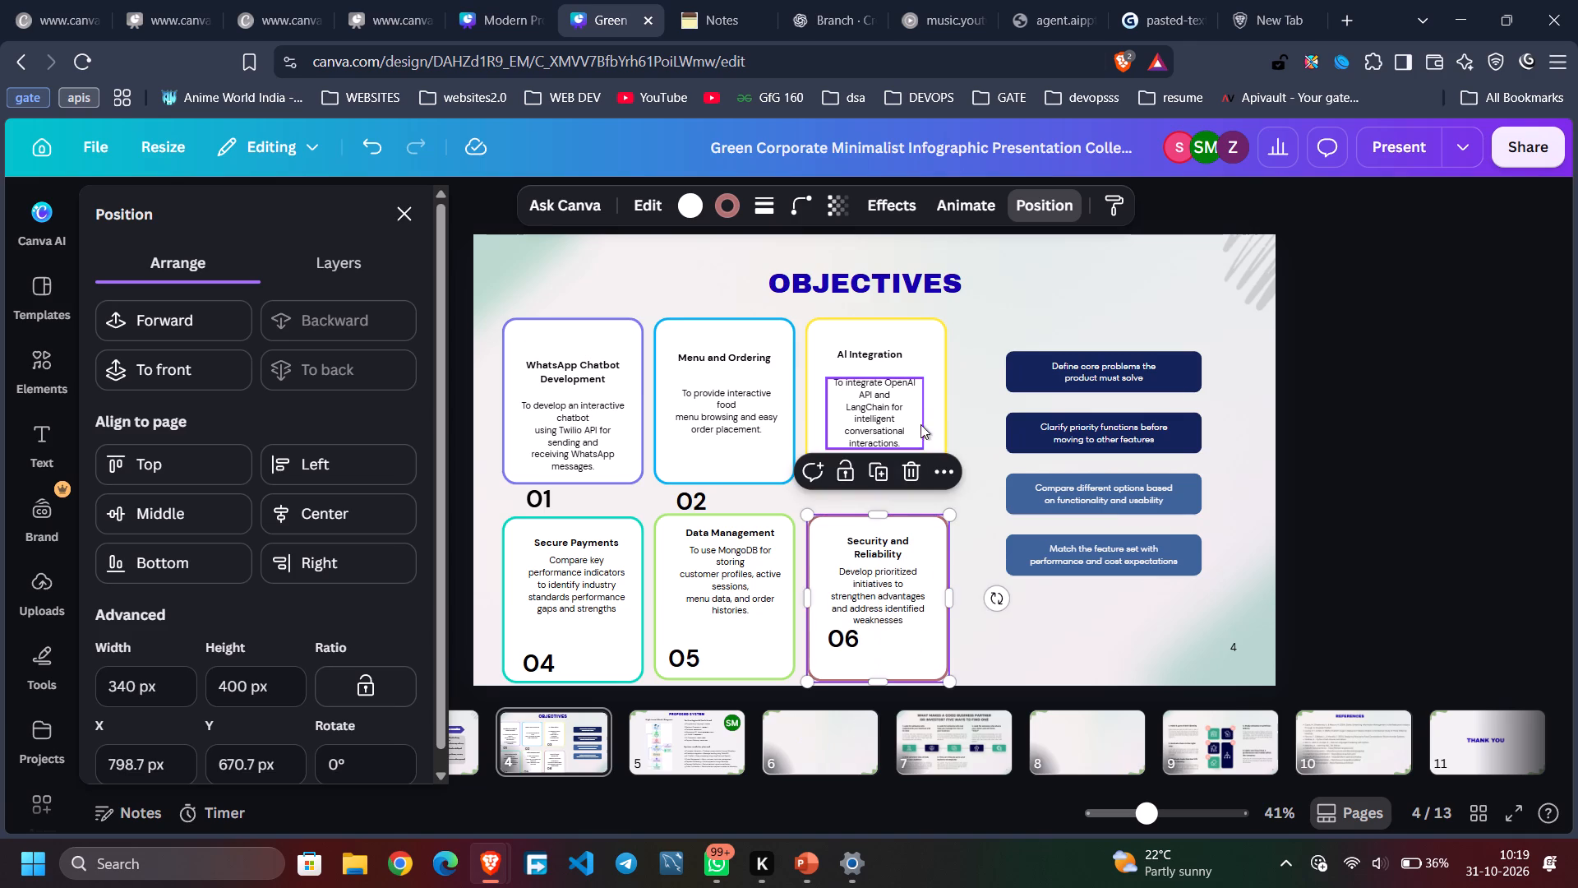
Compare the positions of the card 06 and yellow card 03 frames by selecting them alternately.
left_click(931, 651)
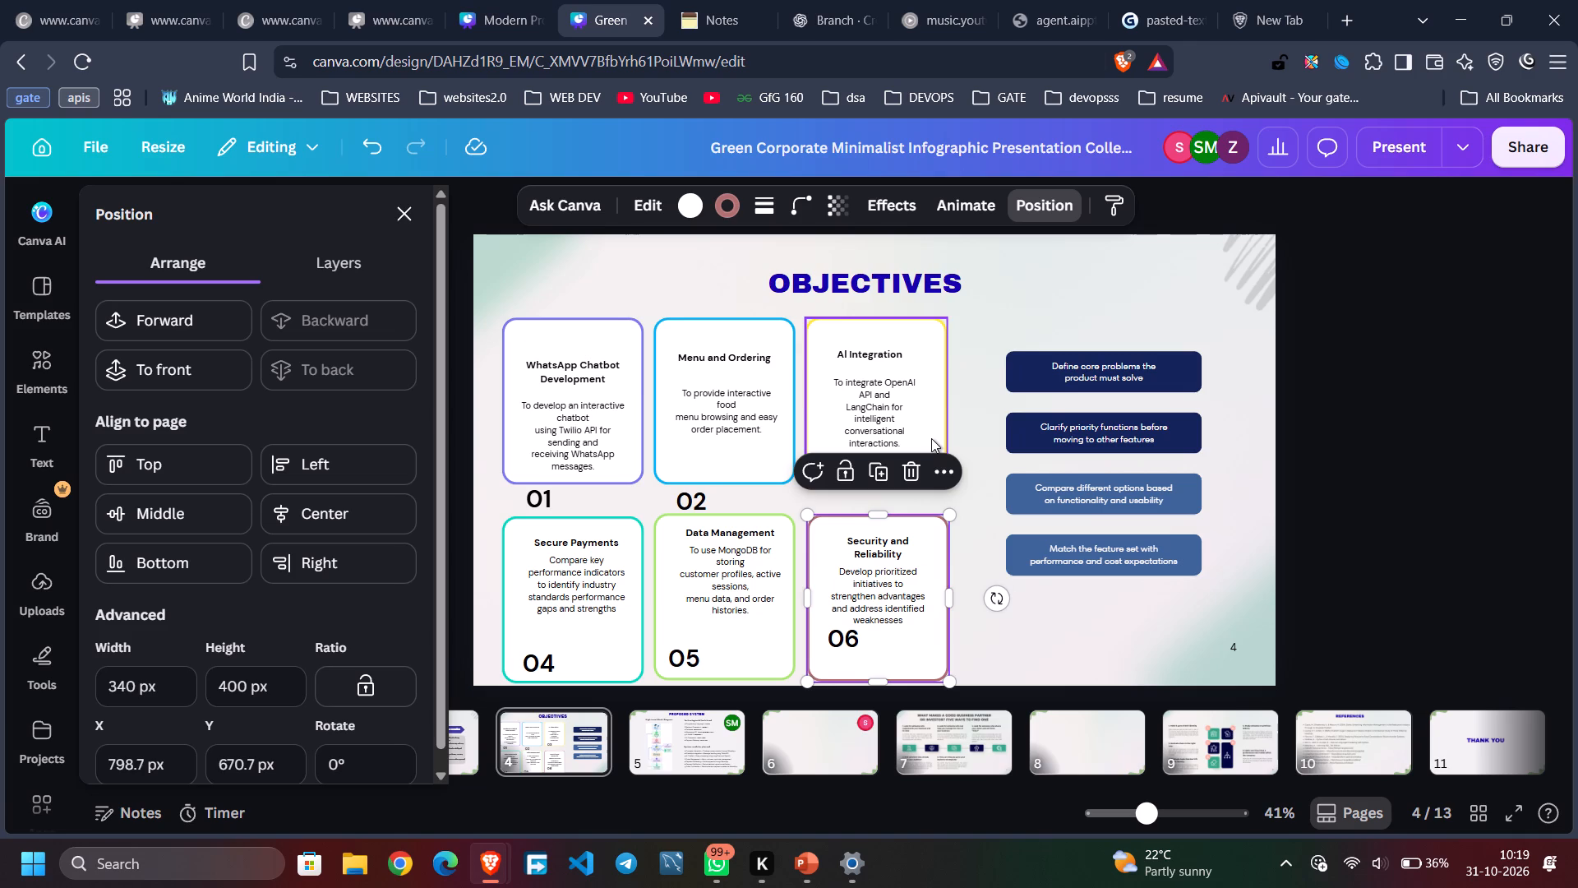
left_click(931, 438)
left_click(920, 643)
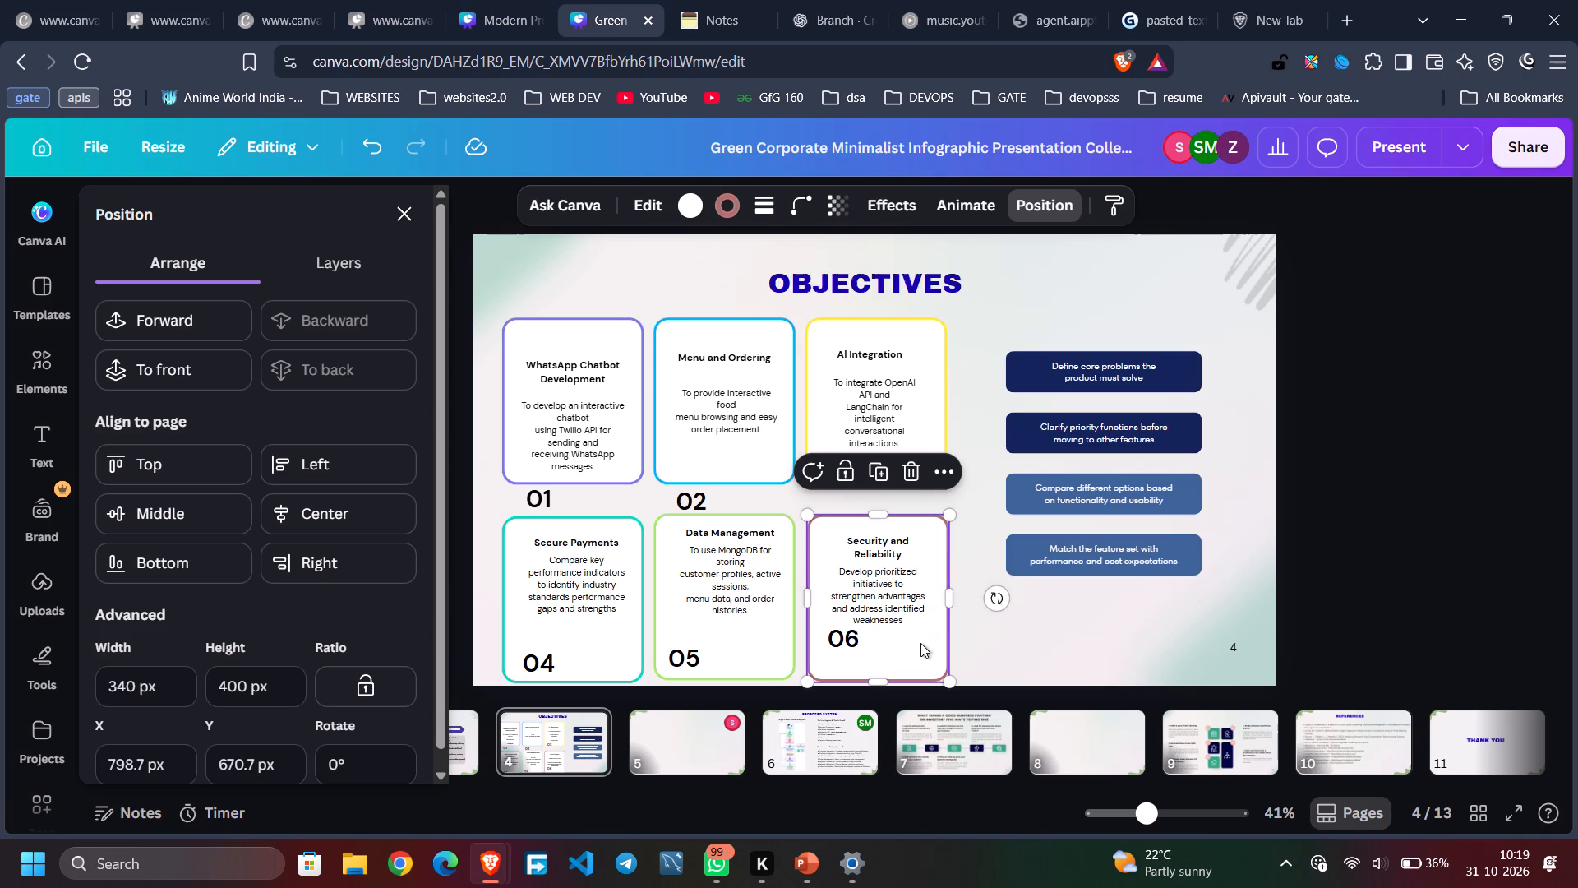
left_click(926, 432)
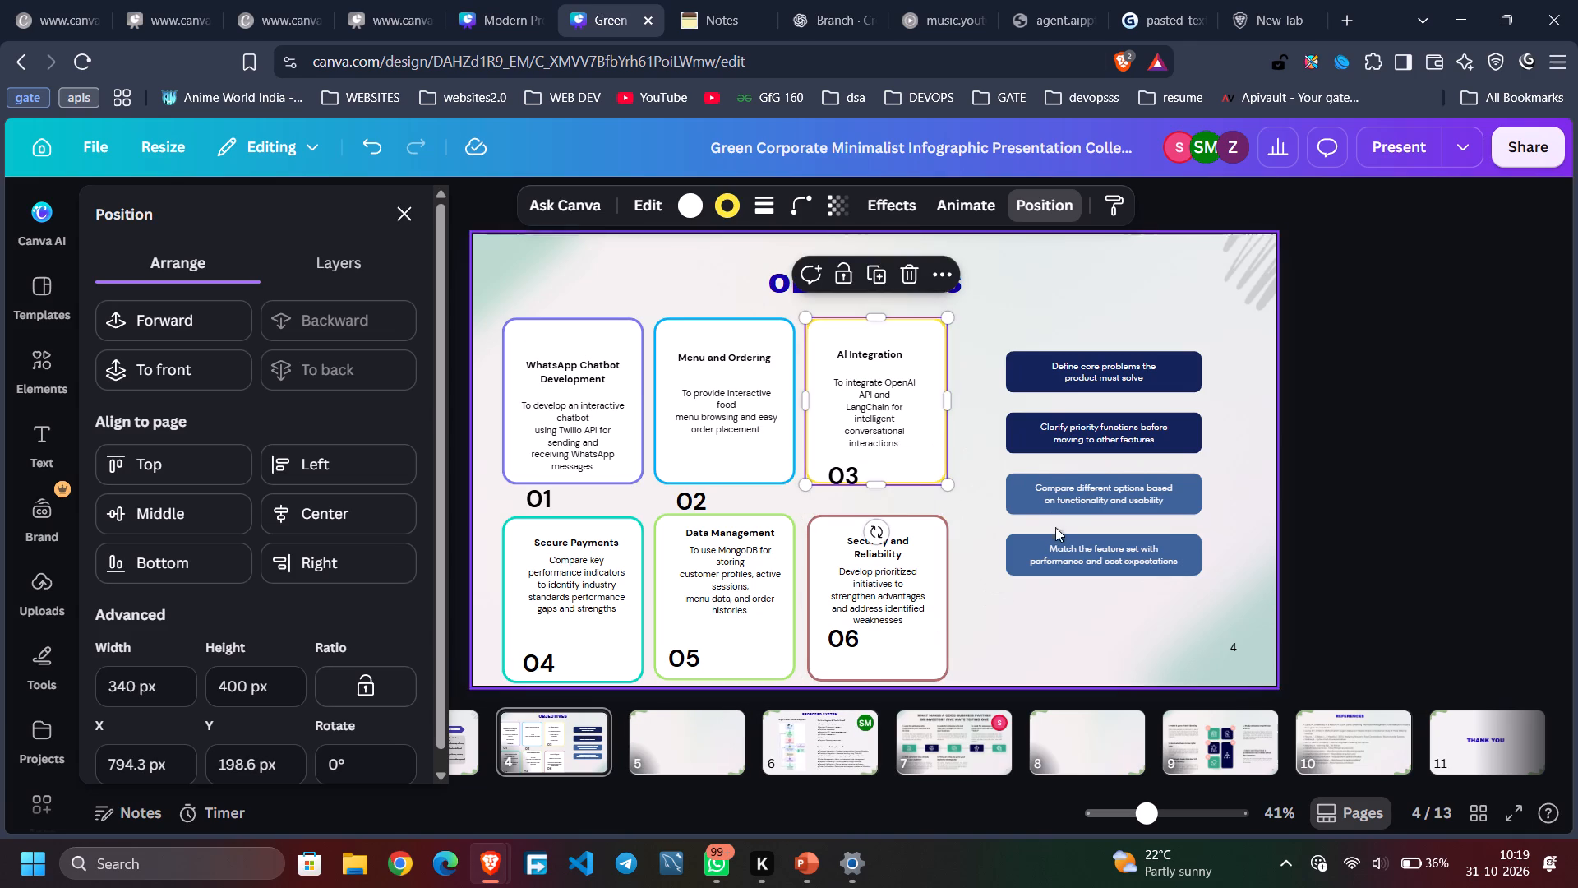
left_click(1105, 366)
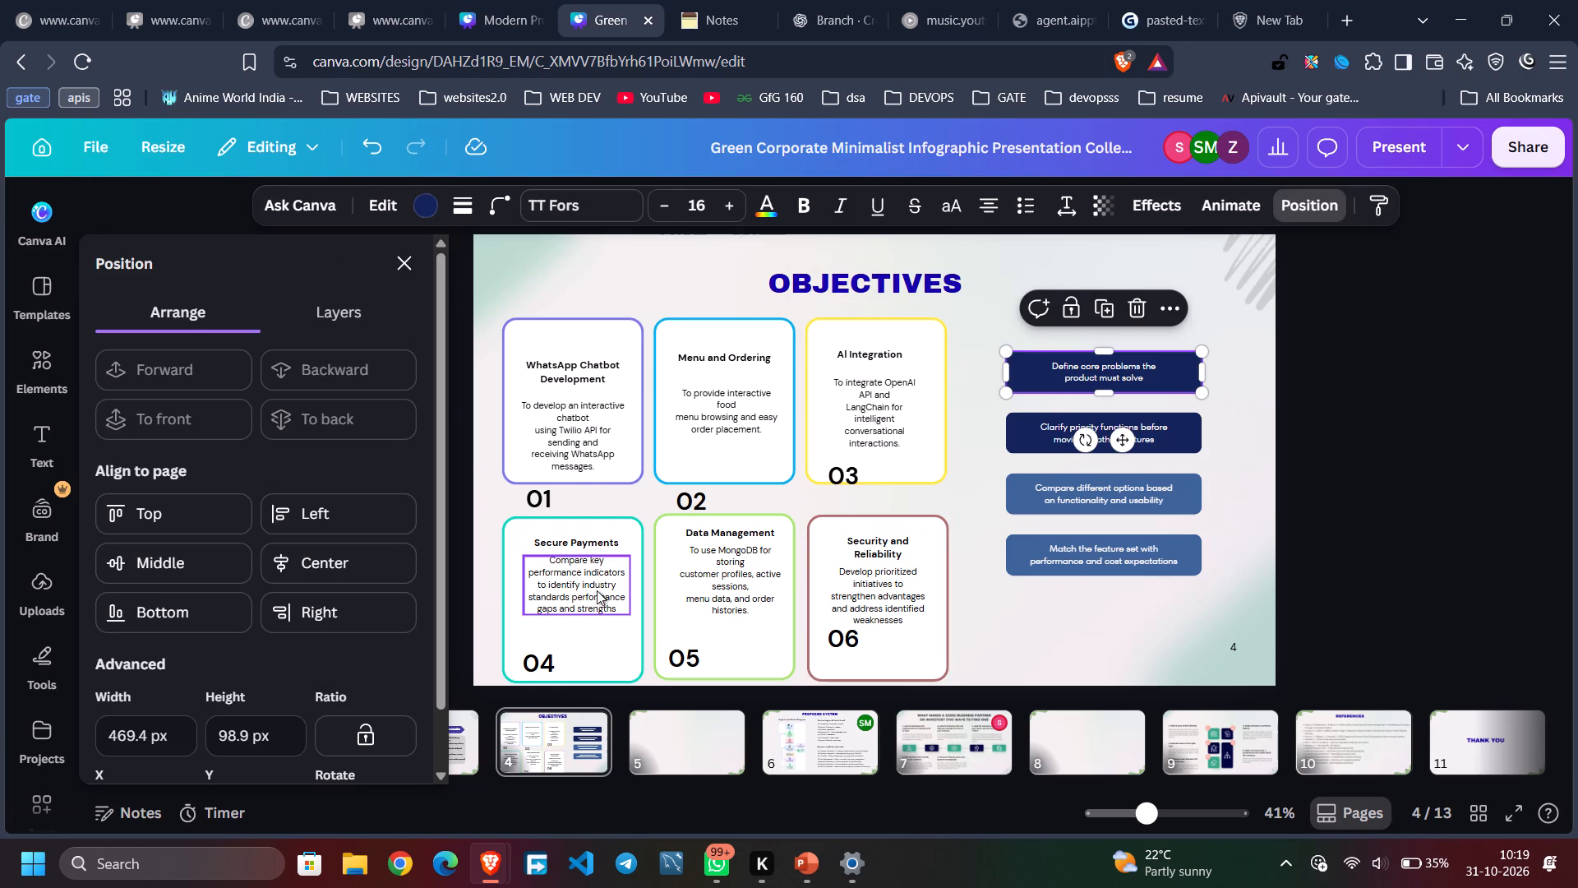
Replace card 04's placeholder description with the Secure Payments text from the Notes page: "To integrate Razorpay for secure online payment processing.".
left_click(712, 25)
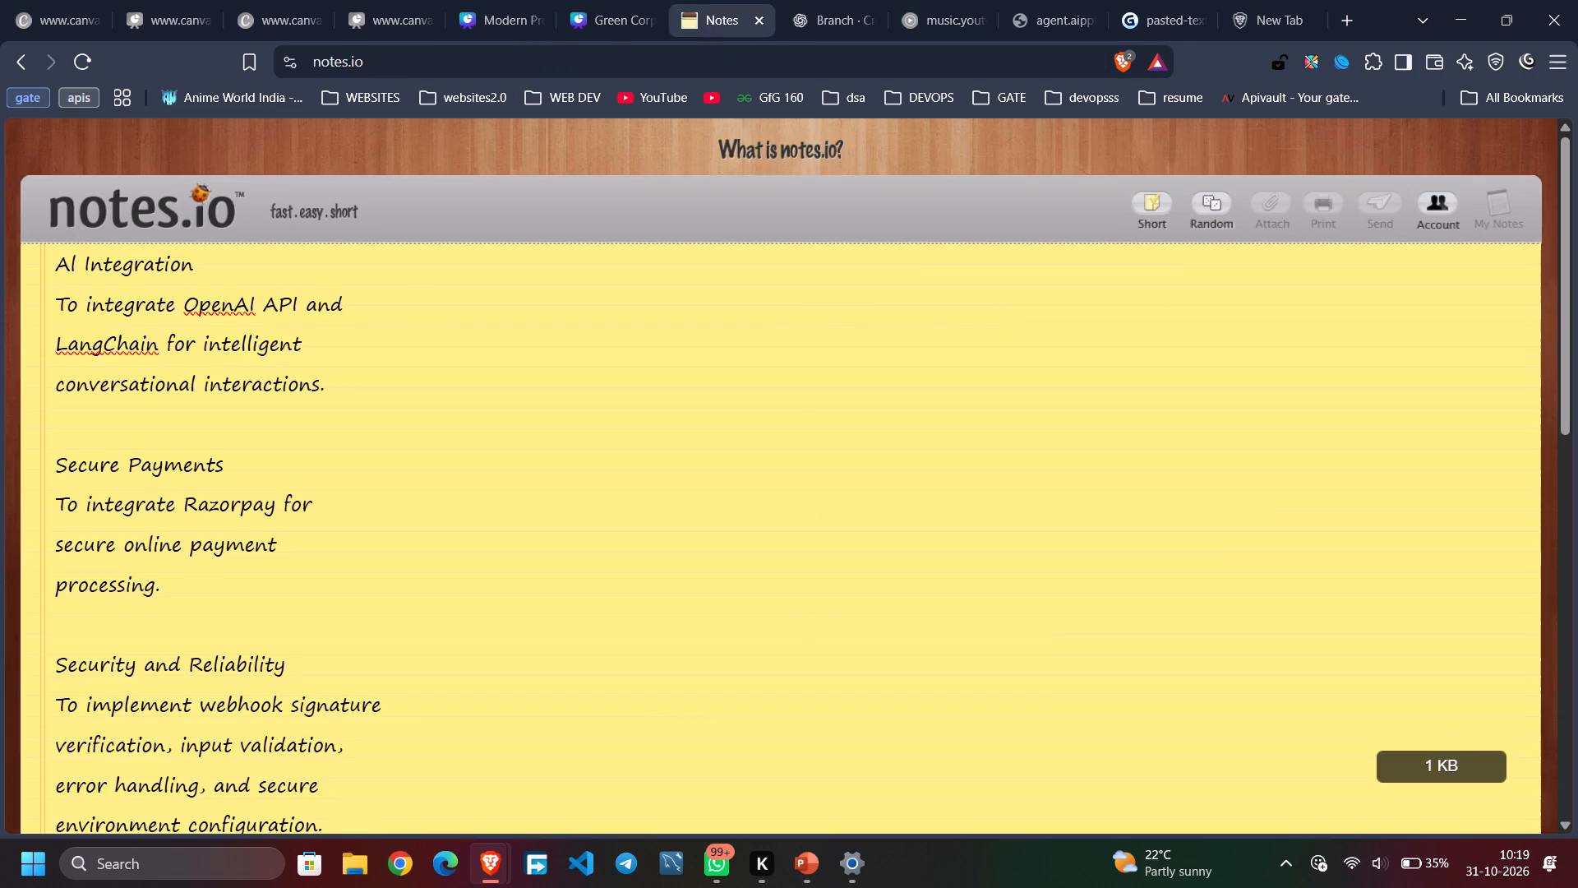
left_click_drag(179, 584, 39, 498)
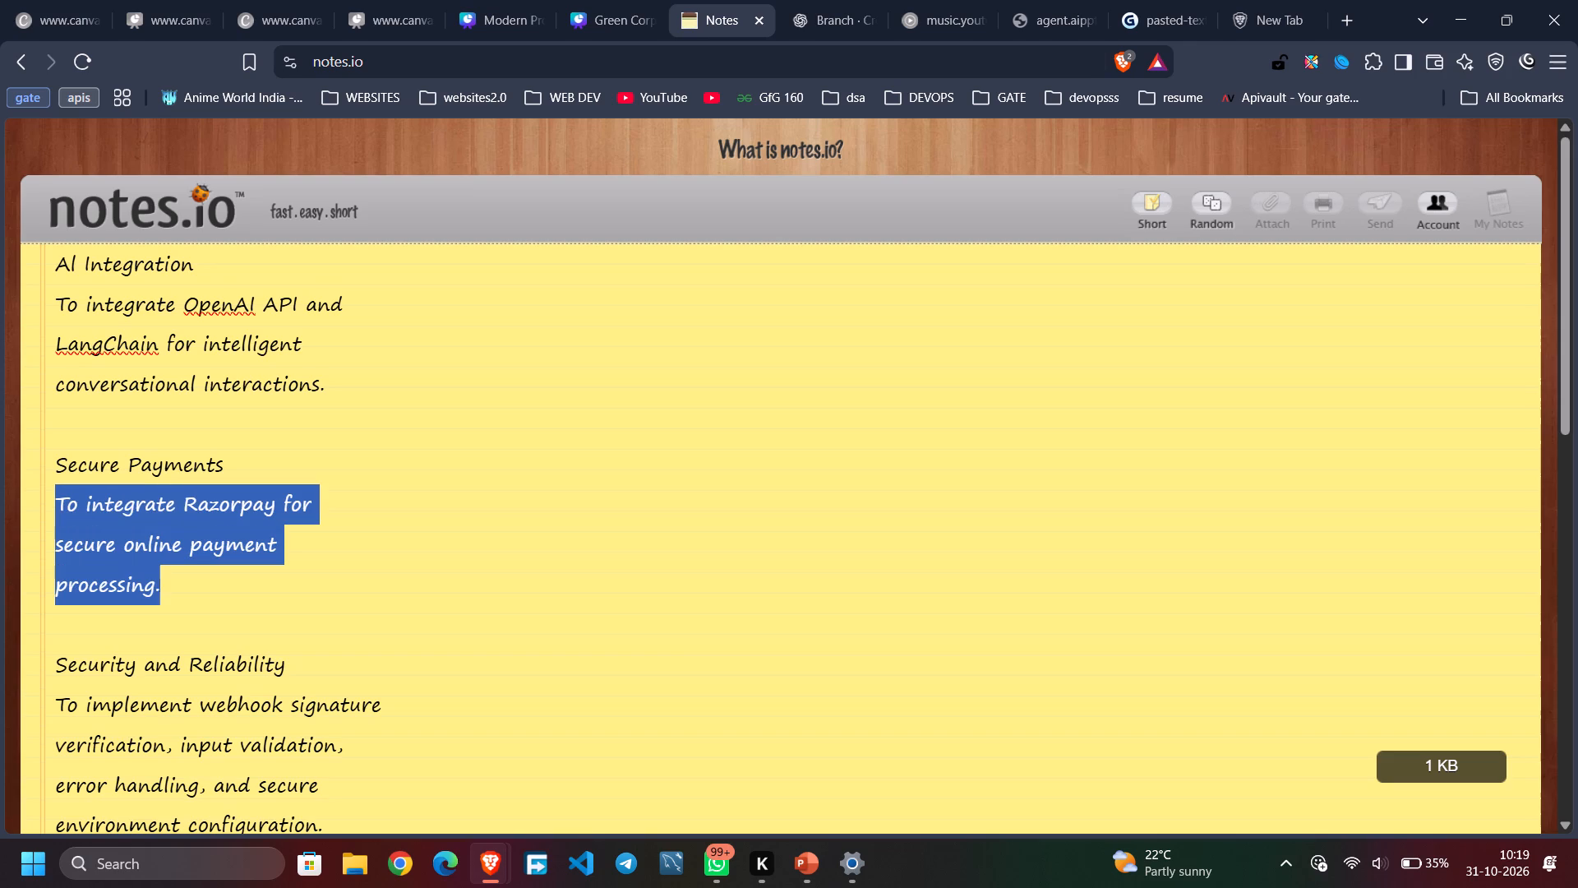
key("ctrl+c")
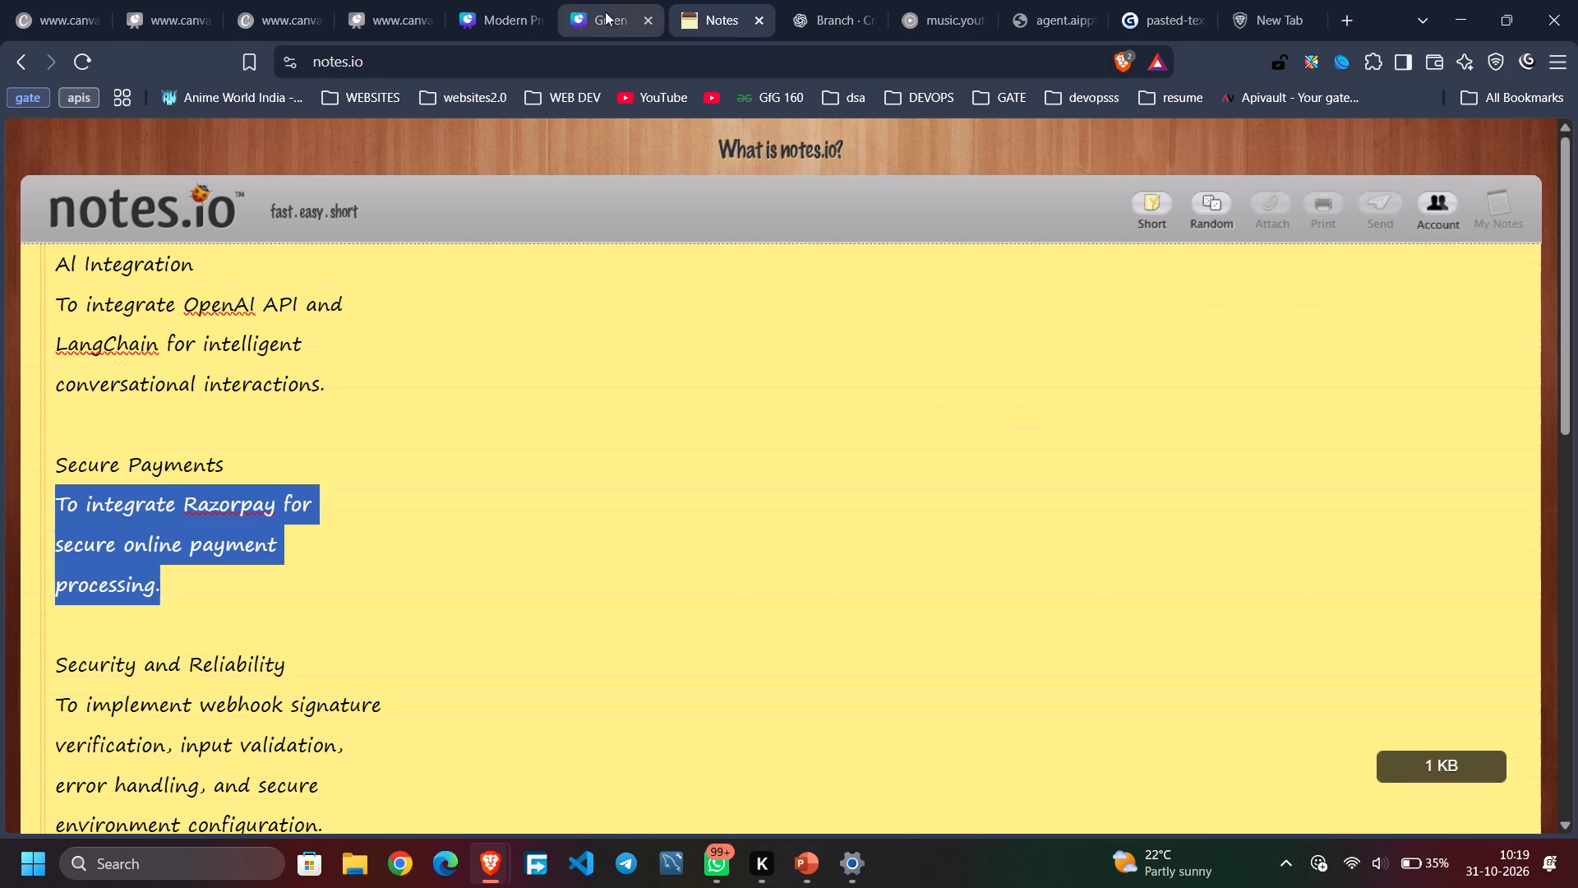
left_click(605, 12)
triple_click(603, 585)
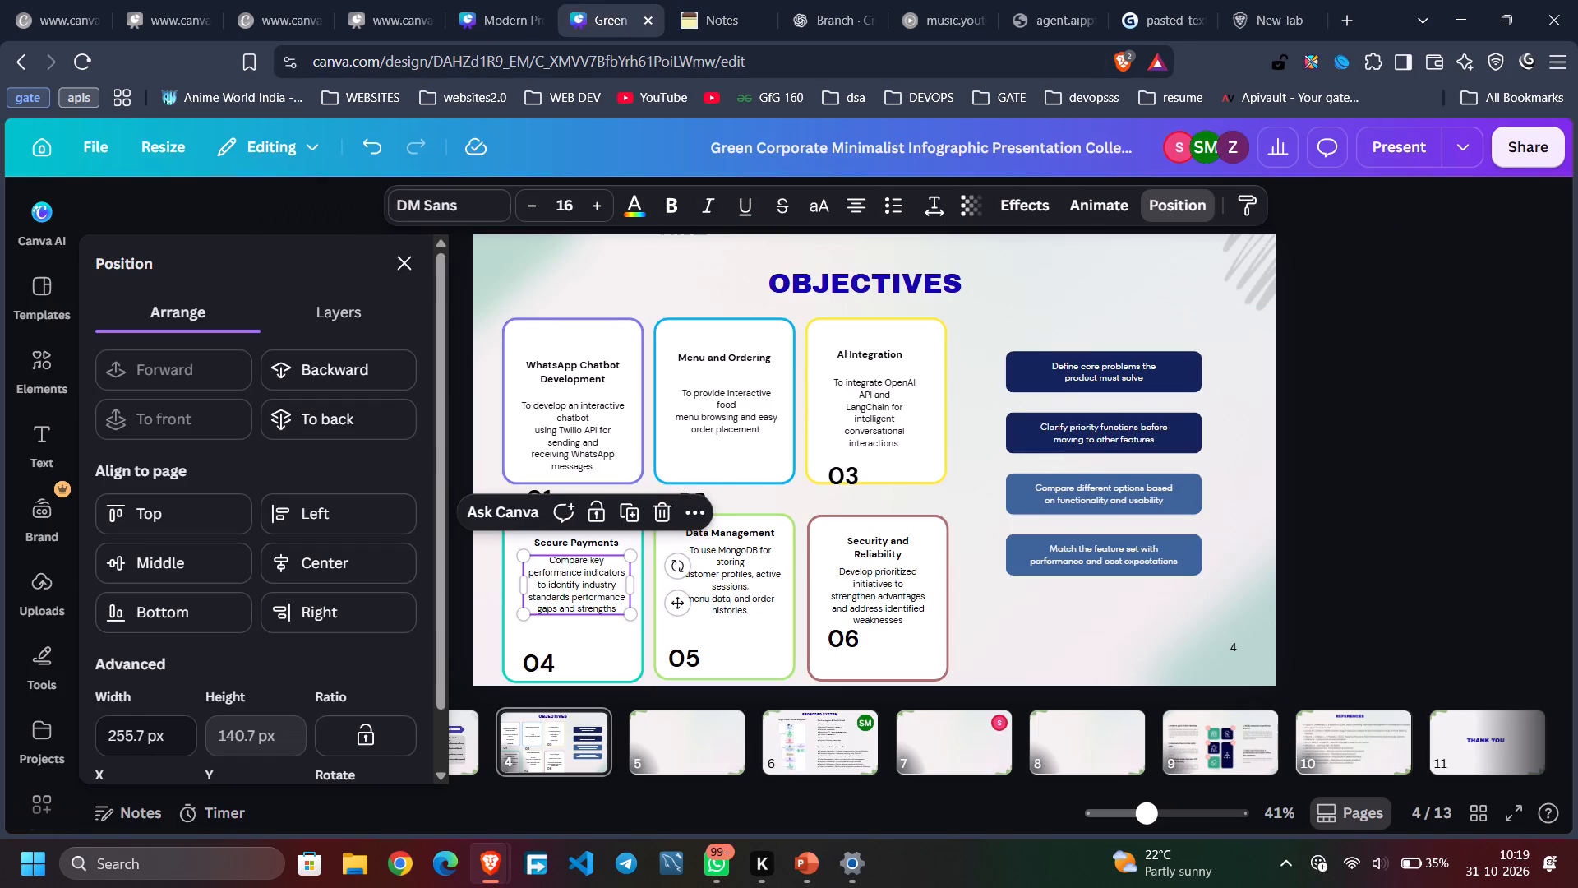
key("ctrl+v")
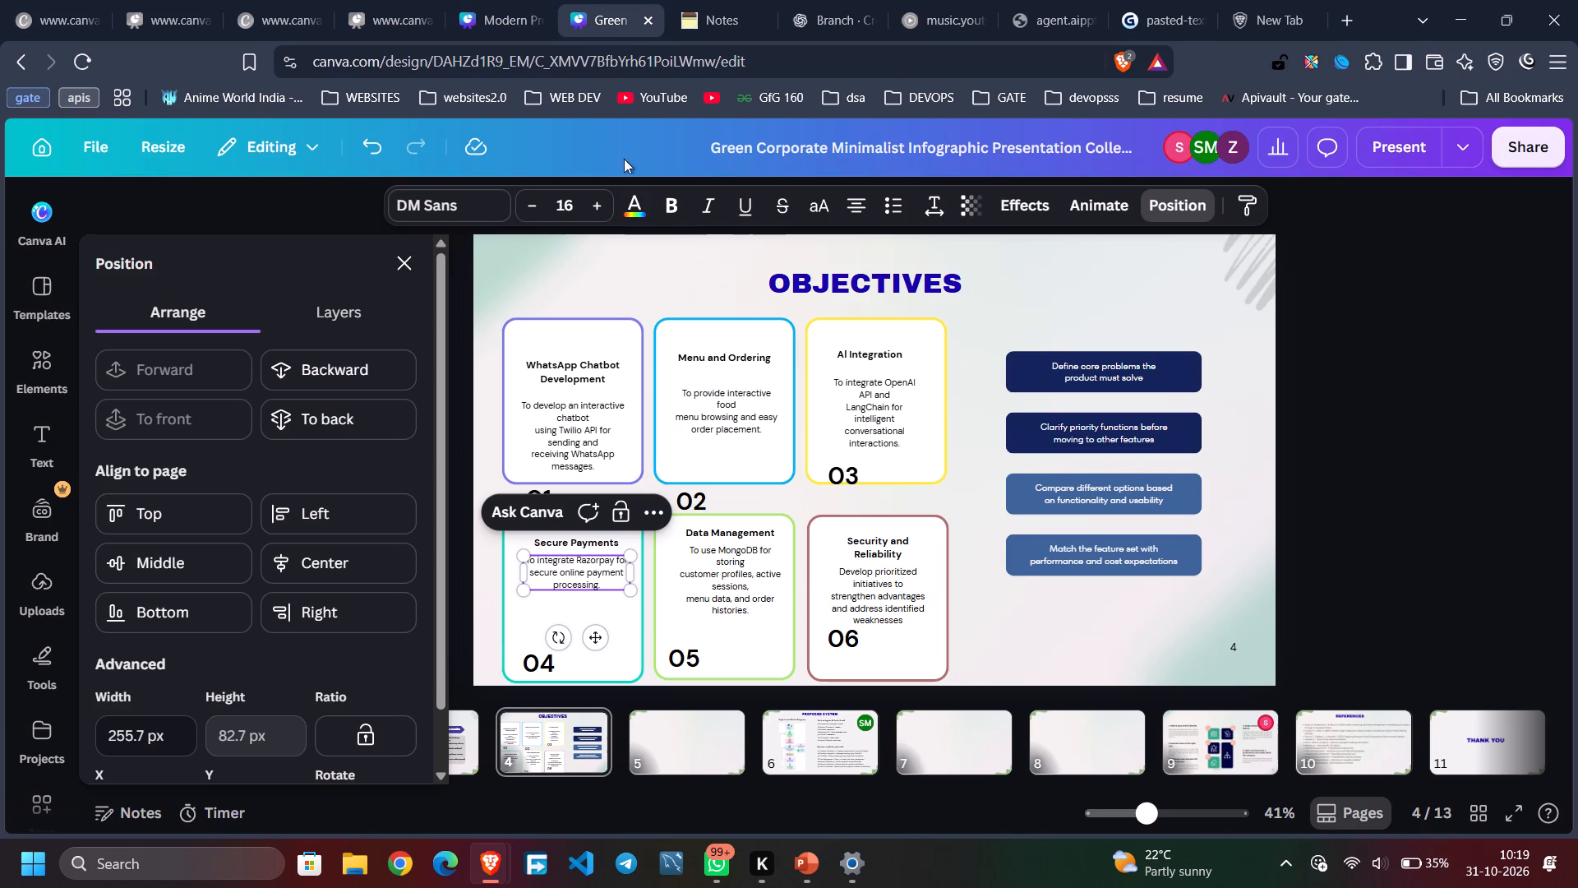
Copy the Security and Reliability description from the Notes page, from "To implement webhook signature" through "environment configuration.".
left_click(512, 20)
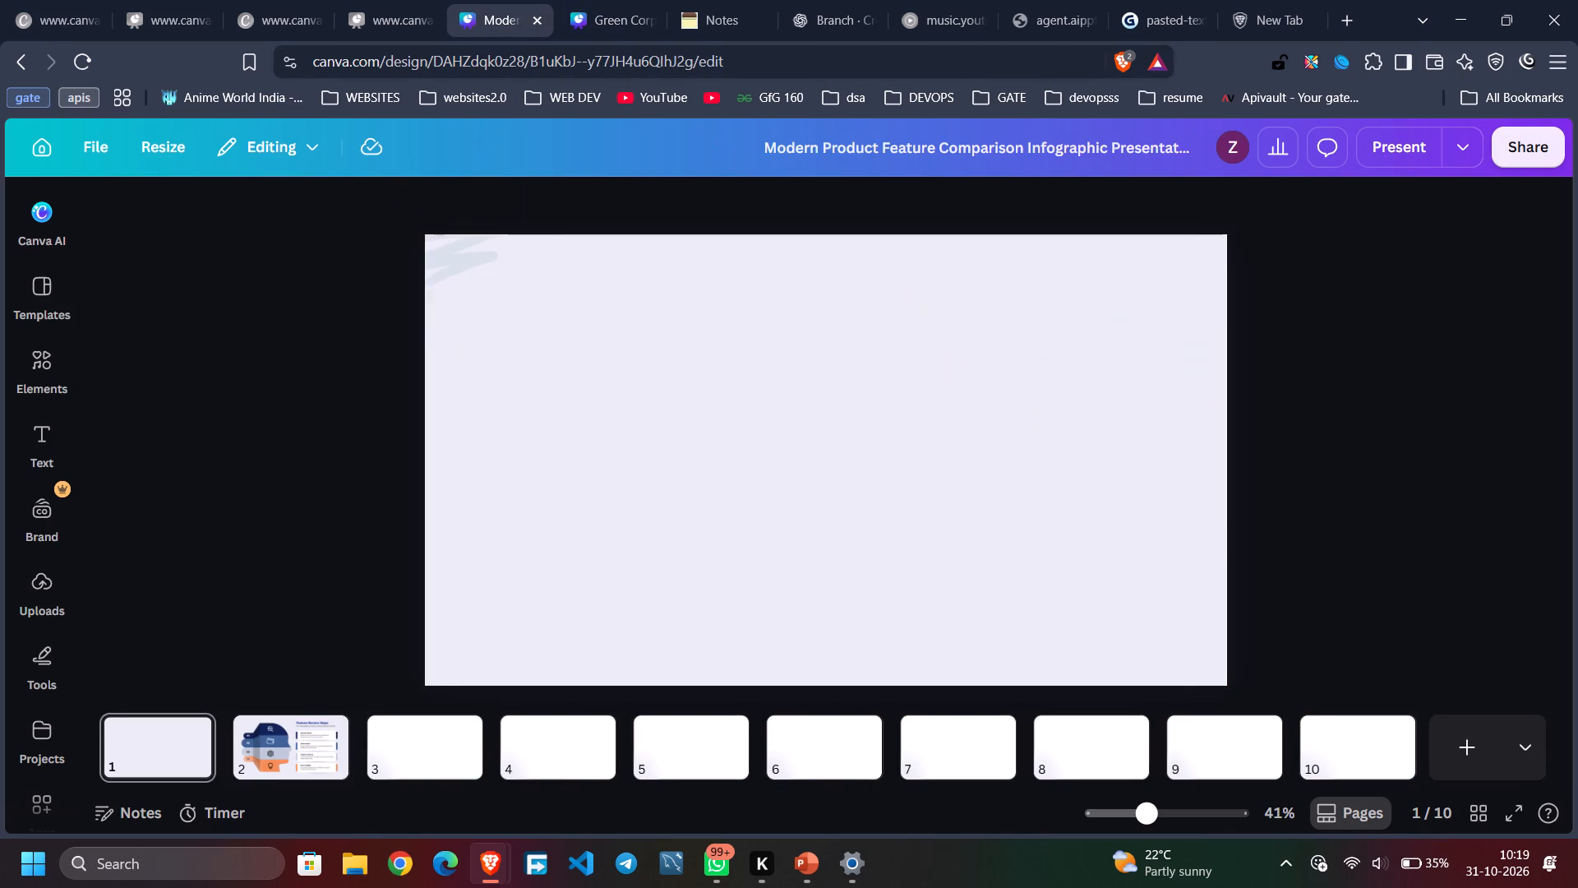
left_click(621, 20)
left_click(694, 21)
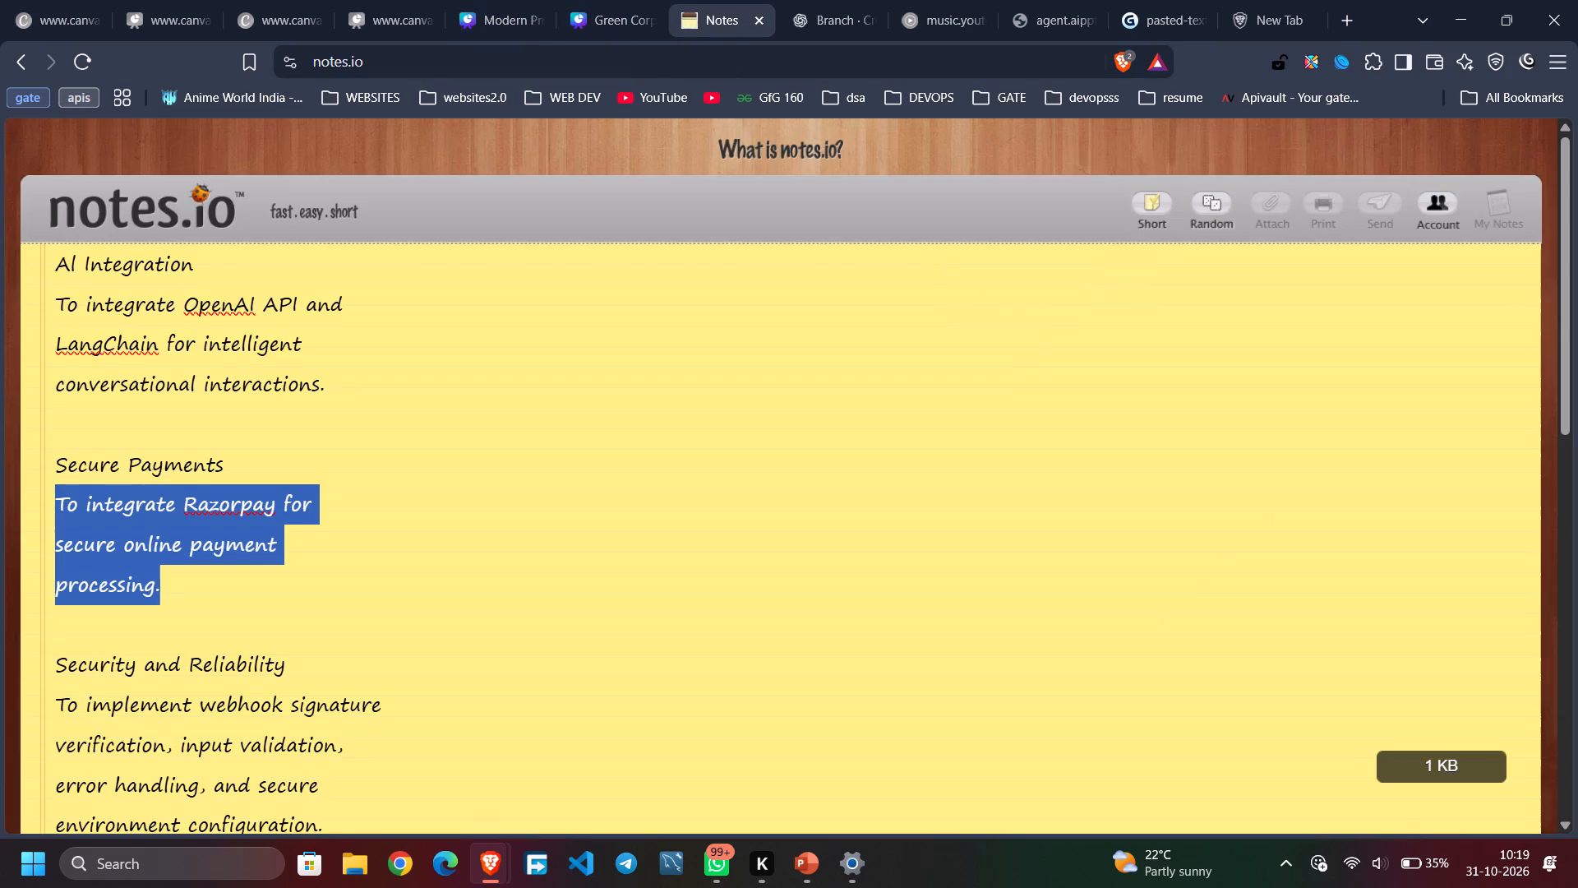
scroll(321, 674, "down", 1)
left_click_drag(333, 689, 87, 590)
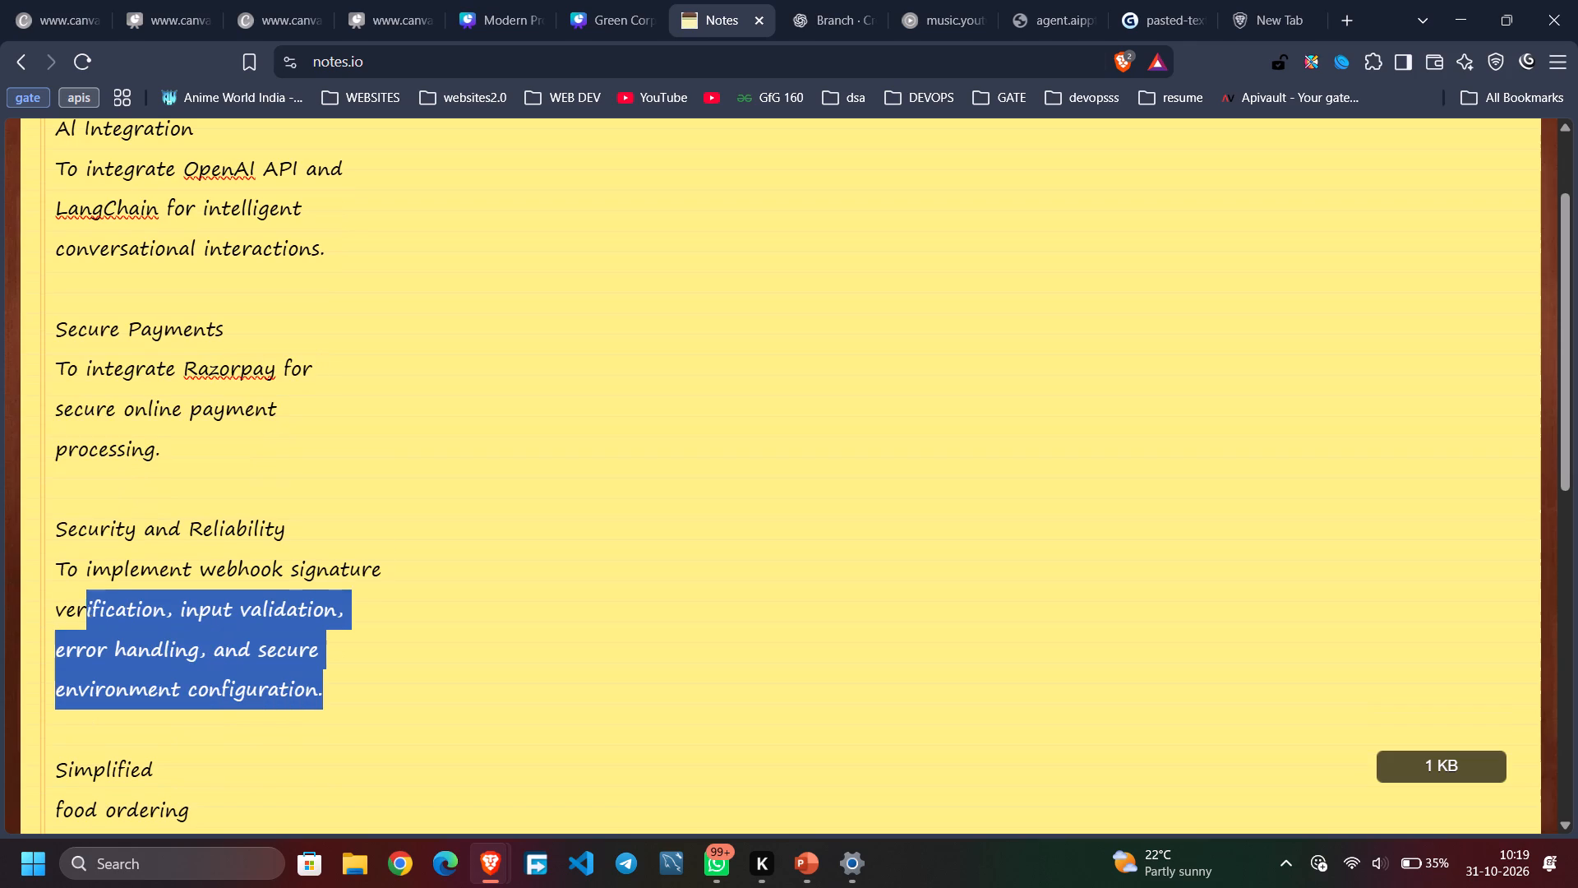
left_click_drag(87, 590, 49, 569)
key("ctrl+c")
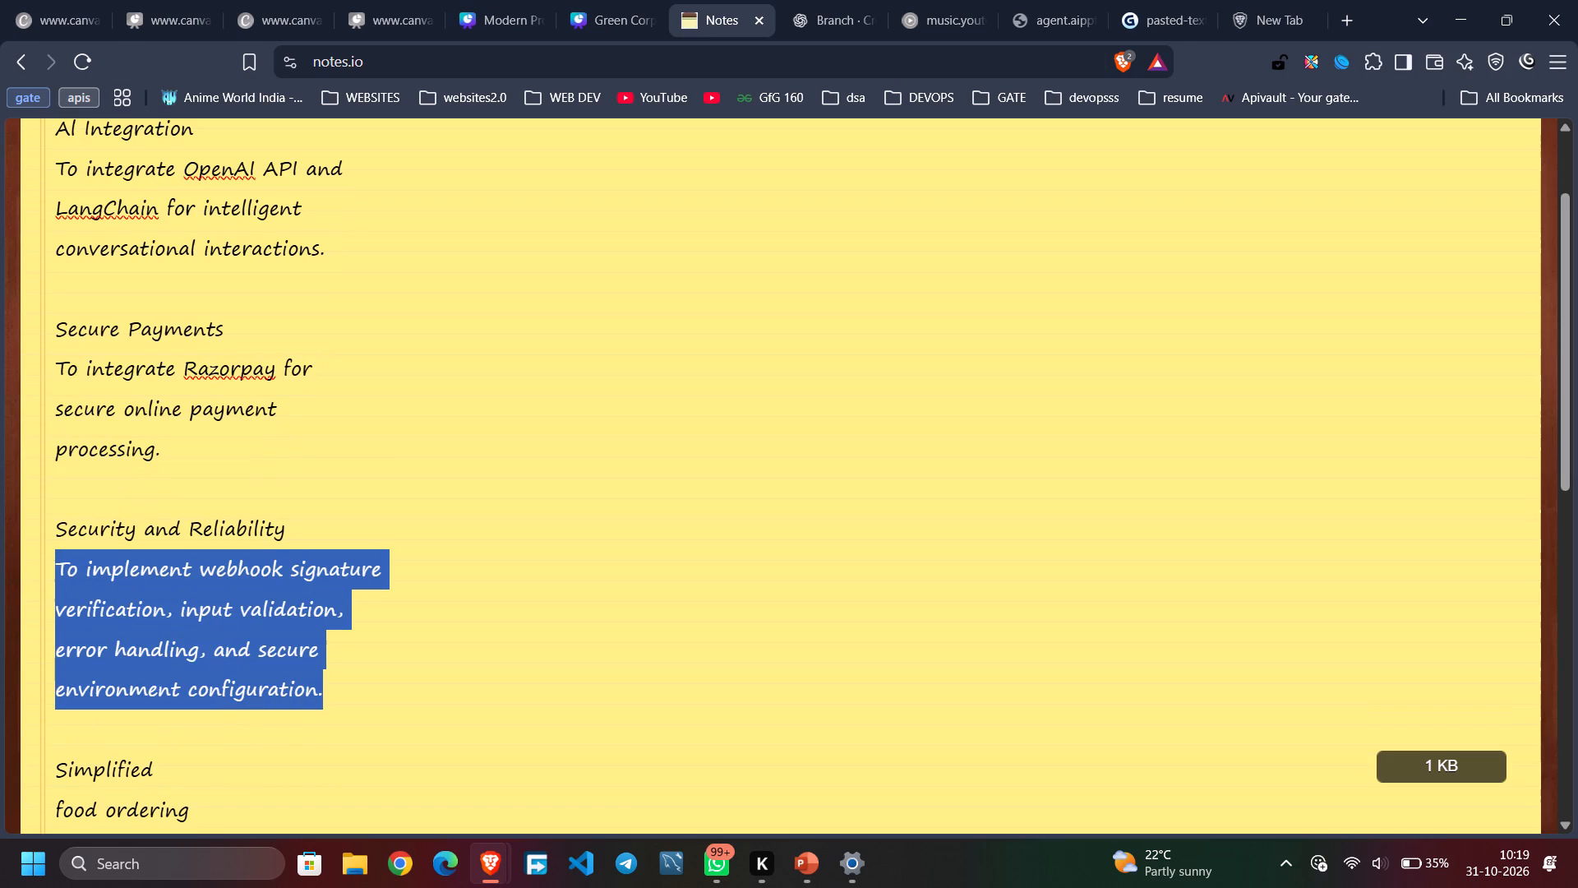
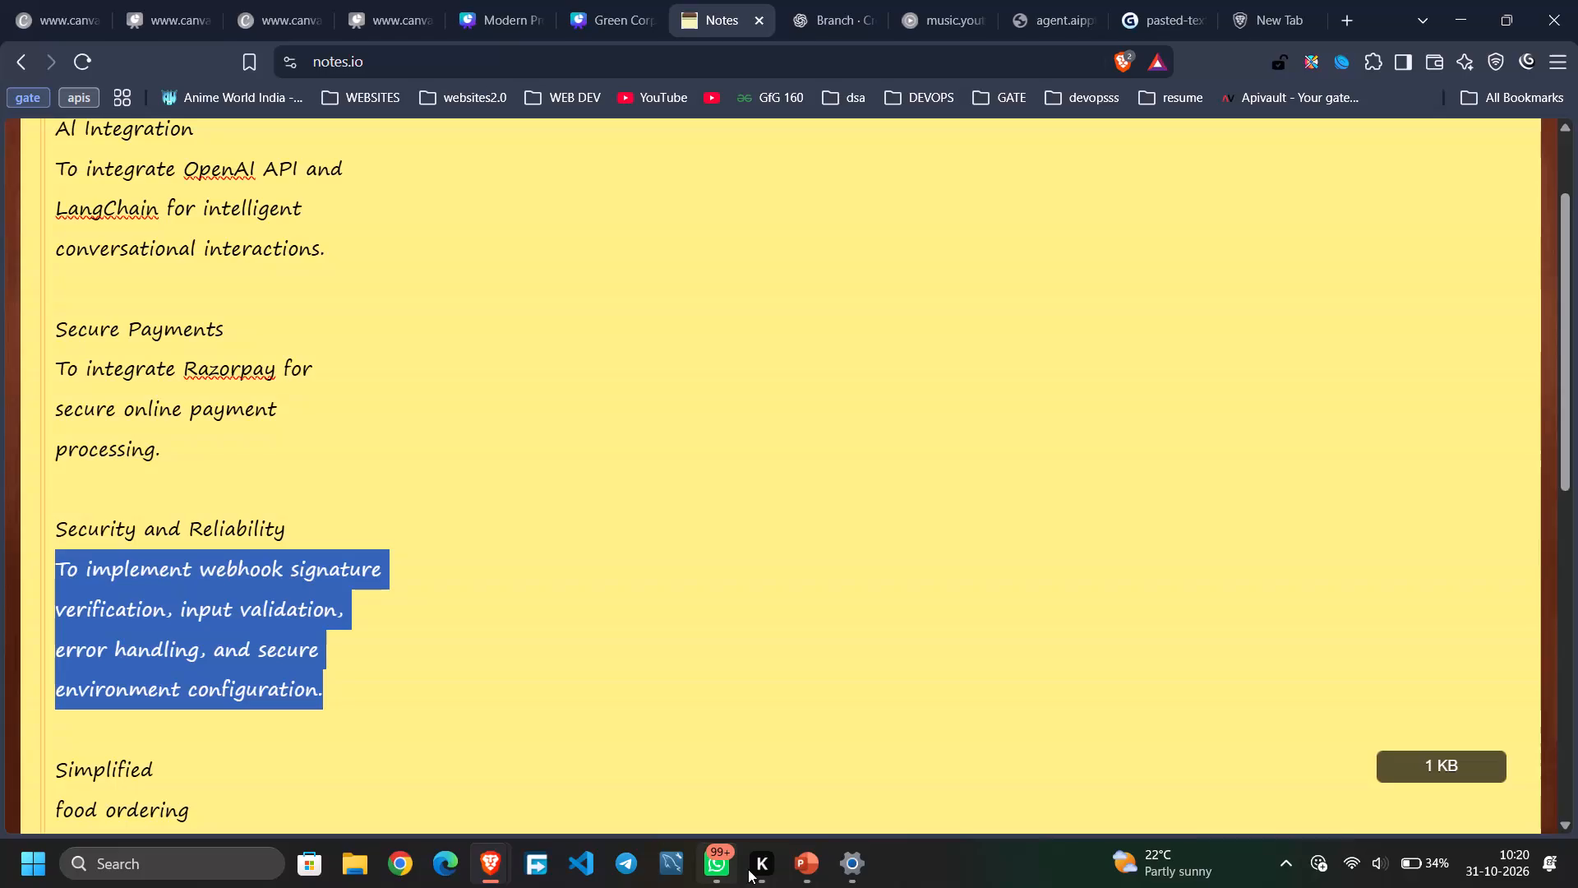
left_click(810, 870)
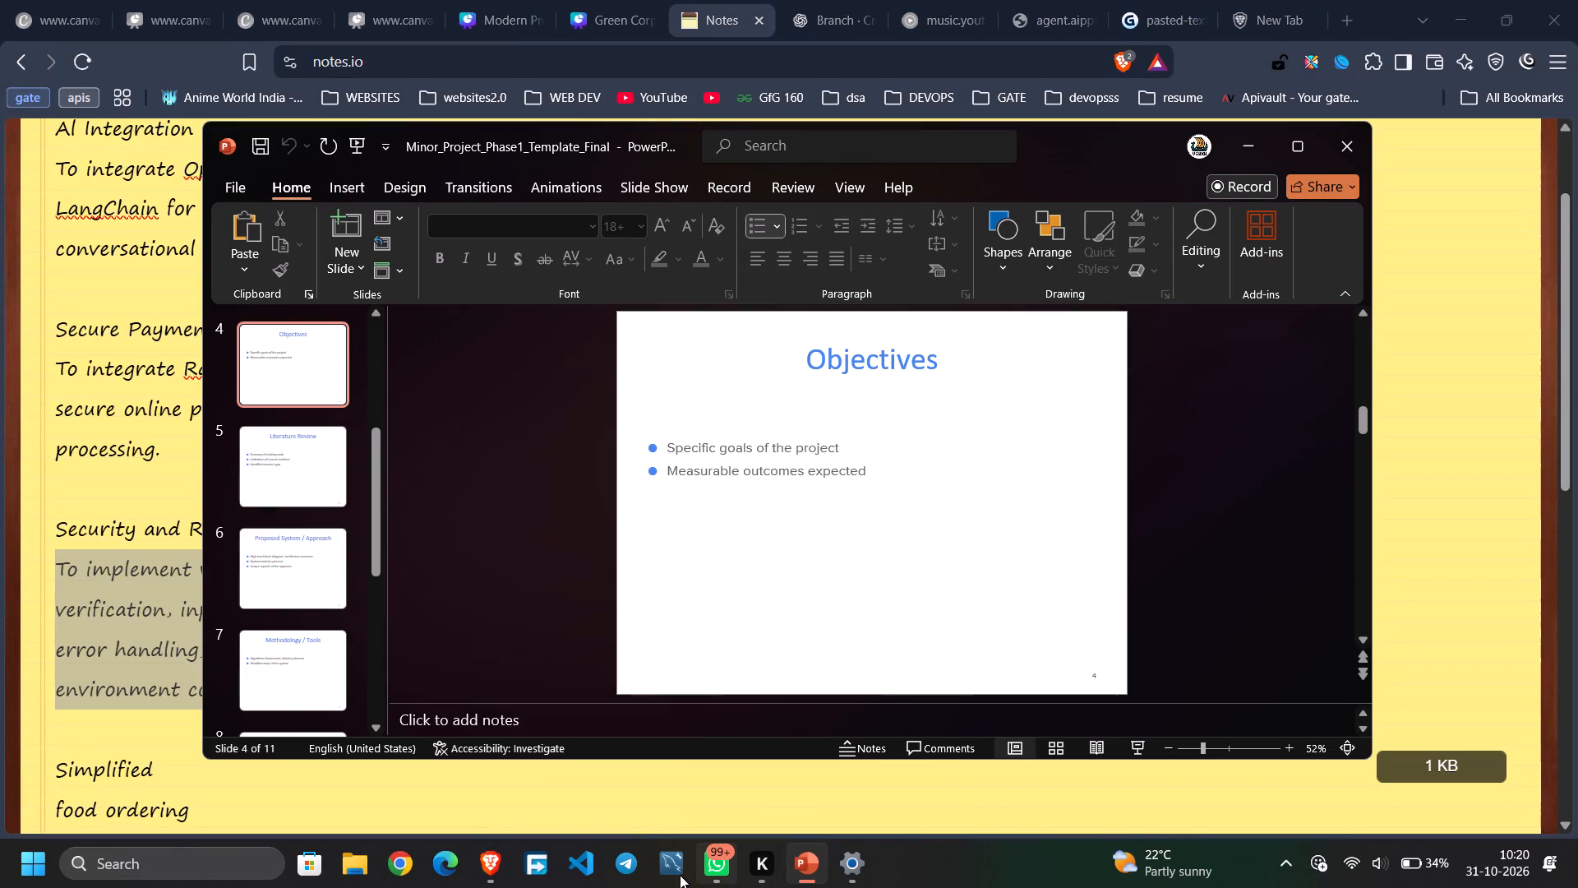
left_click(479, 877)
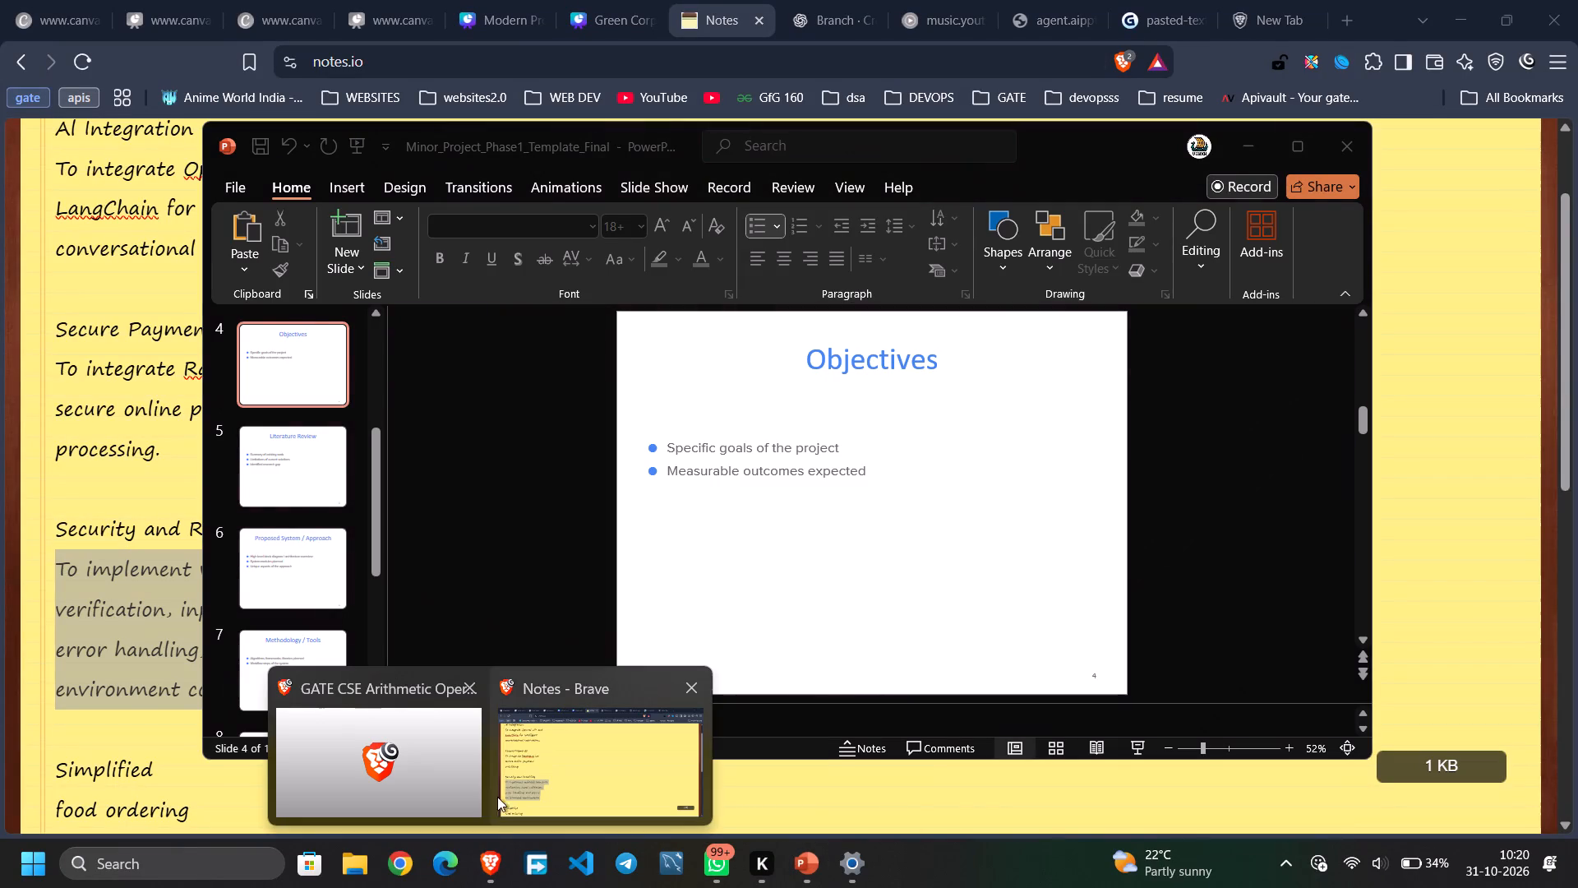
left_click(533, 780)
Switch to the Canva Objectives slide and replace card 06's placeholder description with the copied Security and Reliability text.
left_click(604, 2)
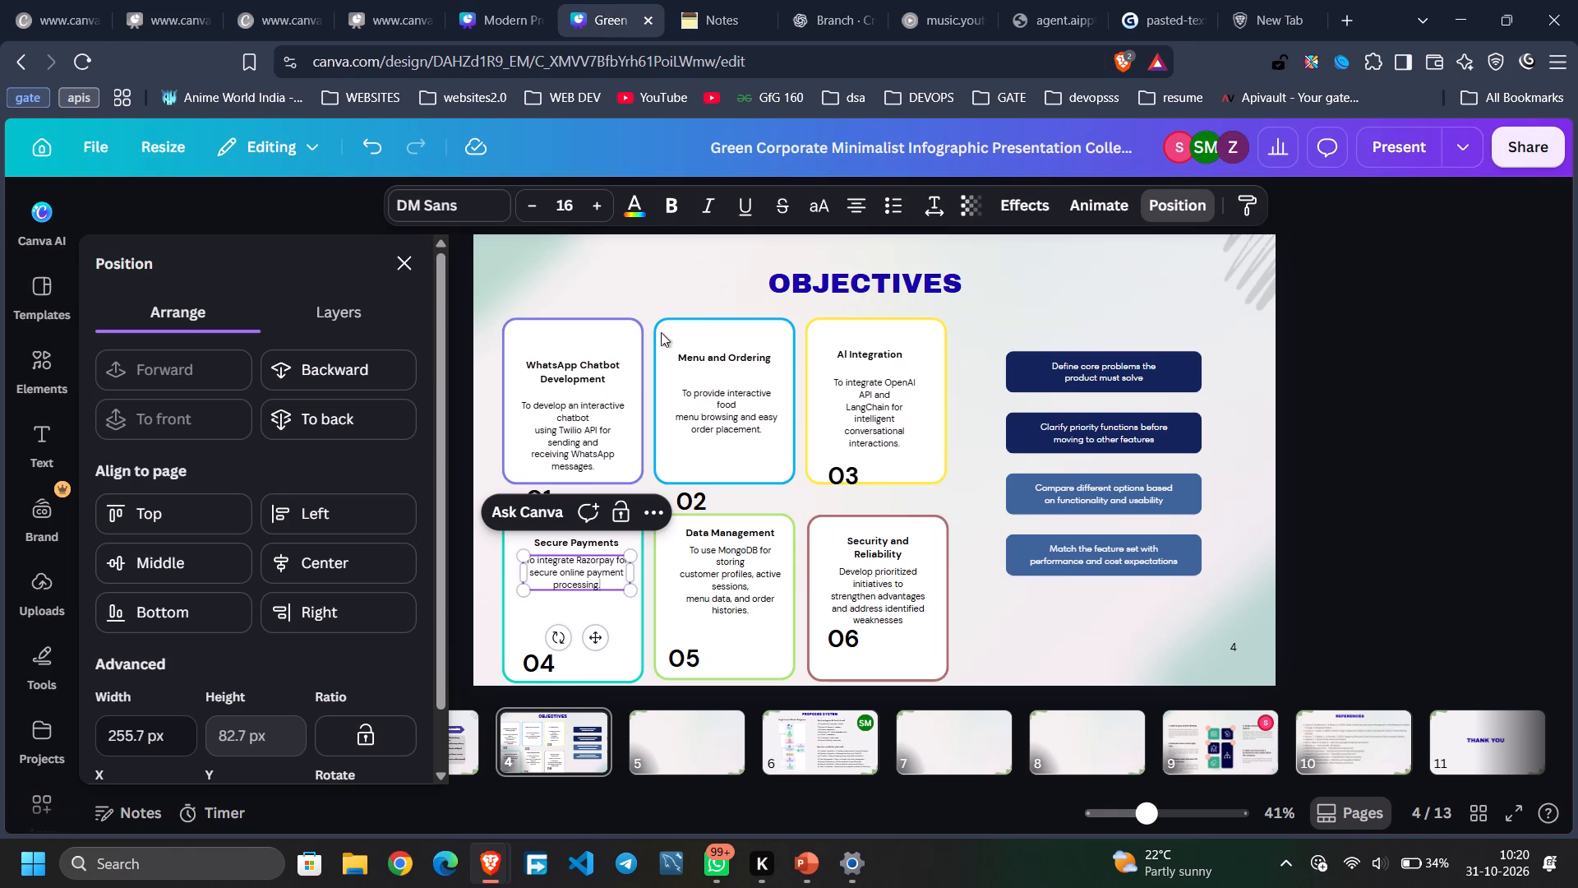
key("Left")
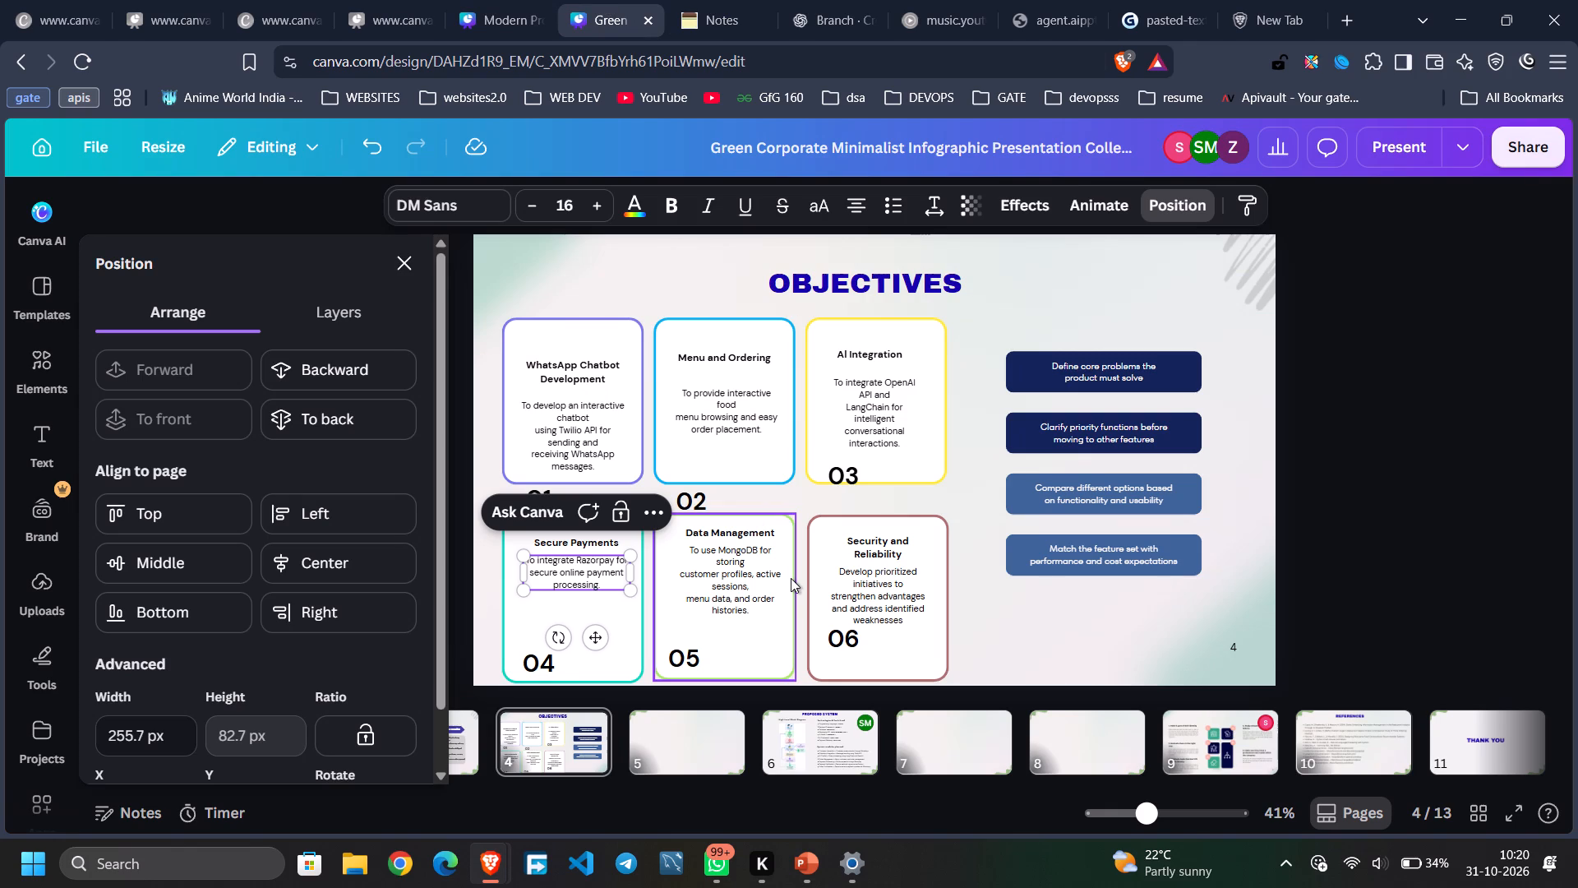
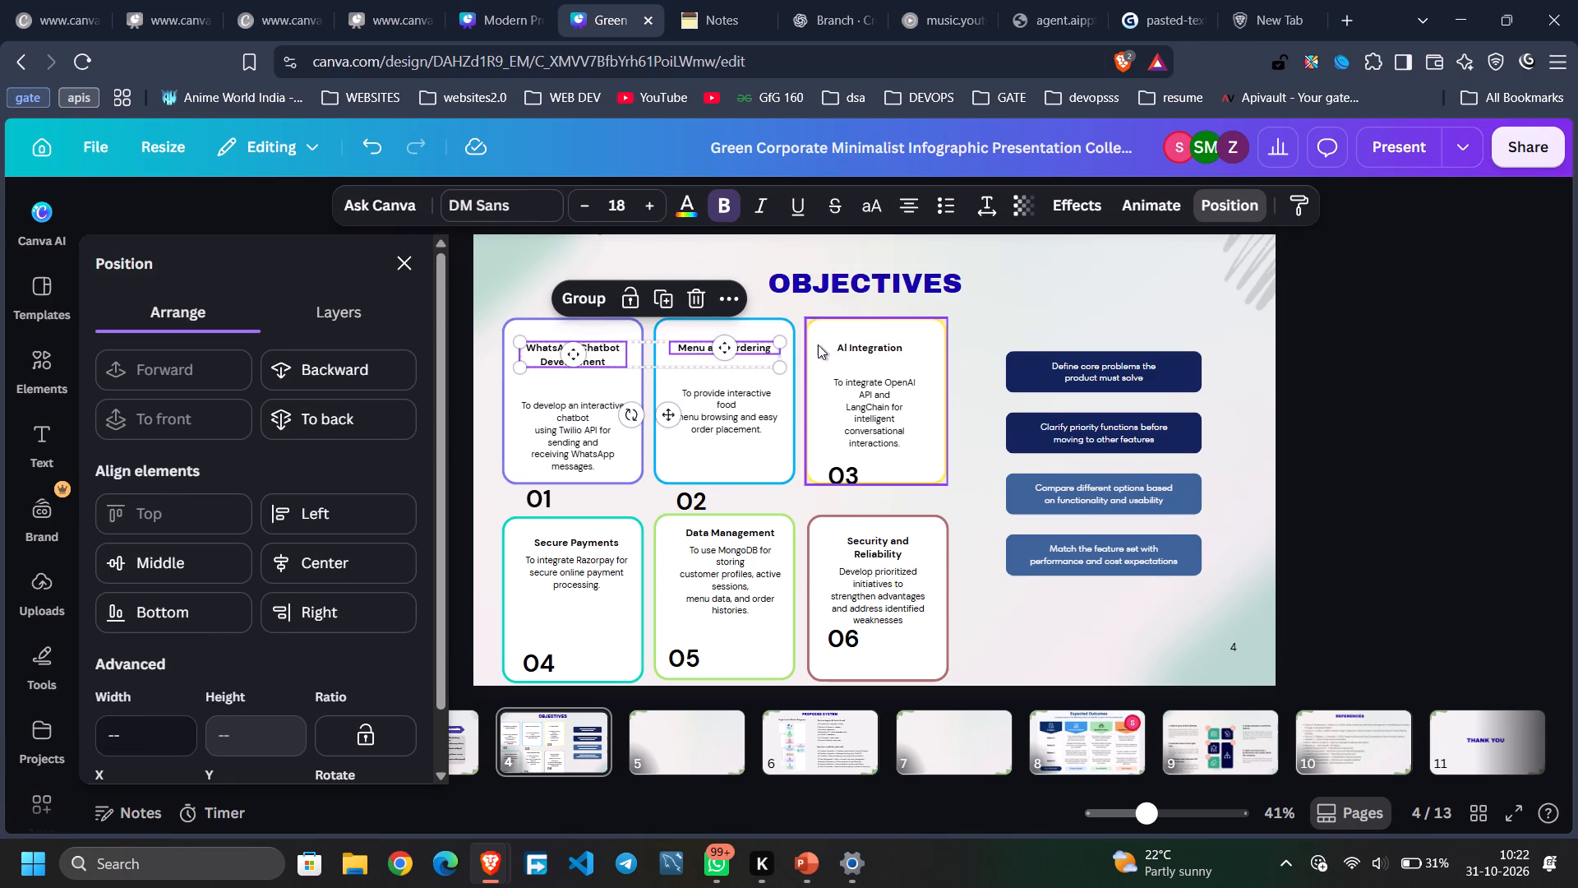
Add the AI Integration heading to the selected card 01 and 02 headings and increase the font size of all three to 21.
left_click(845, 347, "shift")
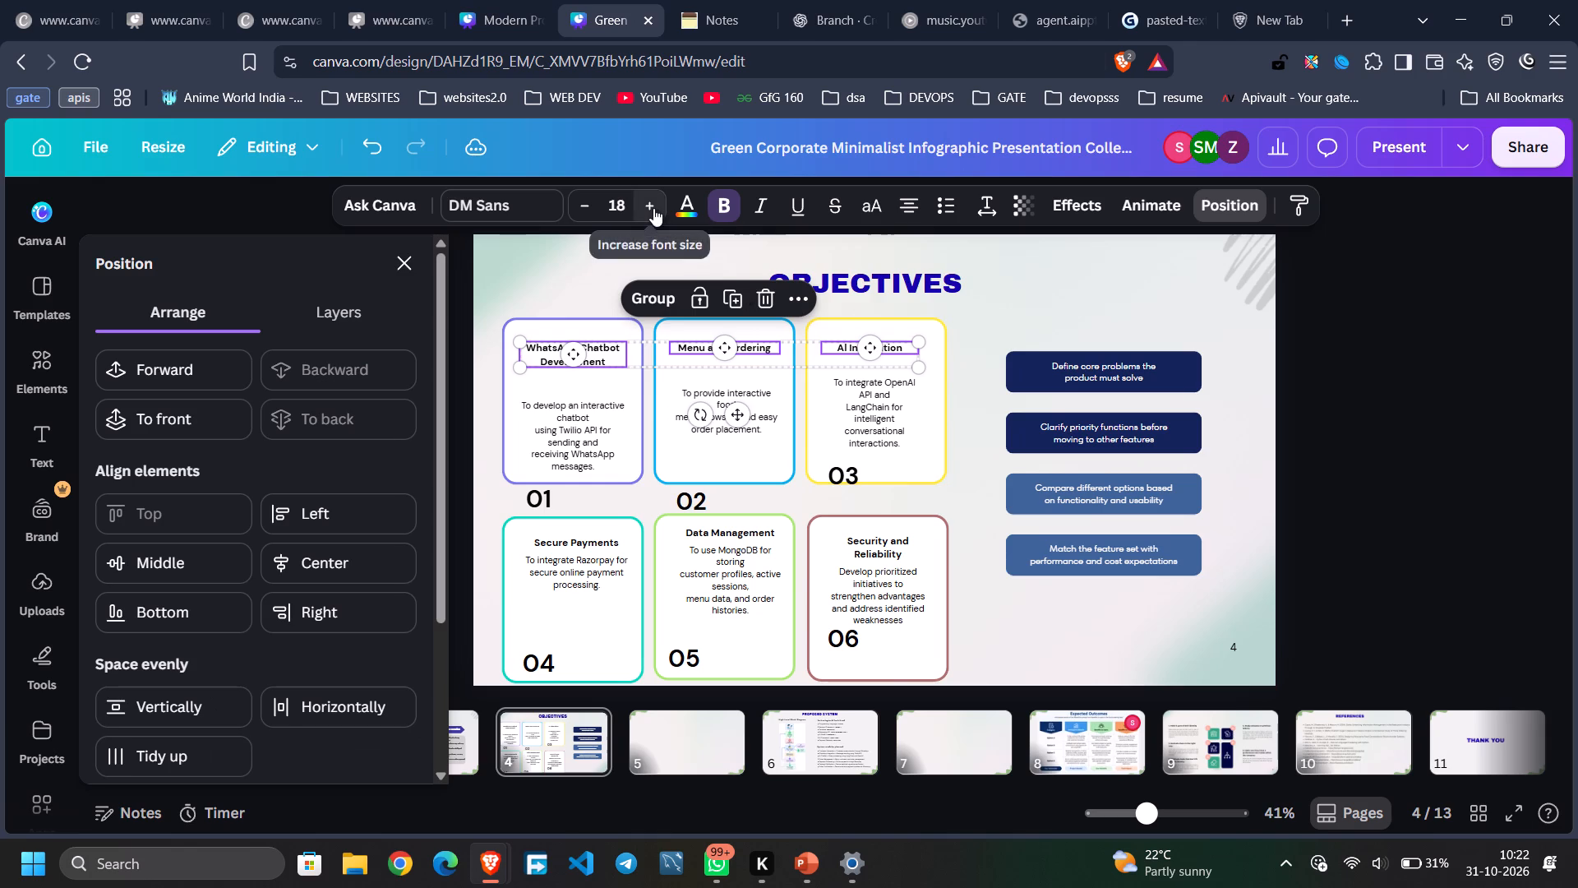
left_click(653, 208)
left_click(653, 208)
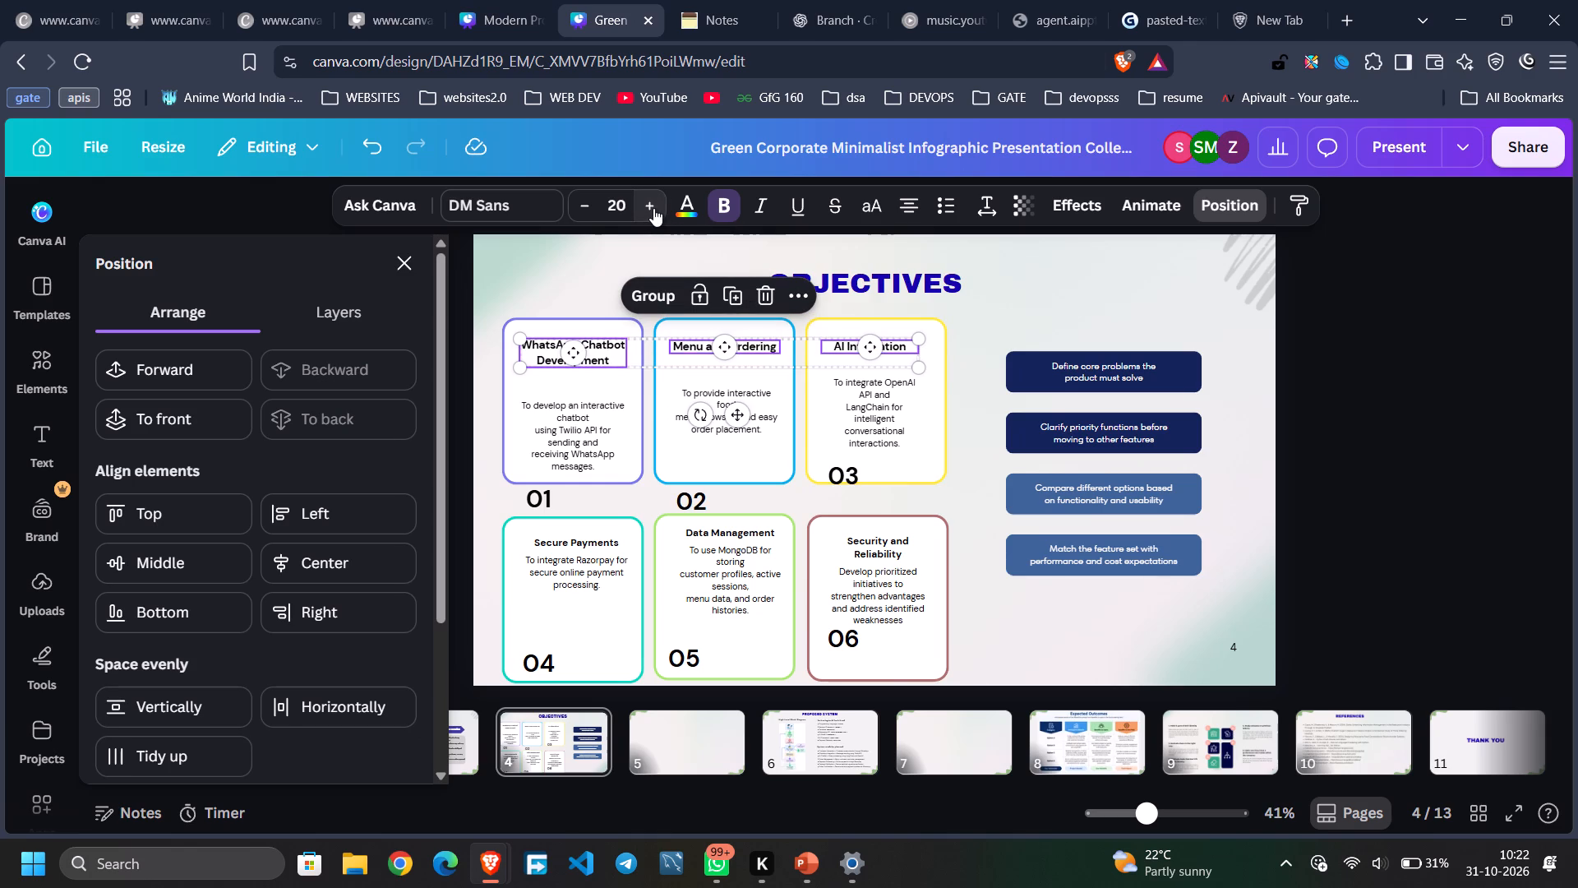
left_click(653, 208)
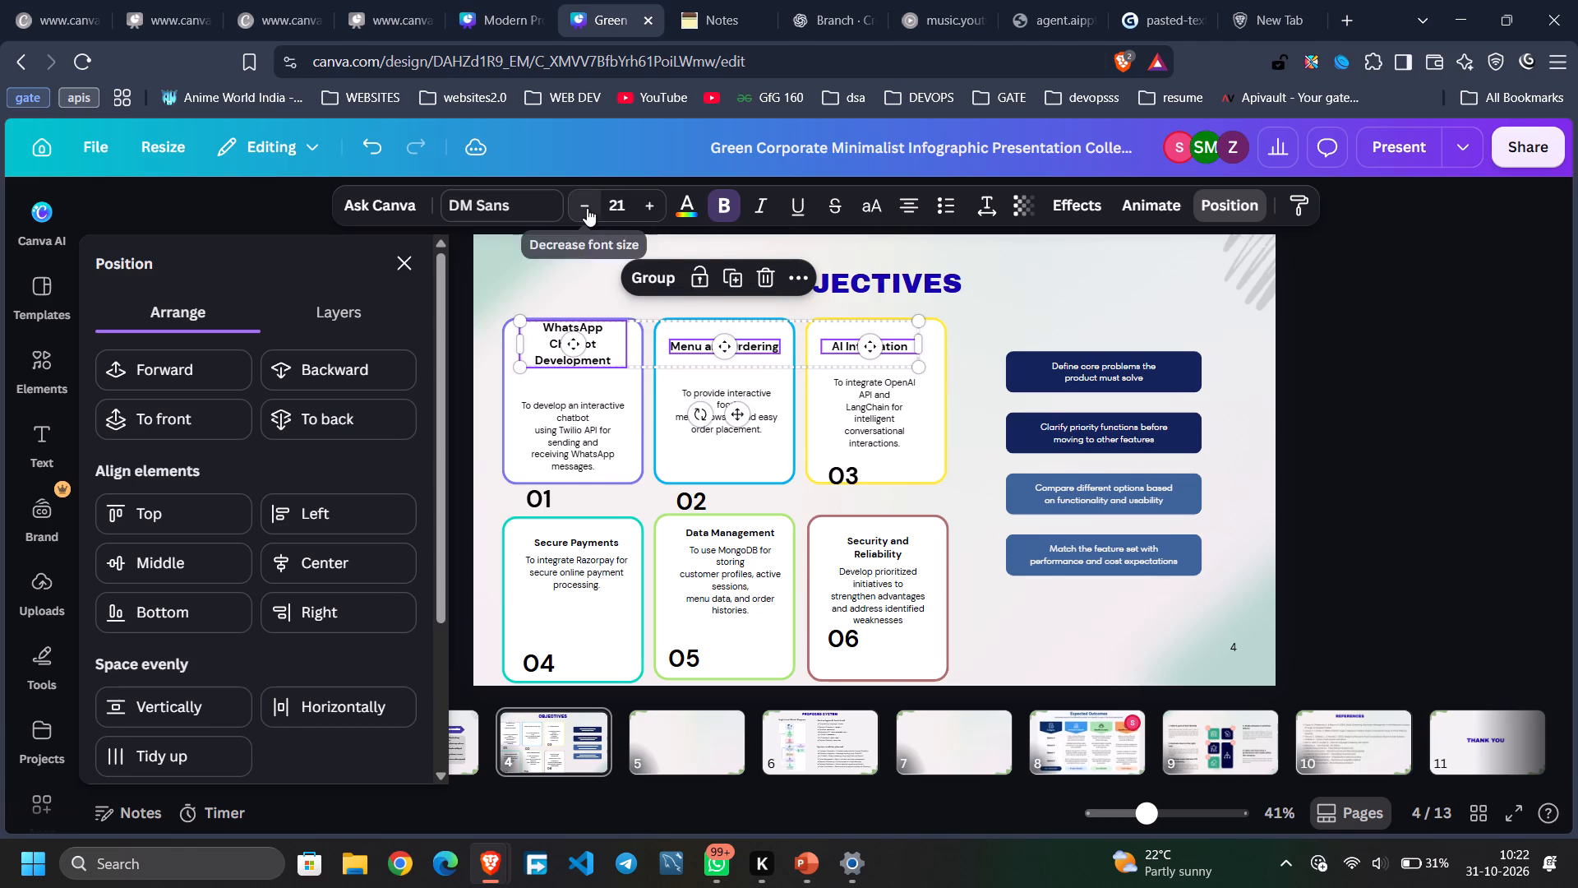
Reduce the font size of the headings on cards 01, 02 and 03 by one step.
left_click(587, 208)
left_click(965, 382)
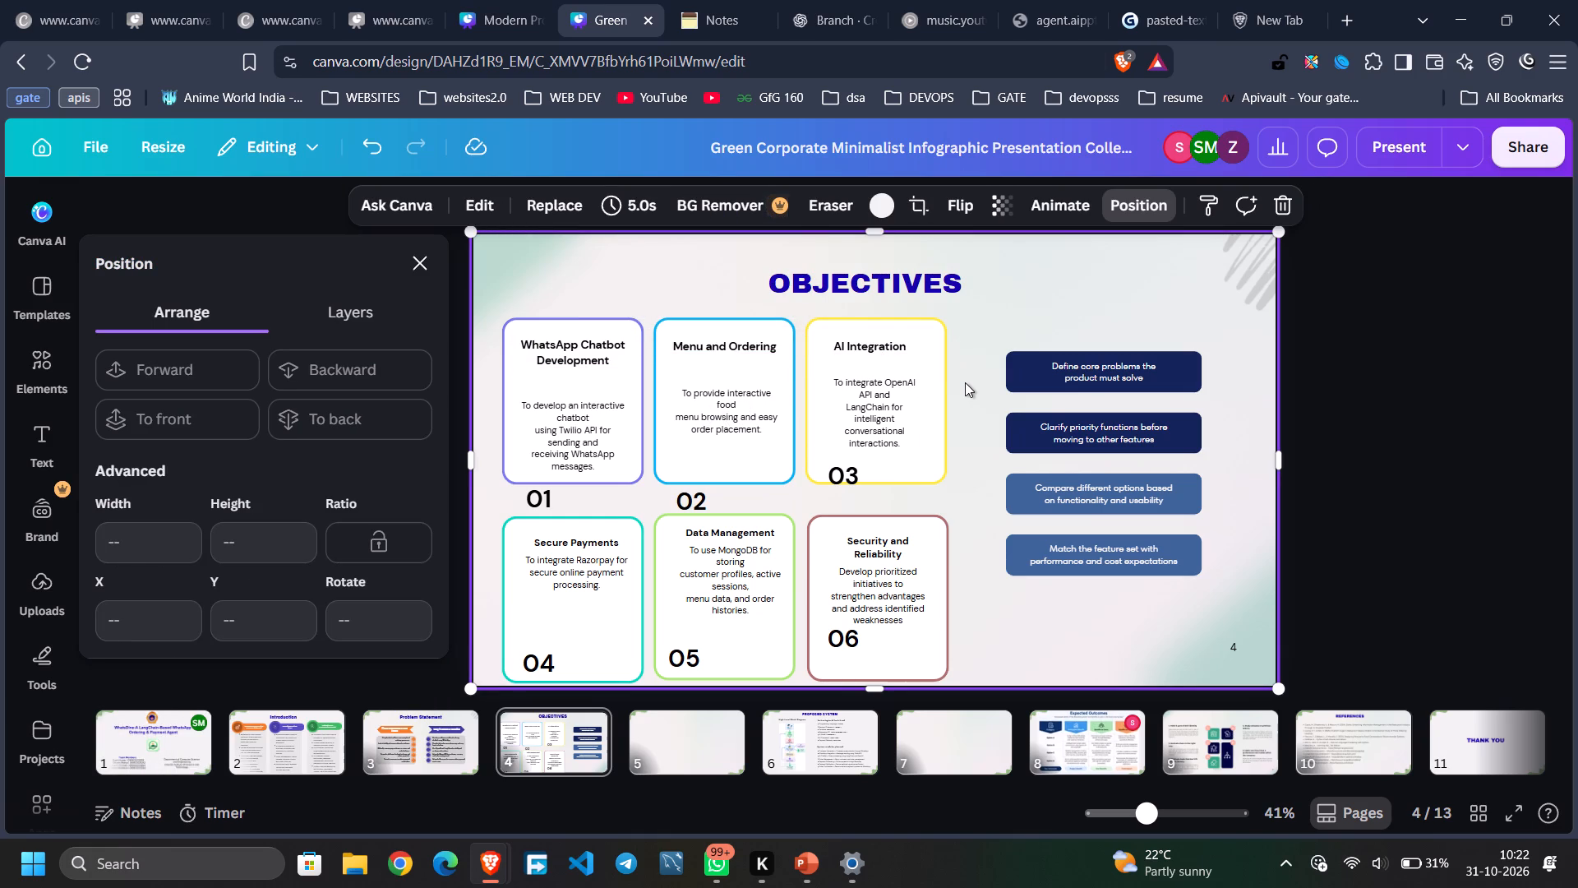
Shift card 05's frame down to Y 674.7 px, level with card 04's frame.
left_click(590, 539)
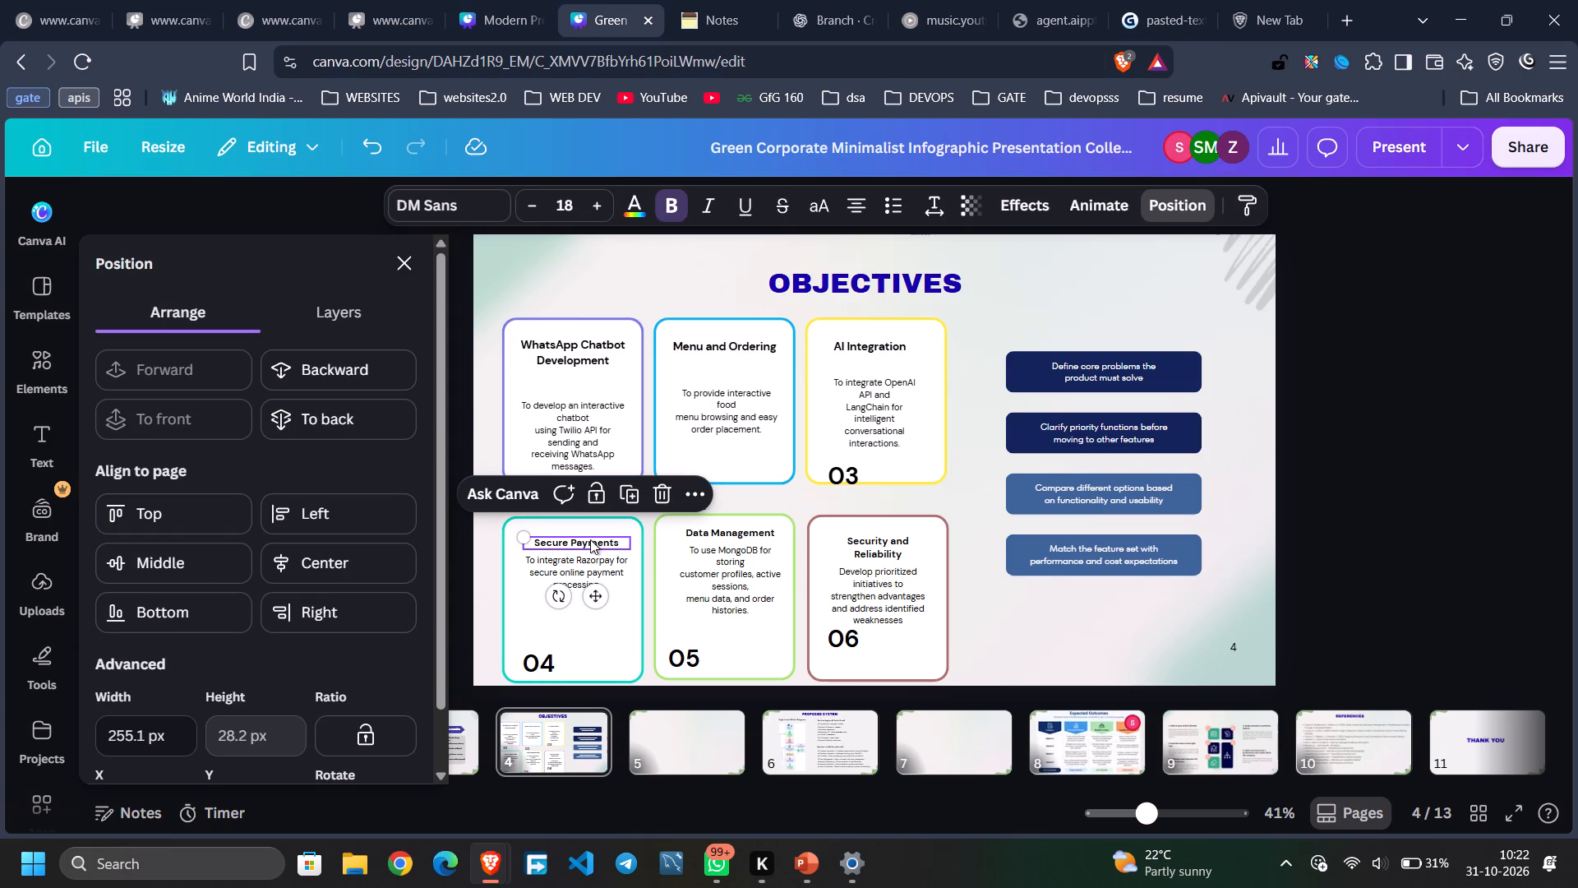
left_click(723, 554)
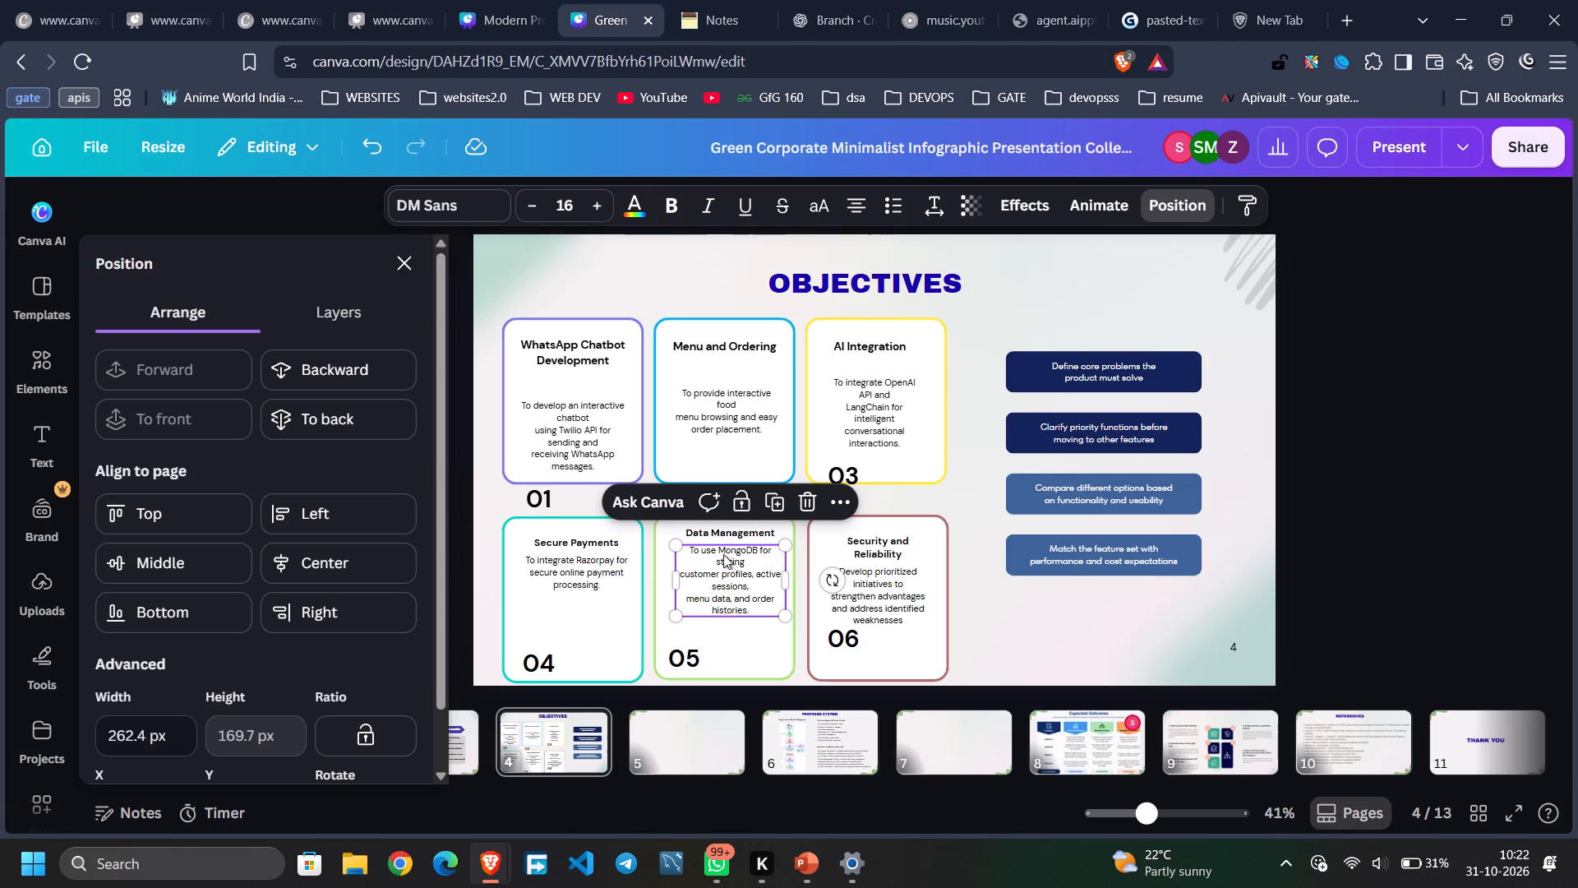
left_click(723, 531)
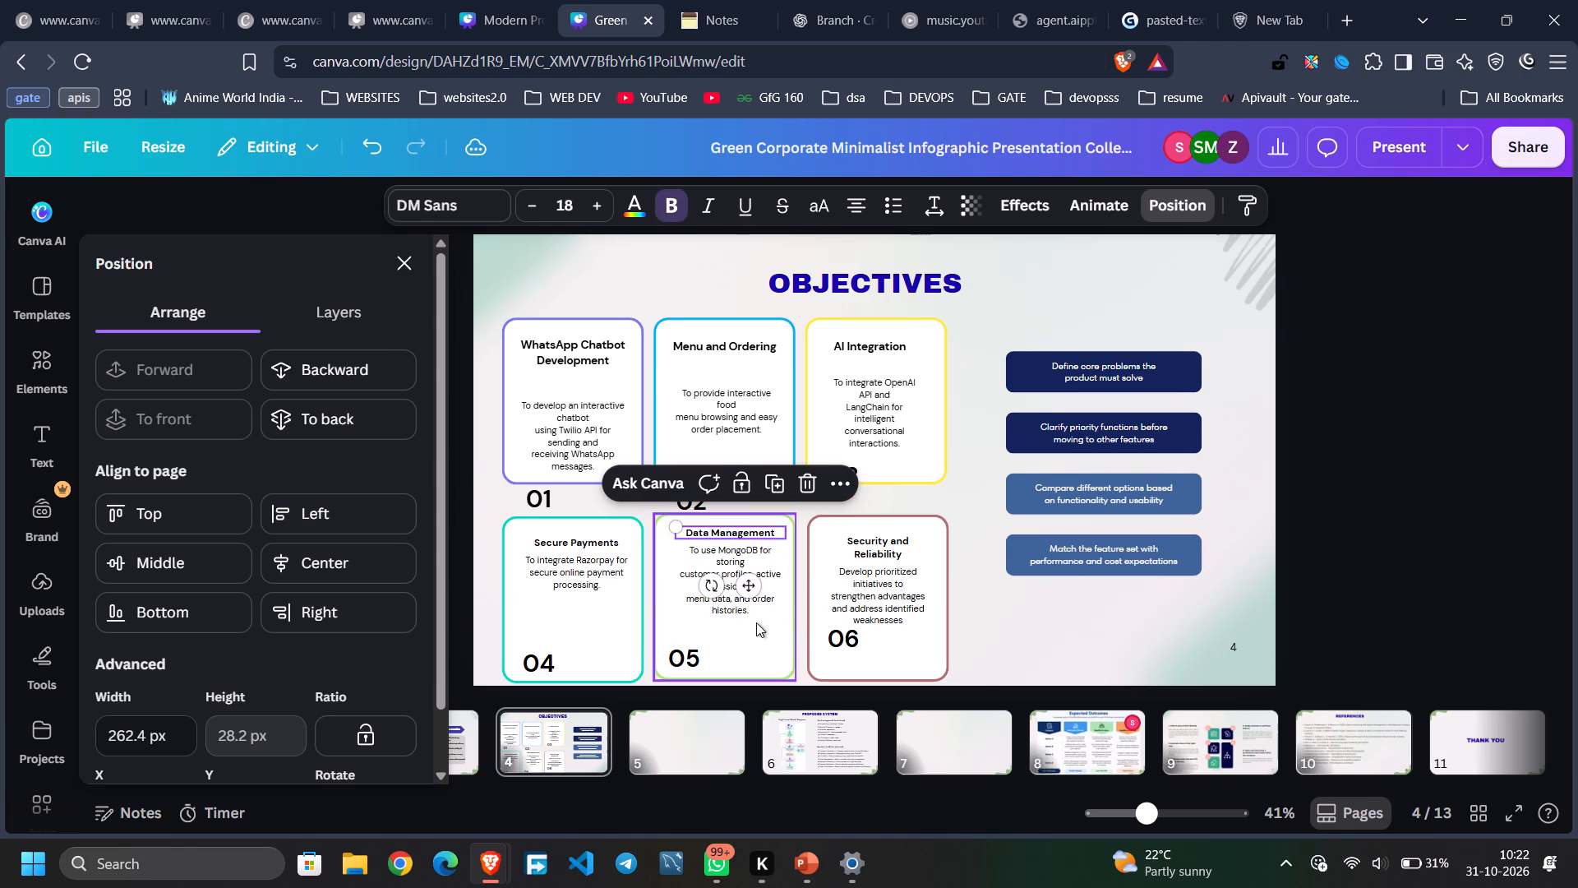
left_click(756, 622)
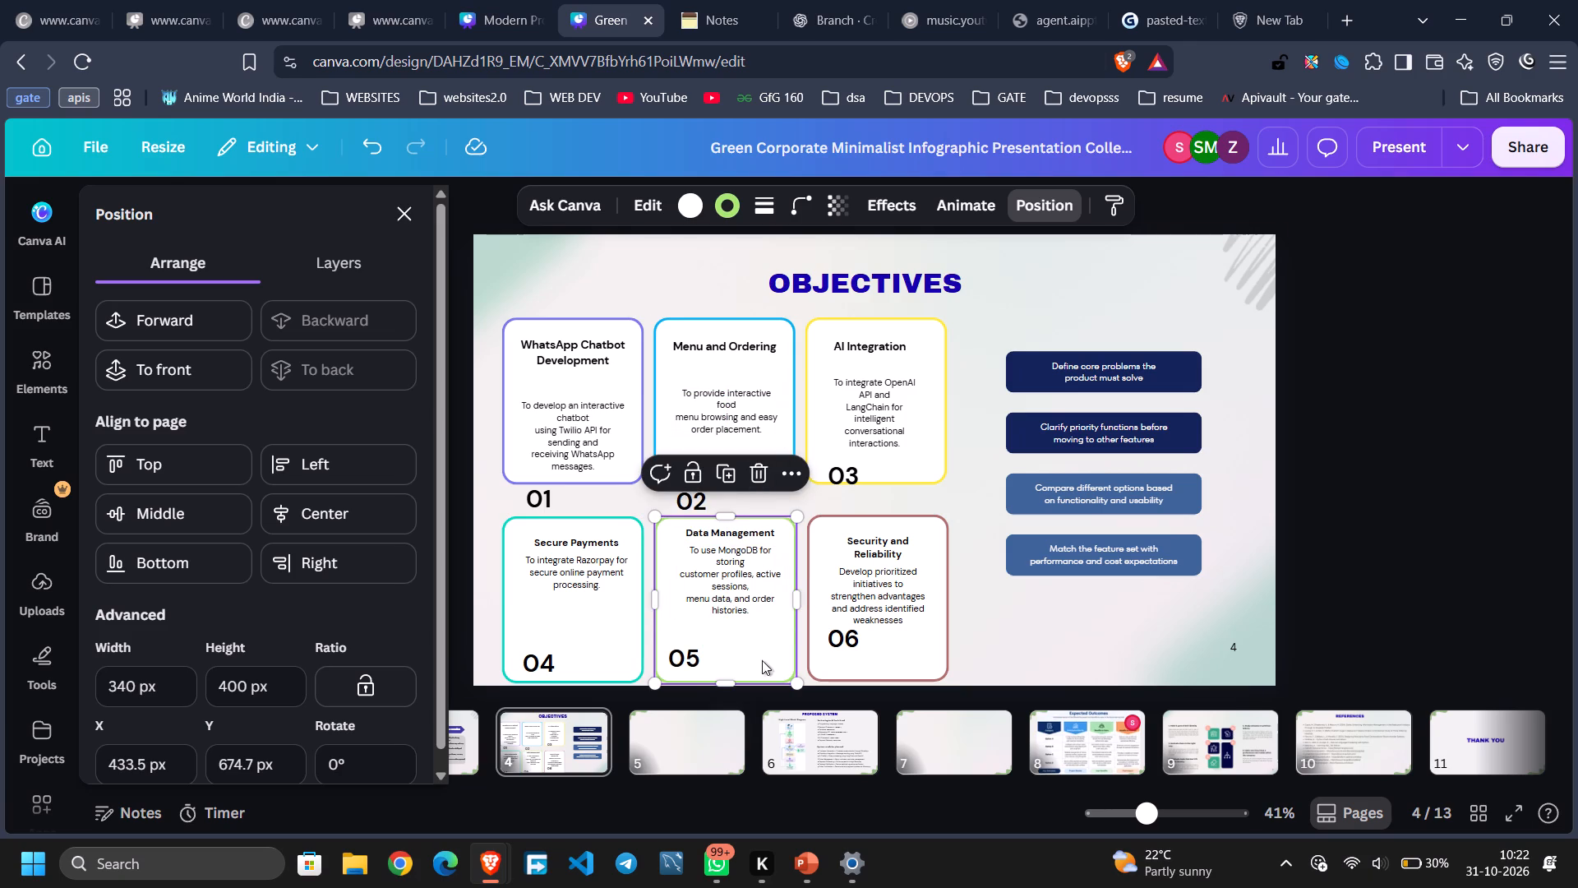
Nudge card 05's MongoDB description down to leave a gap below the Data Management heading.
left_click(733, 613)
key("Down")
key("Down")
key("Down")
key("Down")
key("Down")
key("Down")
key("Down")
key("Down")
key("Down")
key("Down")
key("Down")
key("Down")
key("Down")
key("Down")
key("Down")
key("Down")
key("Down")
key("Down")
key("Down")
key("Down")
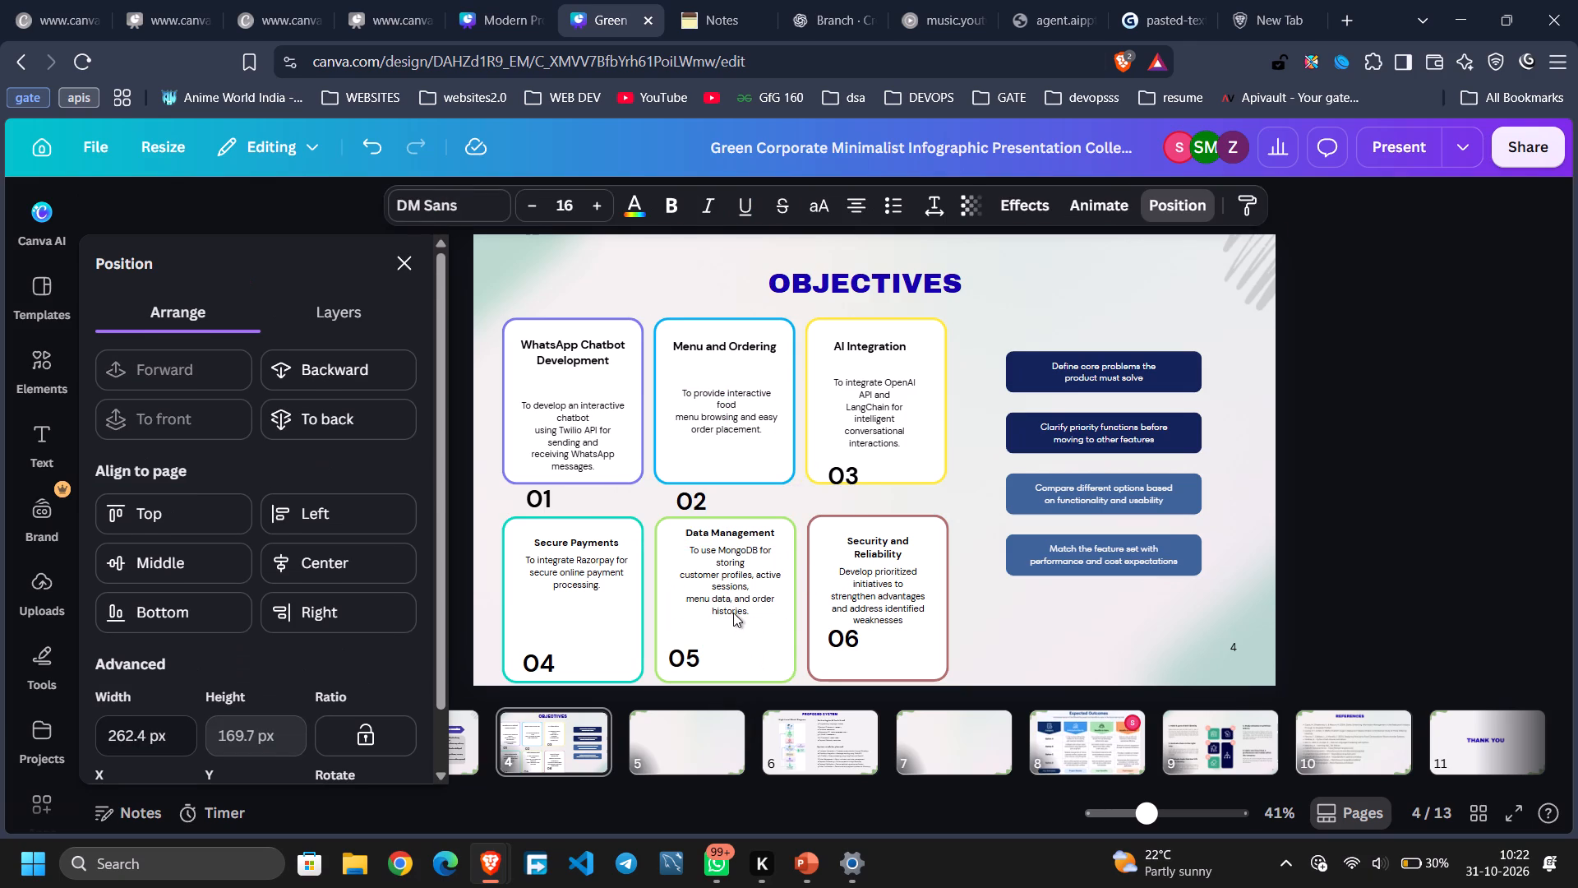
key("Down")
key("Down")
key("Down")
key("Down")
key("Down")
key("Down")
key("Down")
key("Down")
key("Down")
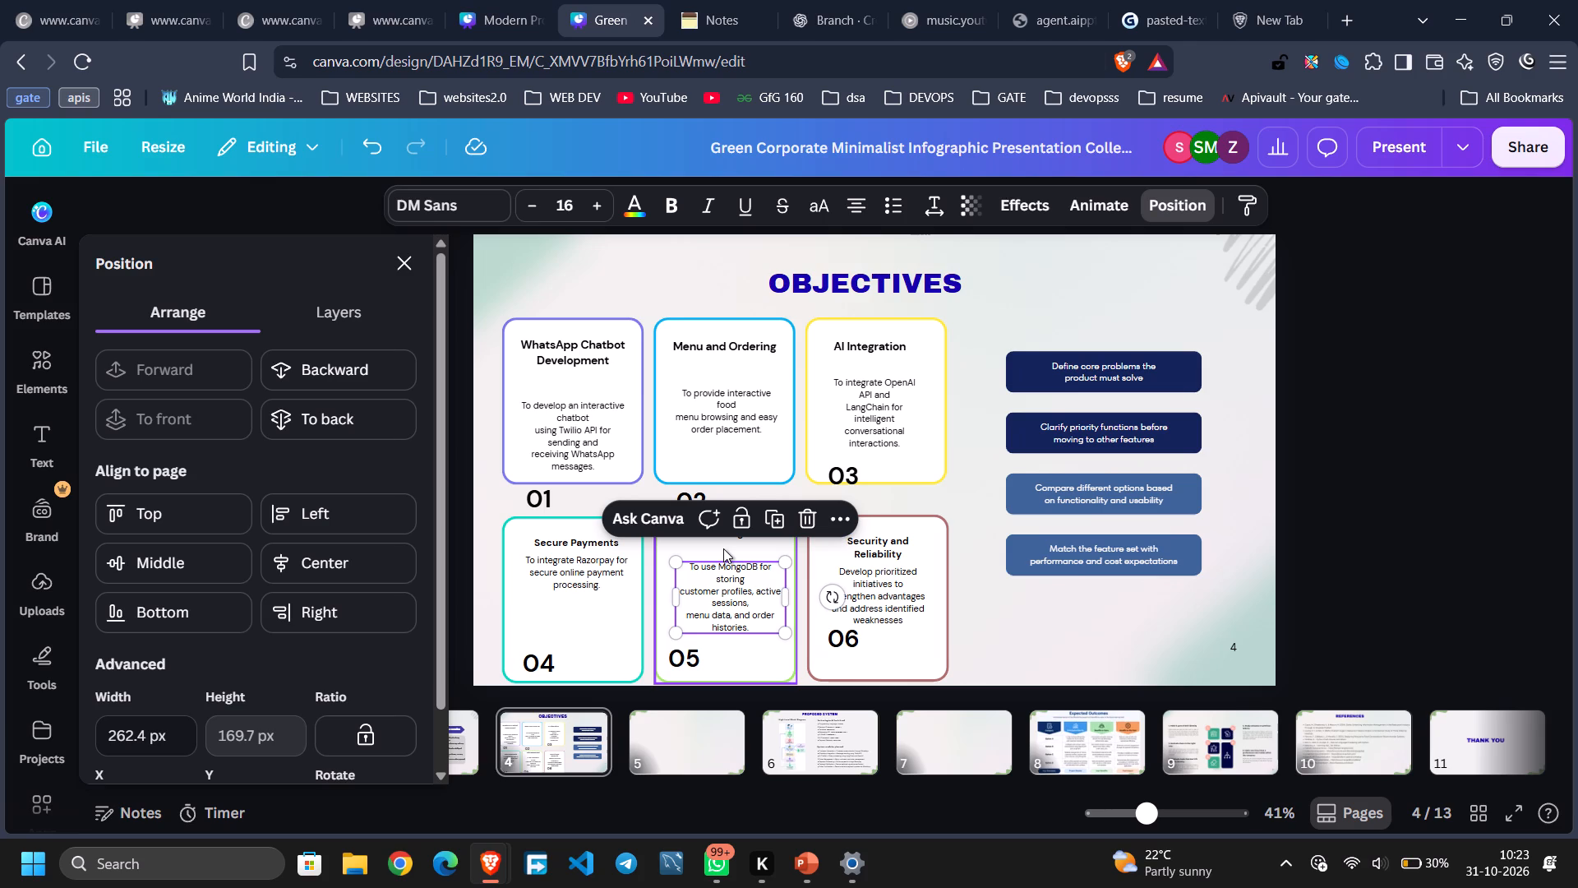
Nudge card 04's Razorpay description down so it sits clear of the Secure Payments heading.
left_click(599, 636)
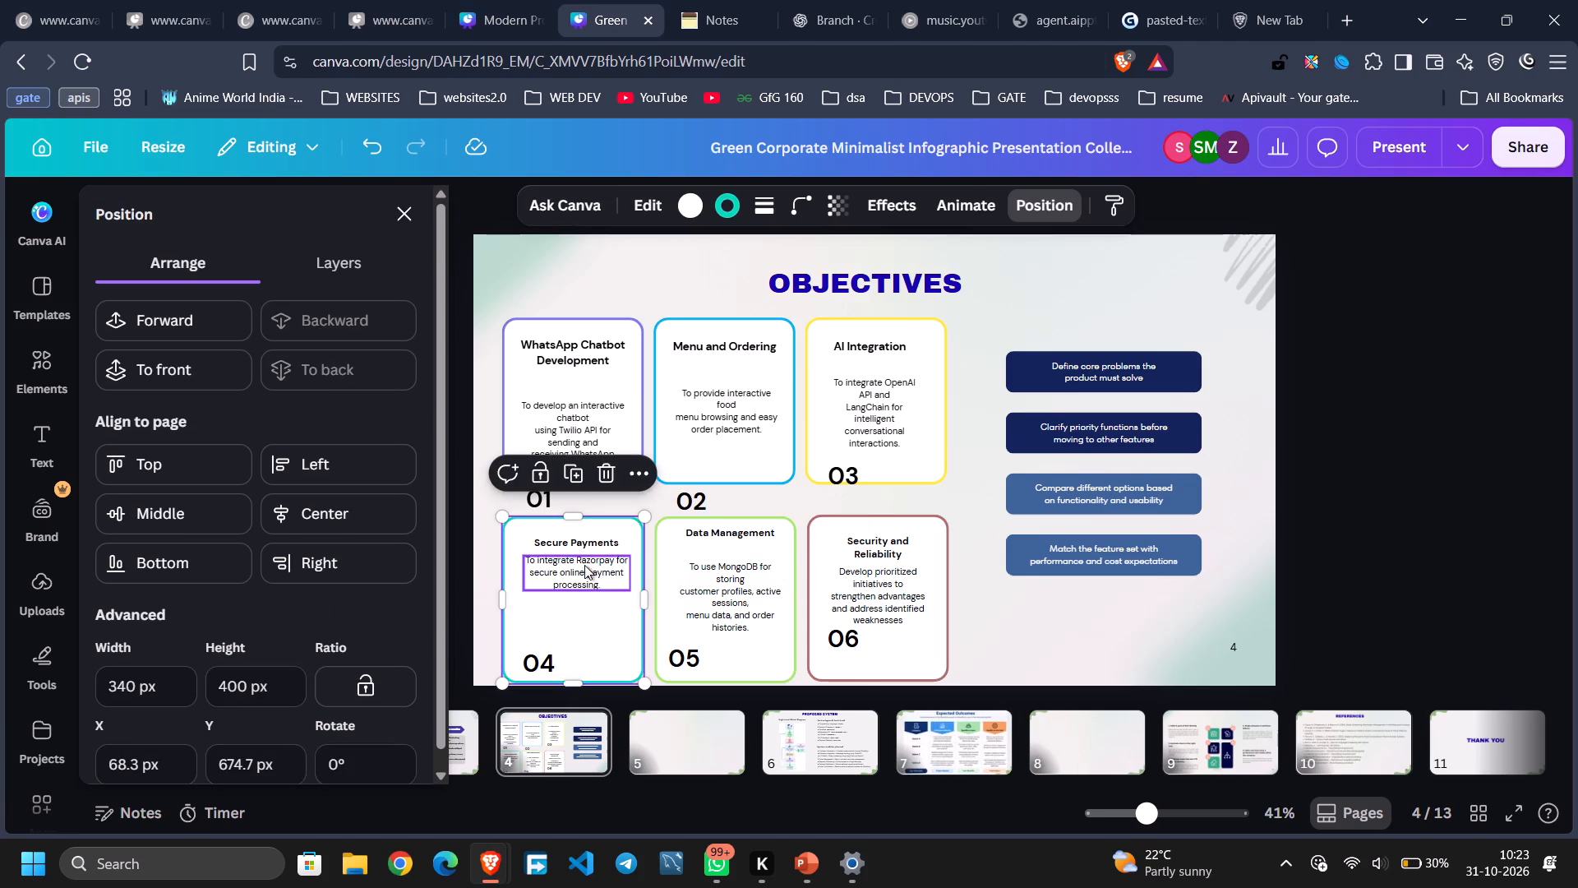
left_click(584, 569)
key("Down")
key("Down")
key("Down")
key("Down")
key("Down")
key("Down")
key("Down")
key("Down")
key("Down")
key("Down")
key("Down")
key("Down")
key("Down")
key("Down")
key("Down")
key("Down")
key("Down")
key("Down")
key("Down")
key("Down")
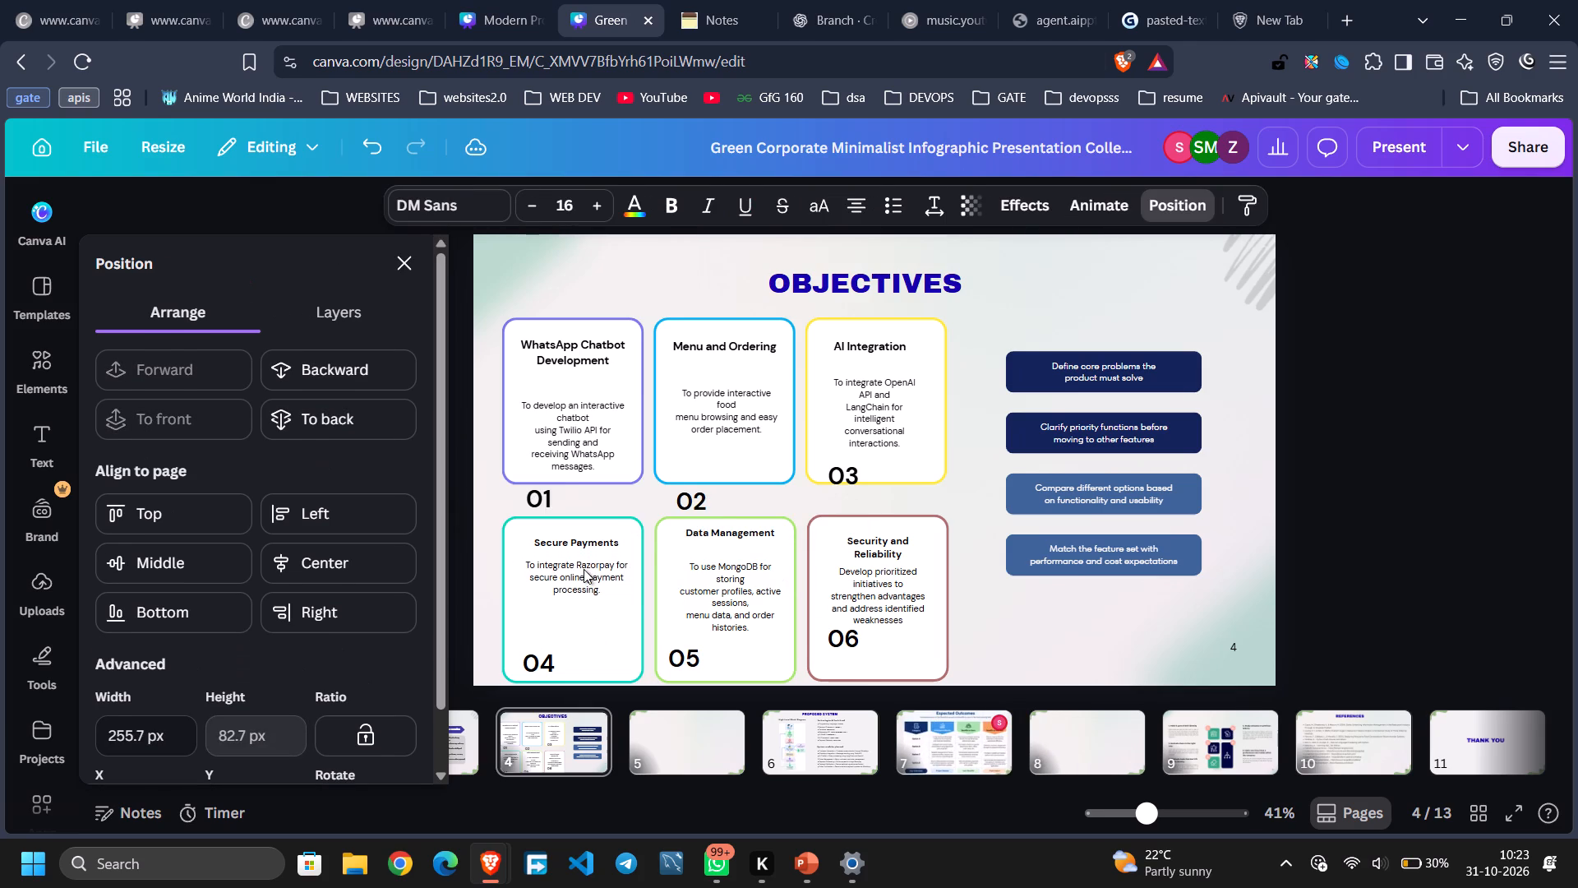
Nudge card 06's Security and Reliability heading slightly up, away from its description.
left_click(879, 550)
key("Up")
key("Up")
key("Up")
key("Up")
key("Up")
key("Up")
key("Up")
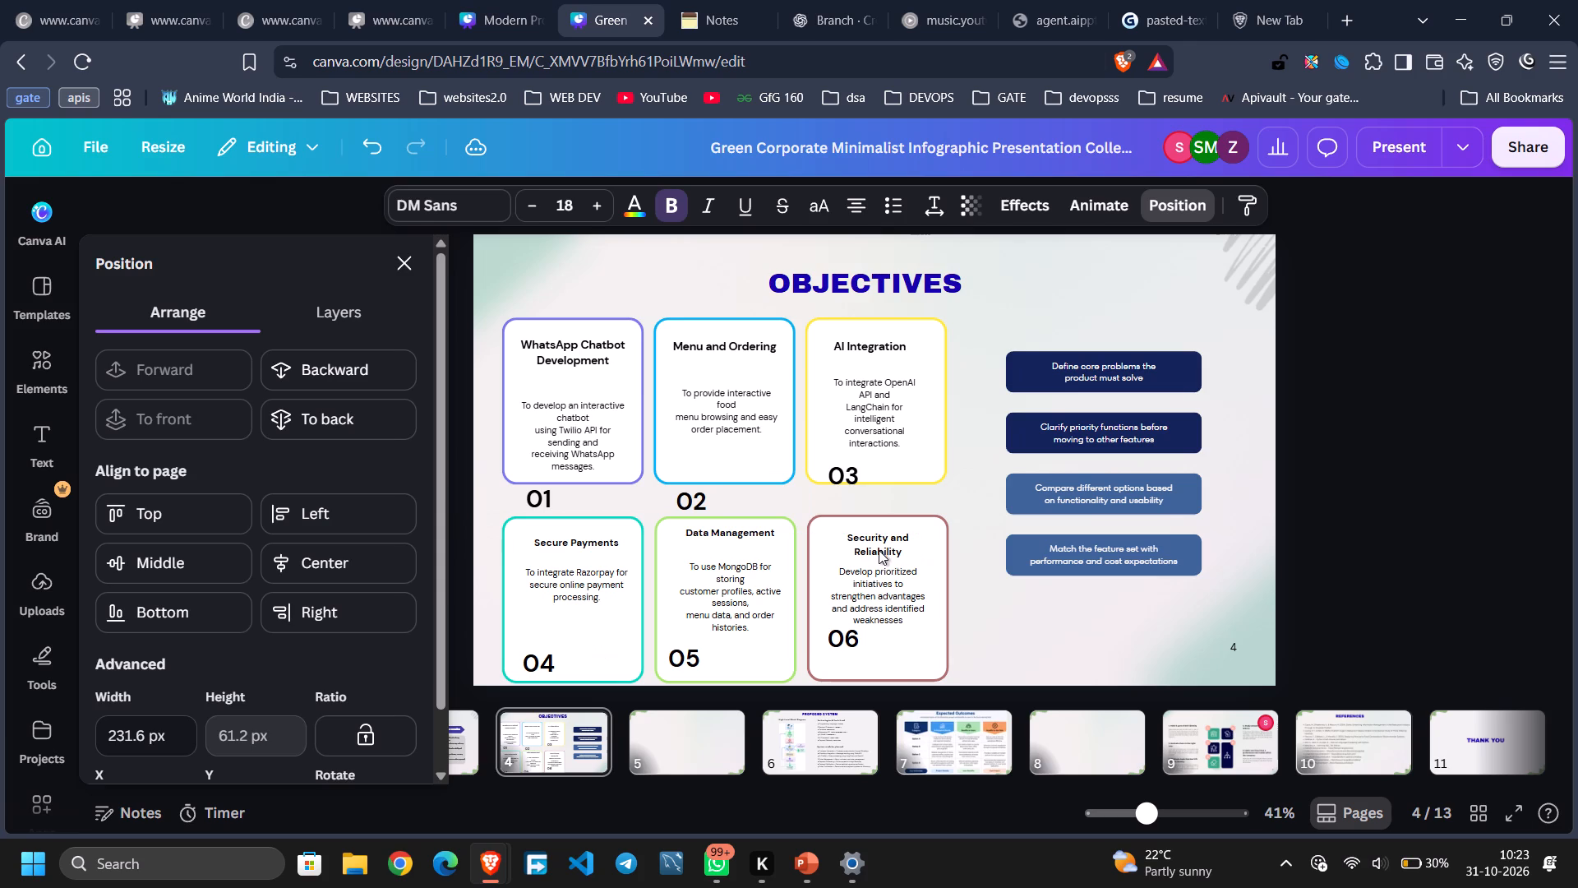
key("Up")
key("Up")
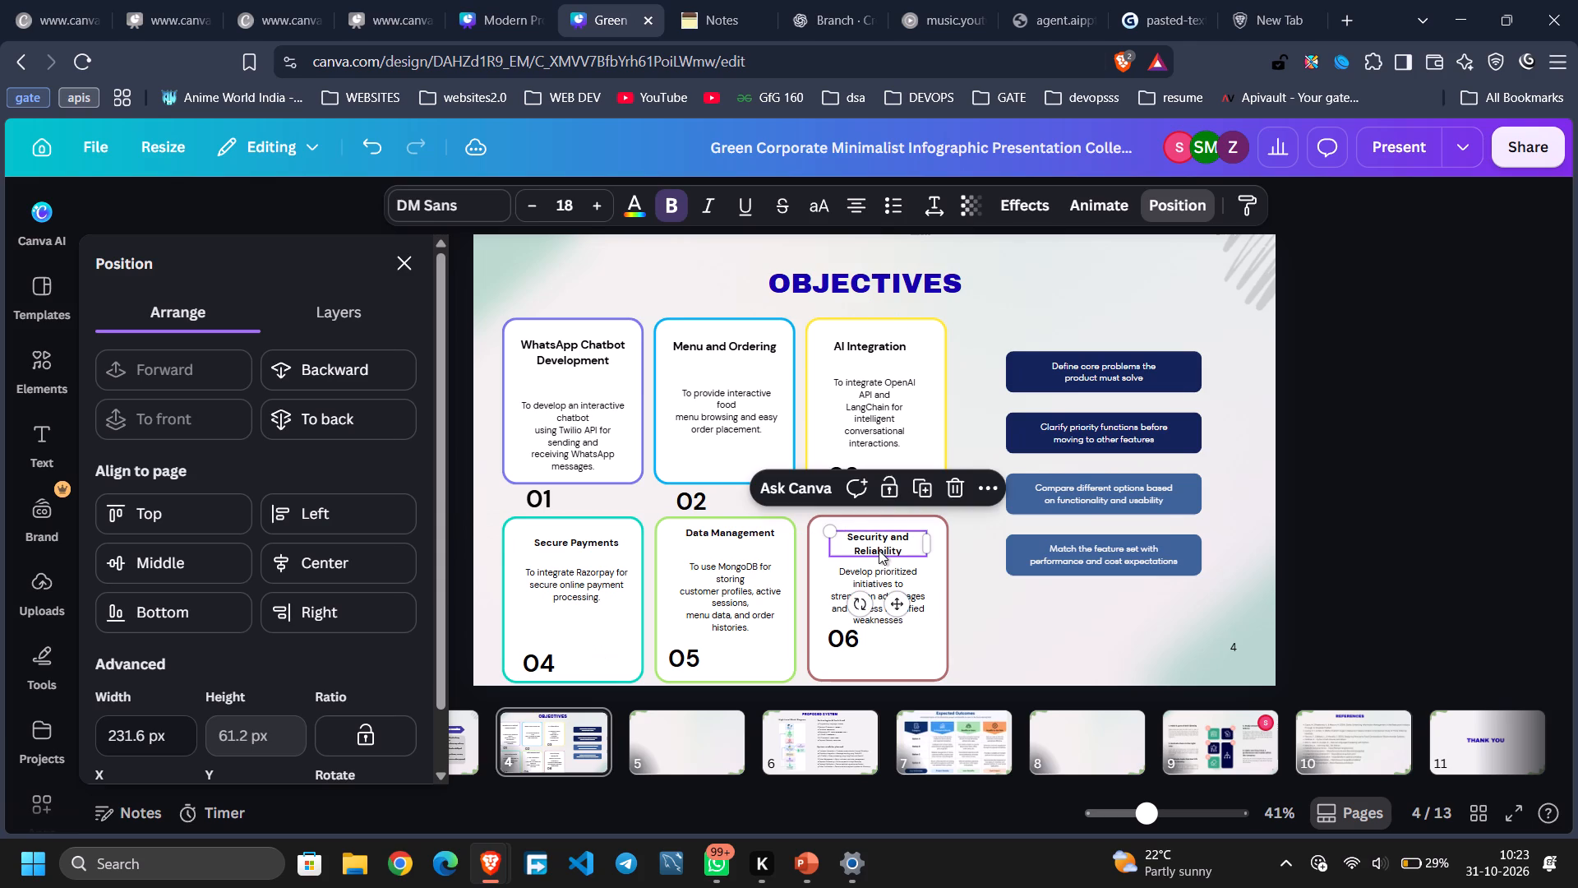
key("Down")
key("Up")
Nudge card 05's Data Management heading down to line up with the neighbouring card headings.
left_click(753, 532)
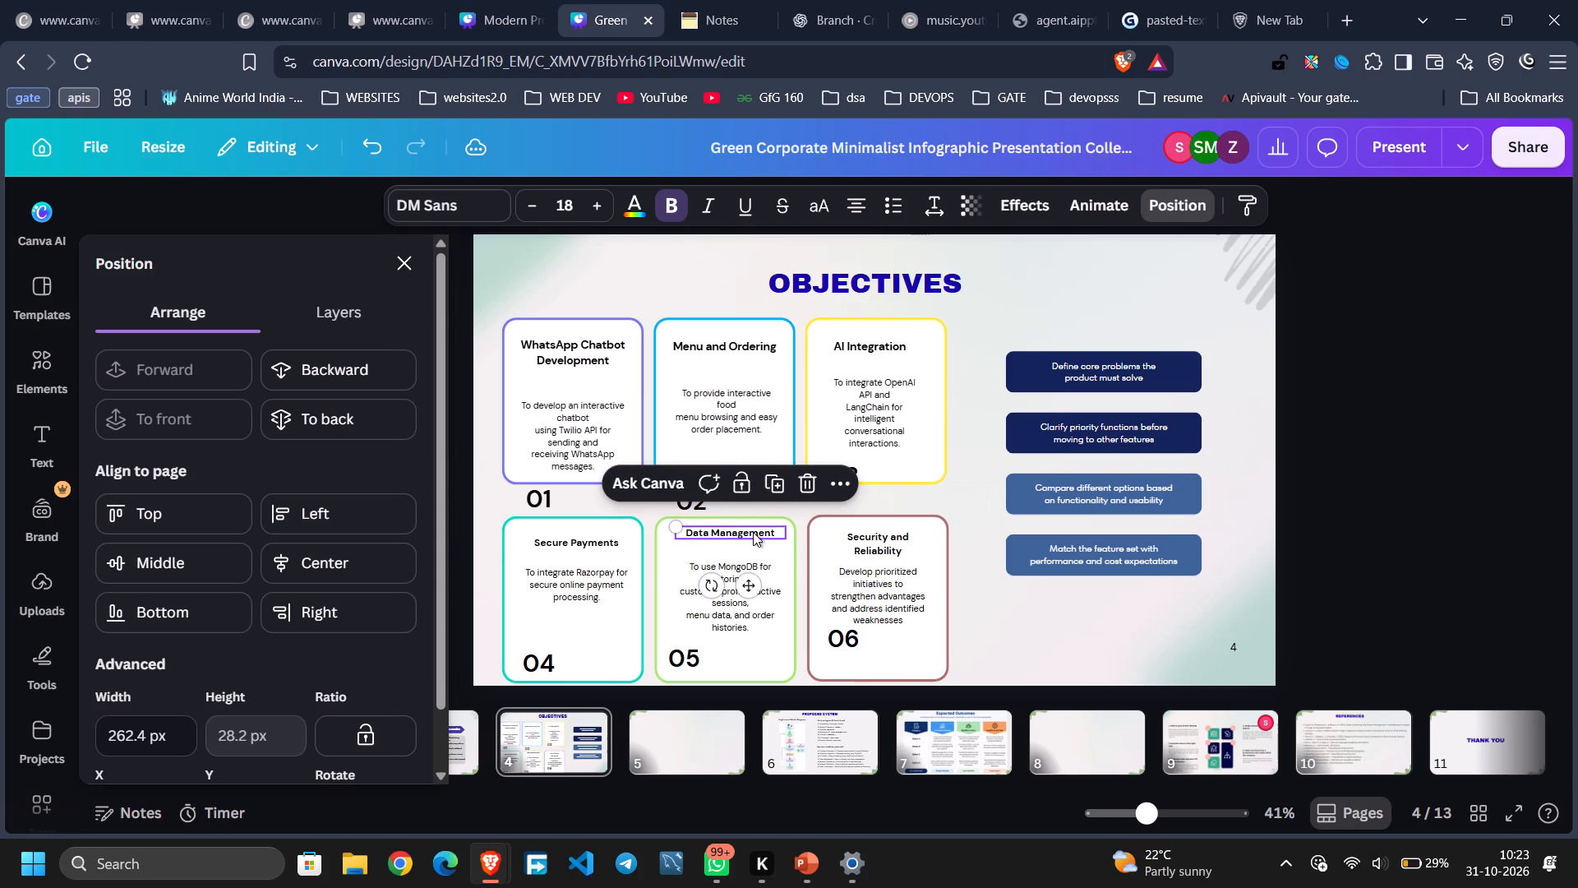
key("Down")
key("Down")
key("Down")
key("Down")
key("Down")
key("Down")
key("Down")
key("Down")
key("Down")
key("Down")
key("Down")
key("Down")
key("Down")
key("Down")
key("Down")
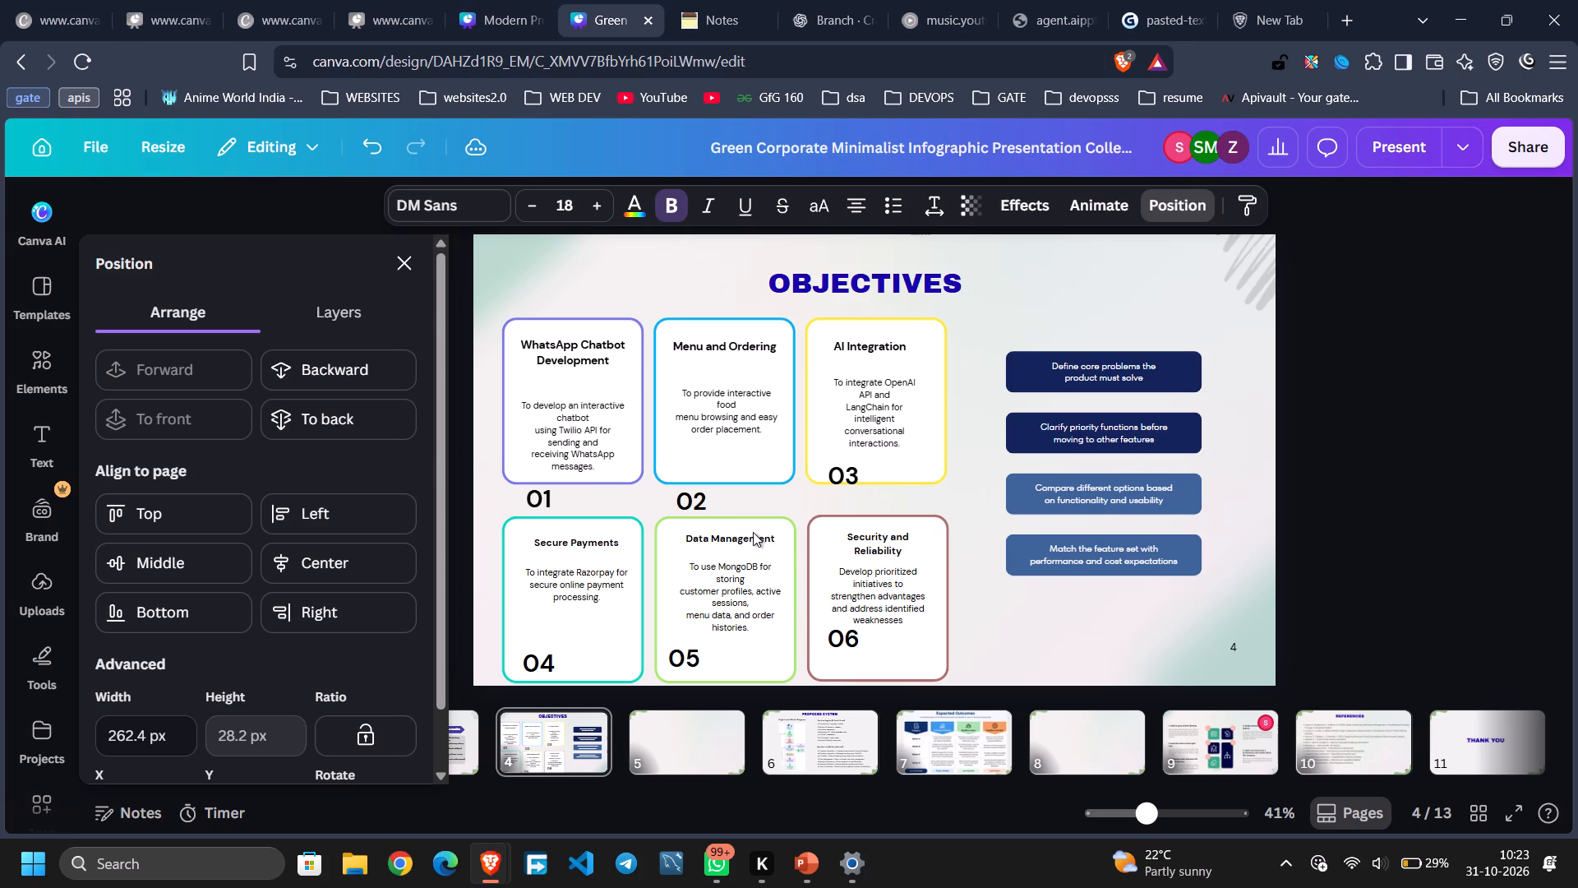
key("Up")
key("Up")
key("Up")
key("Down")
key("Down")
key("Down")
key("Down")
key("Down")
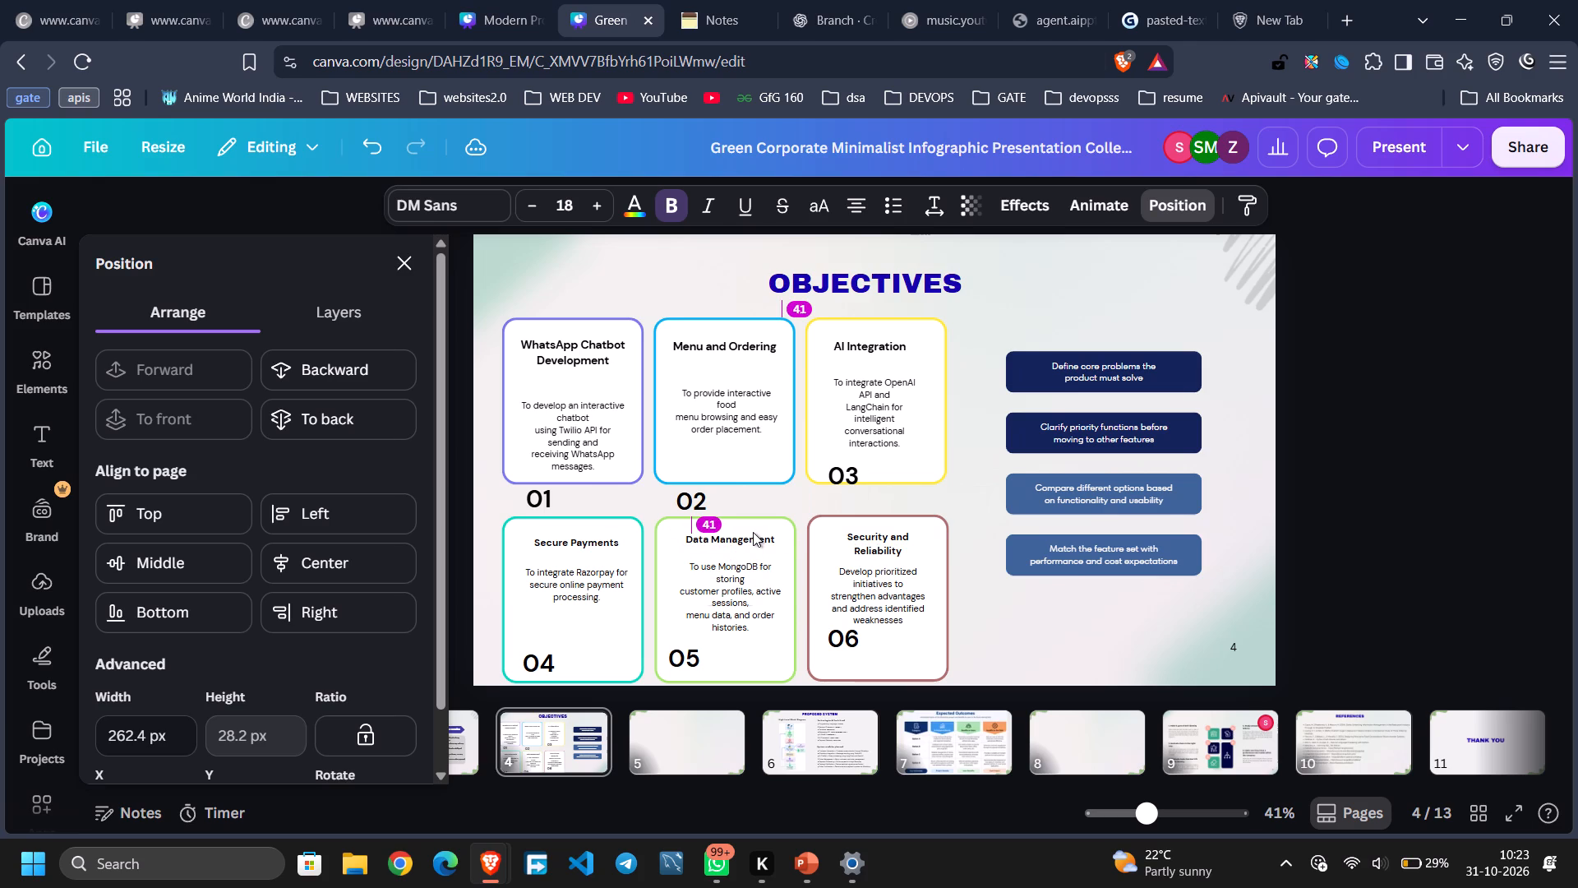
Nudge card 04's Secure Payments heading slightly up, level with the Data Management heading.
left_click(609, 542)
key("Up")
key("Up")
key("Up")
key("Up")
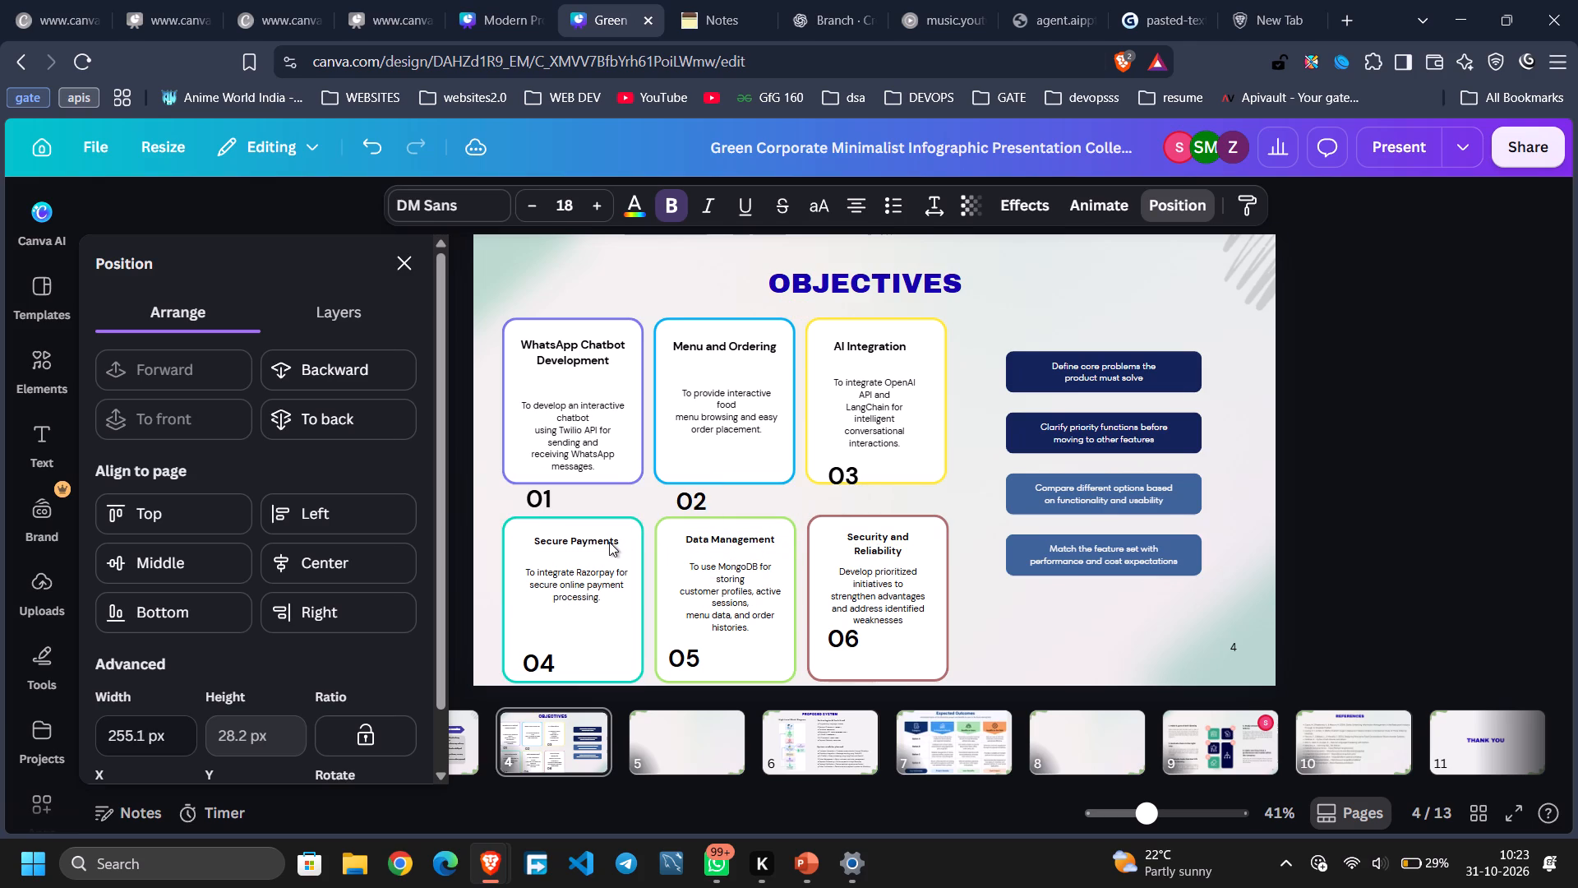
key("Down")
key("Down")
key("Down")
key("Down")
key("Down")
key("Up")
key("Up")
key("Up")
key("Up")
key("Up")
key("Up")
key("Up")
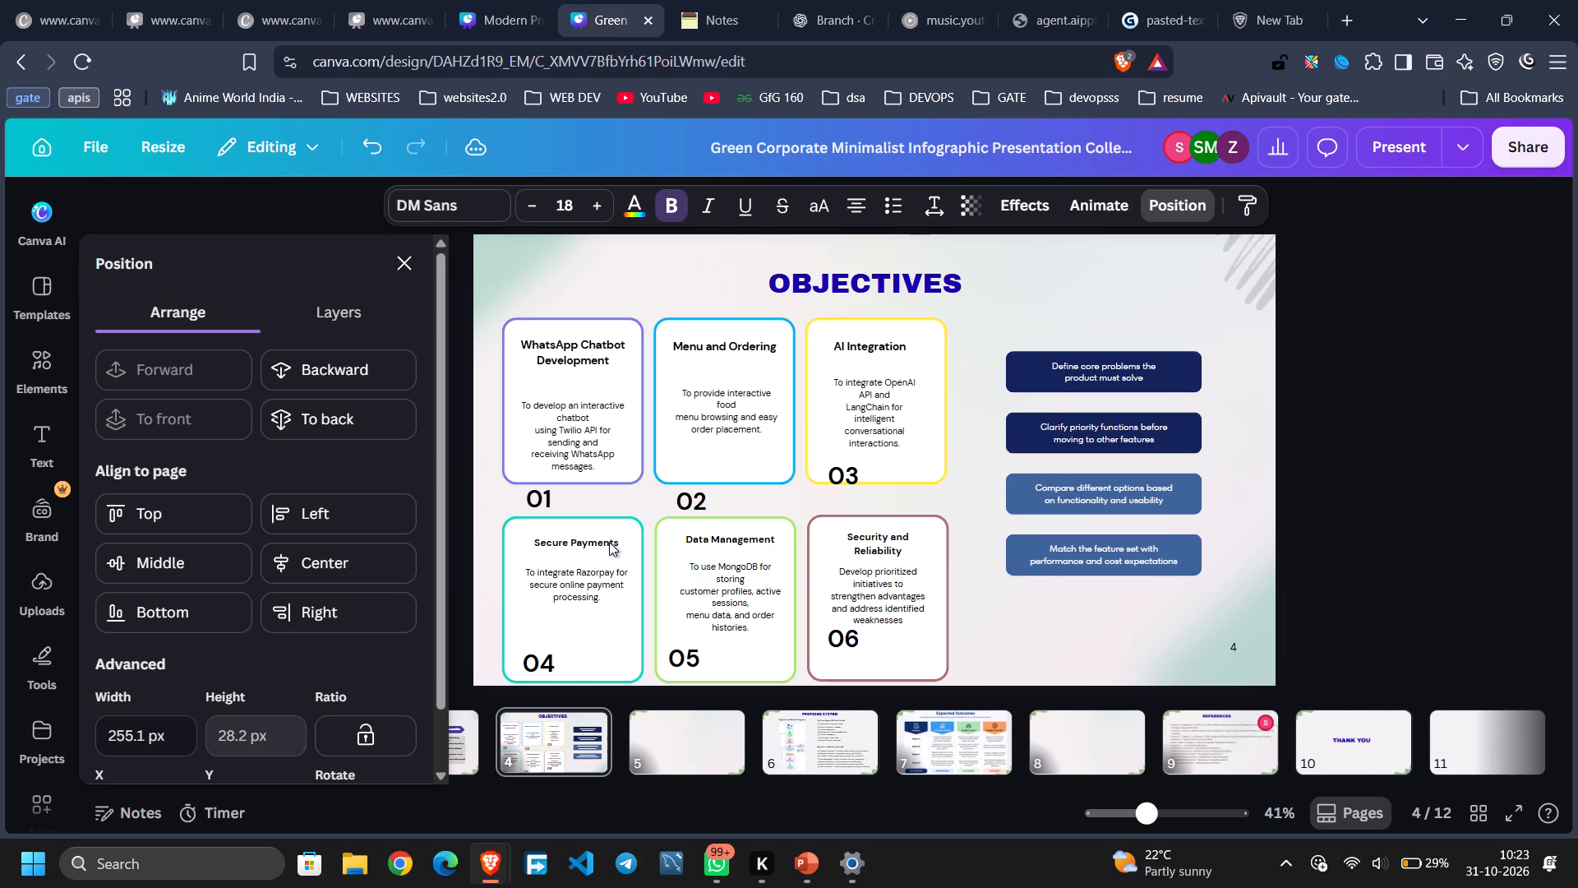
key("Up")
key("Down")
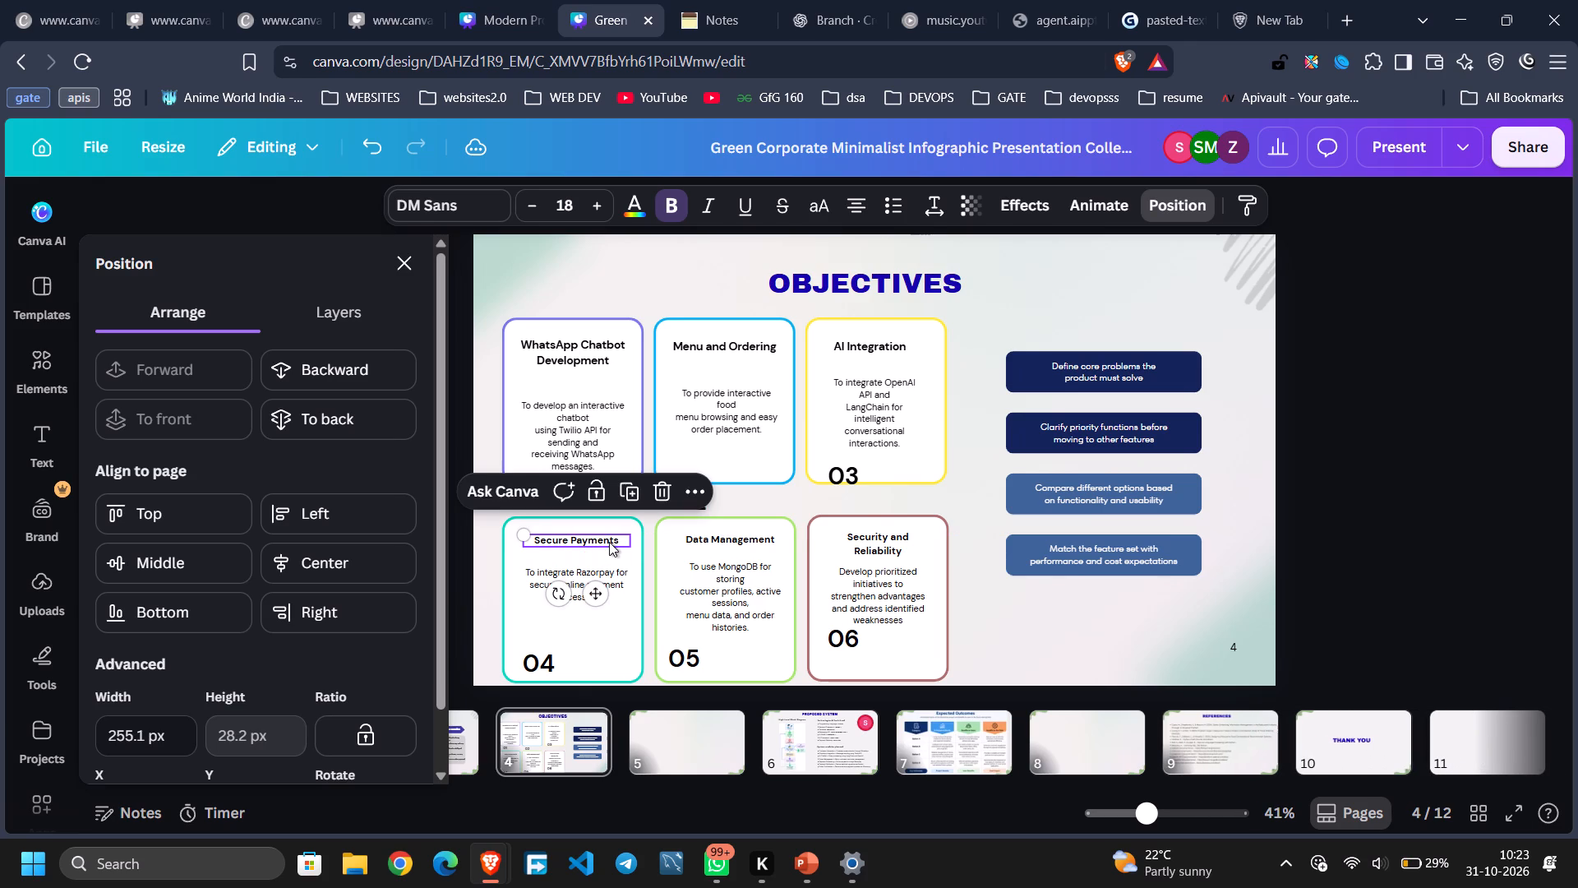
left_click(985, 619)
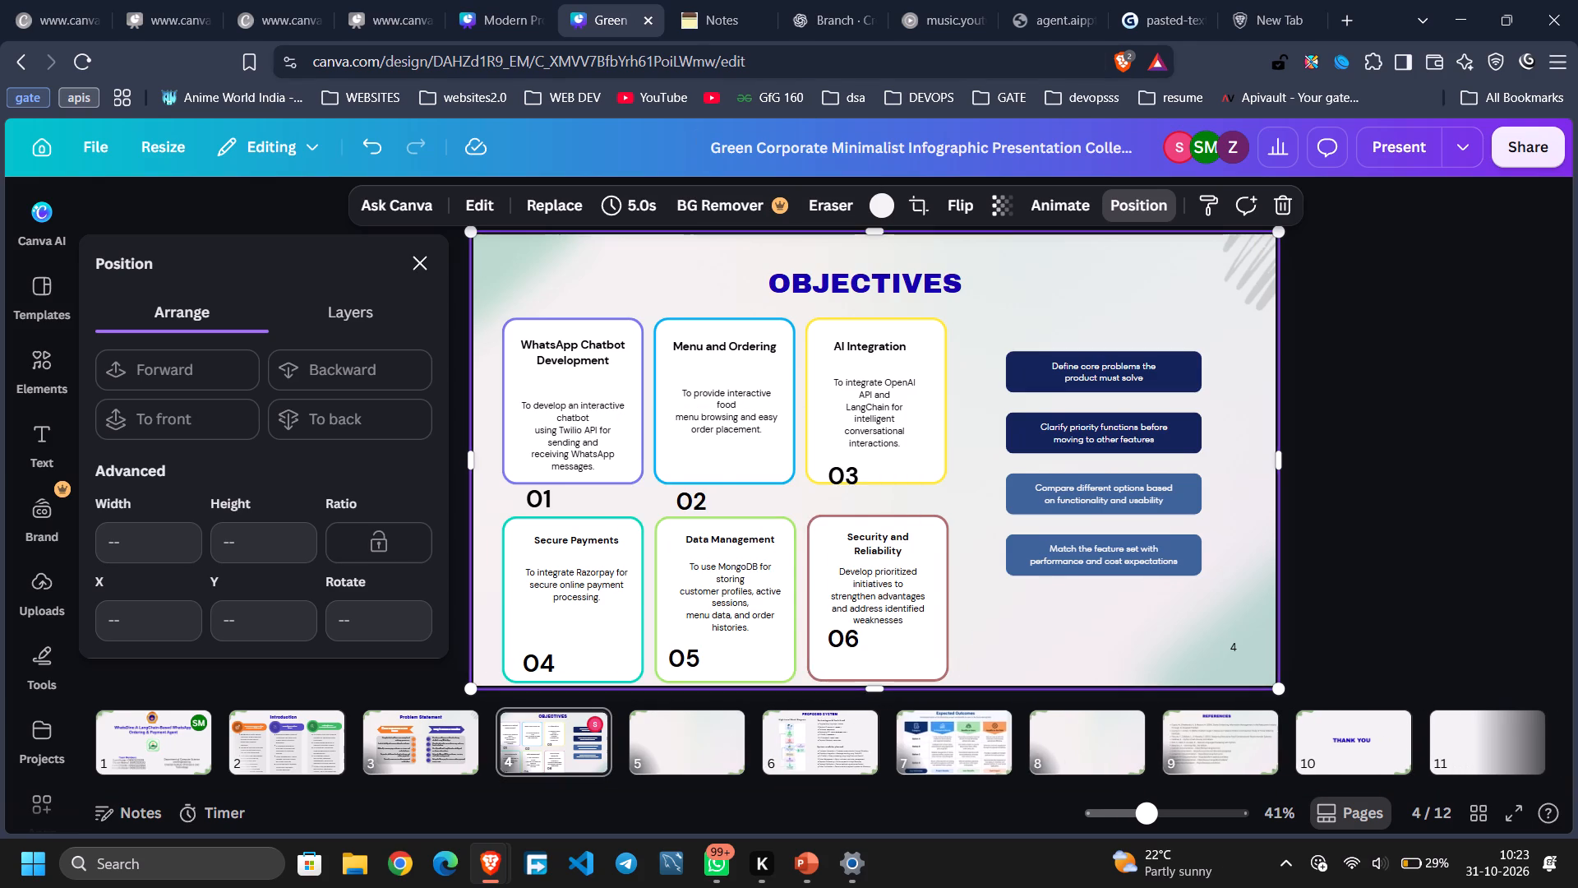
Switch to the Notes page and copy the text "Simplified food ordering through WhatsApp".
left_click(716, 25)
scroll(269, 604, "down", 2)
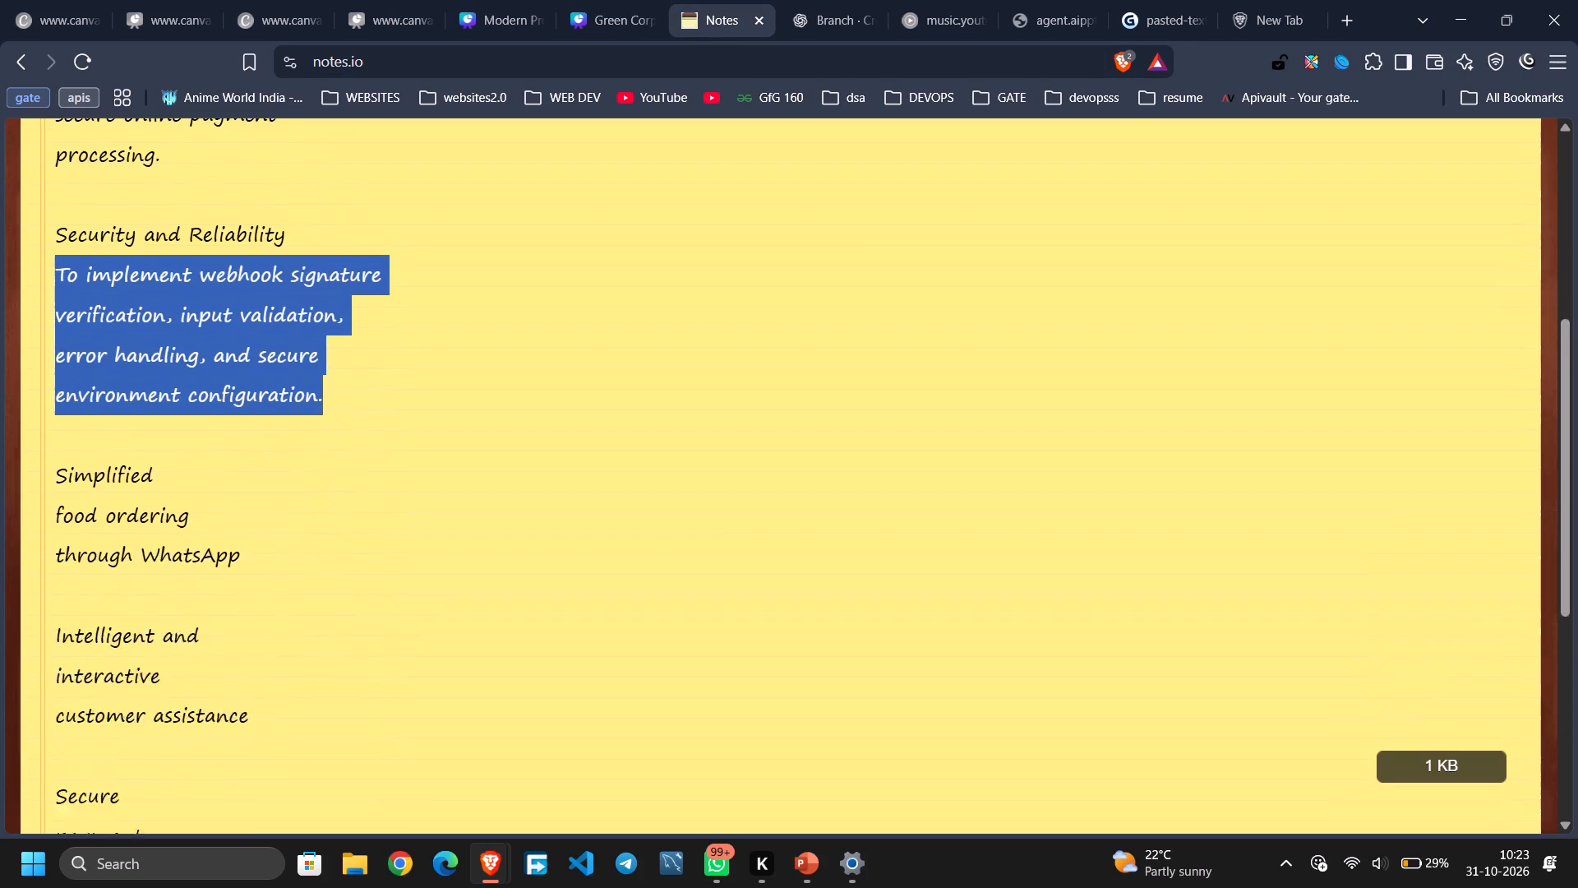
scroll(269, 604, "down", 2)
left_click_drag(256, 469, 54, 377)
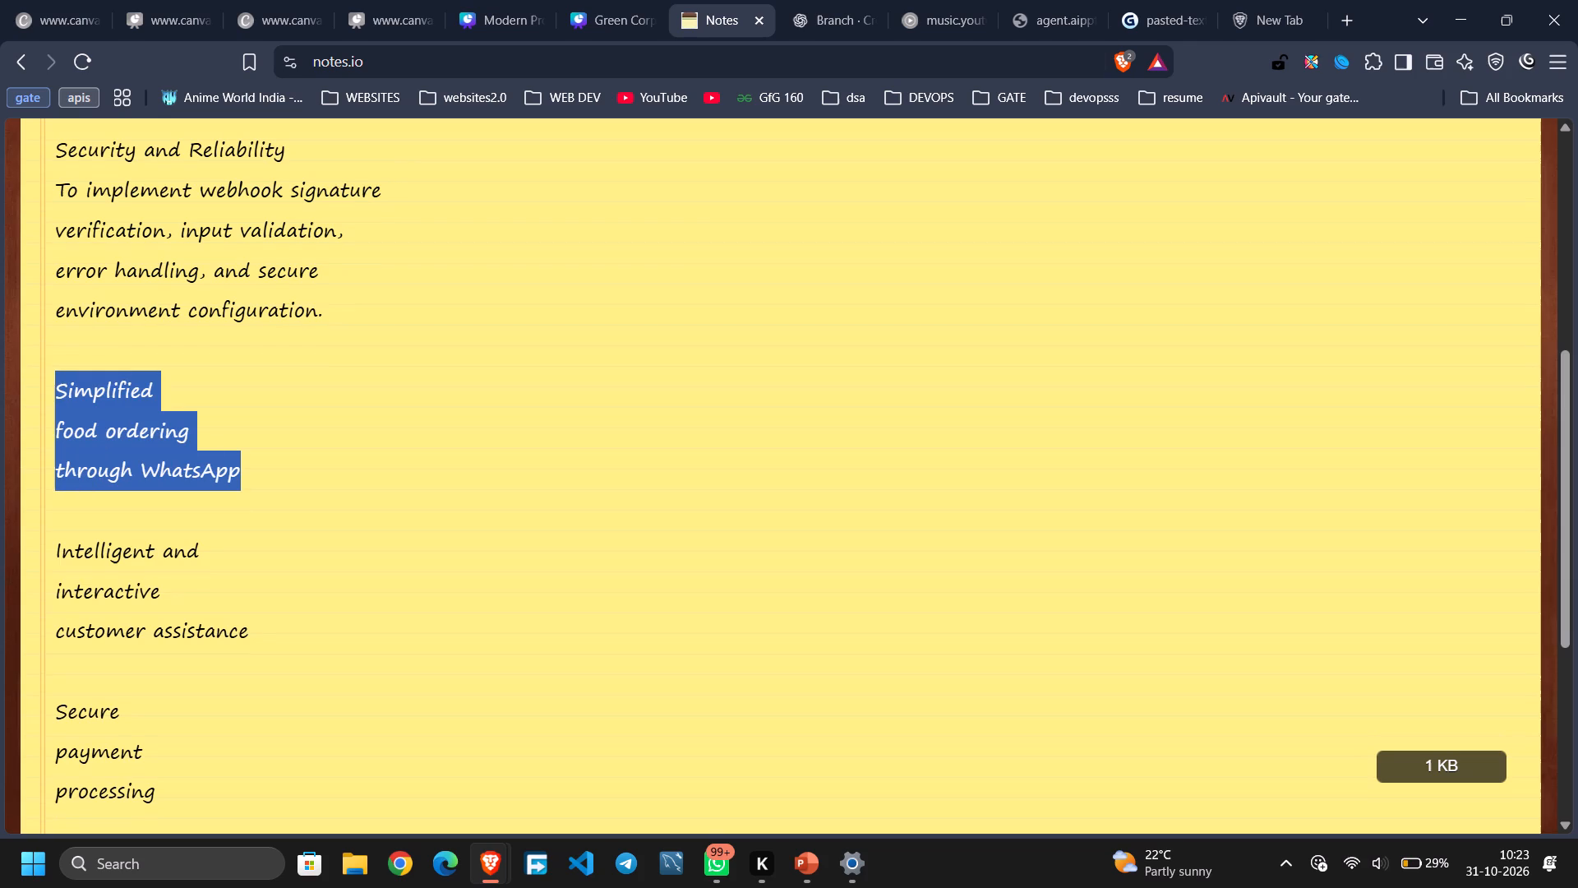
key("ctrl+c")
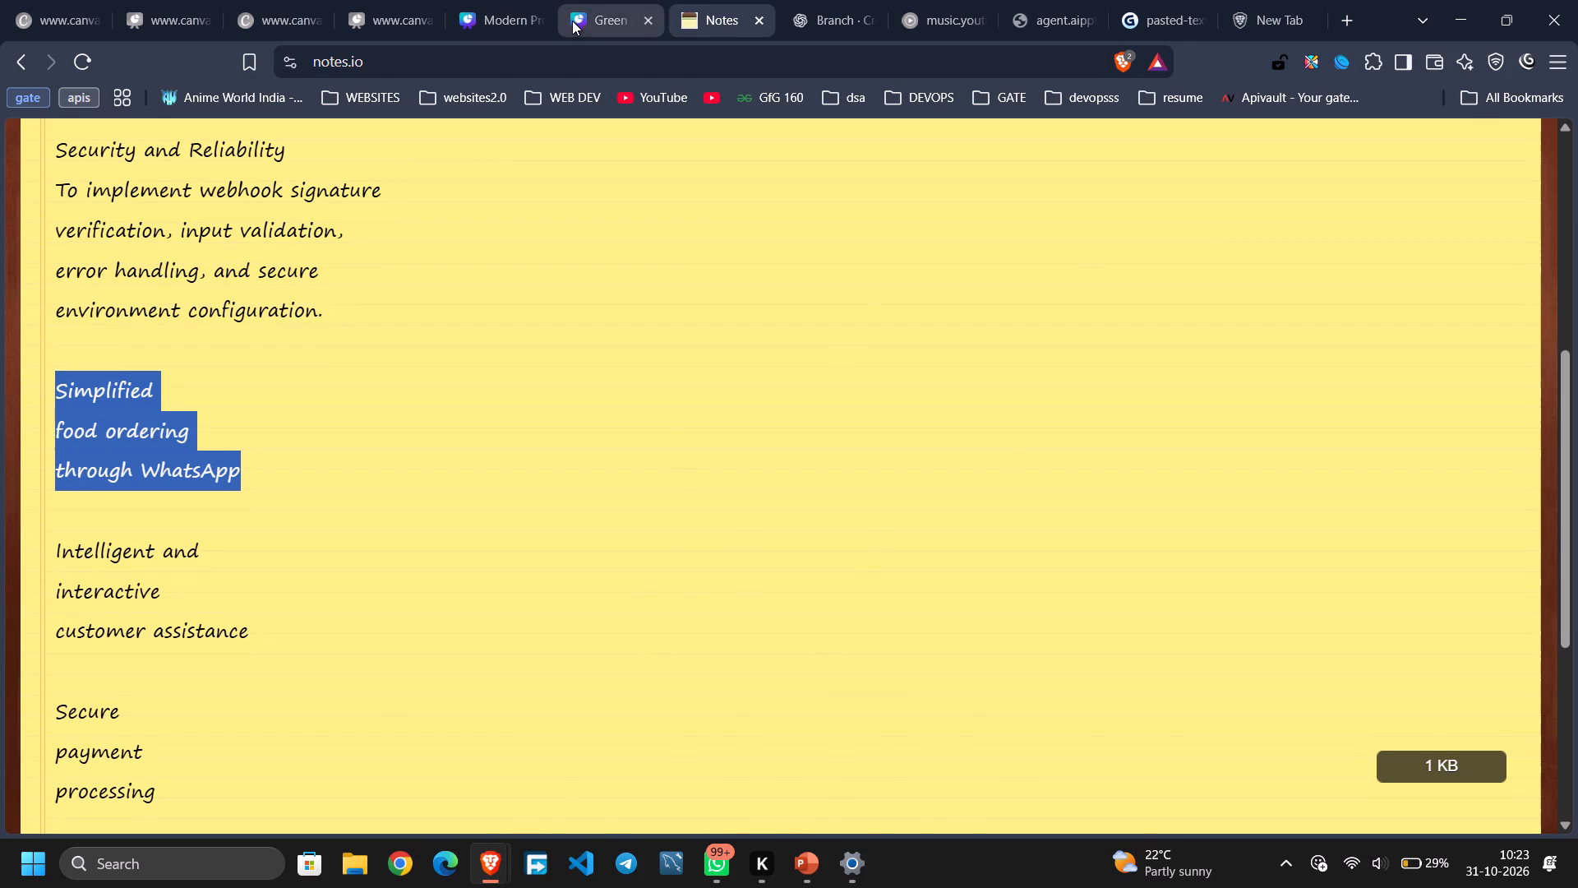
Return to the Objectives slide and replace the first outcome box's placeholder with the copied "Simplified food ordering through WhatsApp" text.
left_click(572, 21)
triple_click(1150, 371)
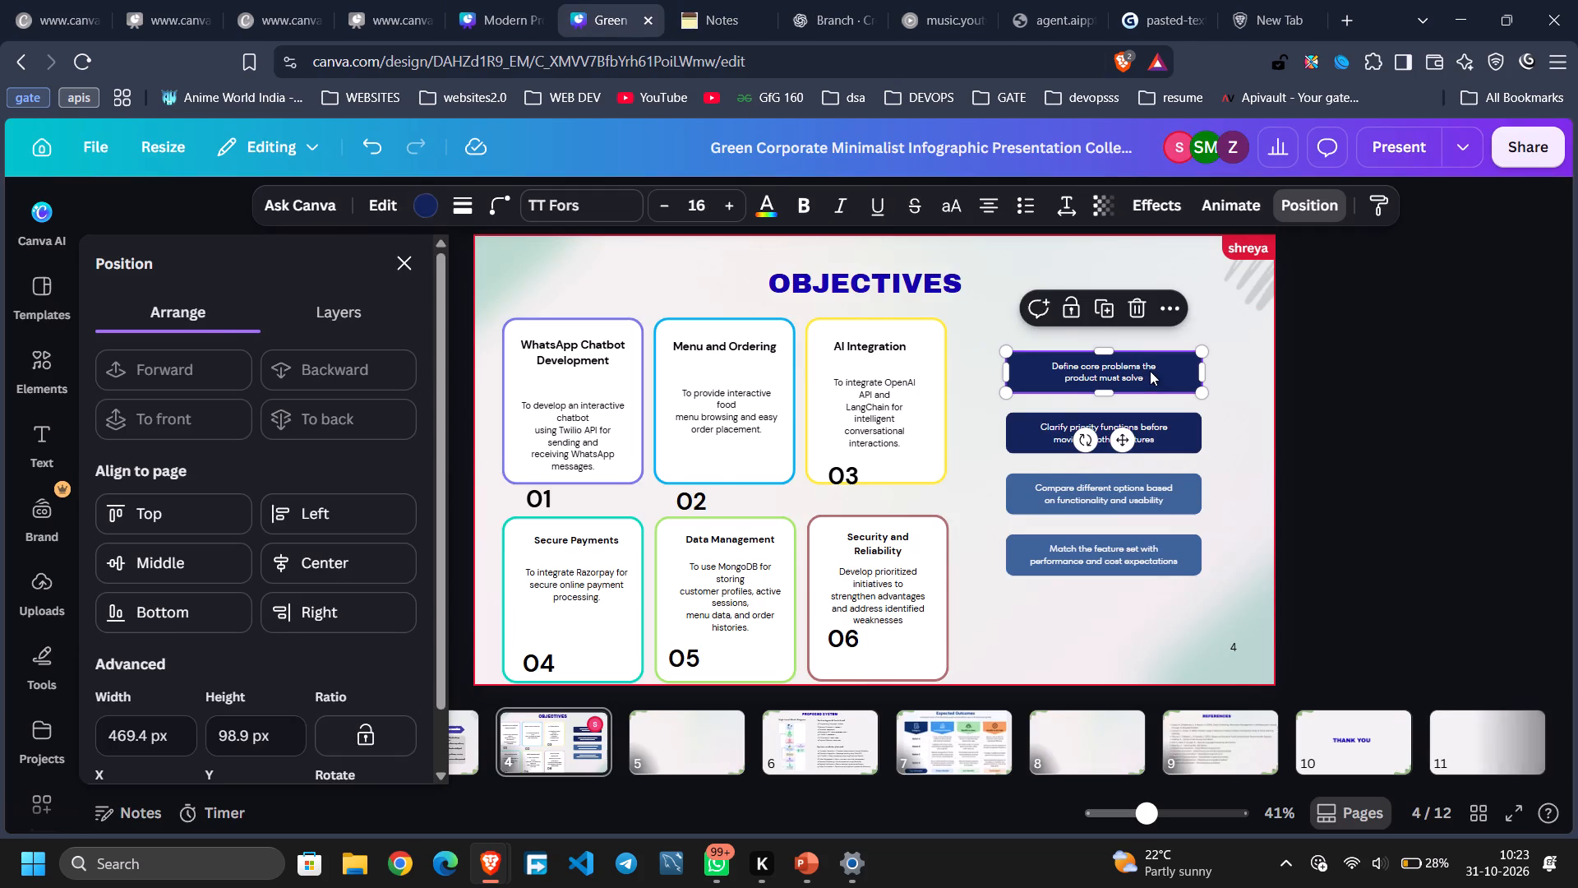
triple_click(1149, 378)
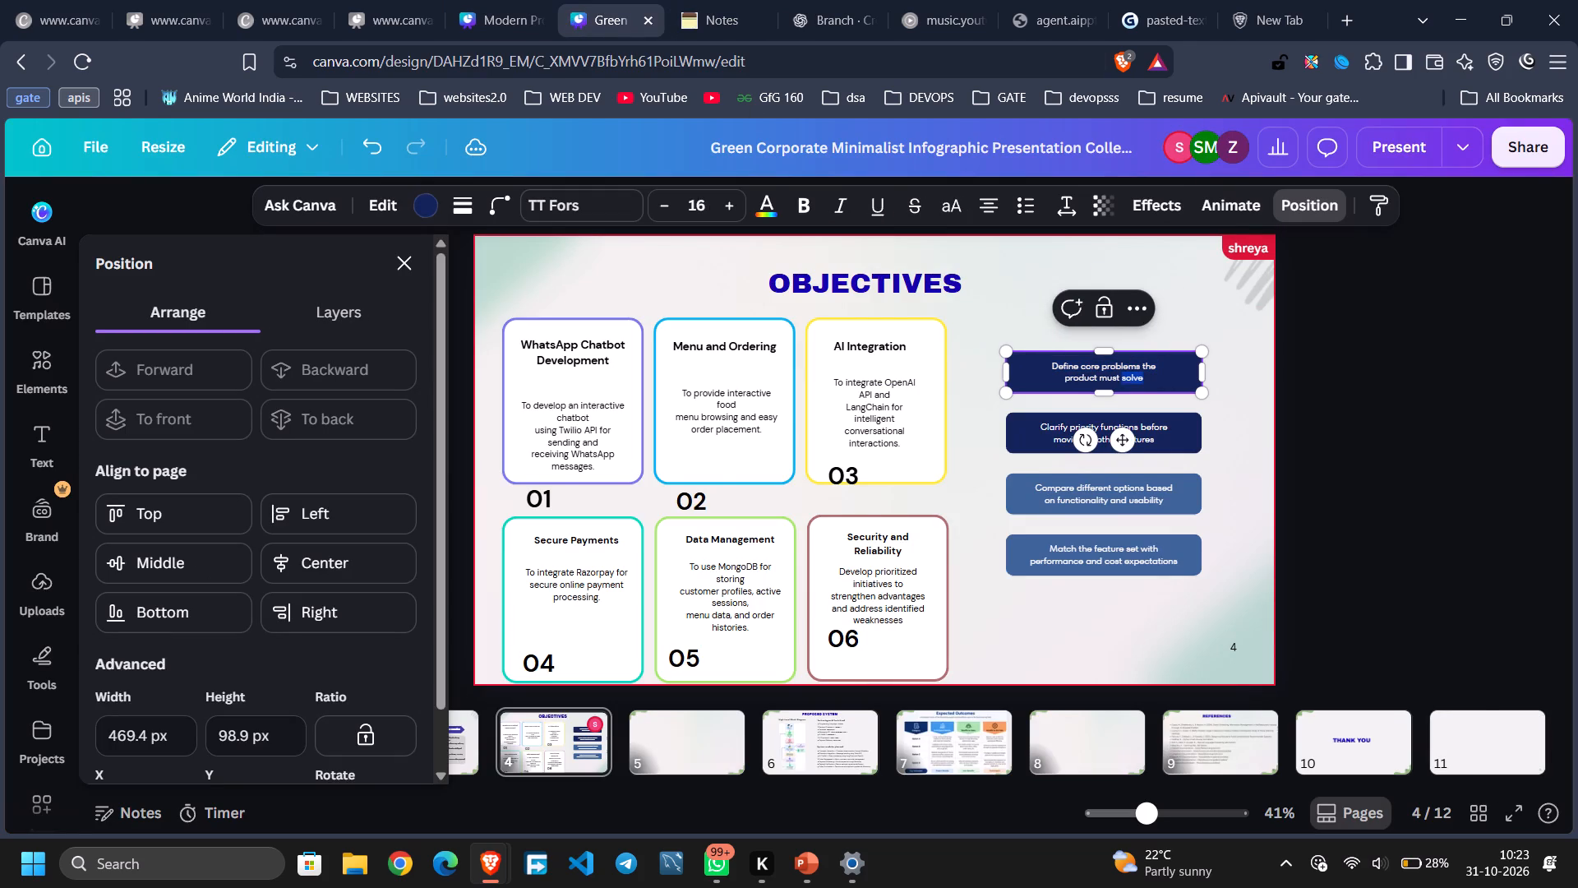
left_click(1149, 378)
left_click_drag(1149, 378, 1079, 370)
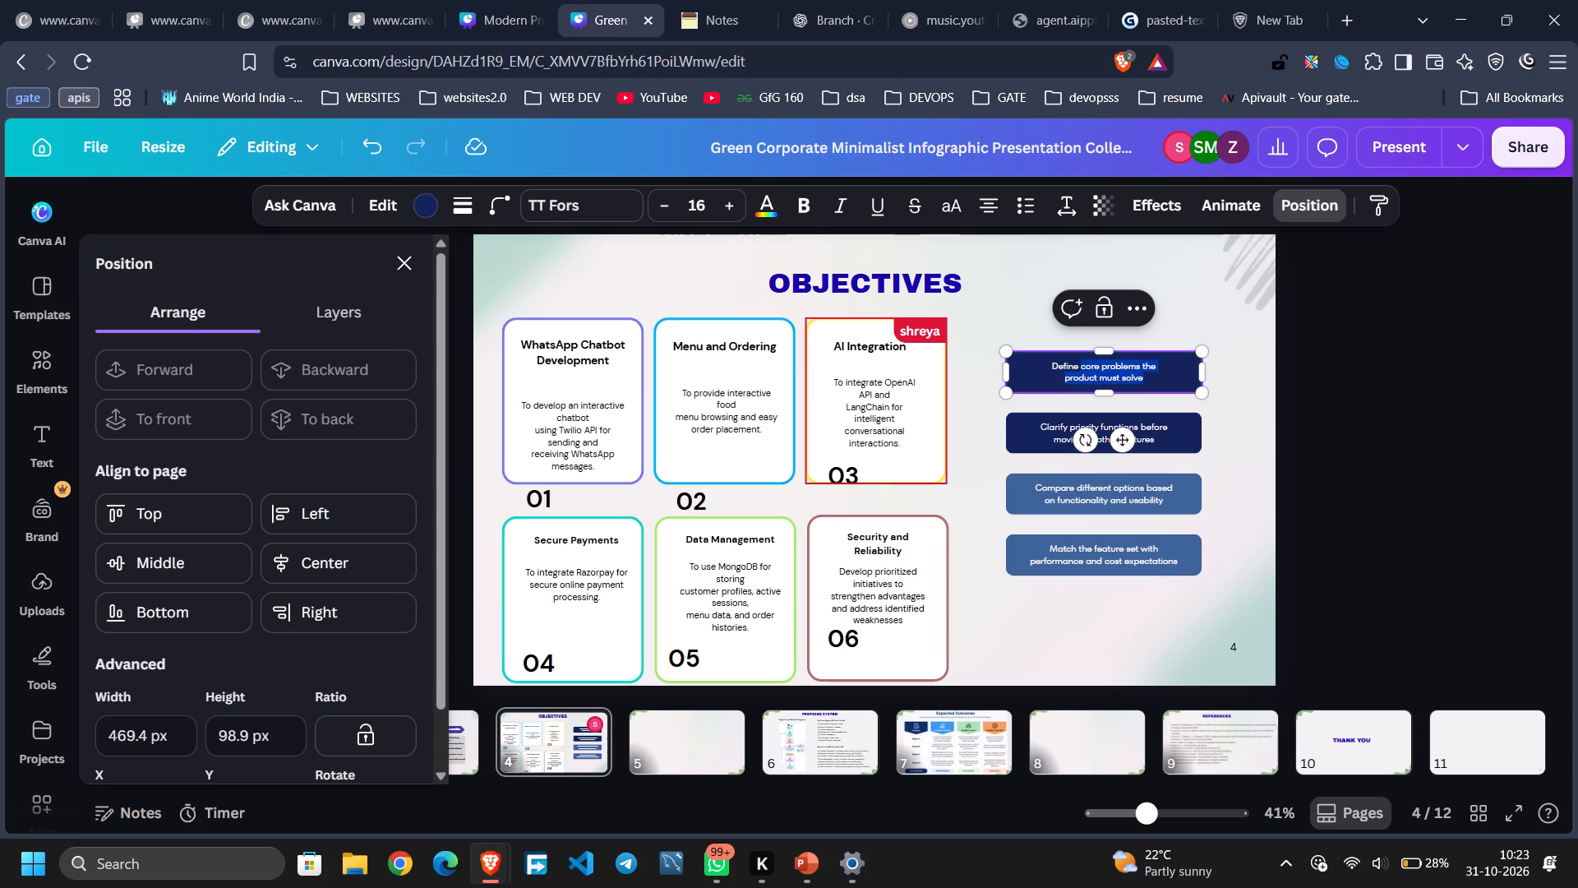
Replace the "Define core problems the product must solve" placeholder in the first blue box with the copied "Simplified food ordering through WhatsApp".
left_click_drag(1079, 370, 1057, 367)
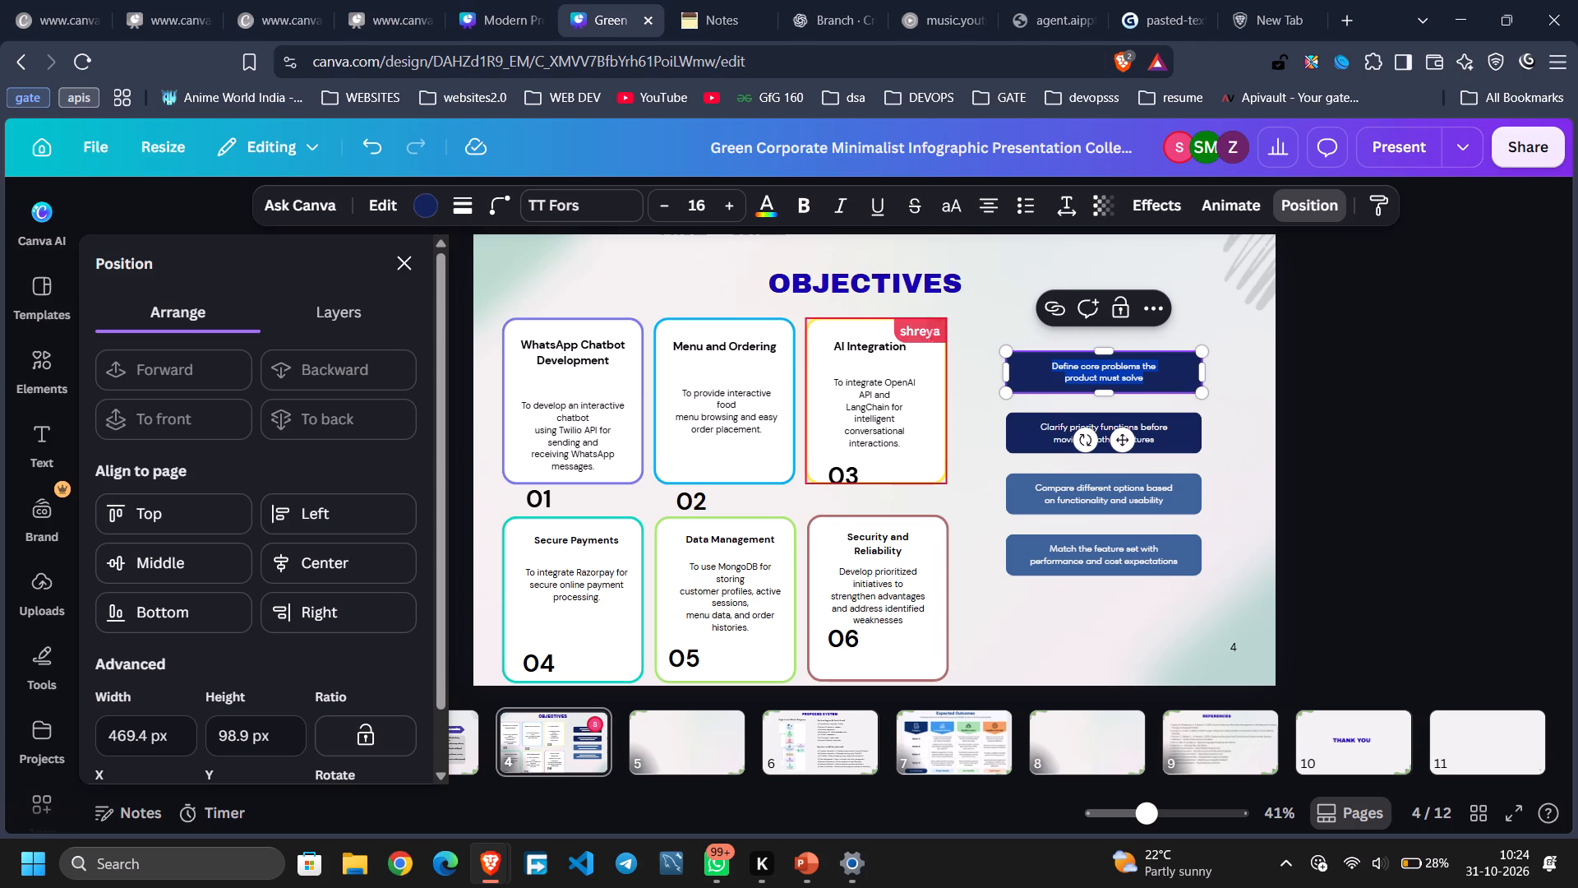
key("ctrl+v")
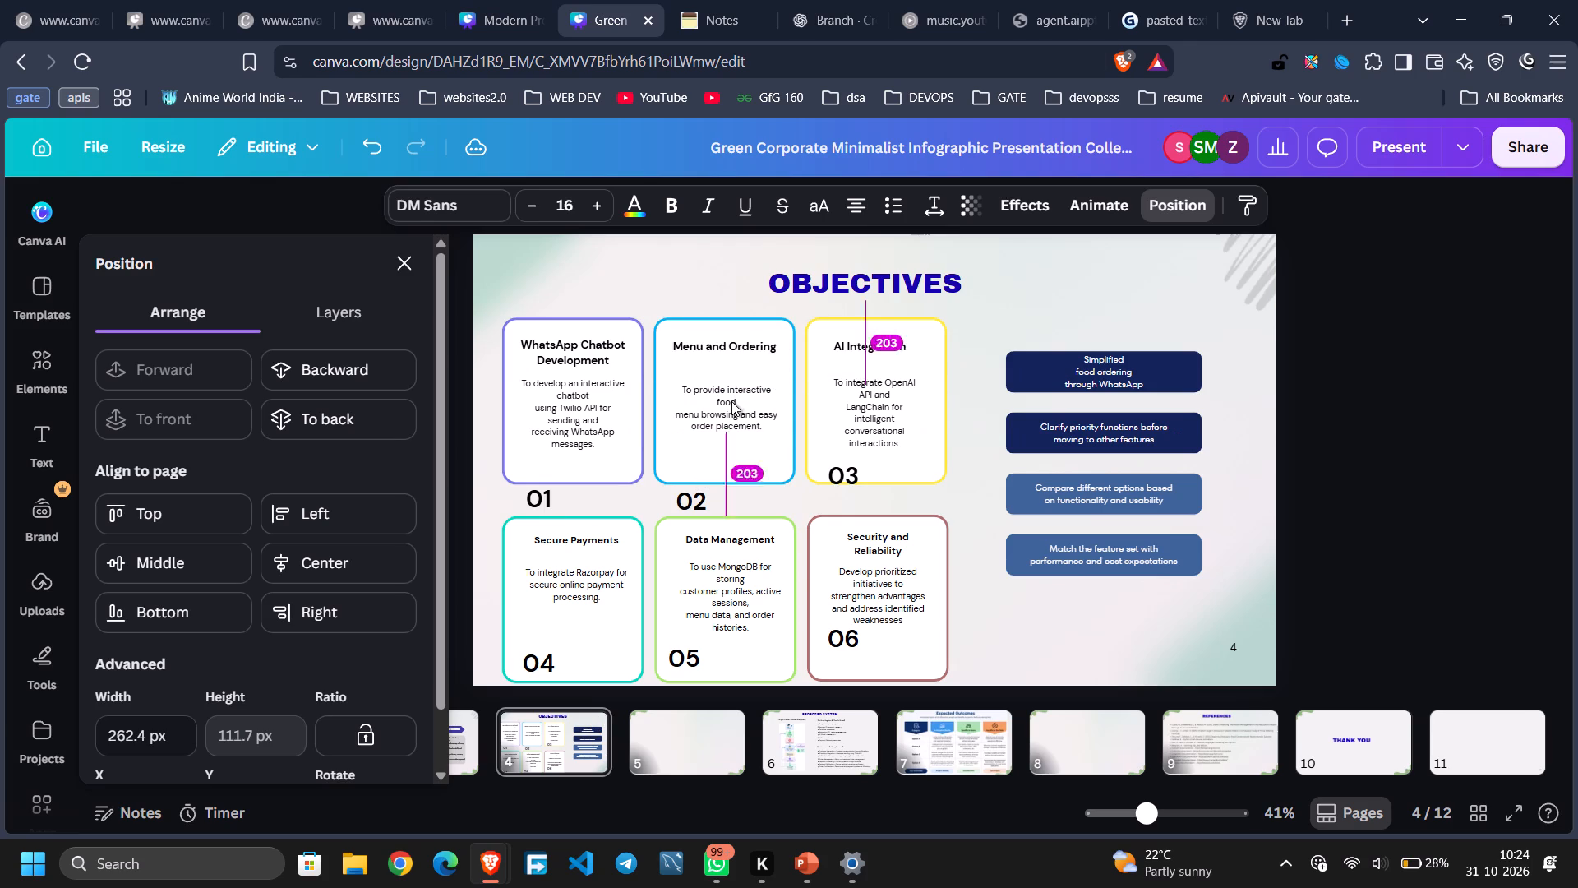
Nudge card 02's Menu and Ordering description up to line up with card 01's description.
key("Up")
key("Up")
key("Up")
key("Up")
key("Up")
key("Up")
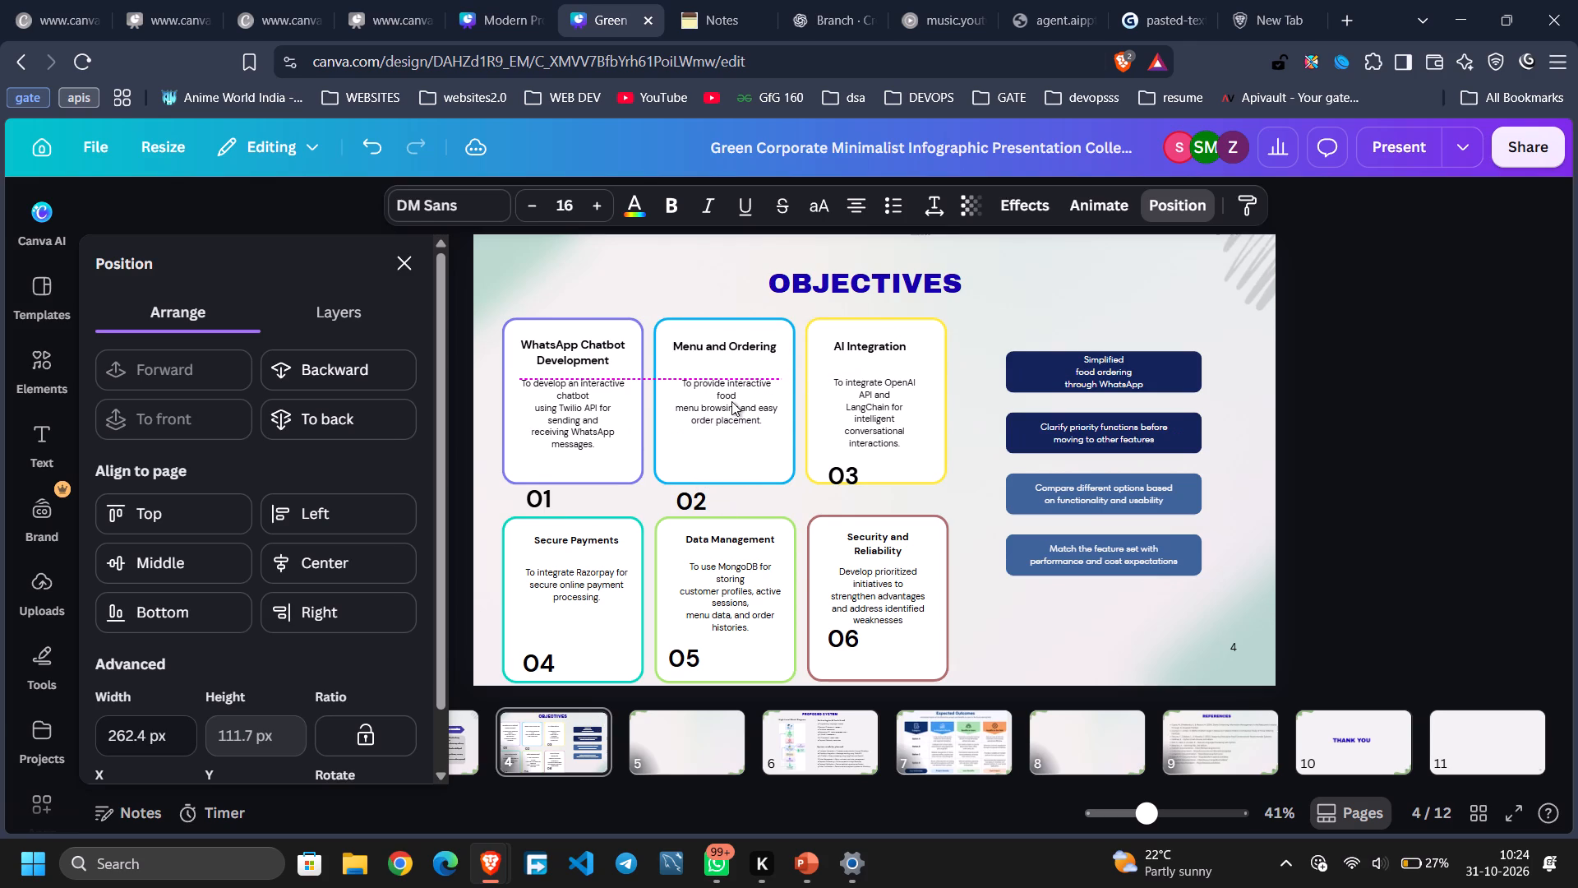
Fine-tune the vertical position of card 03's AI Integration description so it is level with the descriptions of cards 01 and 02.
left_click(884, 396)
key("Up")
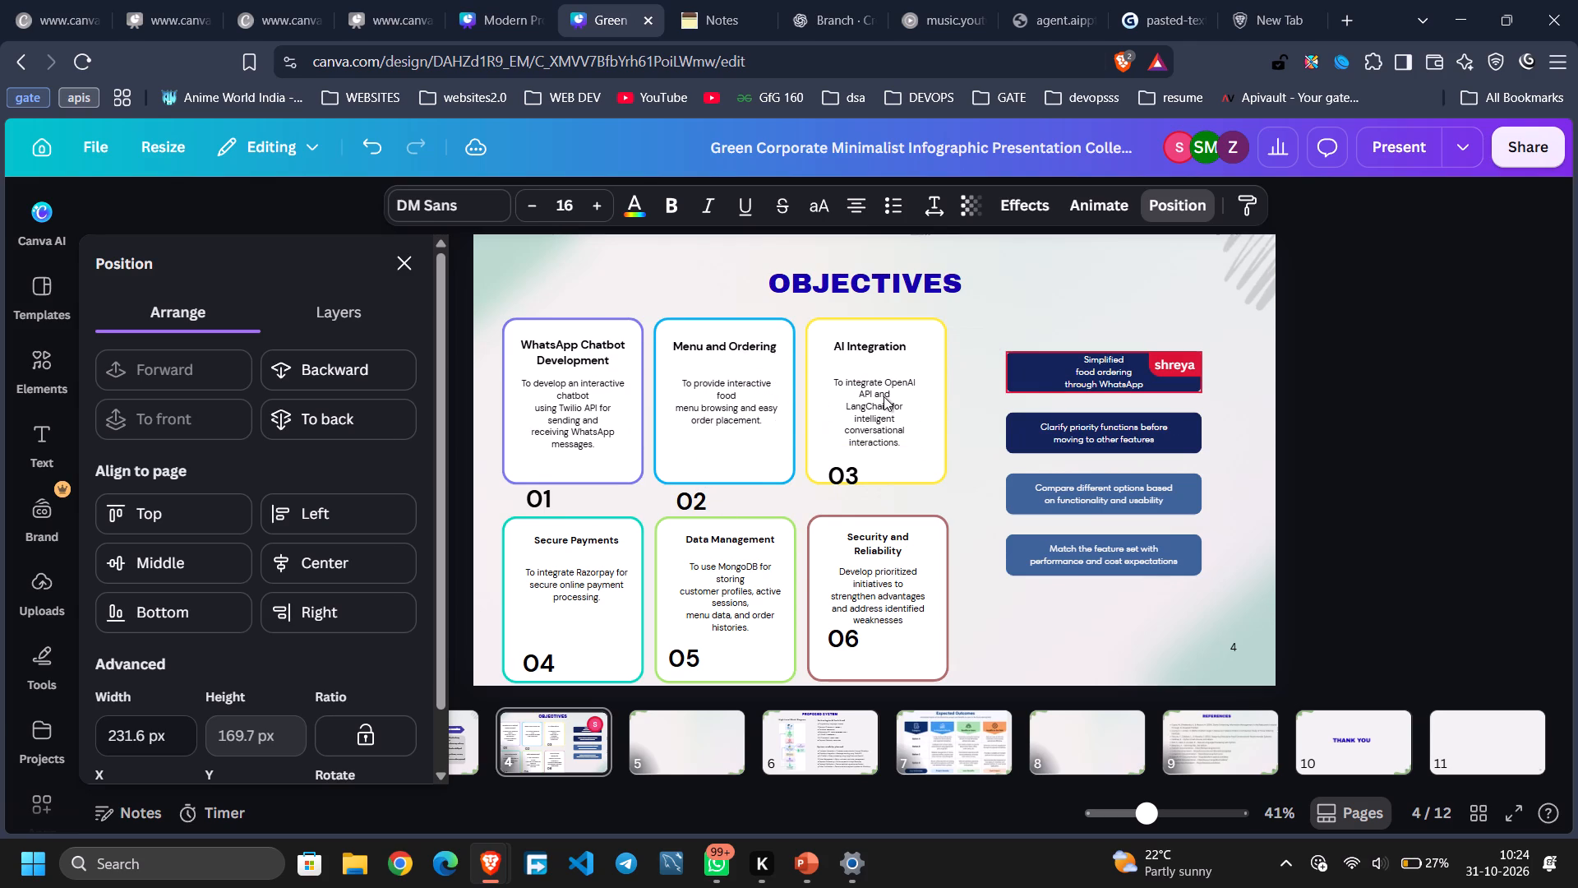
key("Up")
key("Up")
key("Down")
key("Down")
key("Down")
key("Down")
key("Down")
key("Down")
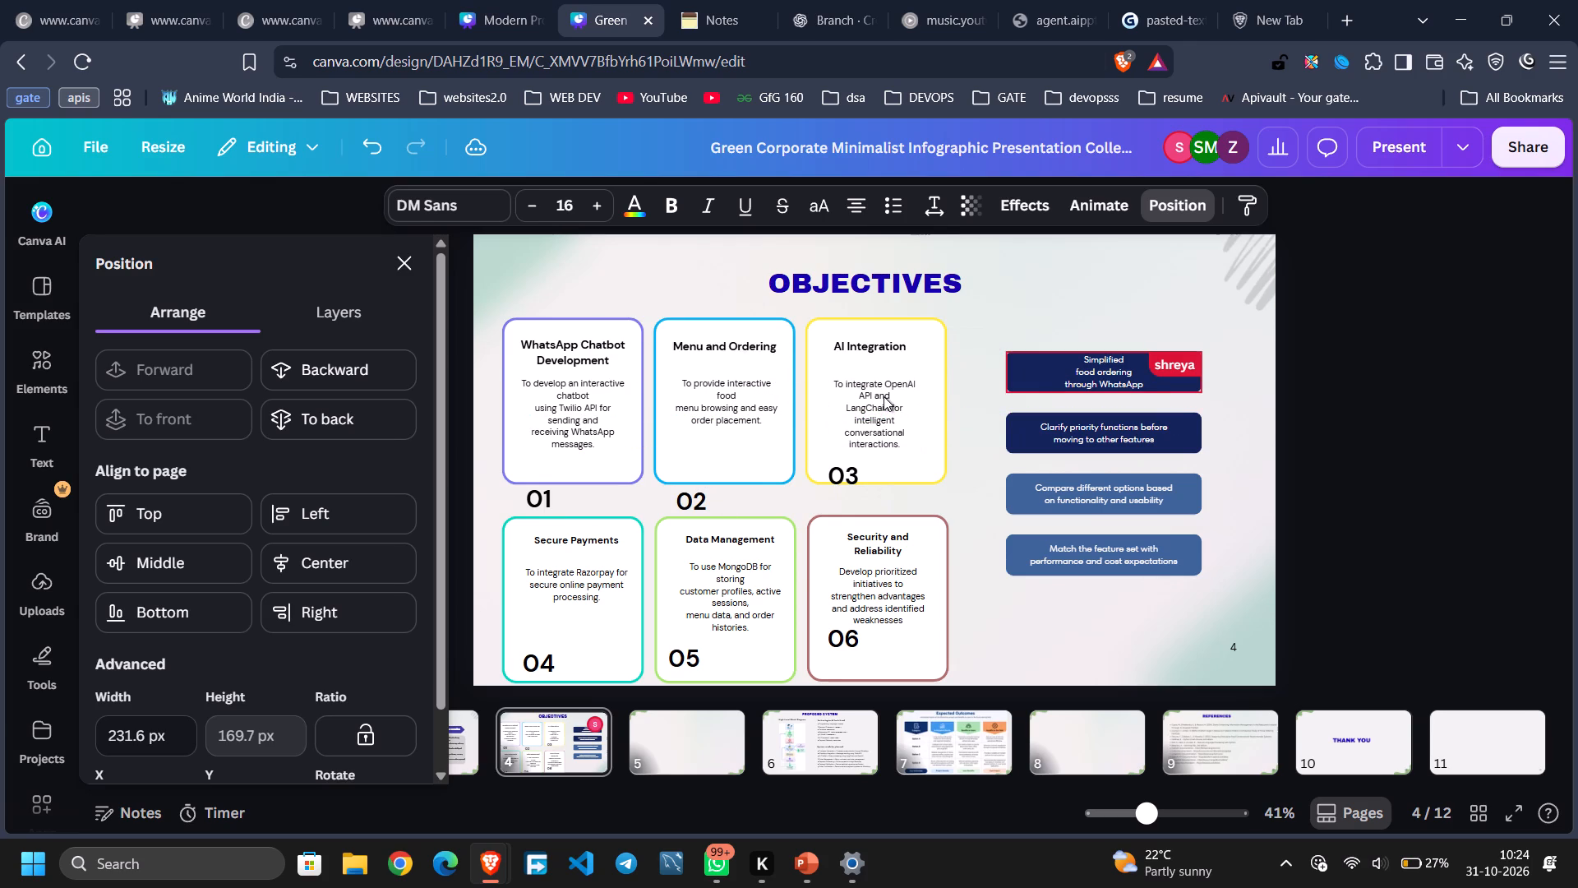
key("Up")
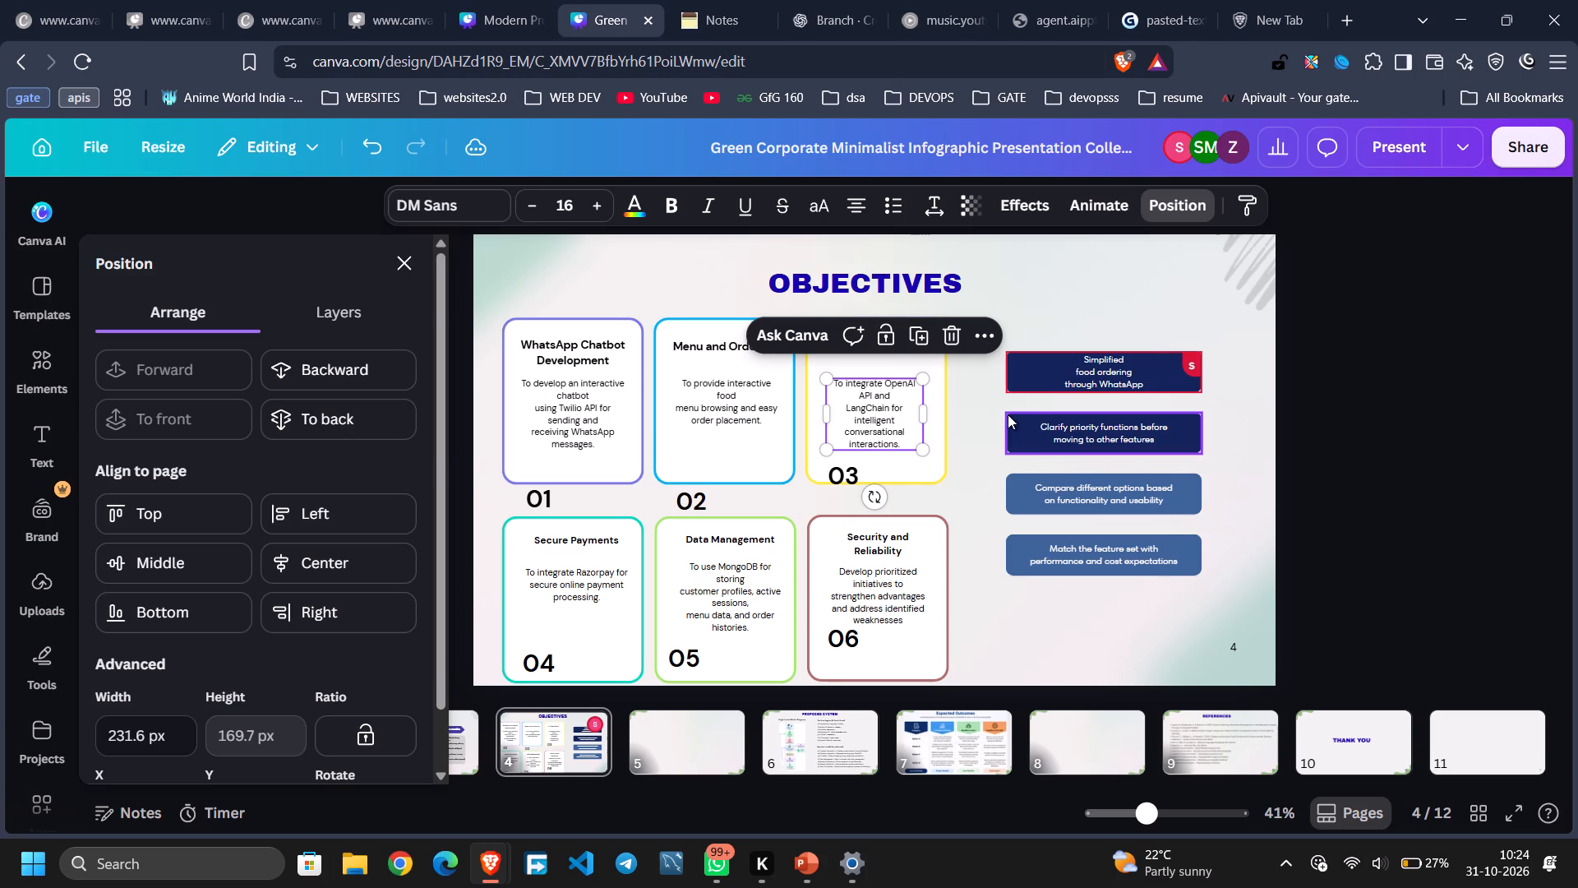
Replace the second outcome box's placeholder on the Objectives slide with "Intelligent and interactive customer assistance", copied from the Notes page.
left_click(1110, 432)
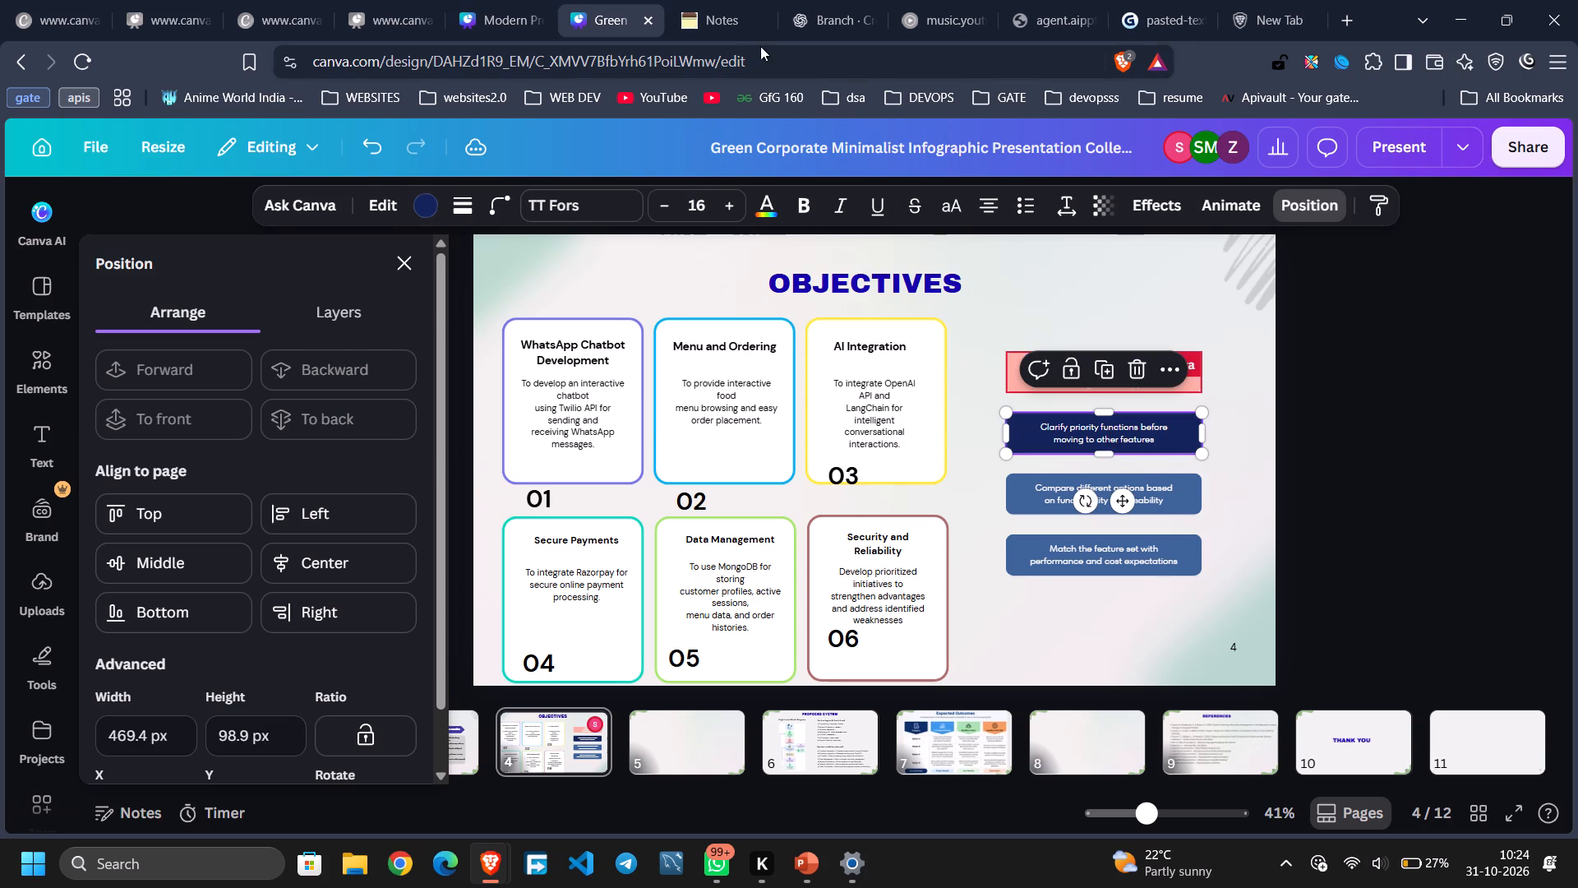
left_click(730, 29)
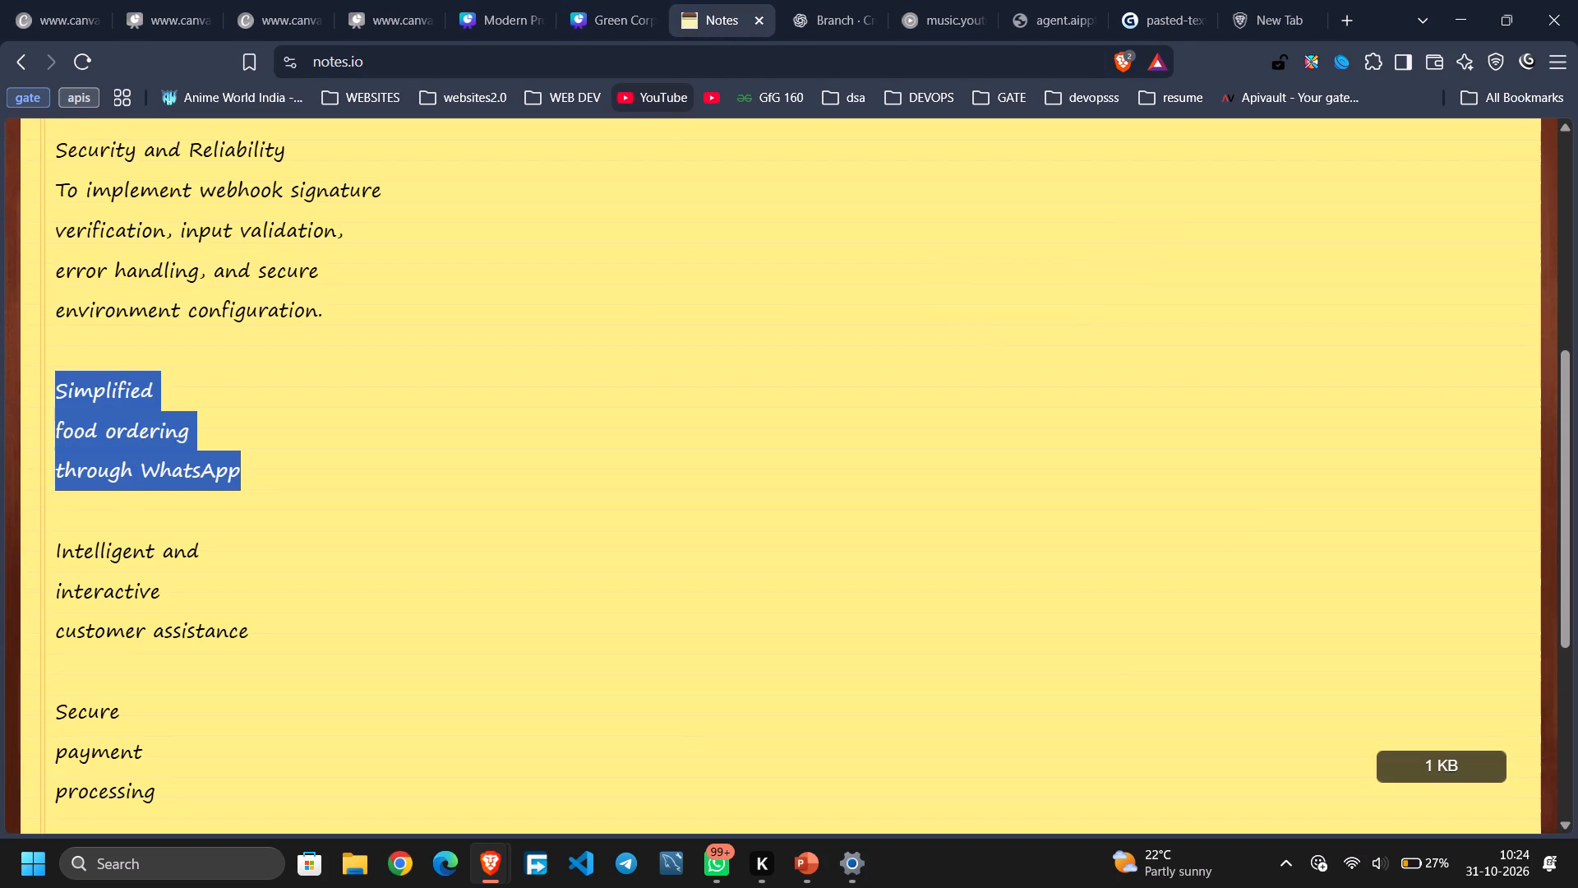
left_click_drag(256, 631, 37, 553)
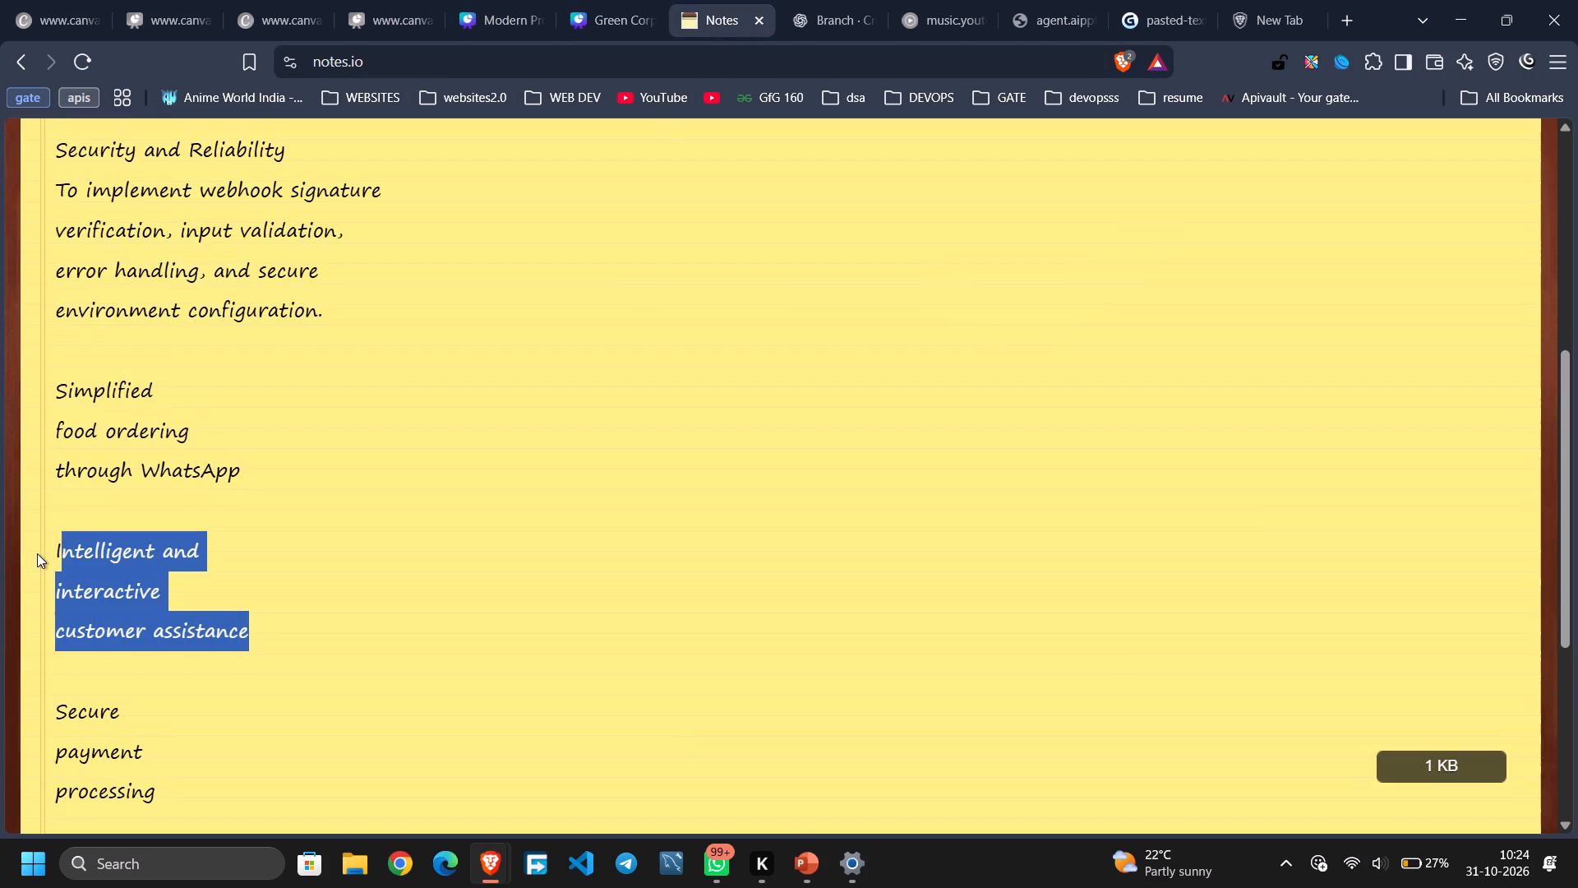
key("ctrl+c")
left_click(585, 1)
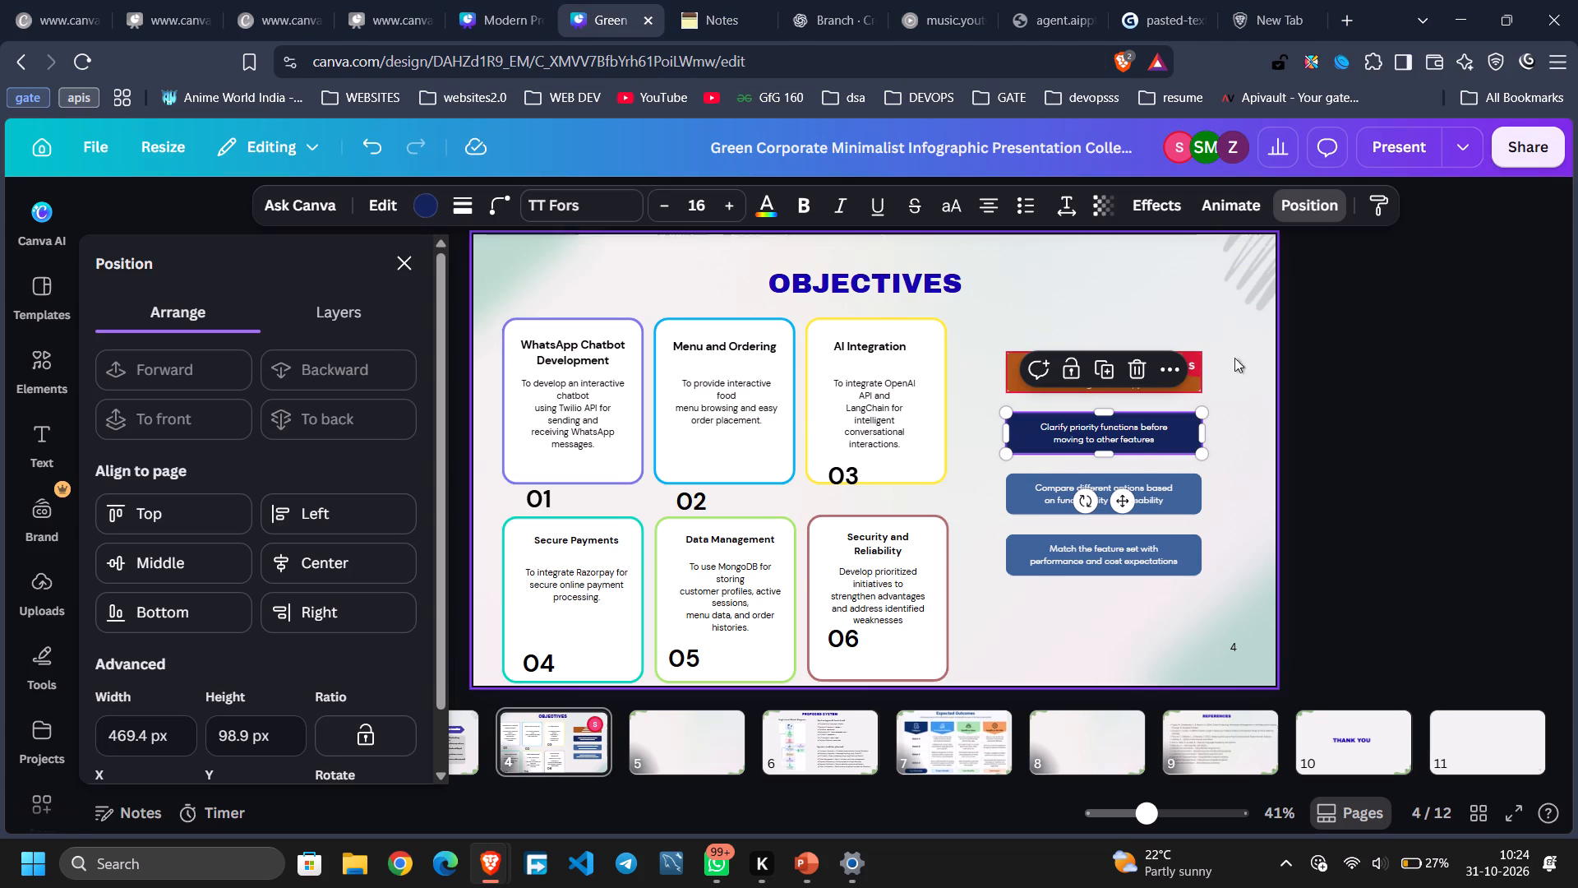
left_click(1166, 427)
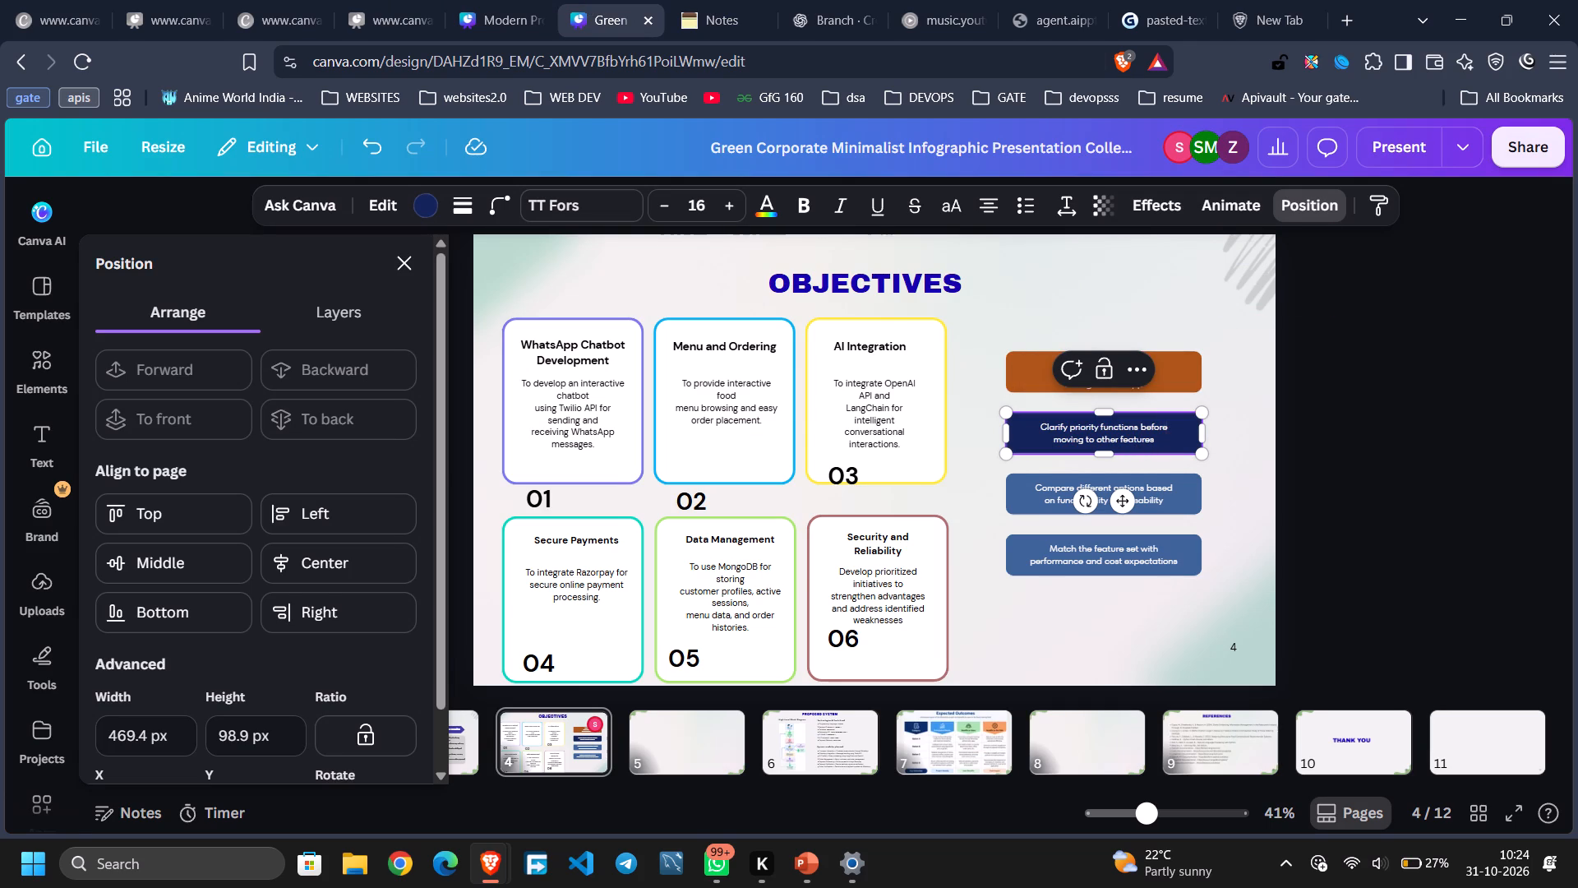
left_click(1166, 437)
left_click_drag(1166, 437, 1040, 428)
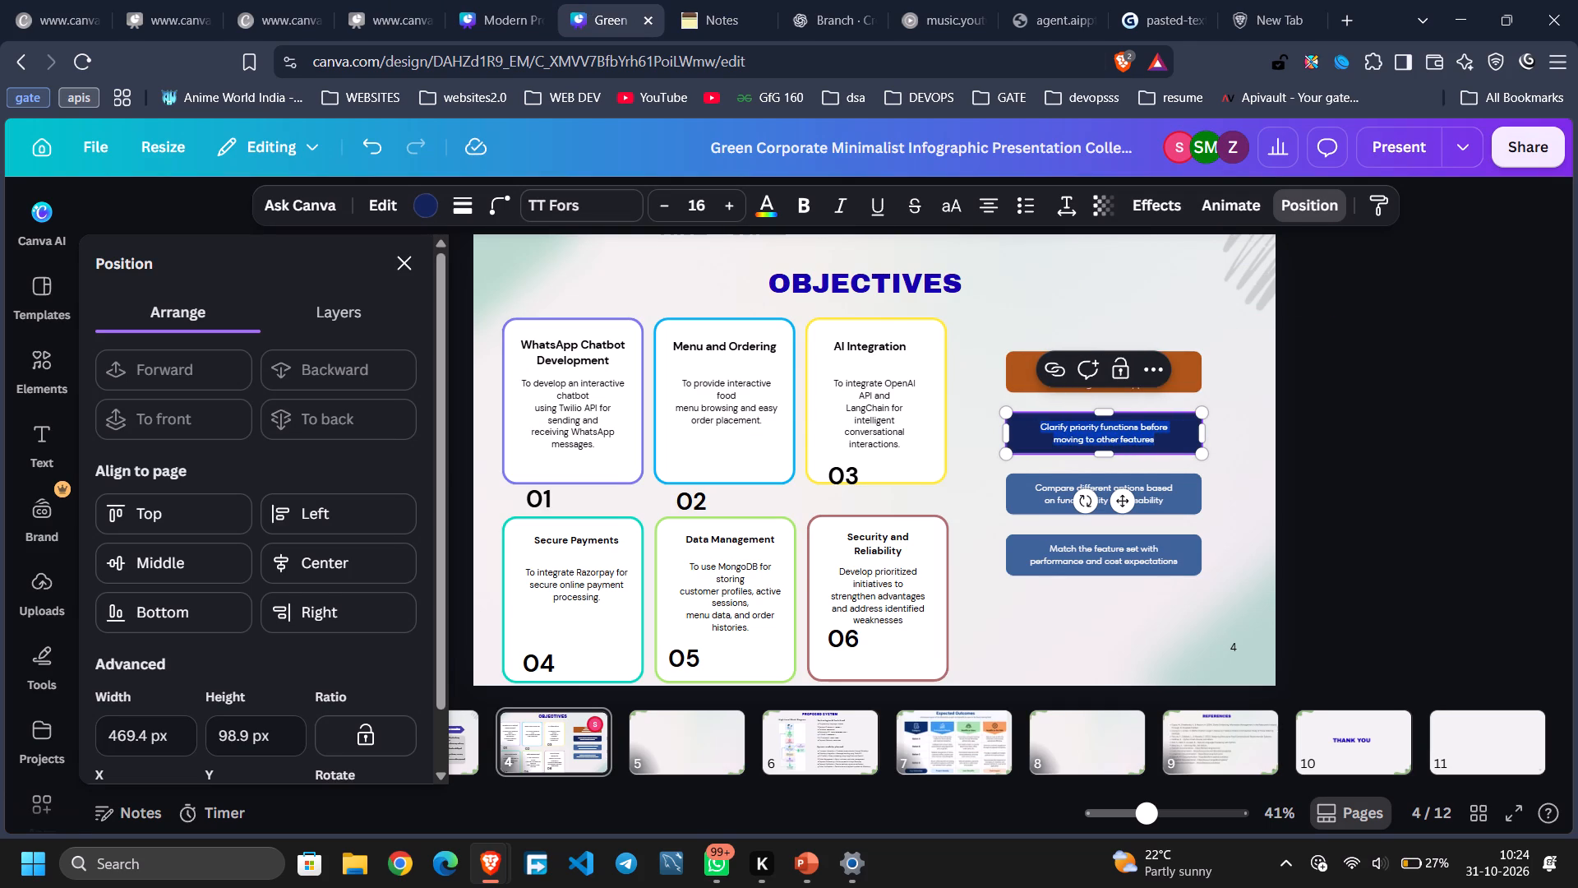
key("ctrl+v")
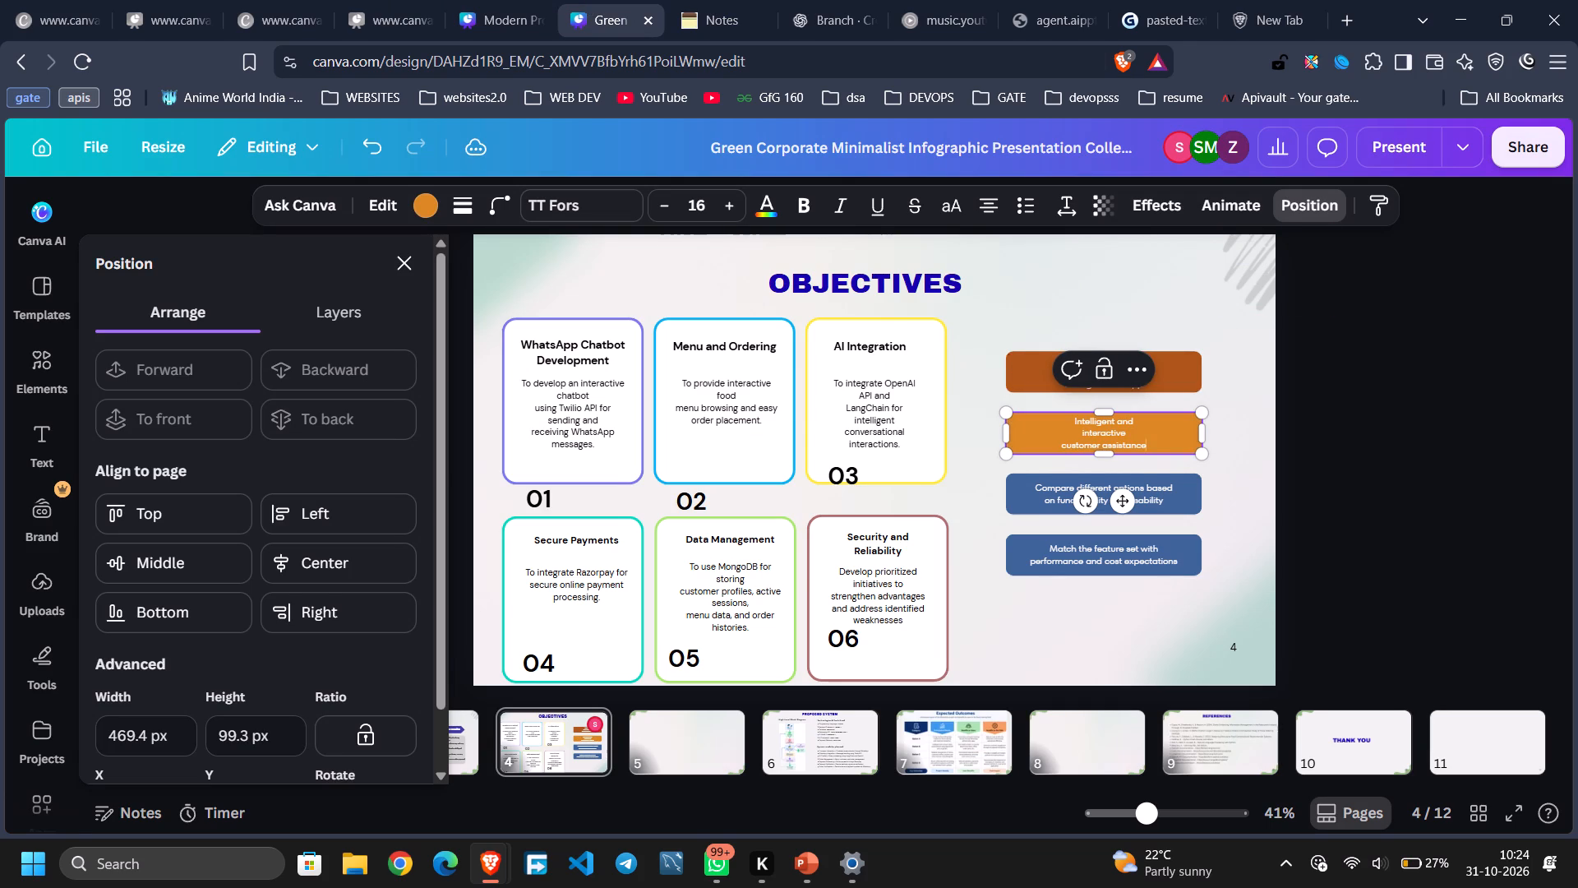
Copy the next outcome text, "Secure payment processing", from the Notes page and return to the Objectives slide.
left_click(724, 25)
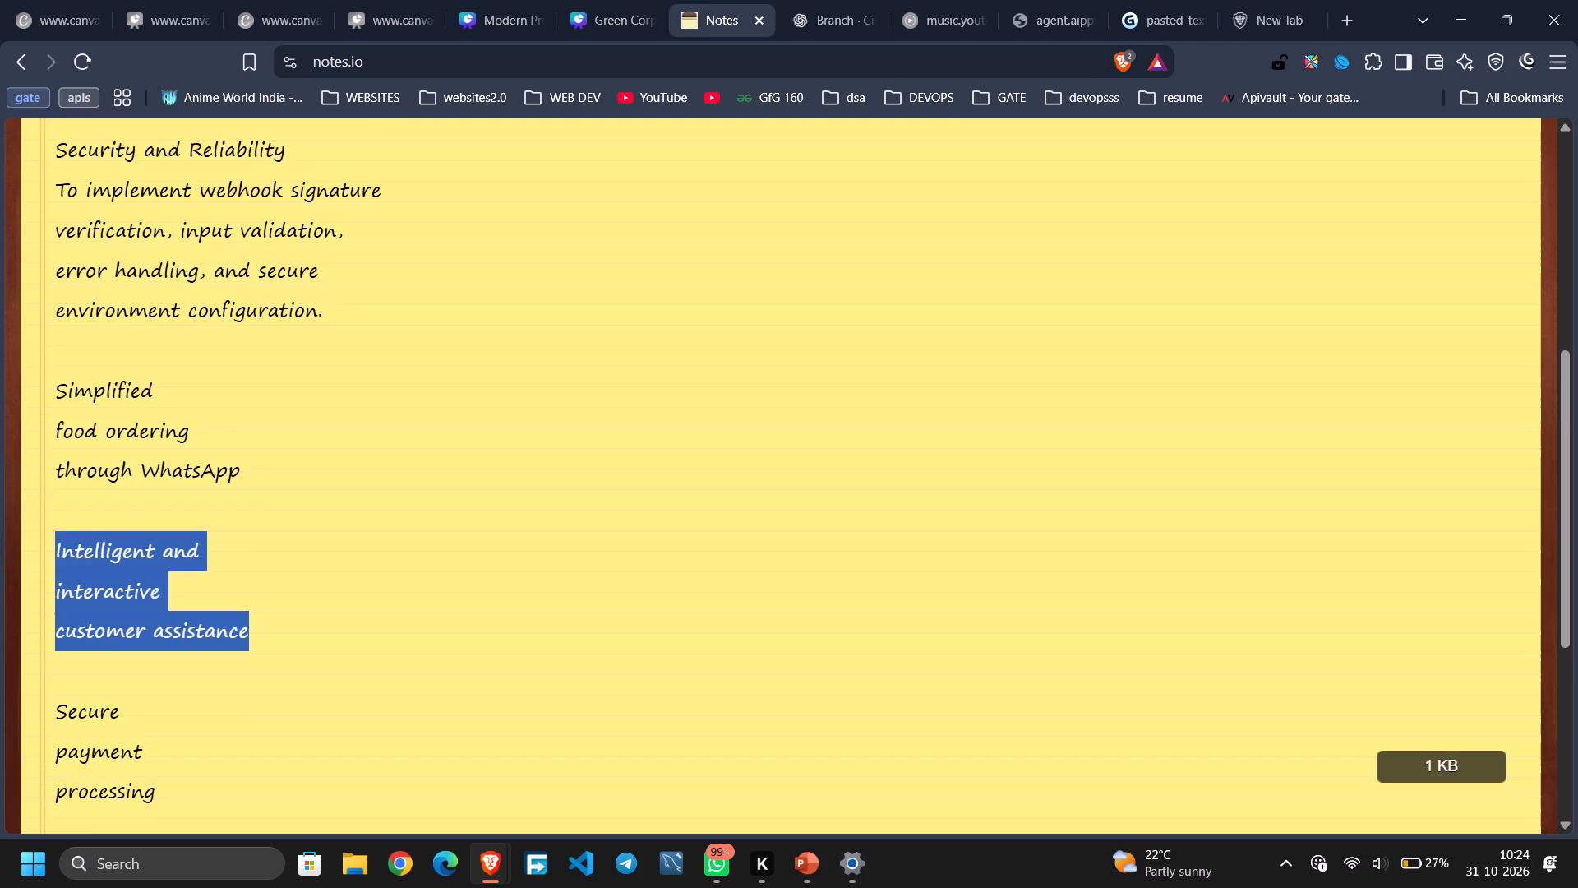
scroll(307, 607, "down", 1)
left_click_drag(210, 629, 36, 540)
key("ctrl+c")
left_click(613, 21)
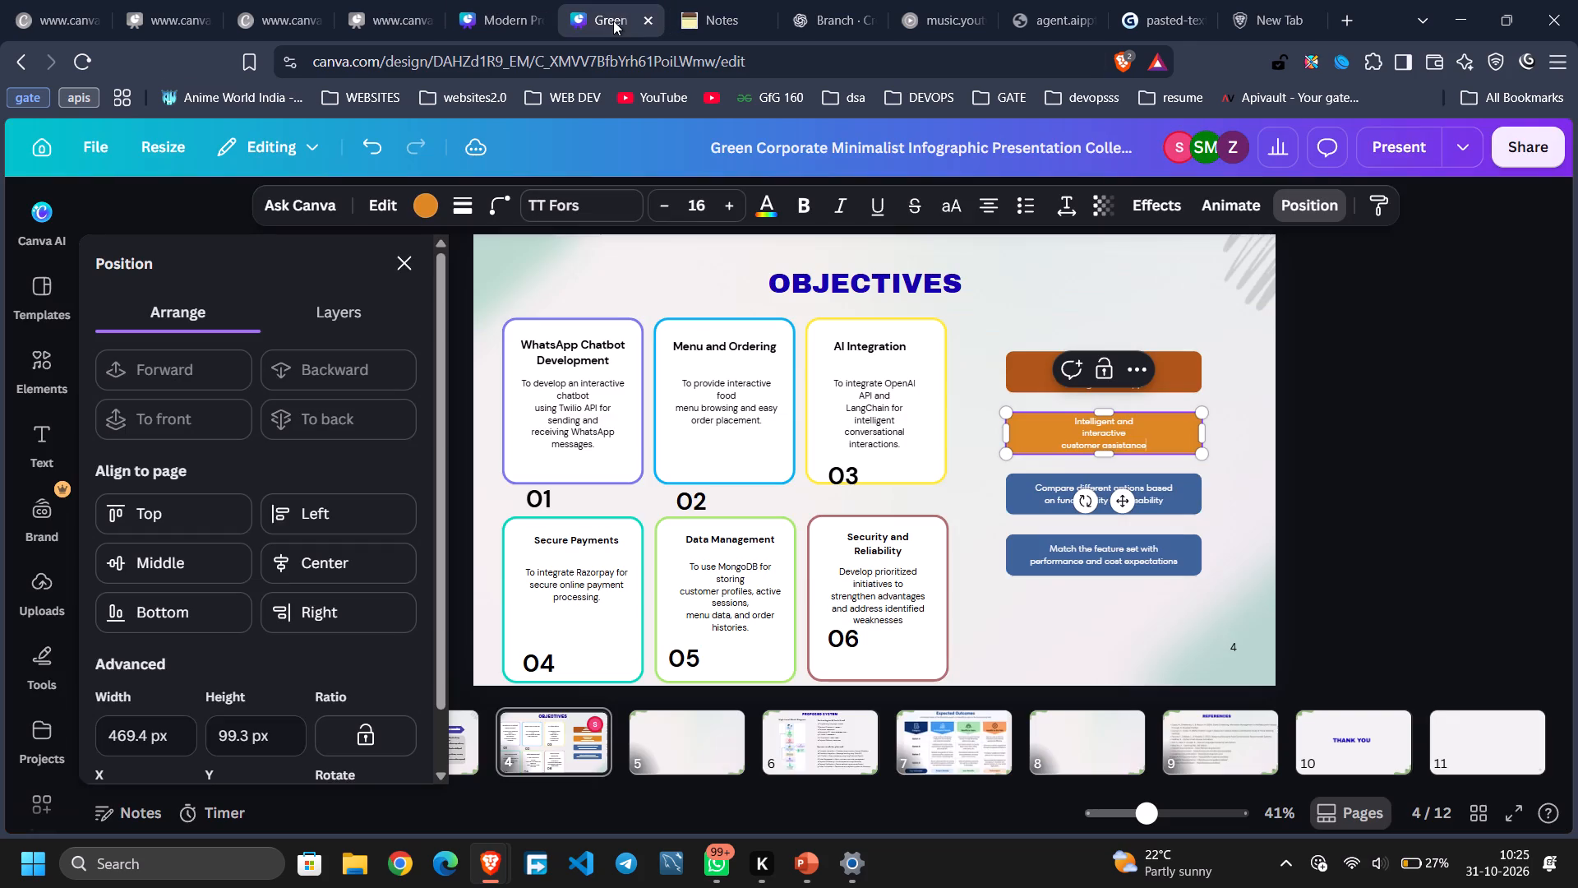
Replace the third, green outcome box's placeholder with the copied text "Secure payment processing".
left_click(1160, 492)
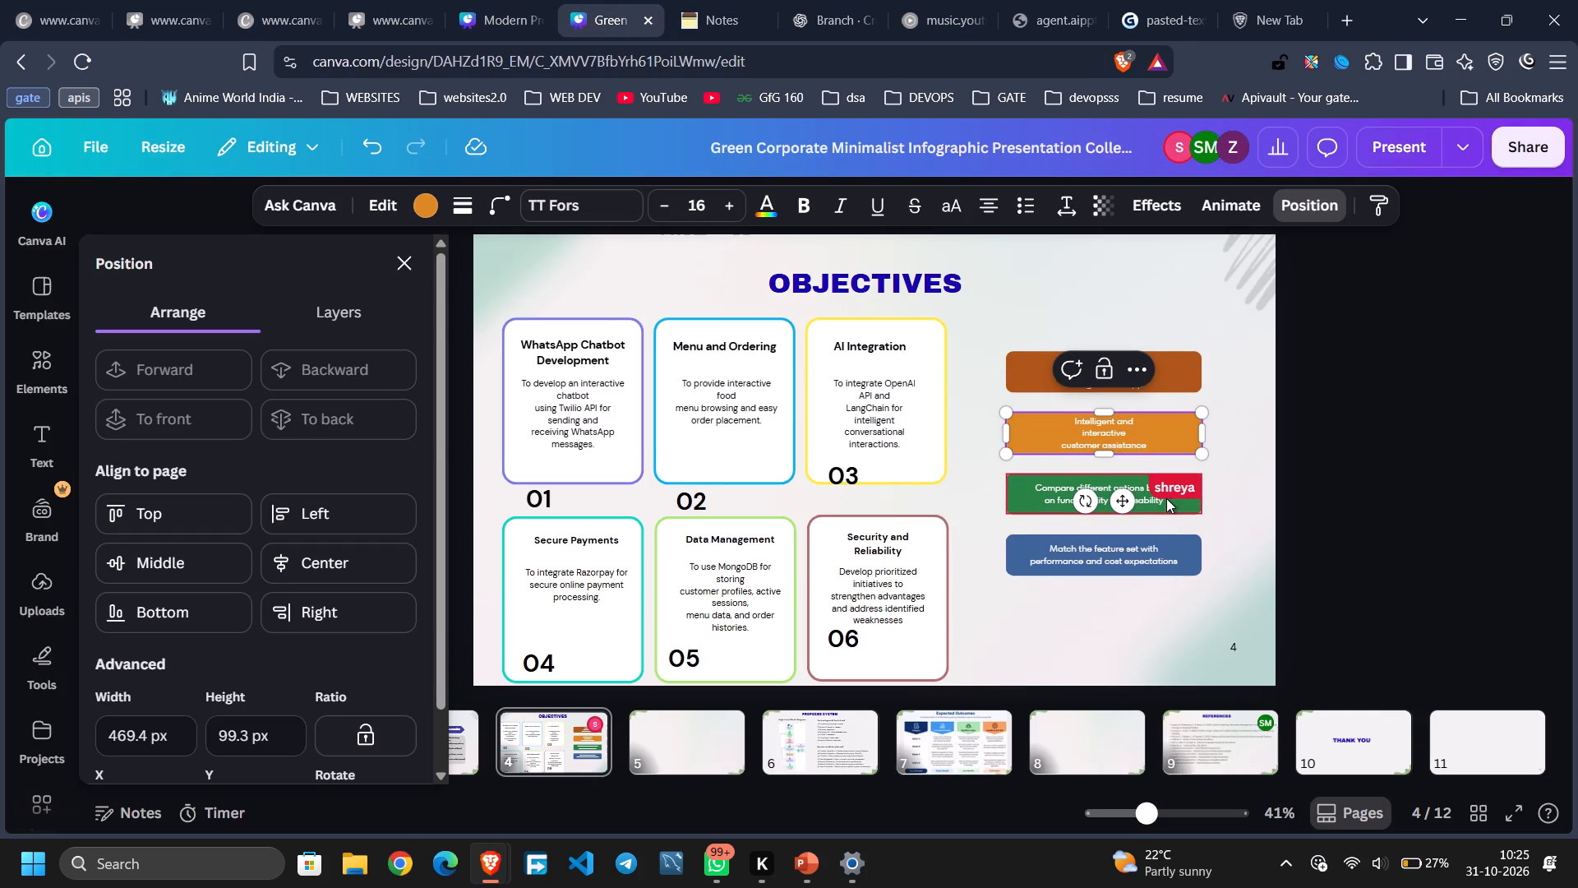
triple_click(1166, 498)
left_click(1151, 498)
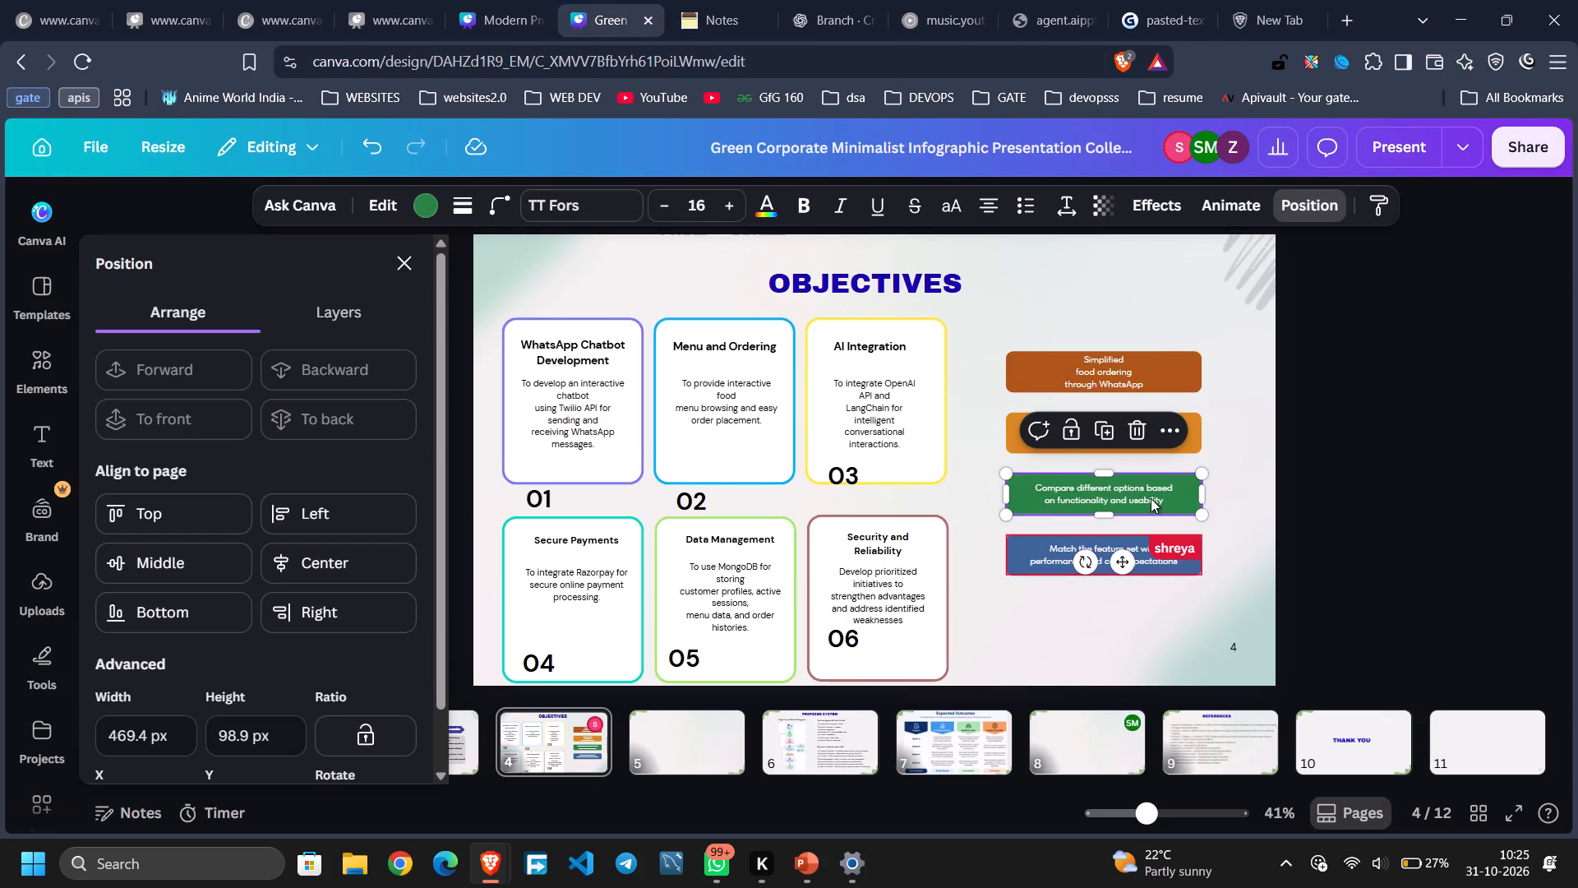
triple_click(1151, 498)
key("BackSpace")
key("BackSpace")
key("BackSpace")
key("BackSpace")
key("BackSpace")
key("BackSpace")
key("BackSpace")
key("BackSpace")
key("BackSpace")
key("BackSpace")
key("BackSpace")
key("BackSpace")
key("BackSpace")
key("BackSpace")
key("BackSpace")
key("BackSpace")
key("BackSpace")
key("BackSpace")
key("BackSpace")
key("BackSpace")
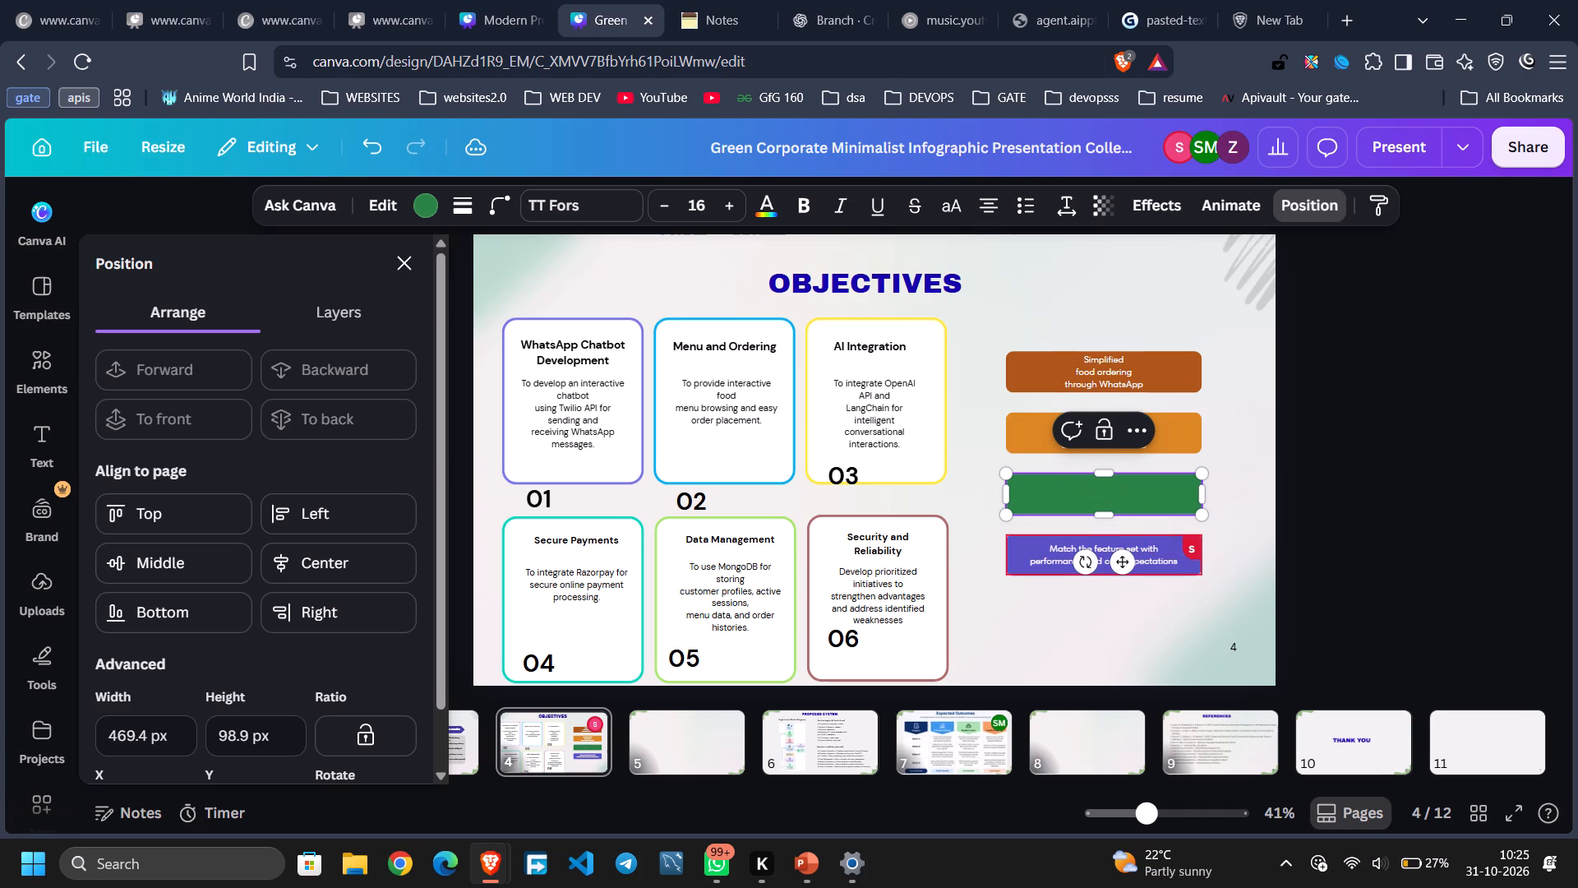
key("ctrl+v")
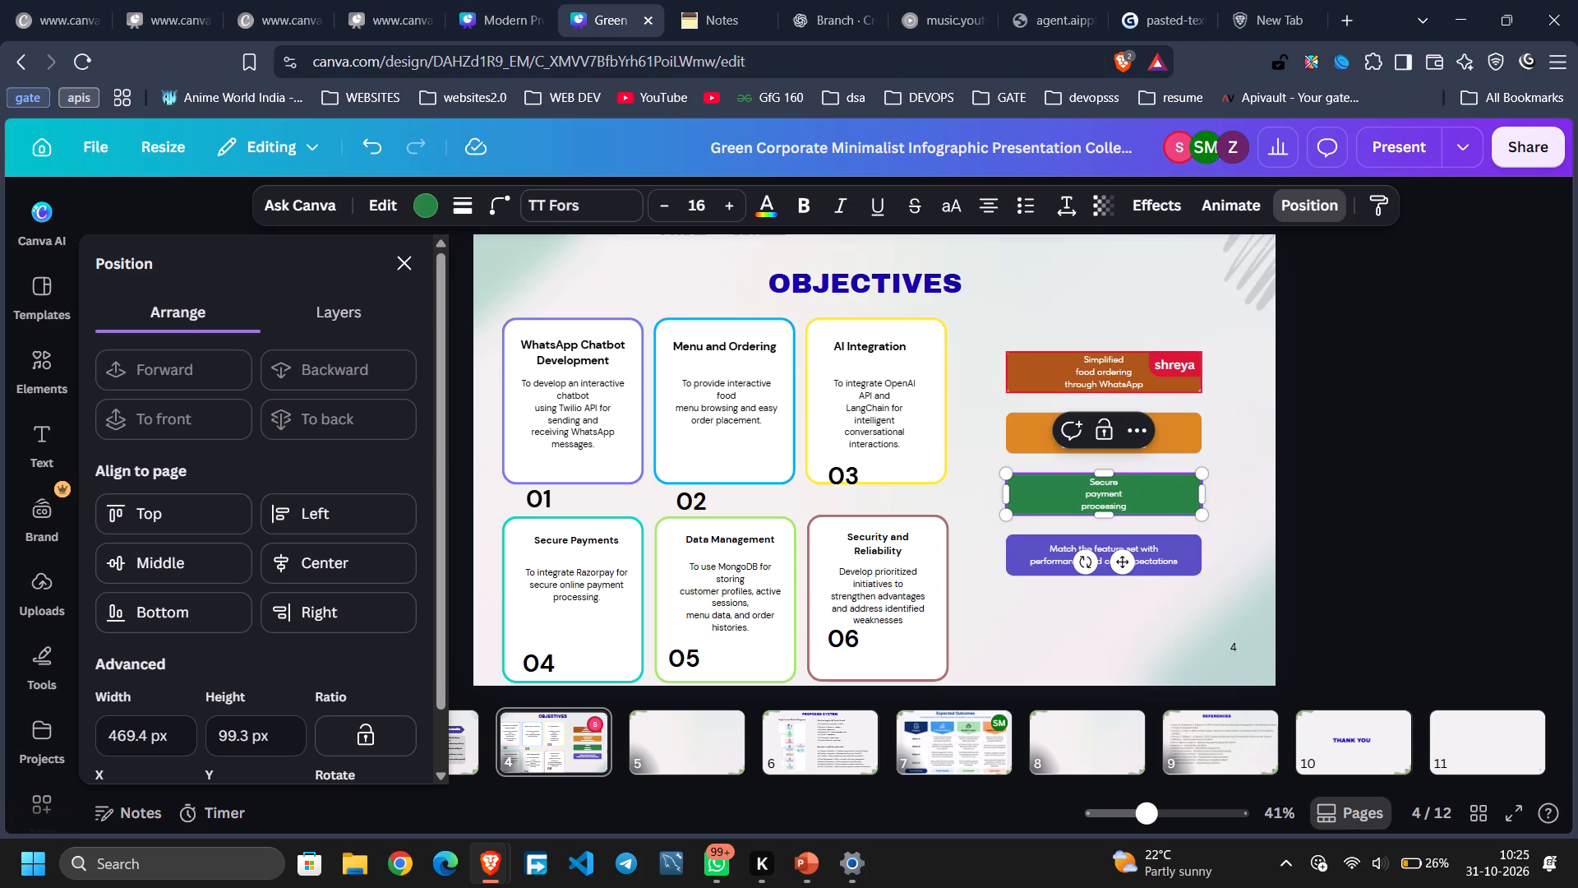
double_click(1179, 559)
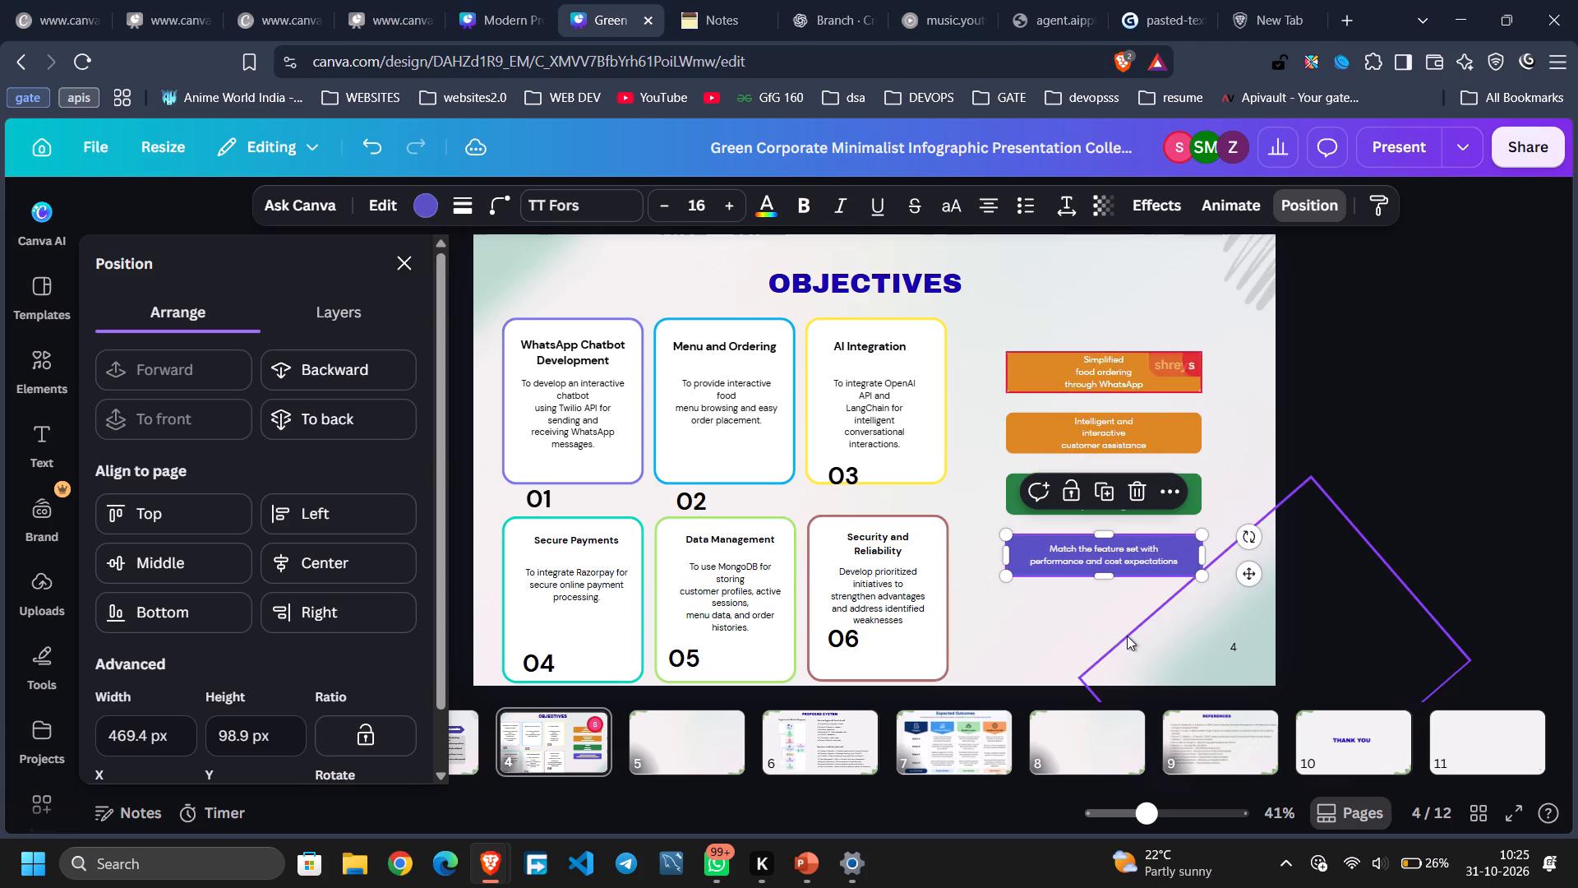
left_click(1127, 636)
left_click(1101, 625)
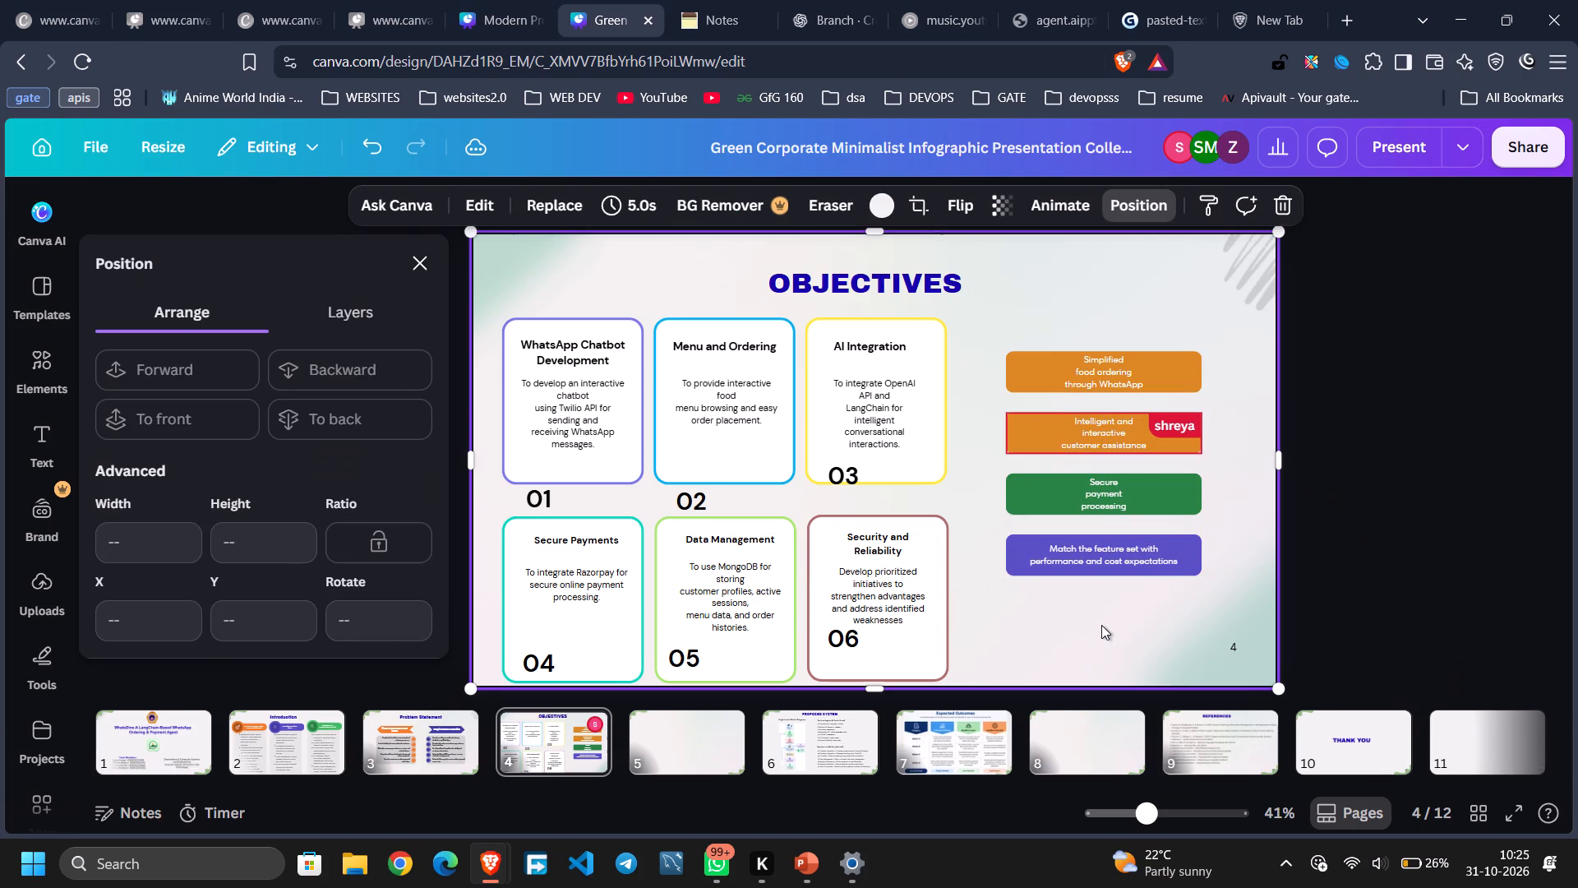
Move the green decorative shape in the slide's lower-right corner to about X 1459.8 px, Y 643.5 px.
left_click_drag(1211, 639, 1214, 665)
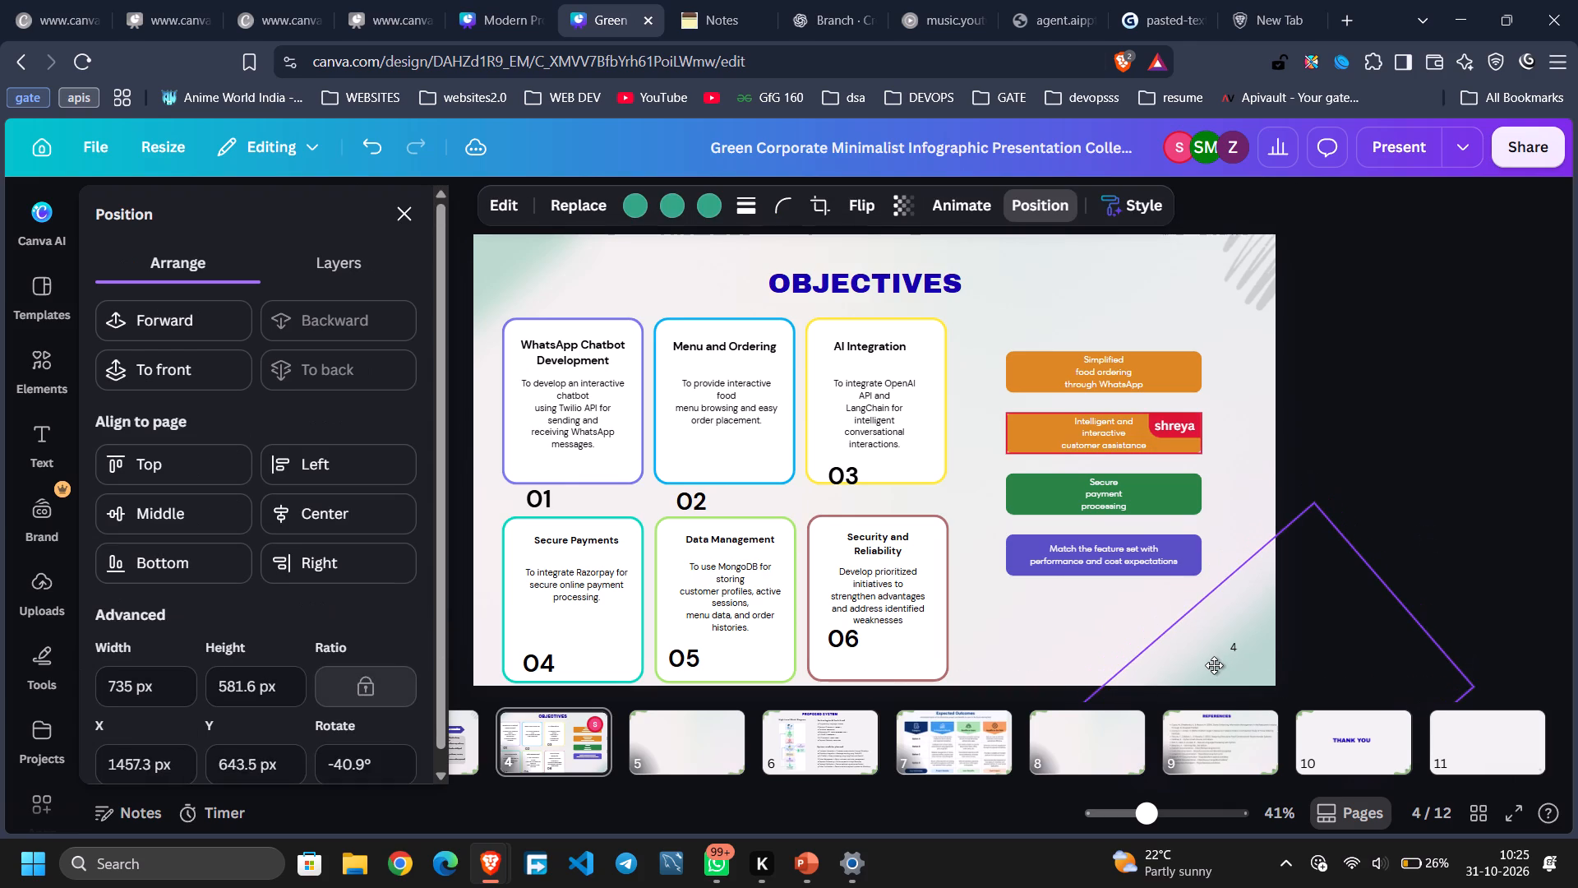
left_click_drag(1214, 665, 1215, 665)
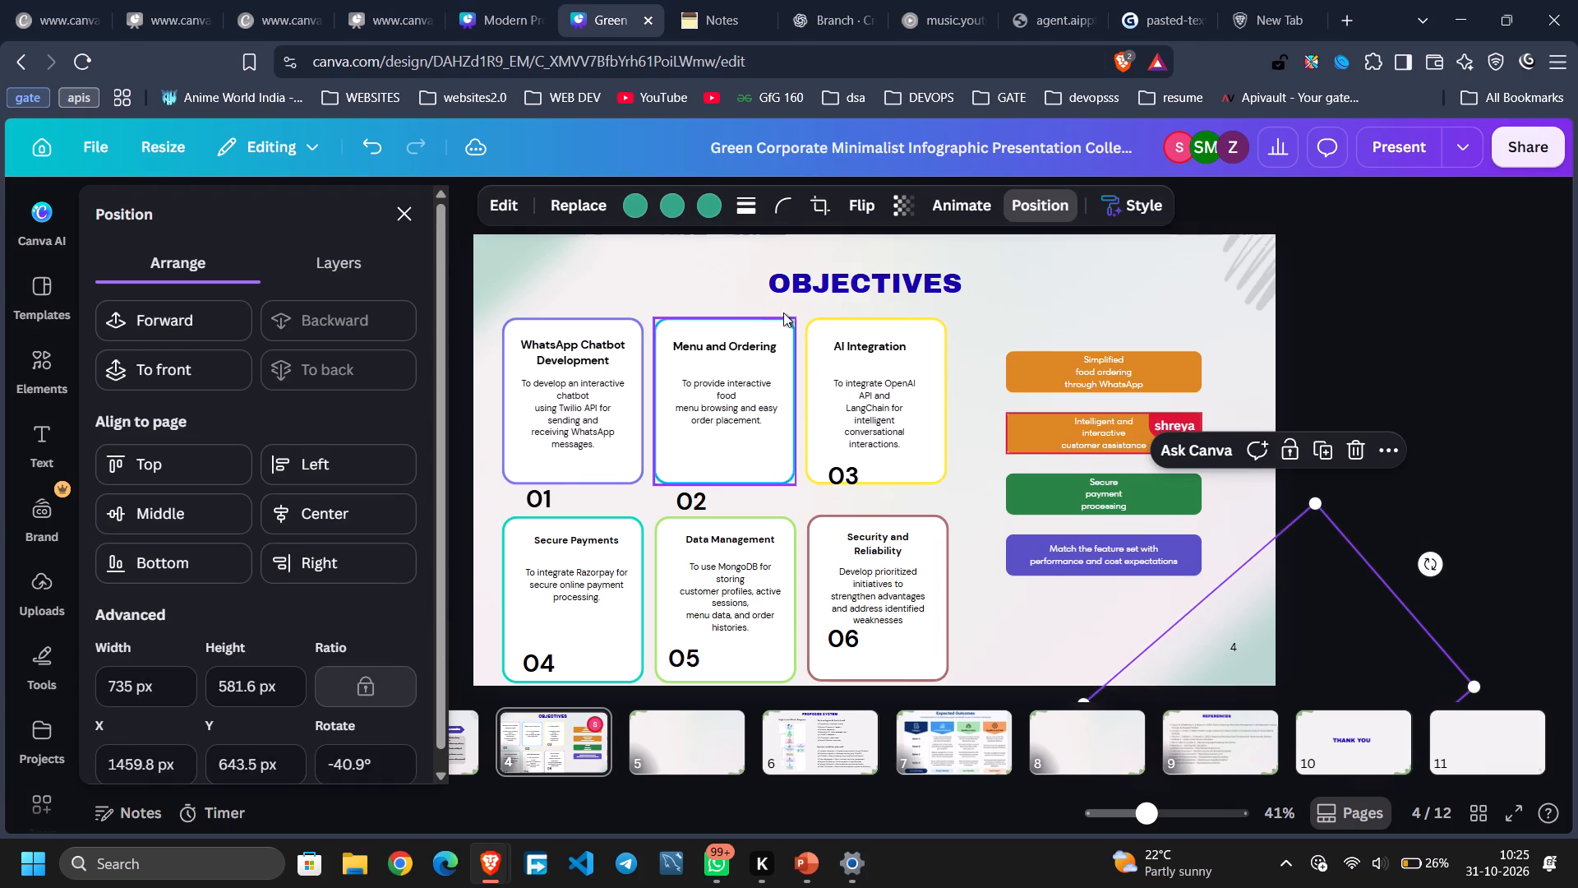
left_click(728, 282)
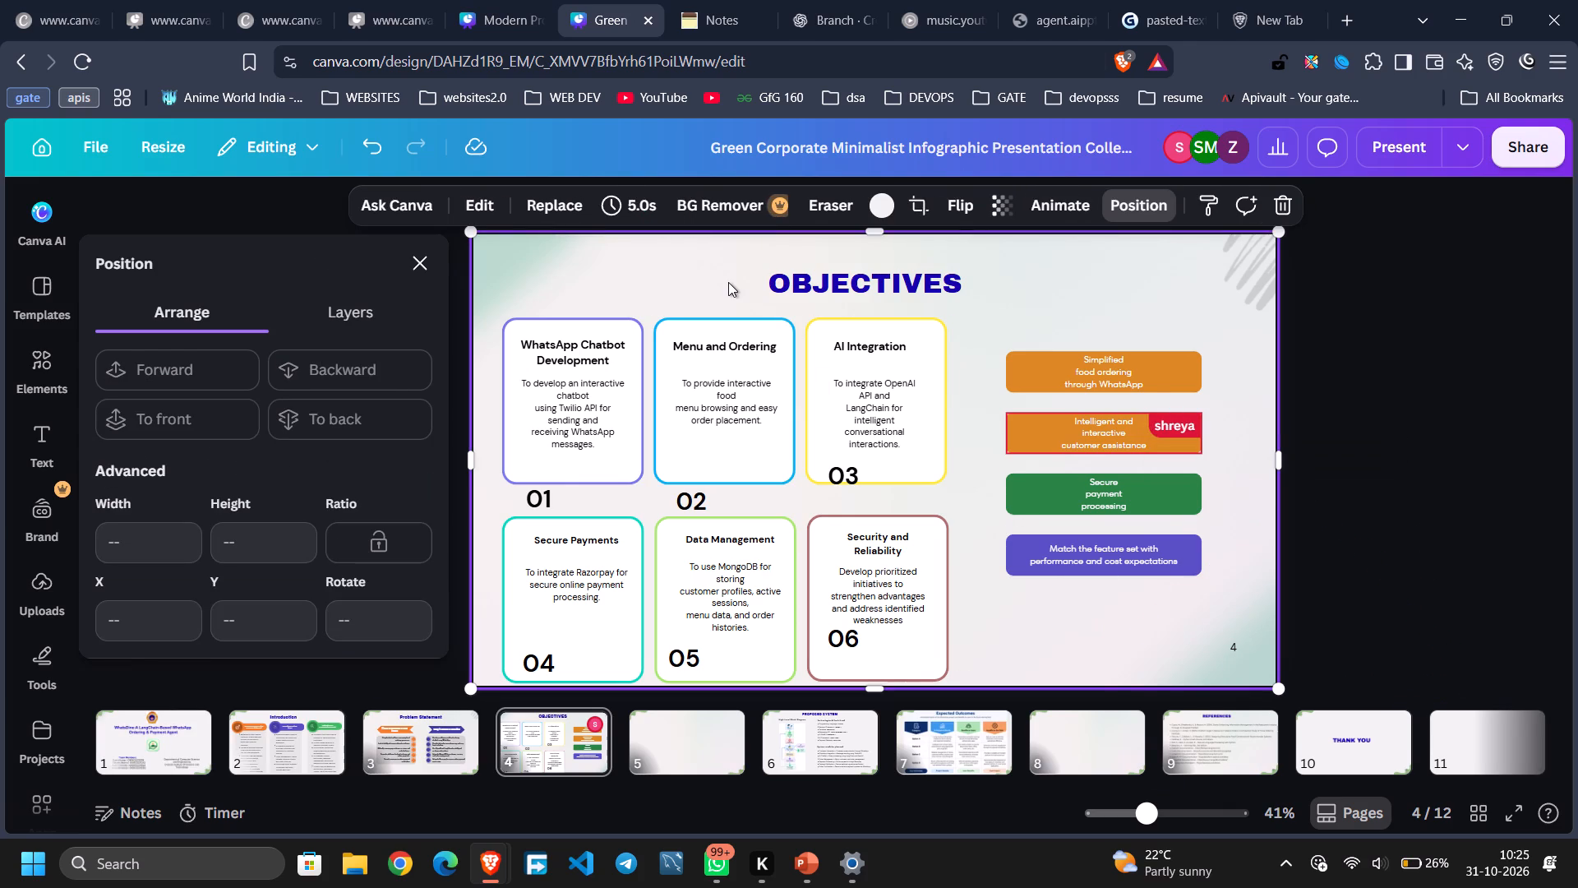
Switch to the Notes page and copy the text "Reliable customer and order data management".
left_click(496, 12)
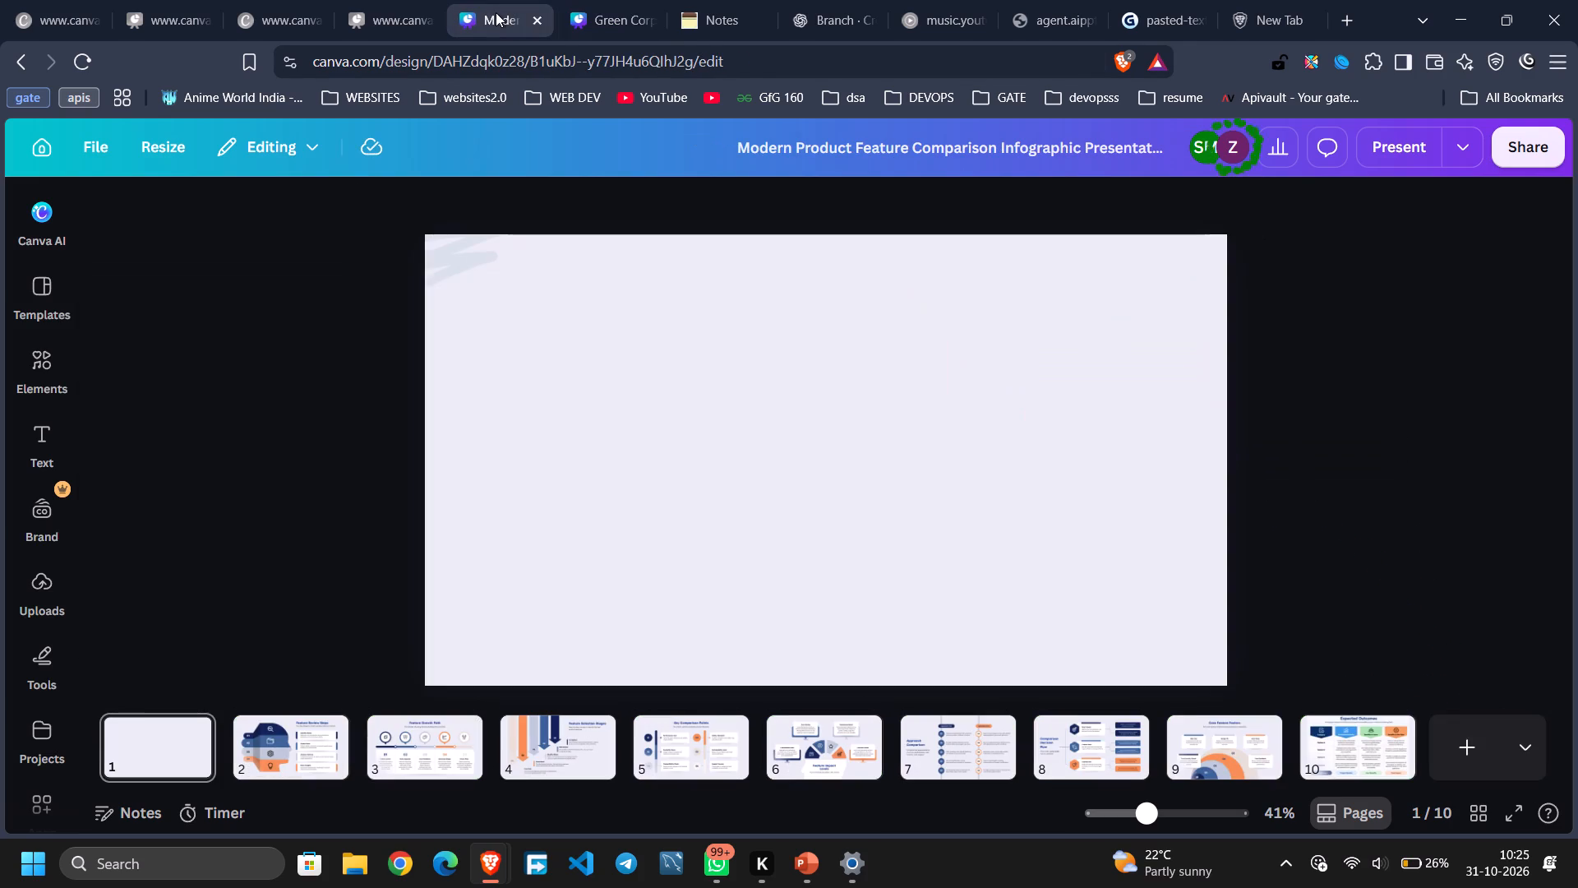
left_click_drag(605, 17, 703, 16)
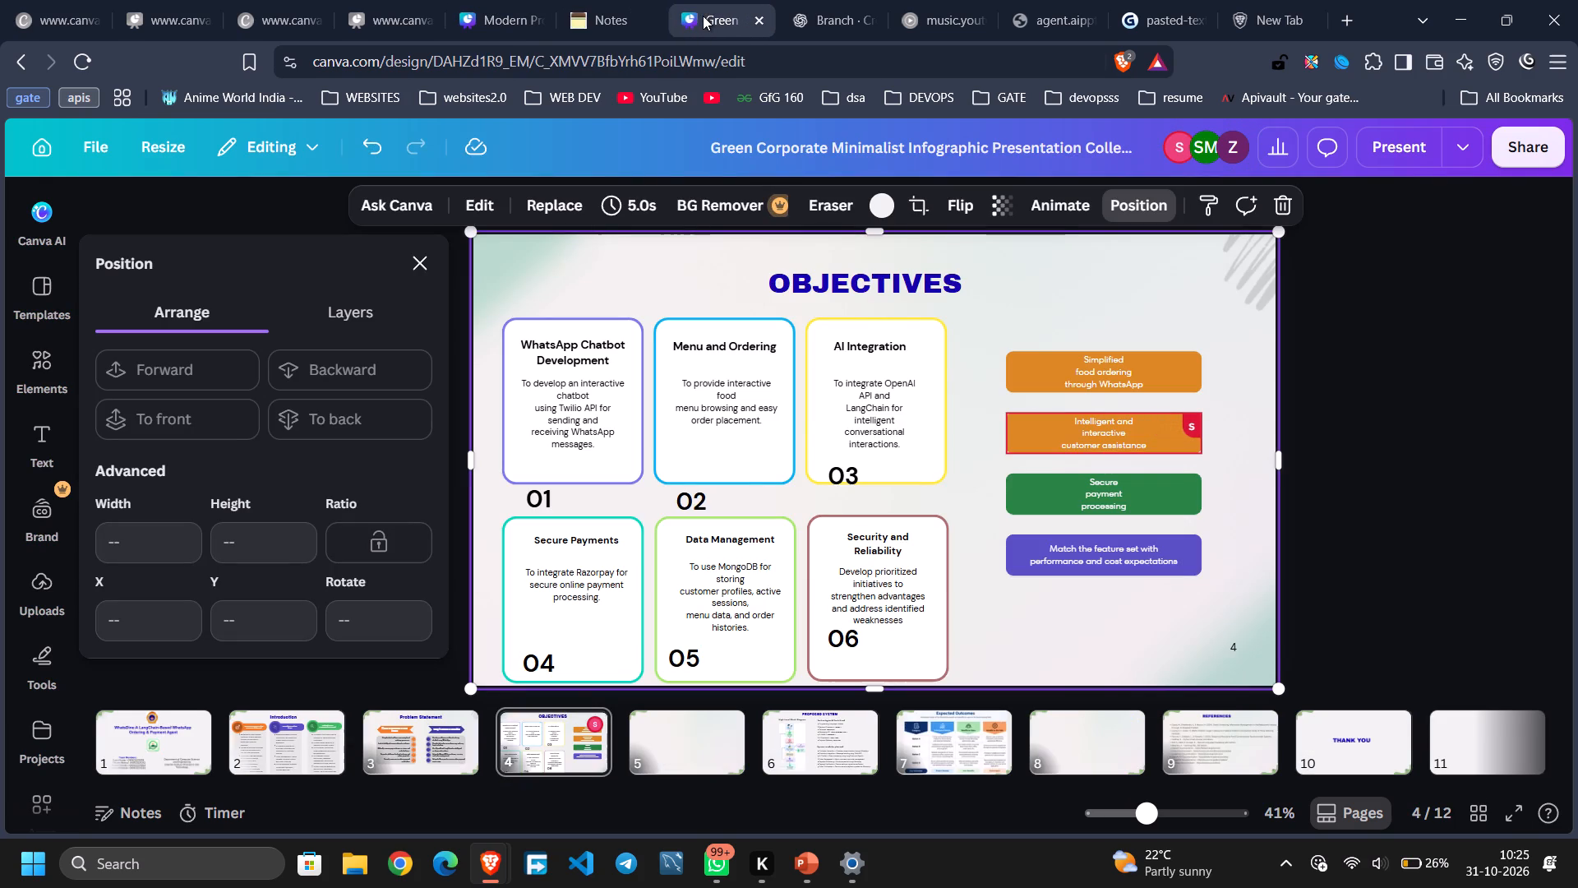
left_click_drag(703, 16, 612, 6)
left_click(689, 16)
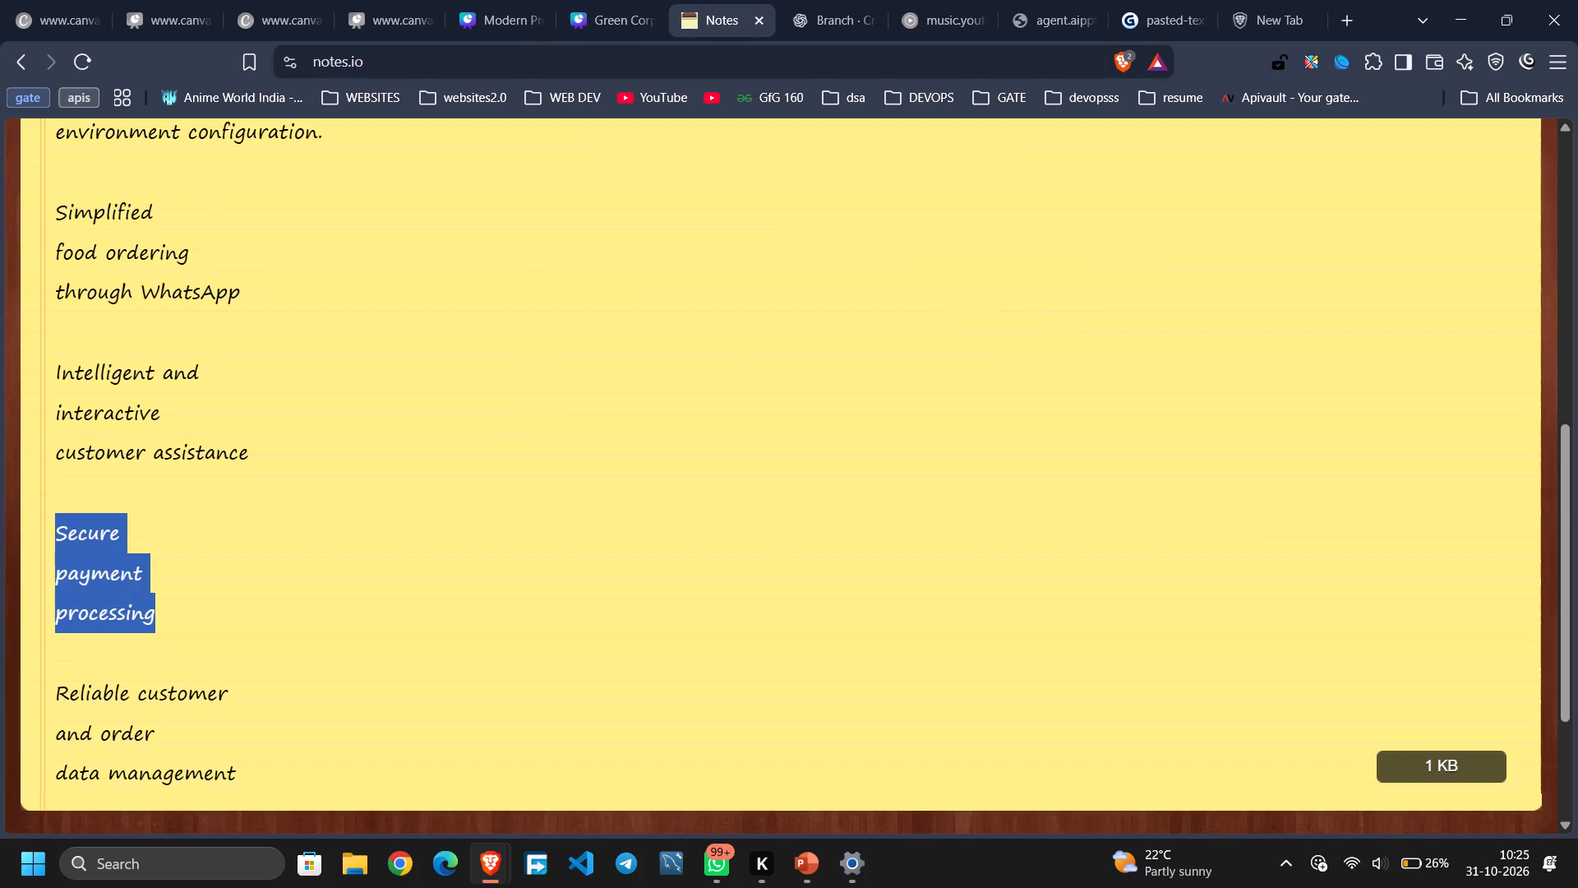
scroll(296, 508, "down", 2)
left_click(270, 571)
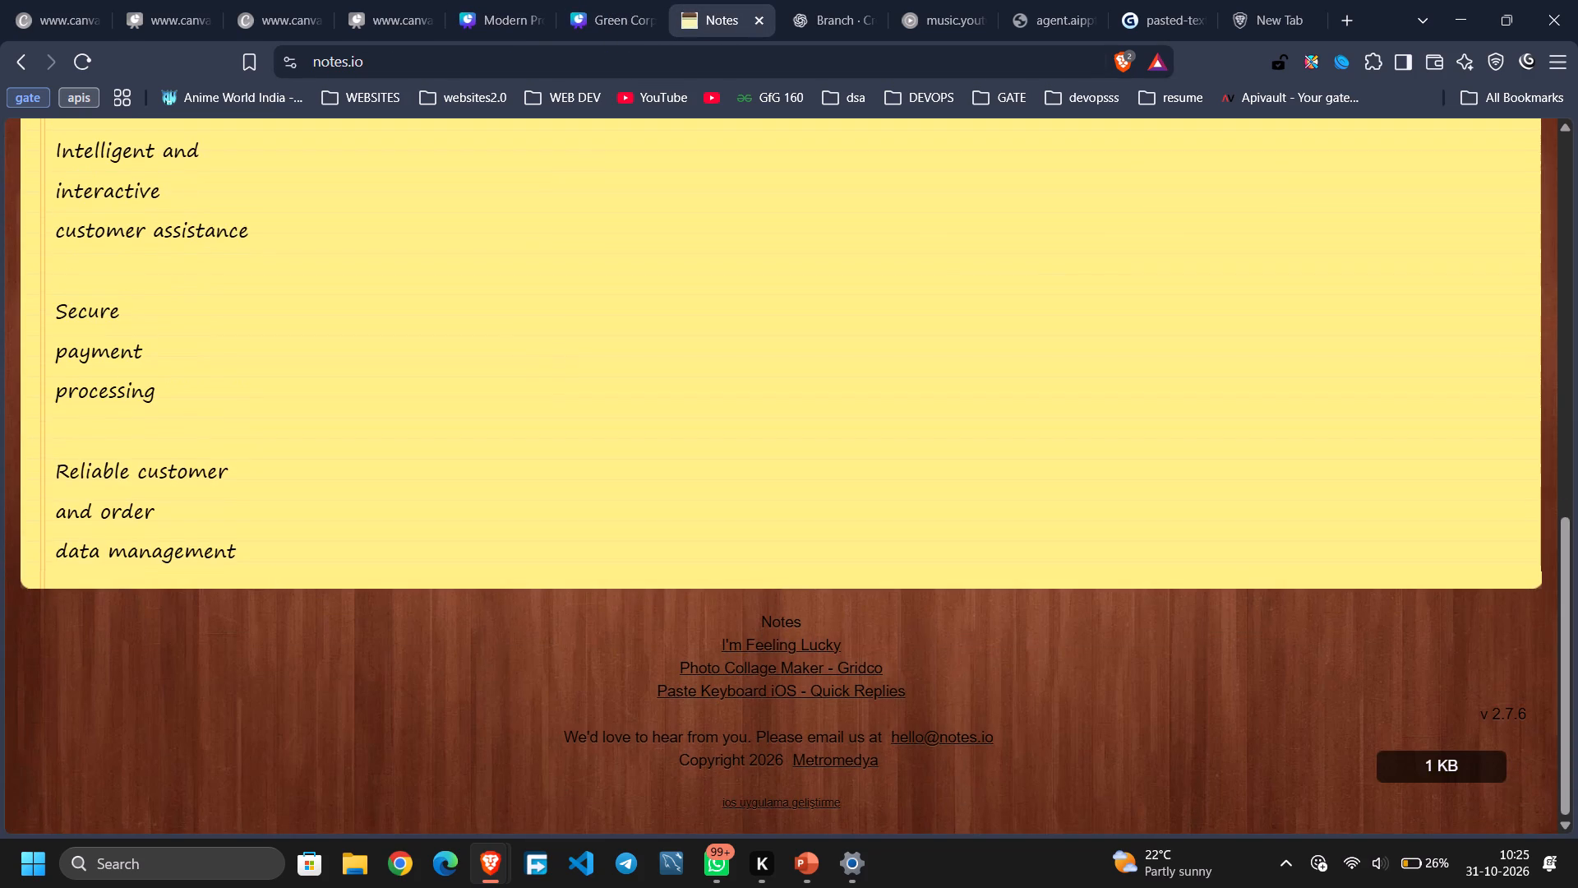
left_click_drag(267, 569, 15, 471)
key("ctrl+c")
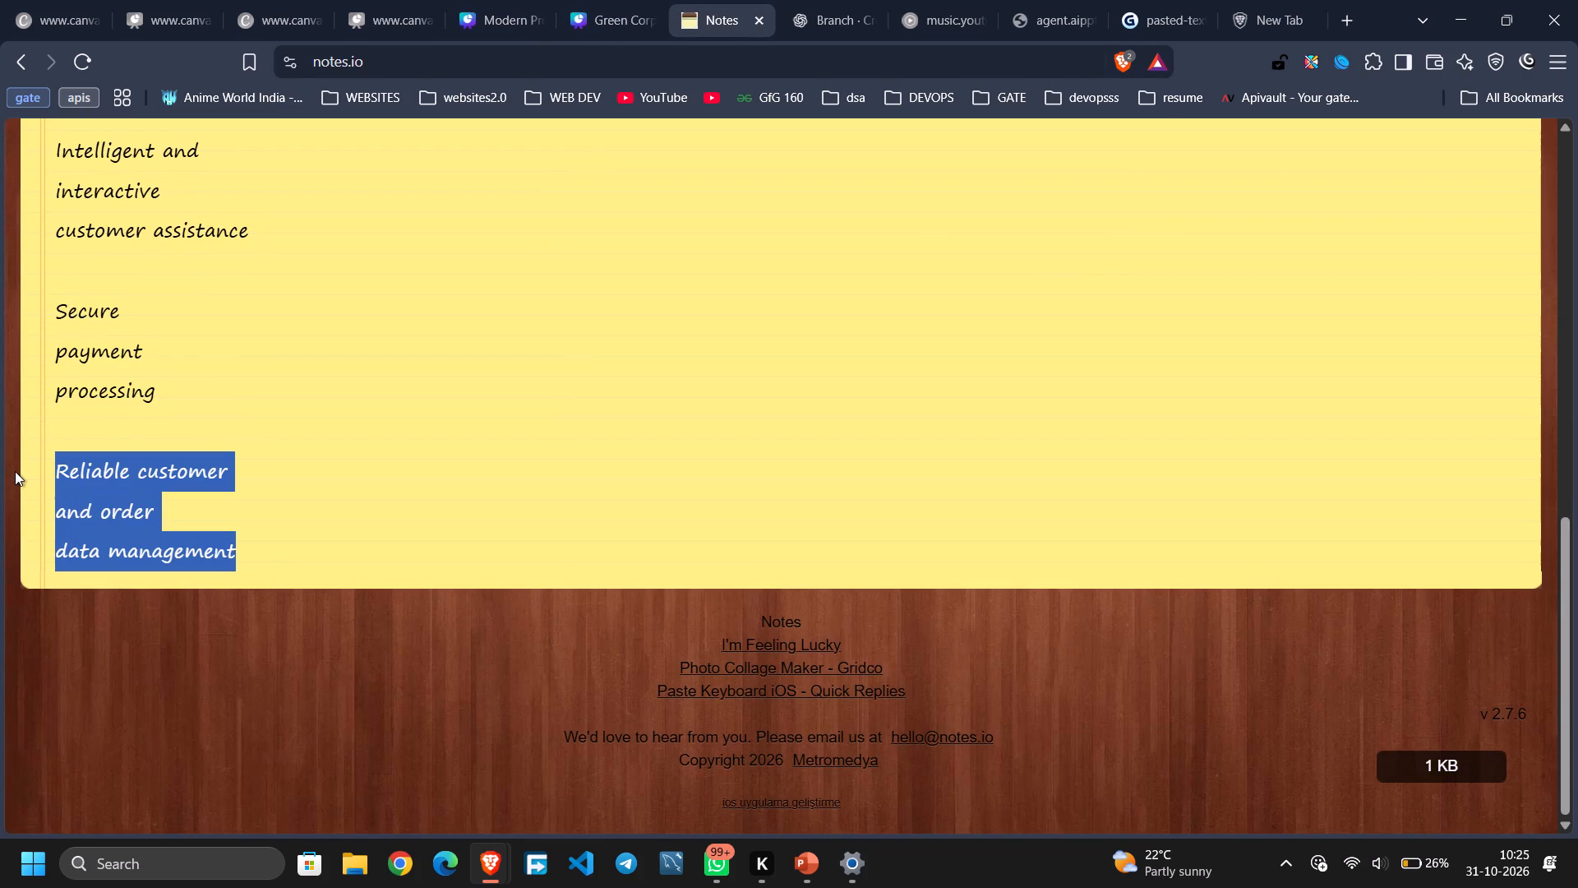
Return to the Objectives slide and replace the fourth, purple outcome box's placeholder with the copied "Reliable customer and order data management" text.
left_click(581, 16)
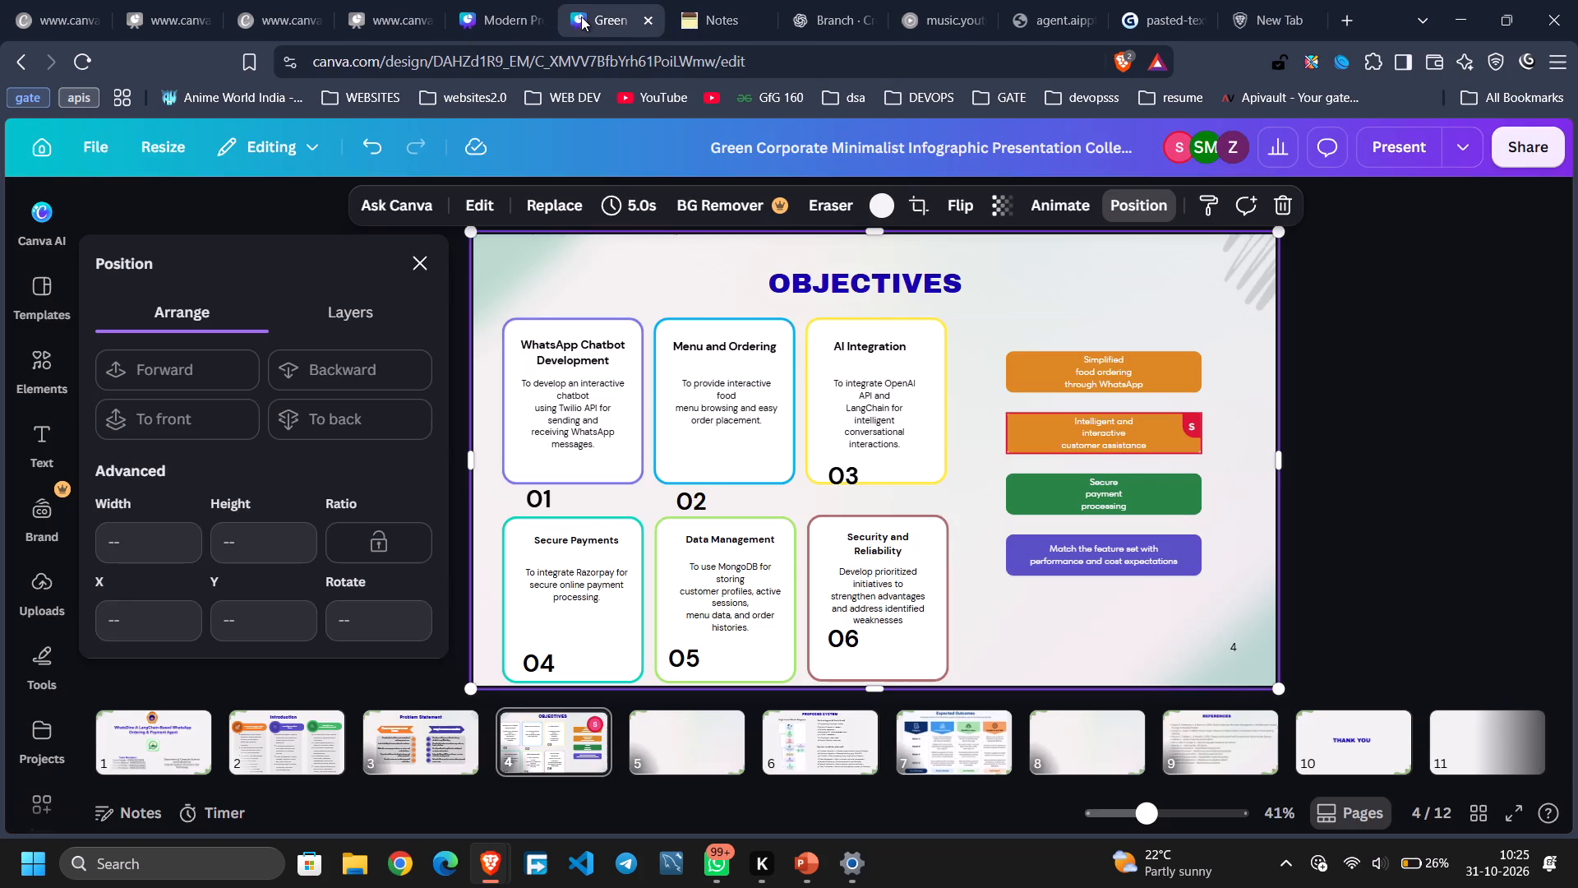
triple_click(1094, 555)
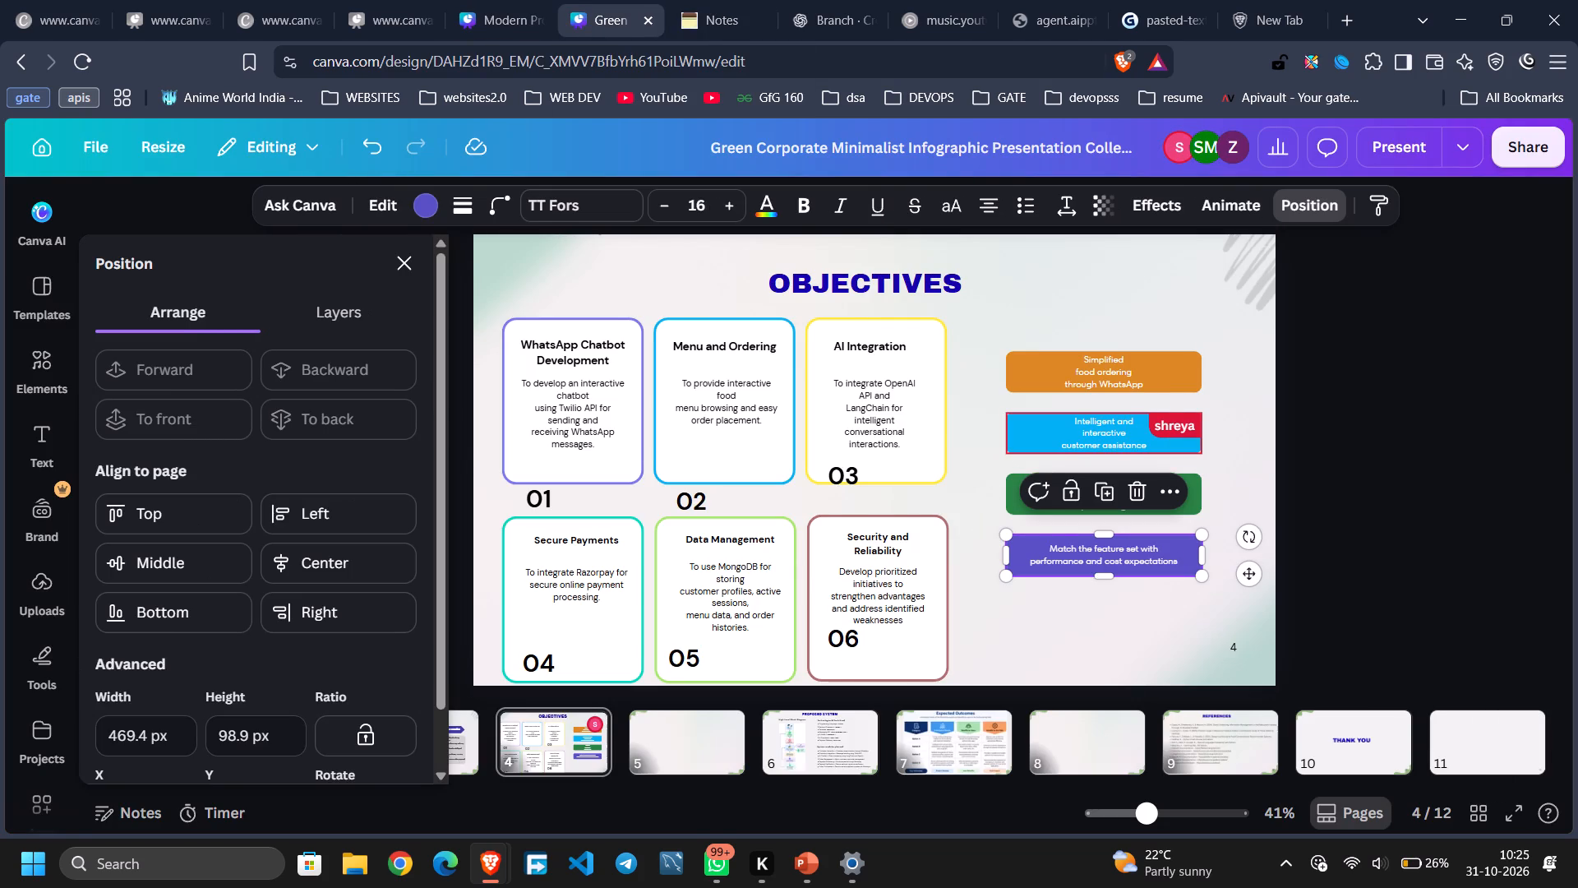
key("BackSpace")
key("BackSpace")
key("BackSpace")
key("BackSpace")
key("BackSpace")
key("BackSpace")
key("BackSpace")
key("BackSpace")
key("BackSpace")
key("BackSpace")
key("BackSpace")
key("BackSpace")
key("BackSpace")
key("BackSpace")
key("BackSpace")
key("BackSpace")
key("BackSpace")
key("BackSpace")
key("BackSpace")
key("BackSpace")
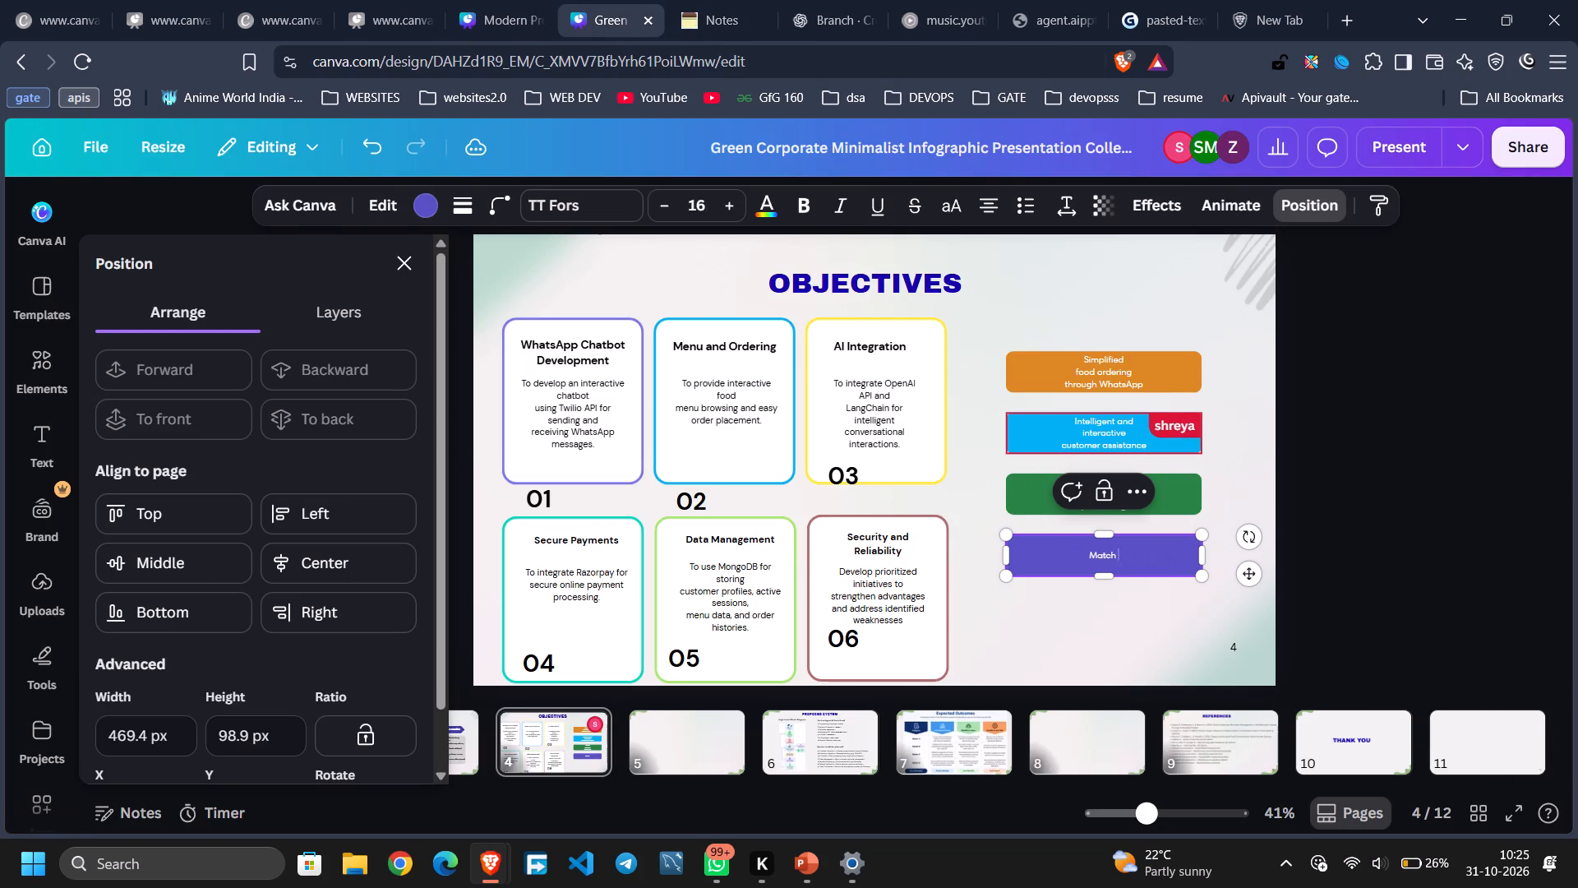
key("ctrl+v")
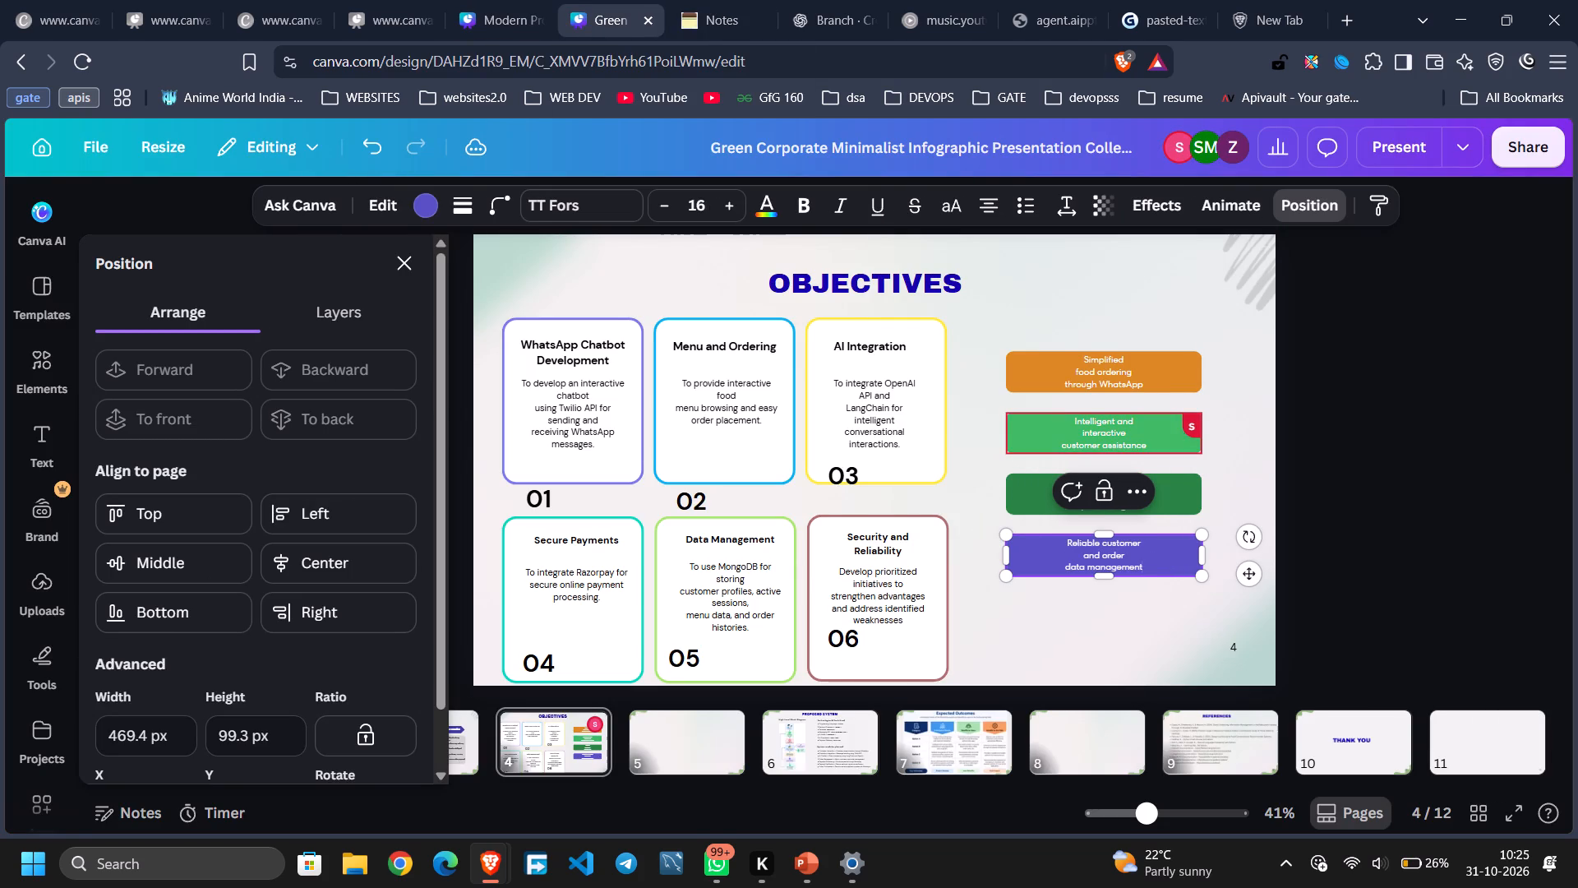
left_click(1088, 615)
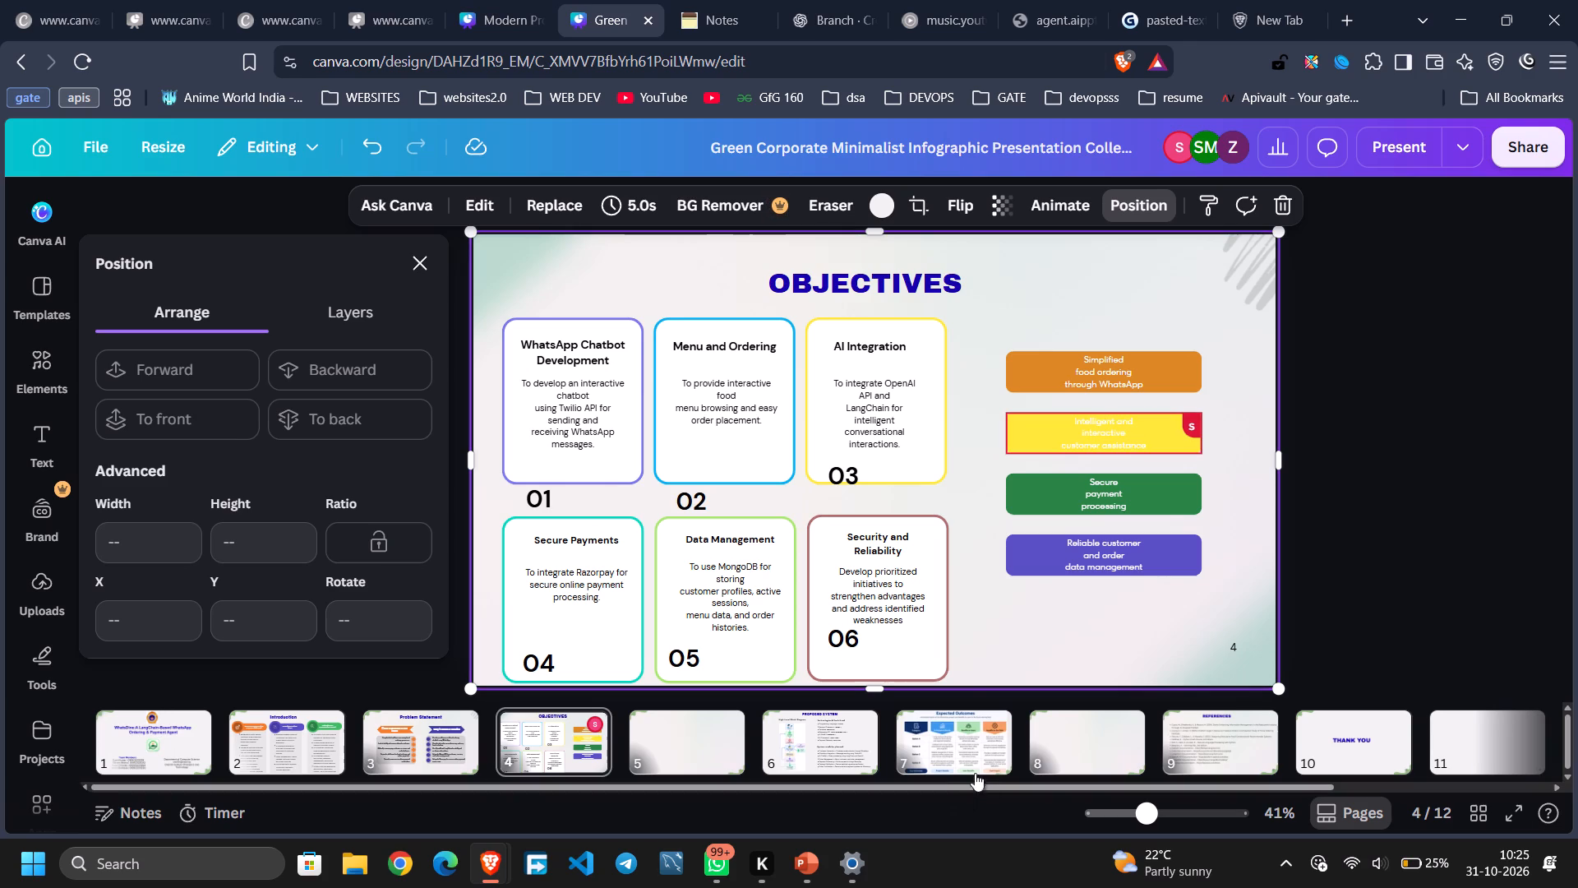
Compare the Objectives slide's background decorations with those on the Expected Outcomes, Problem Statement and blank fifth slides.
left_click(961, 755)
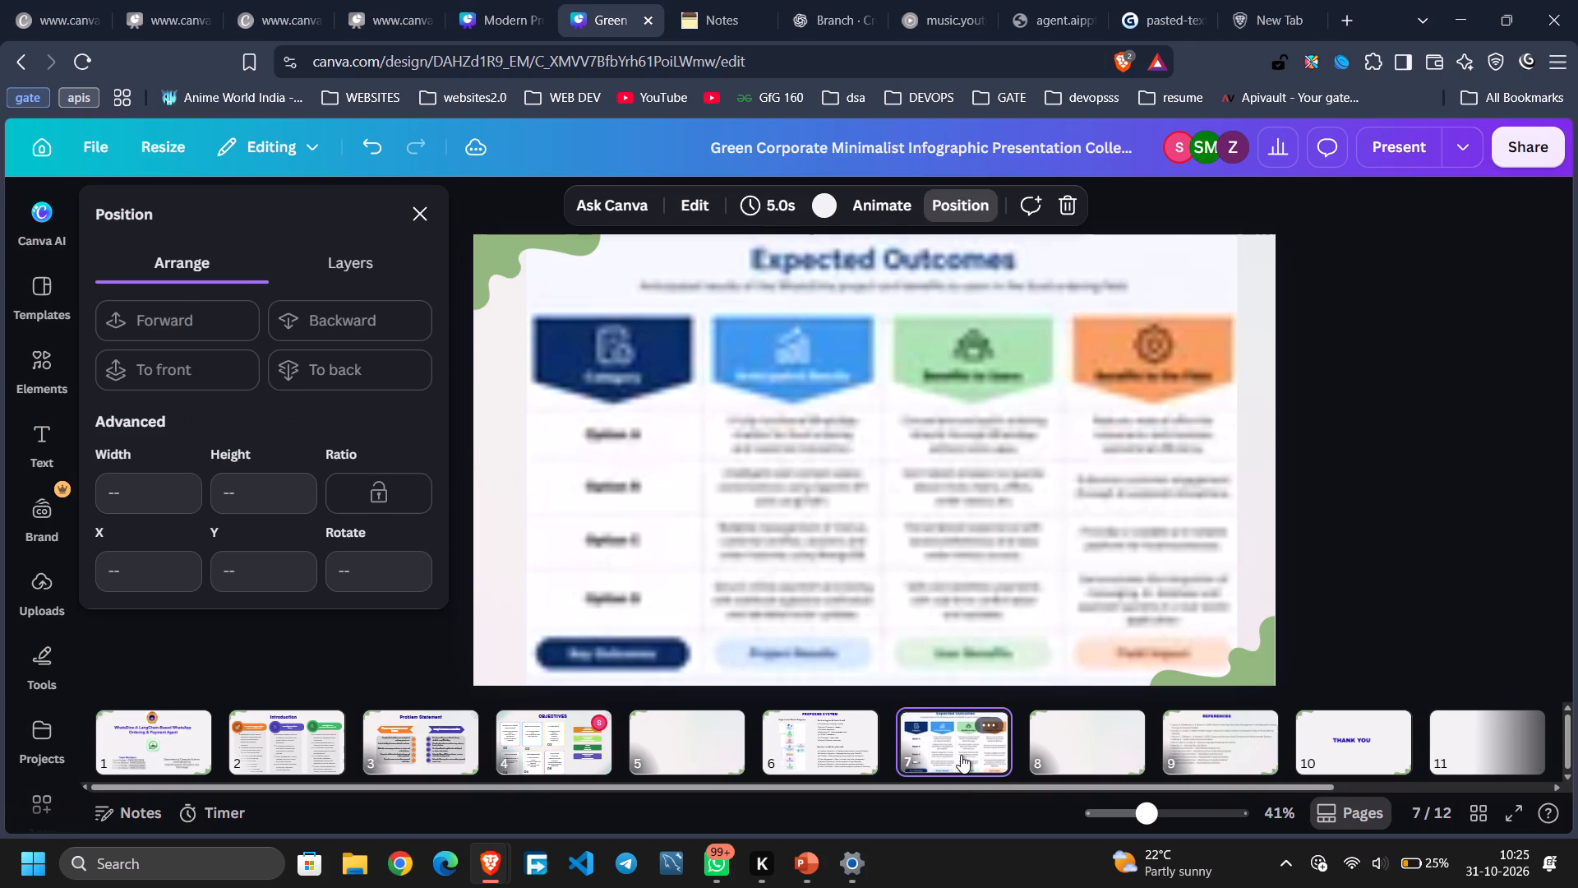
left_click(539, 733)
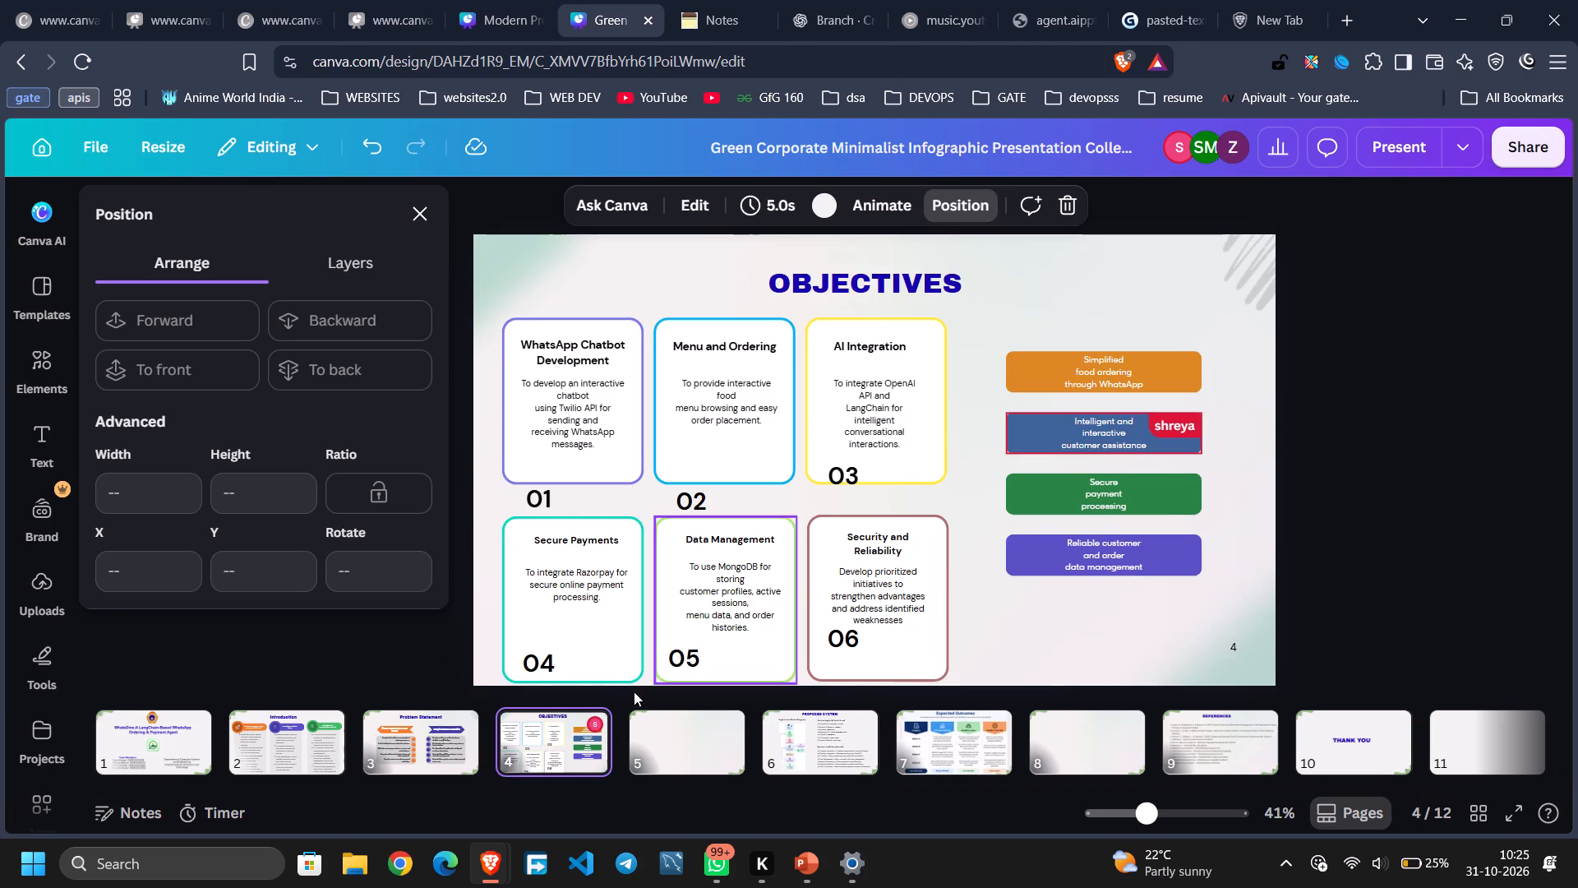
left_click(463, 736)
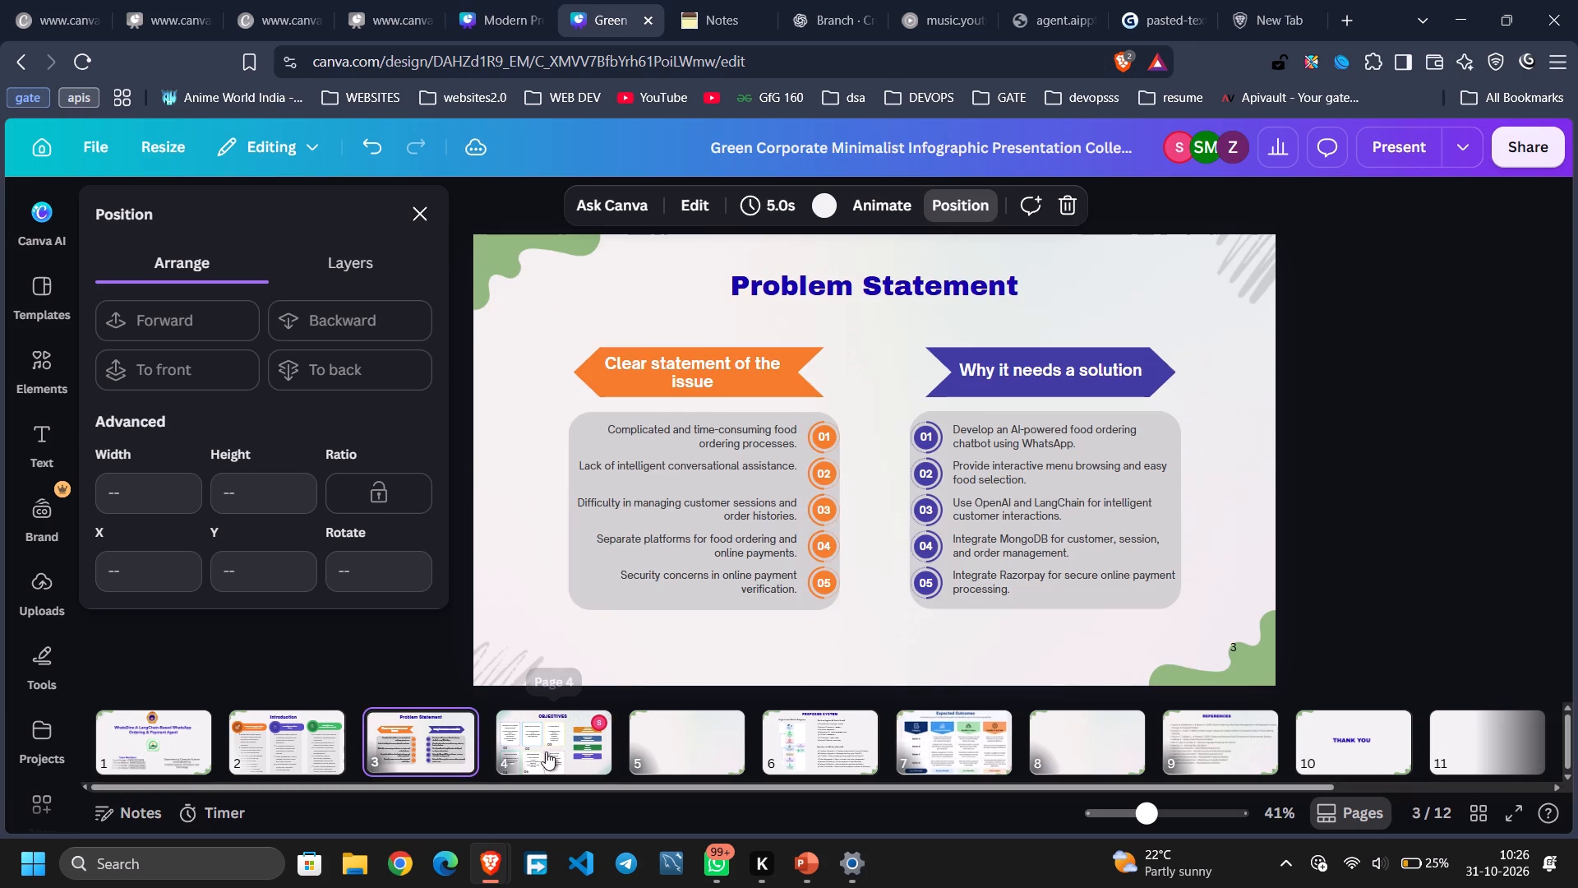
left_click(547, 752)
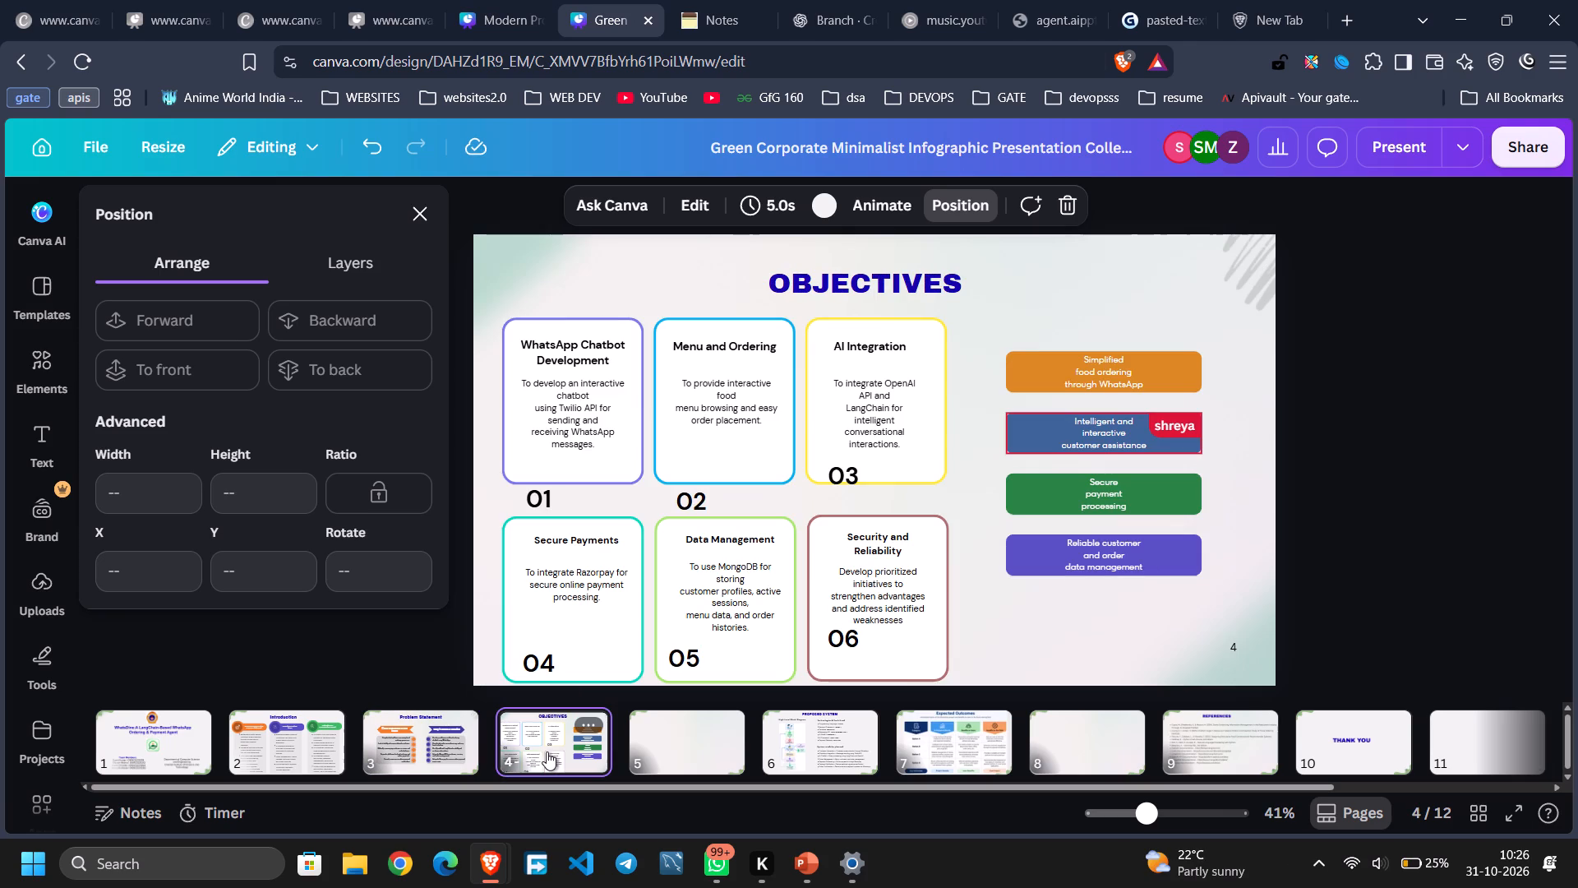
left_click(698, 733)
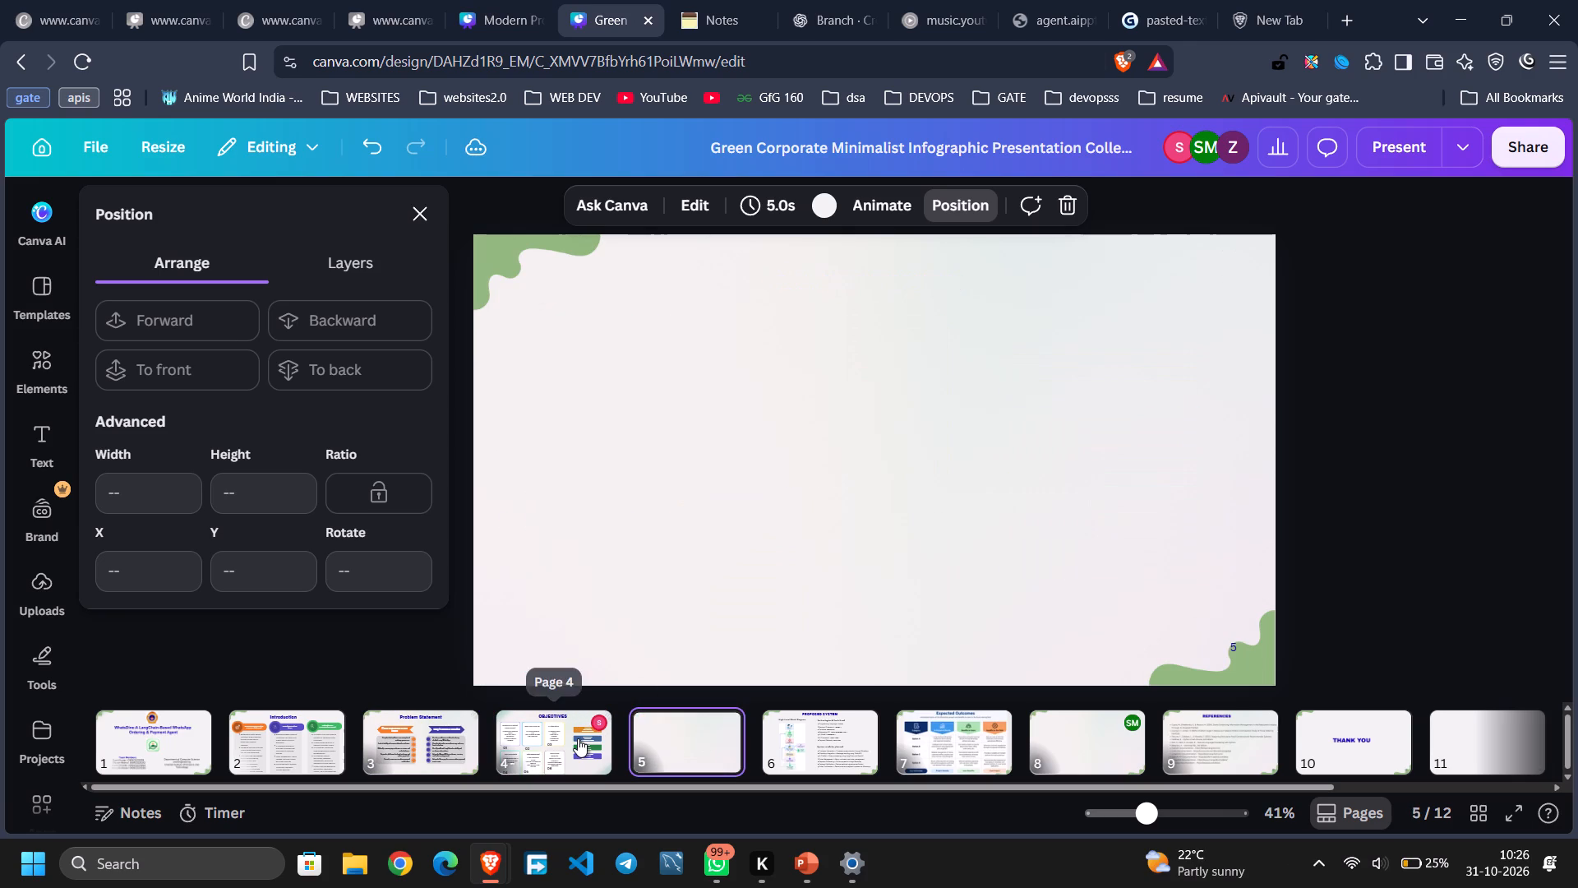
left_click(578, 738)
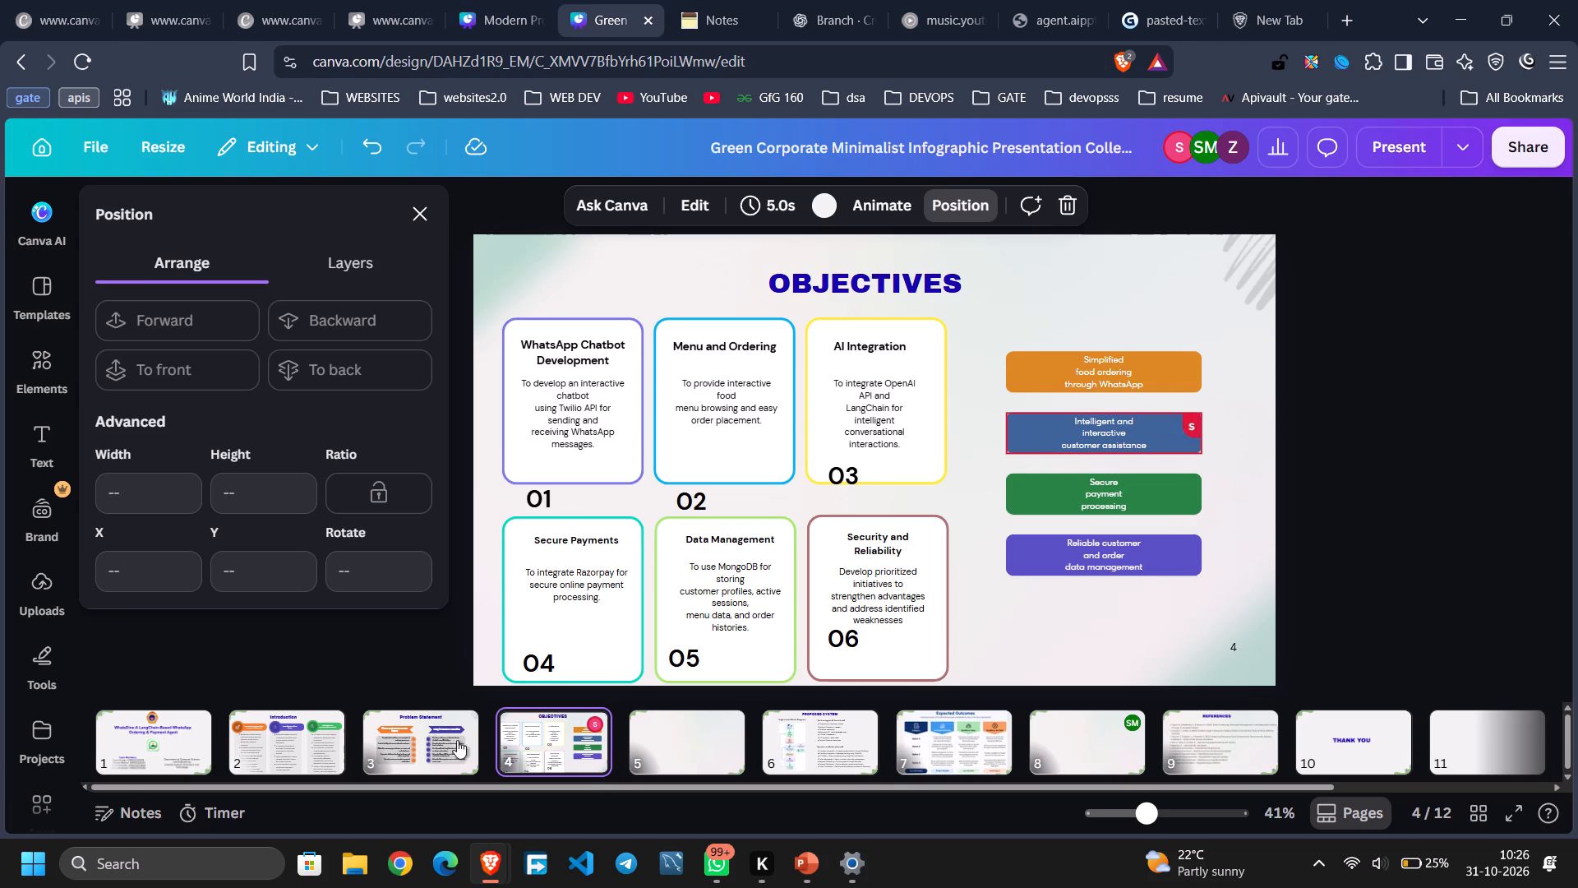
Copy the two green wavy corner shapes from the Problem Statement slide and paste them onto the Objectives slide.
left_click(430, 734)
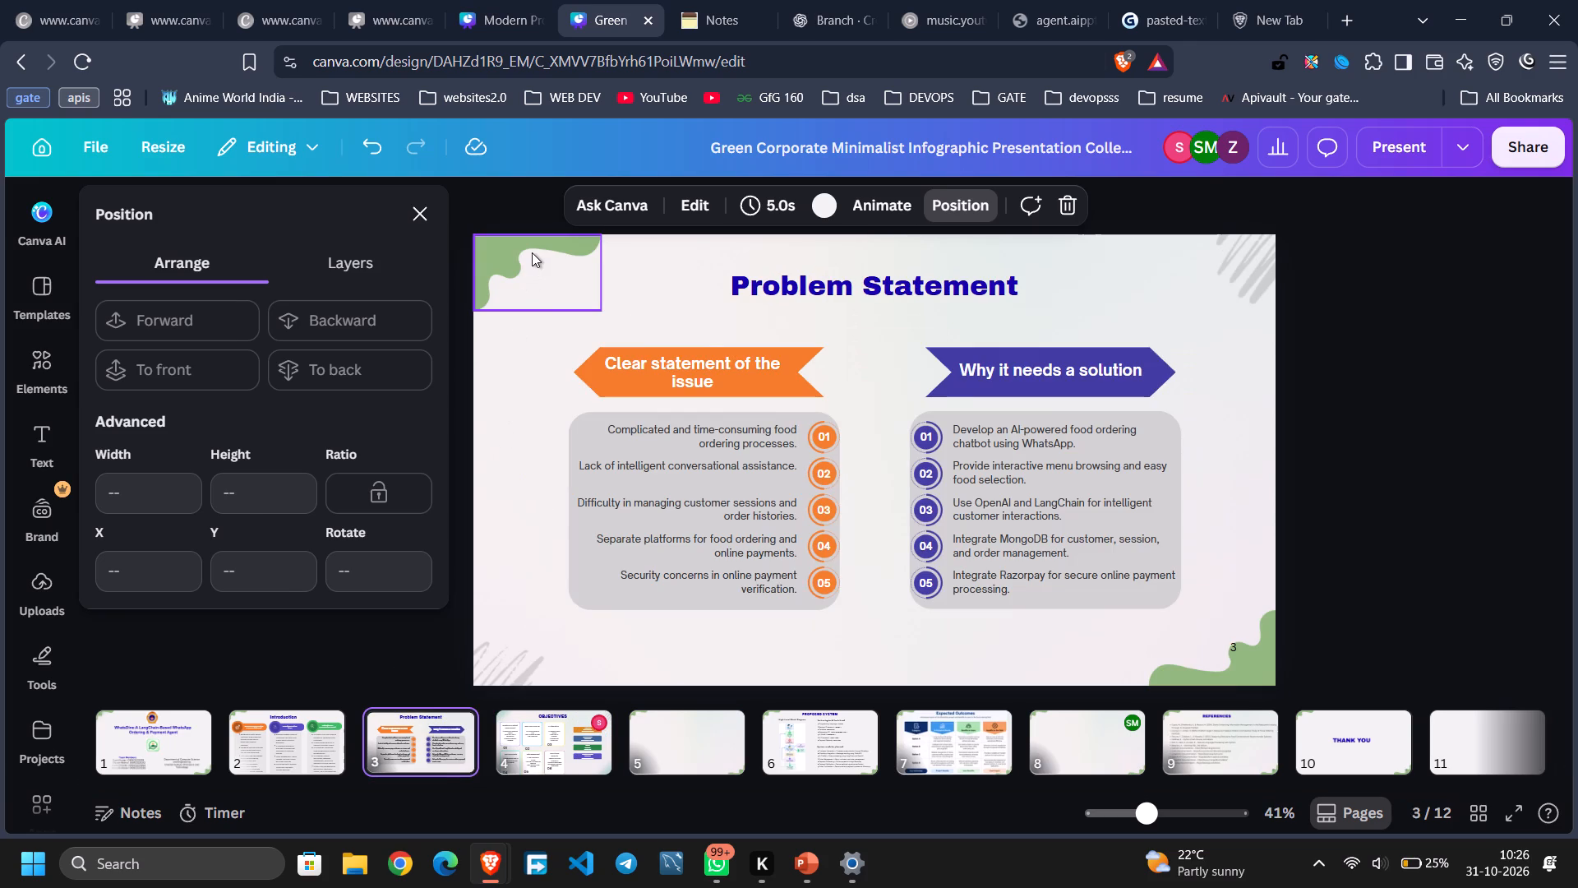
left_click(532, 252)
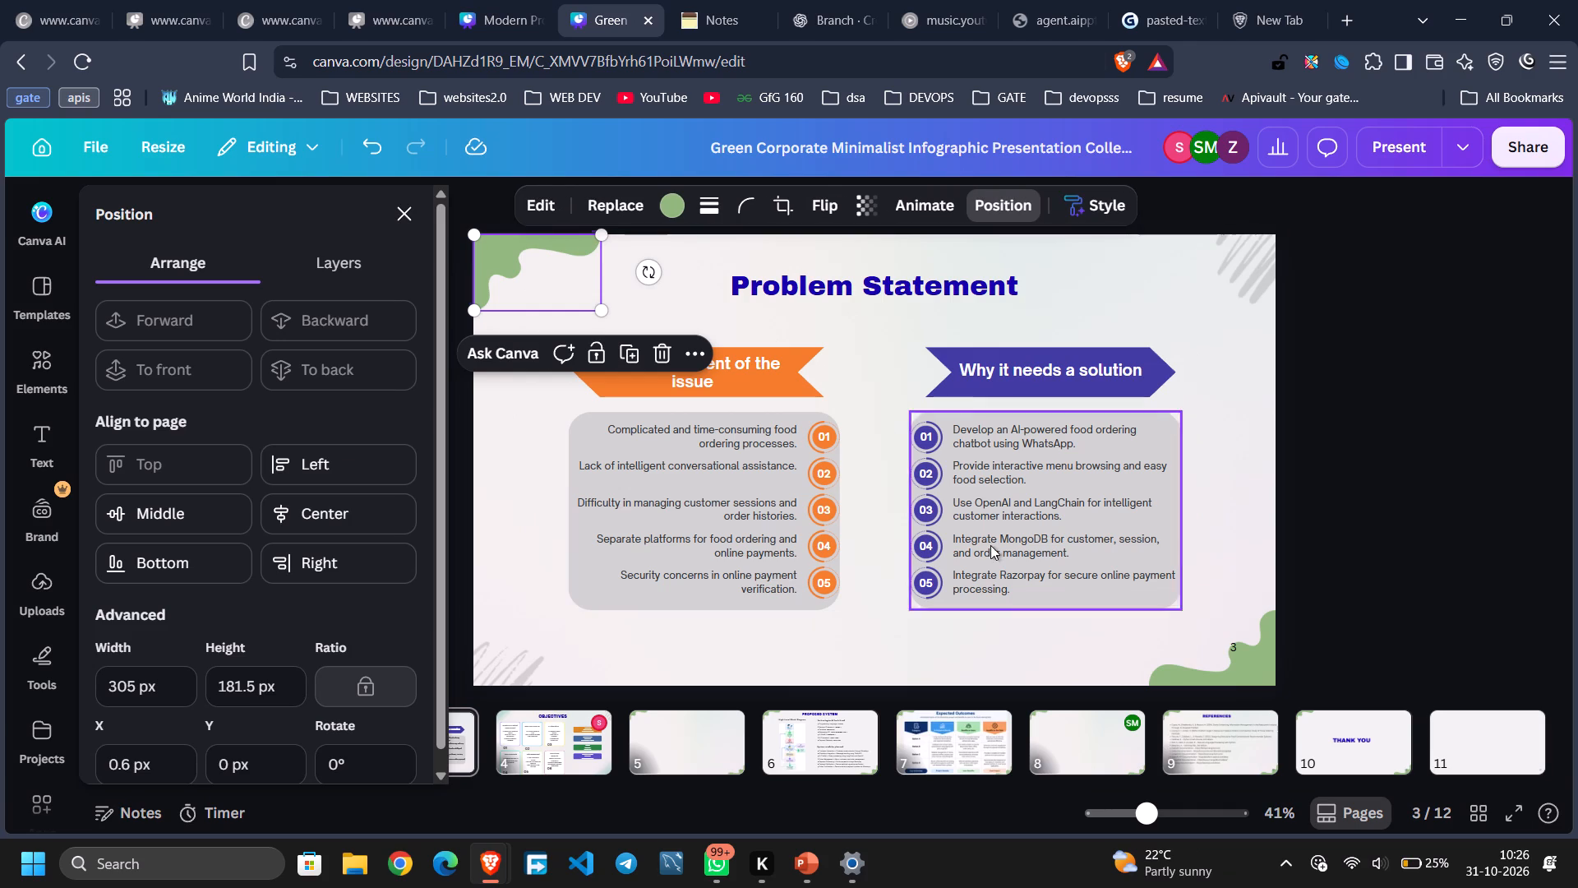
left_click(1211, 660, "shift")
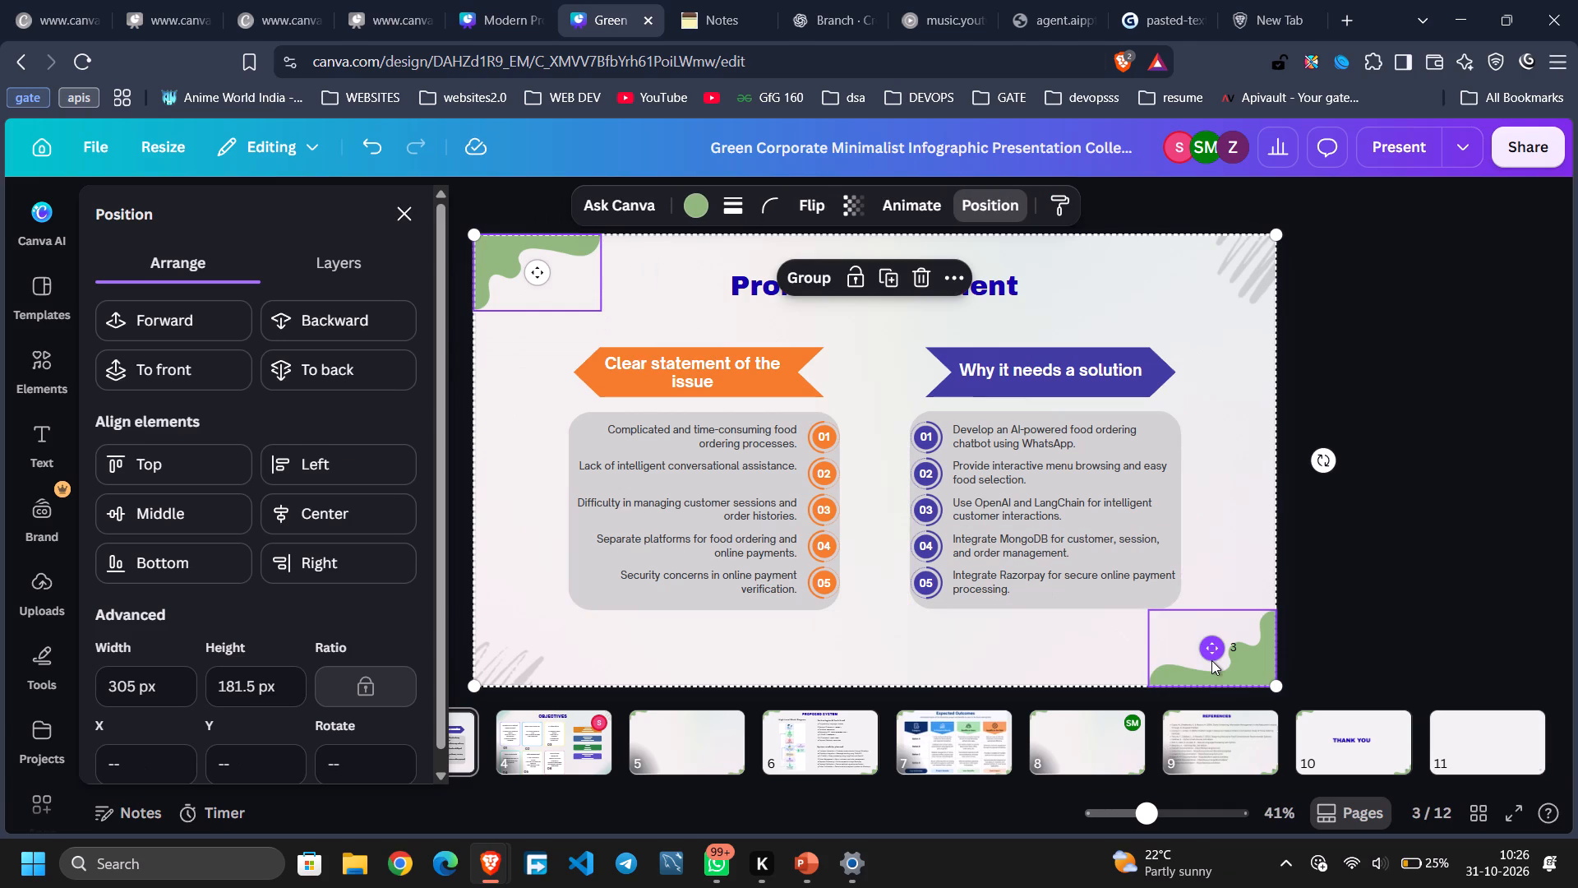
key("ctrl+c")
left_click(580, 721)
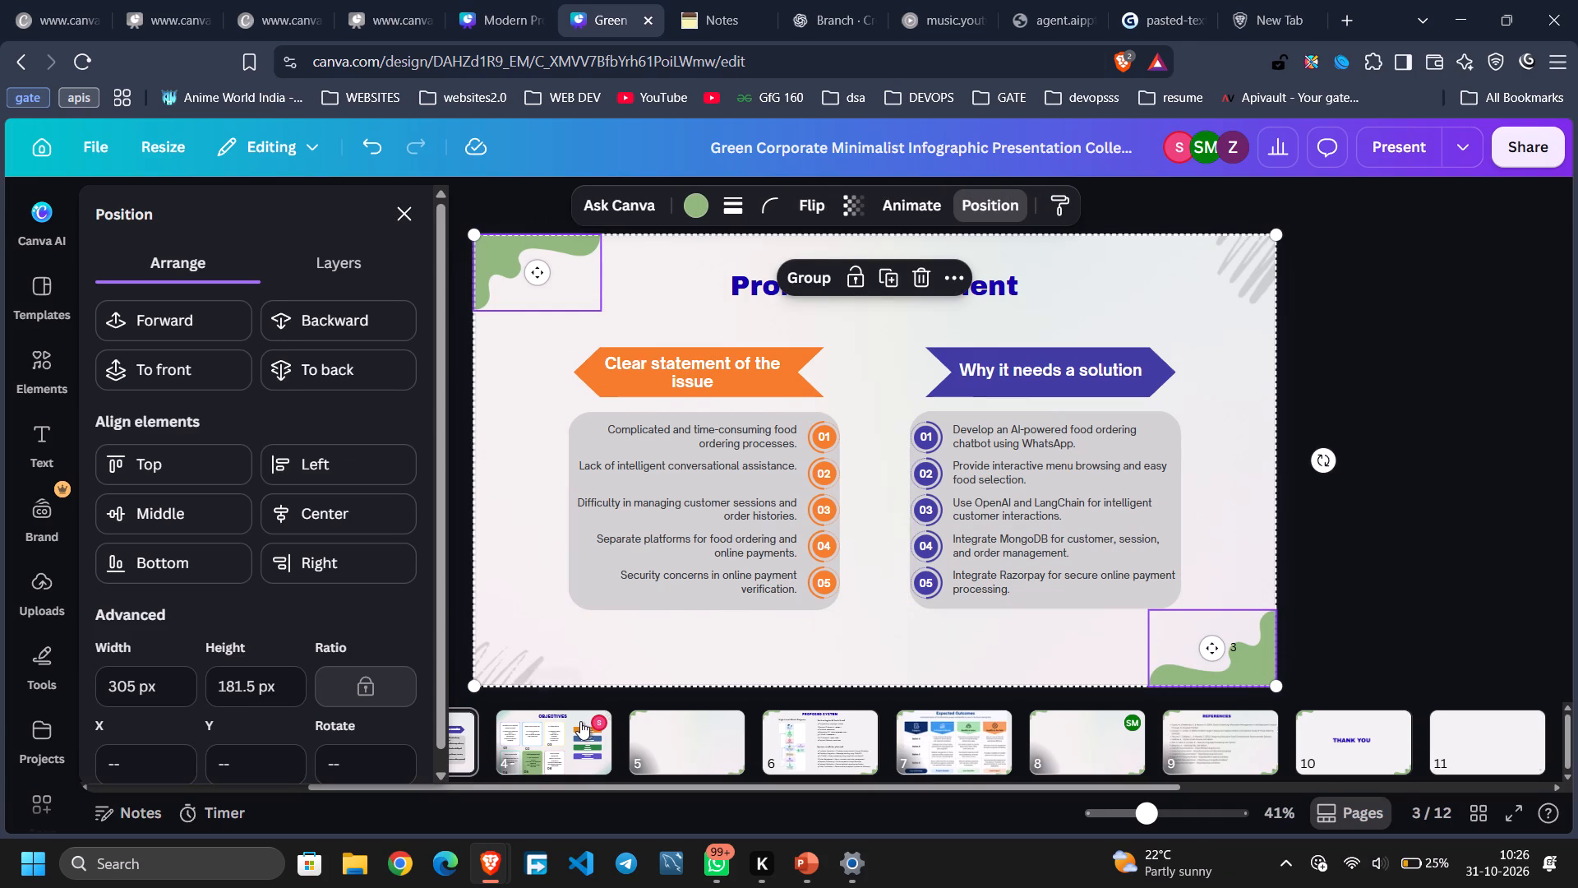
left_click(495, 268)
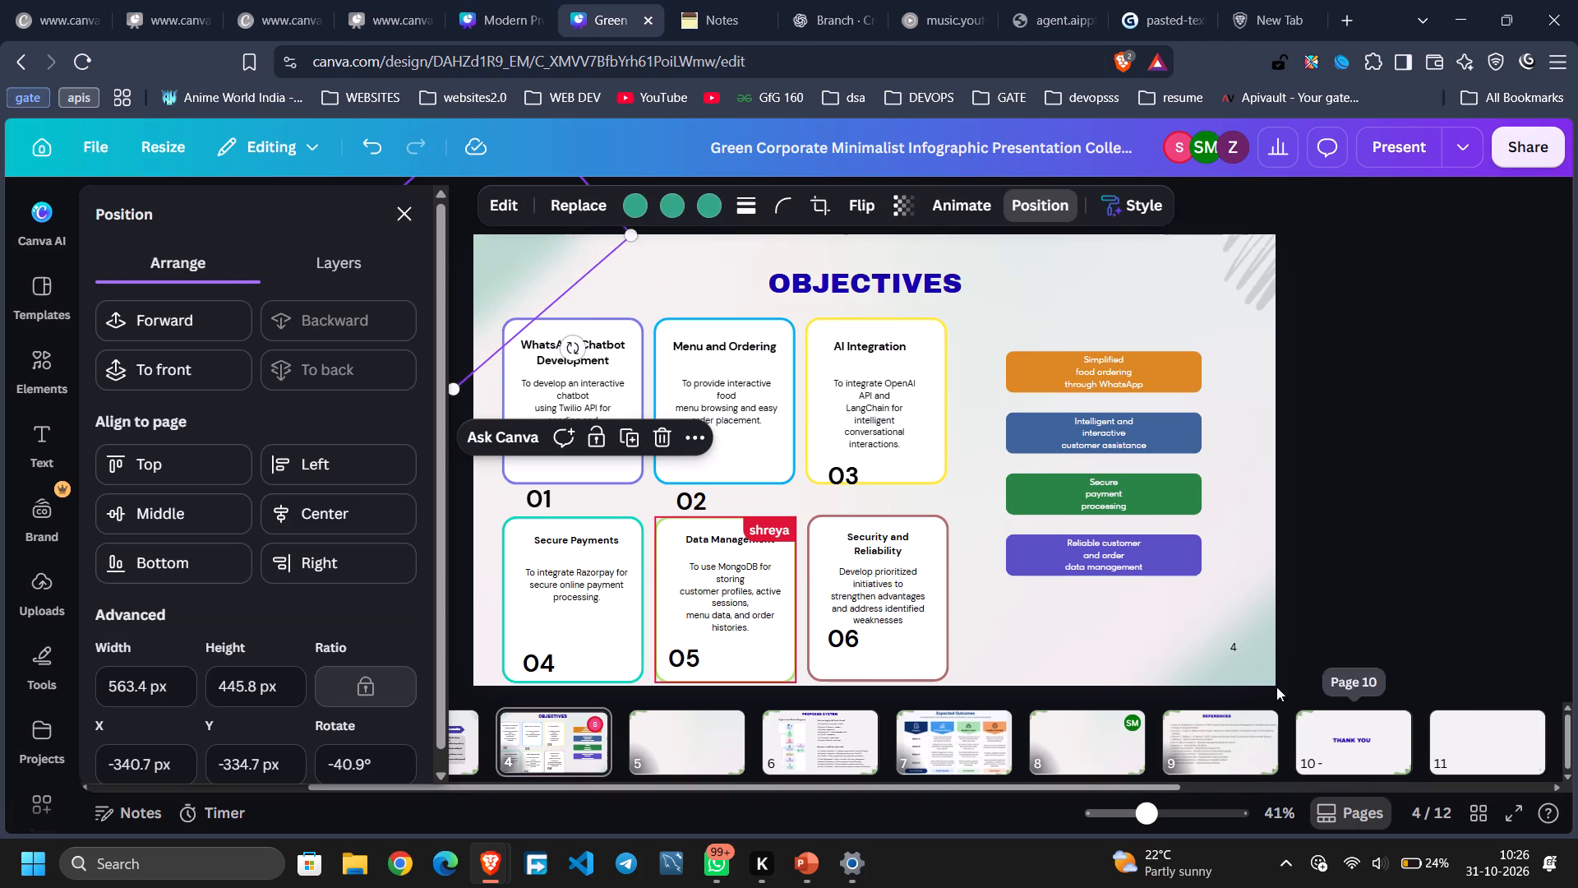
left_click(1258, 665, "shift")
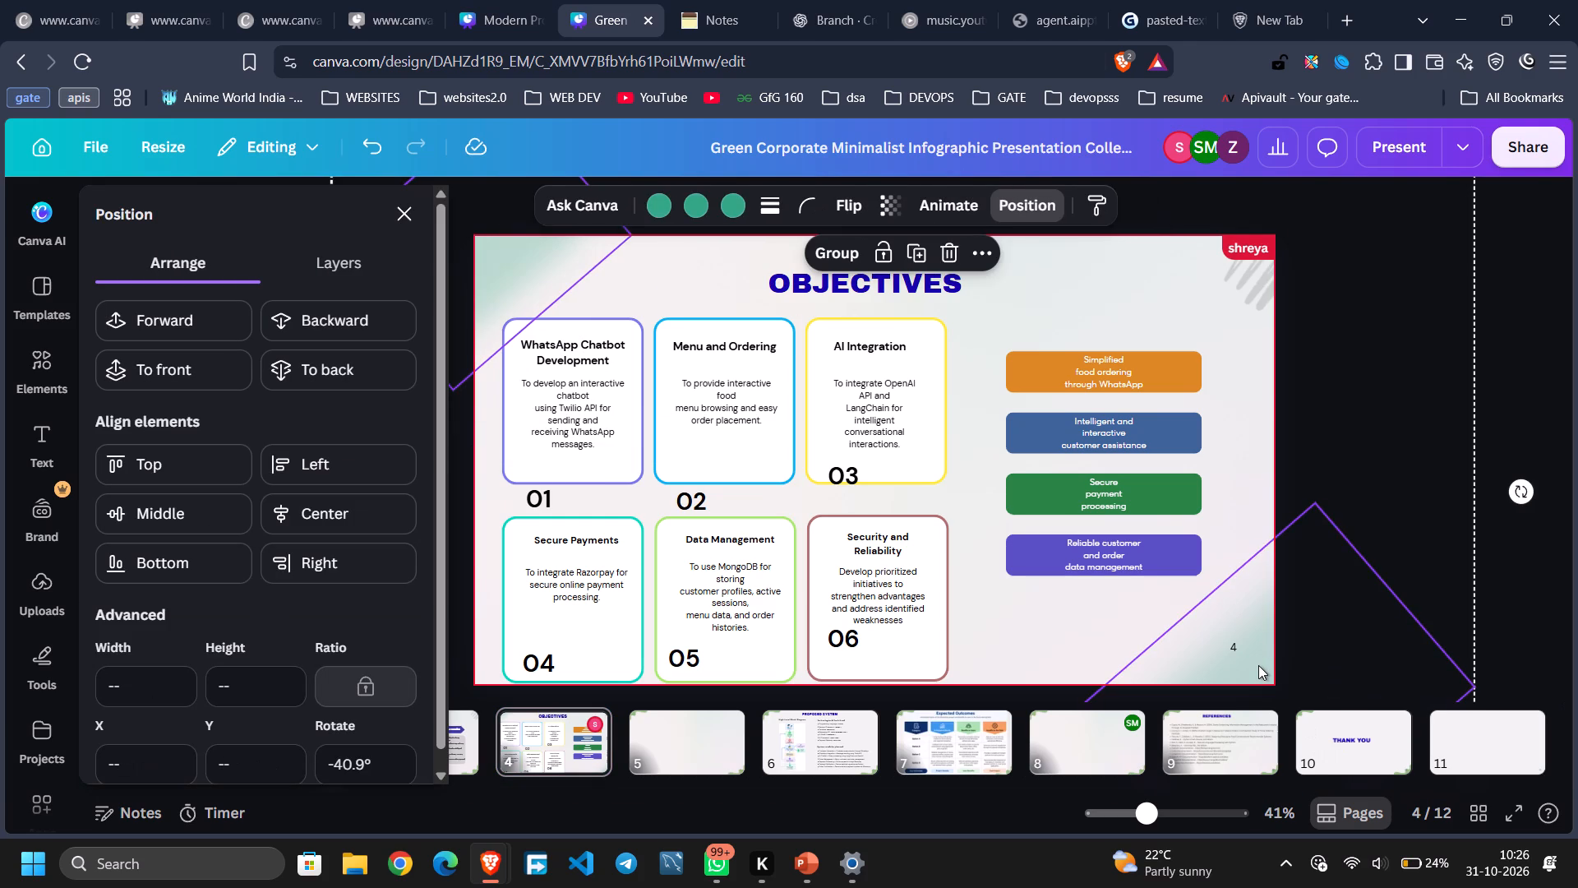
key("ctrl+v")
left_click(1362, 608)
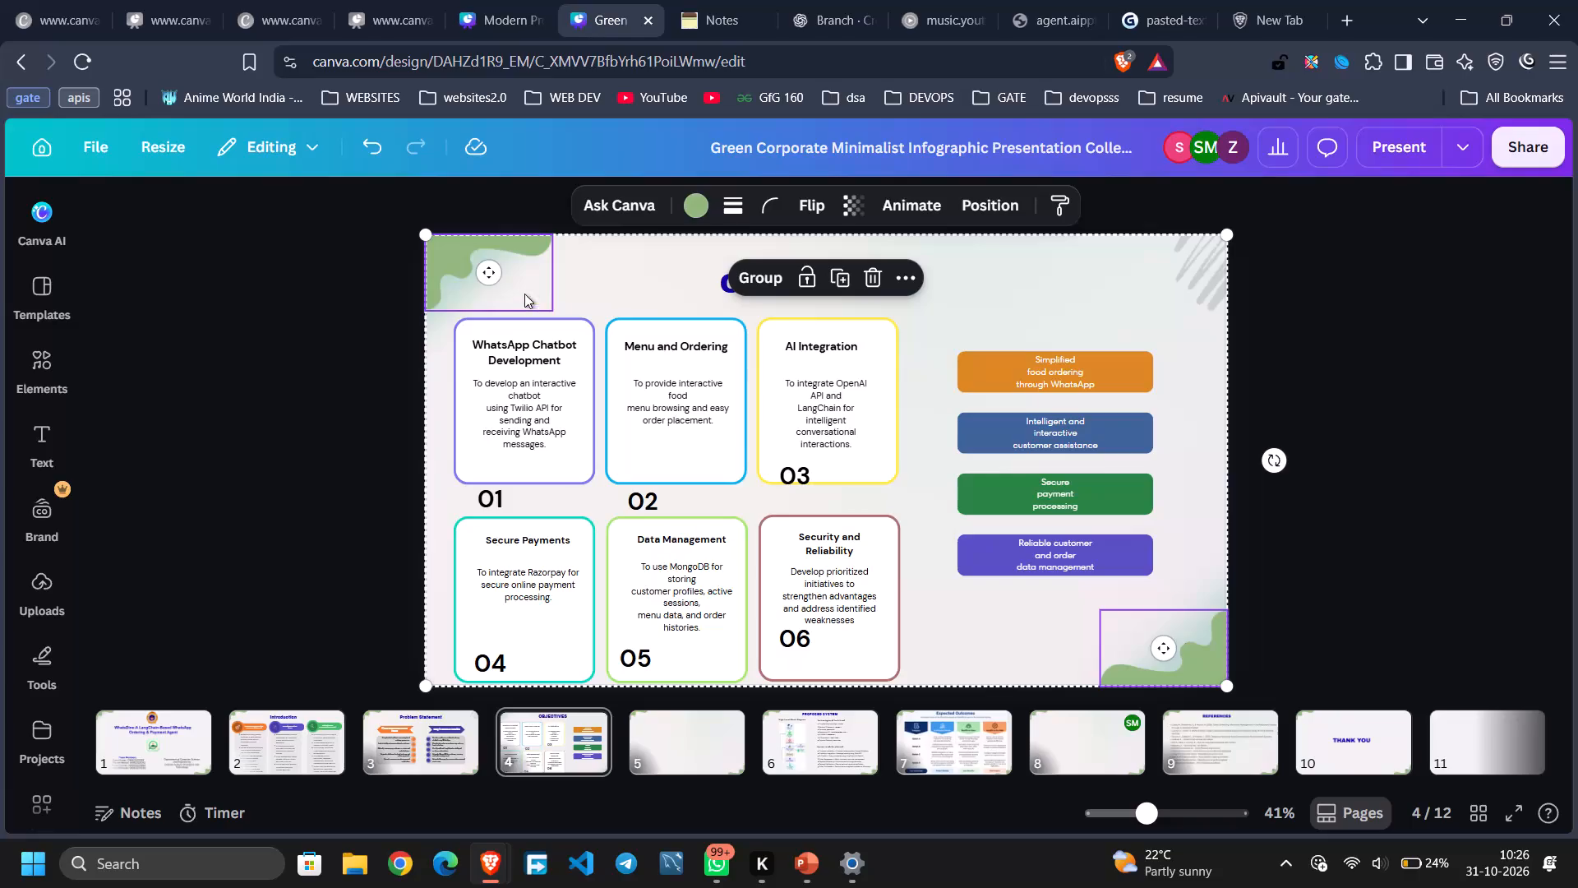
Delete the Objectives slide's old decorations: the two teal corner gradients and the grey brush strokes in the upper-right corner.
left_click(429, 322)
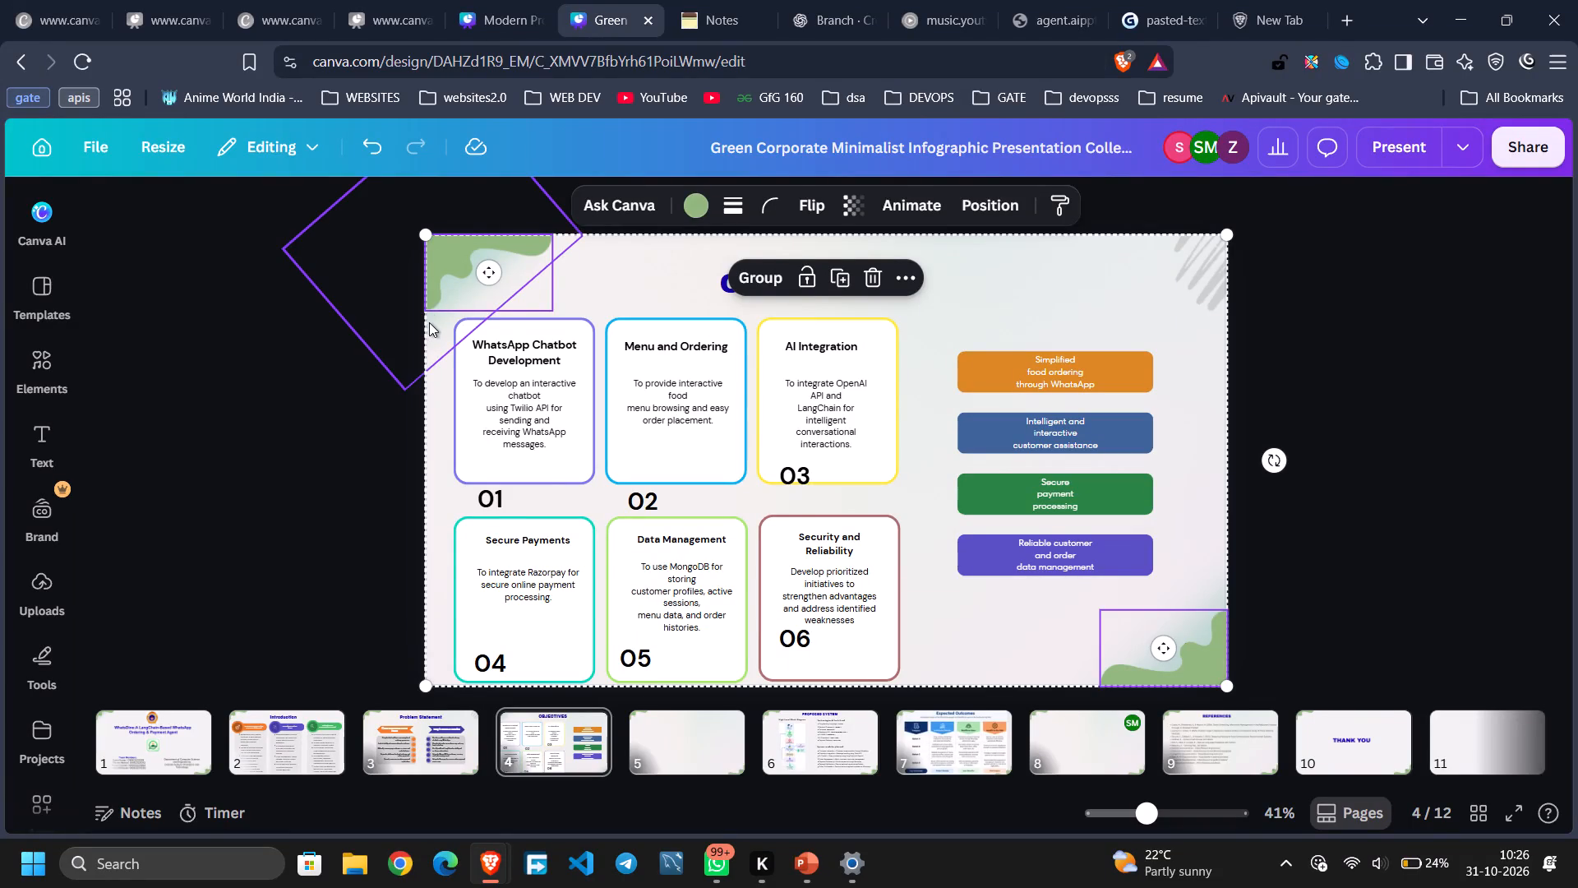
key("Delete")
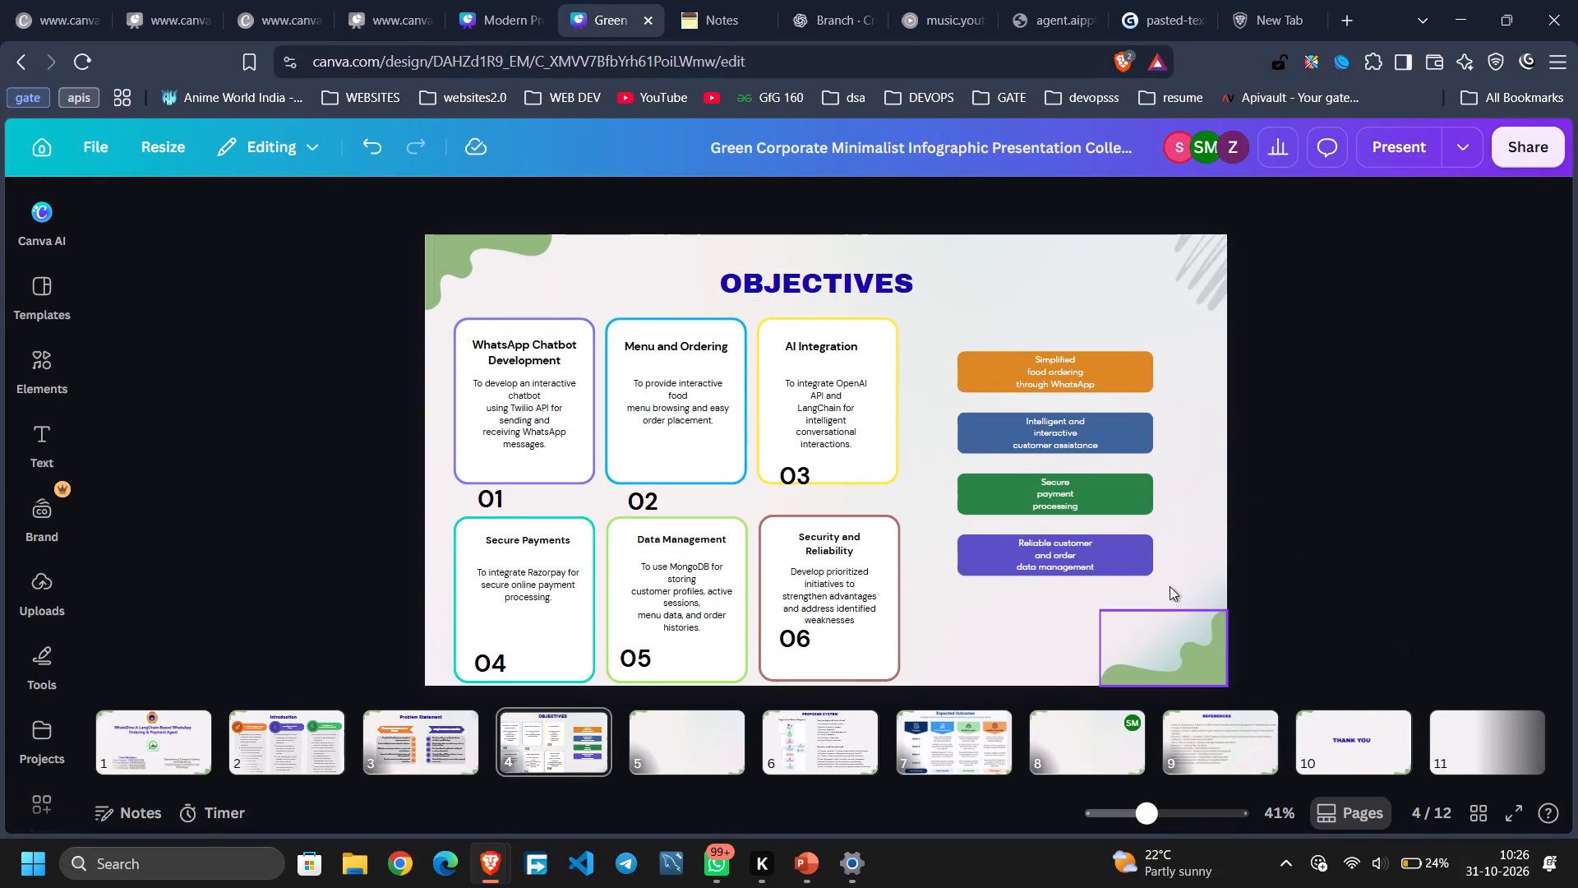
left_click(1191, 584)
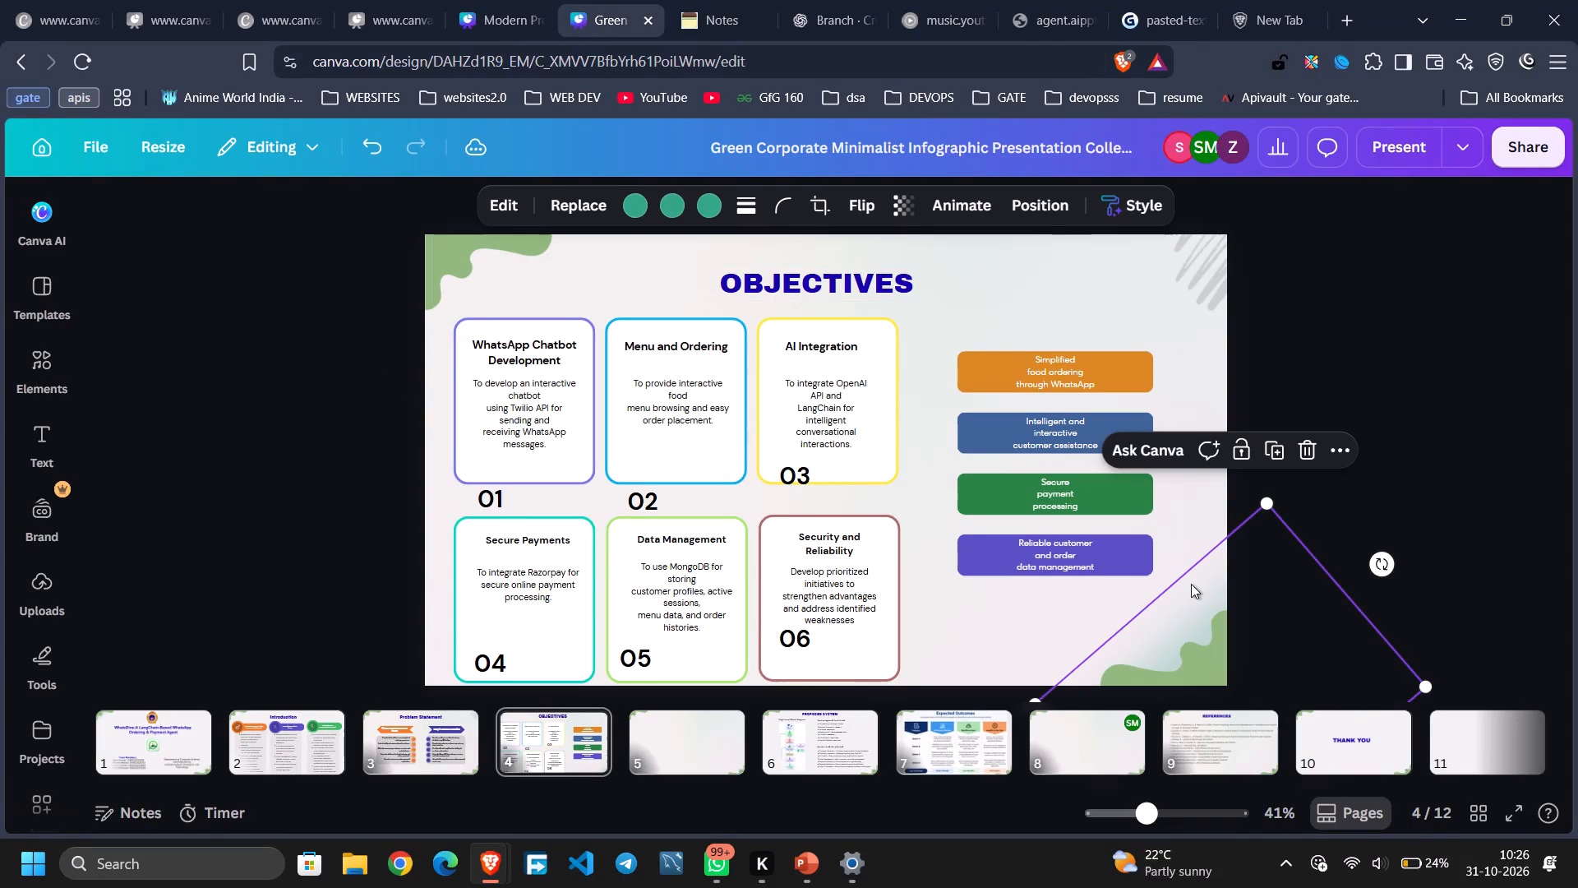
key("Delete")
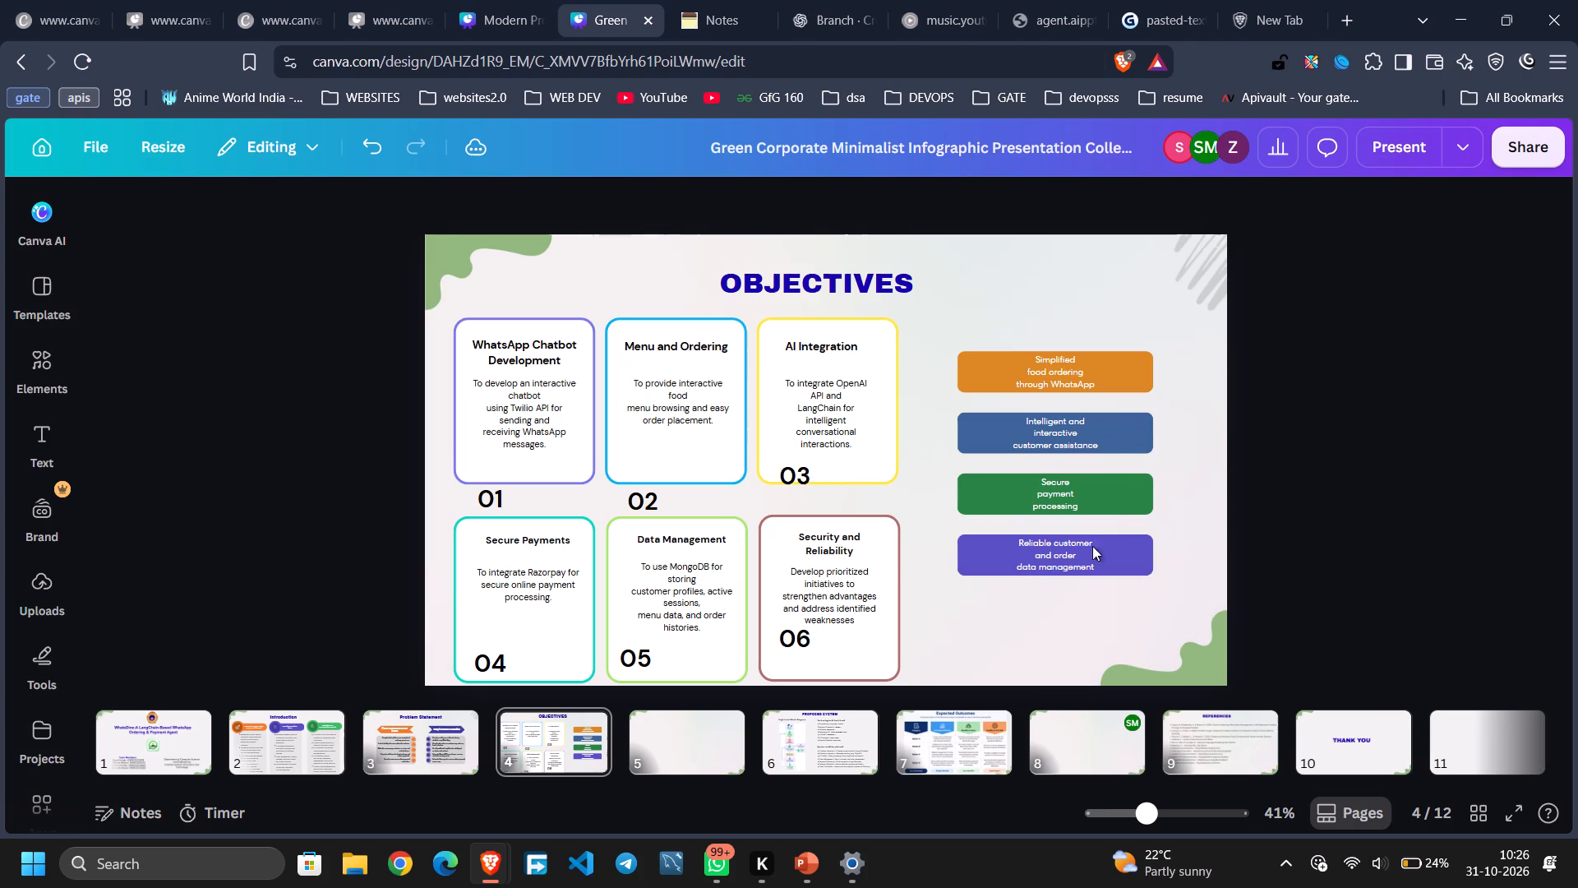
left_click(1193, 261)
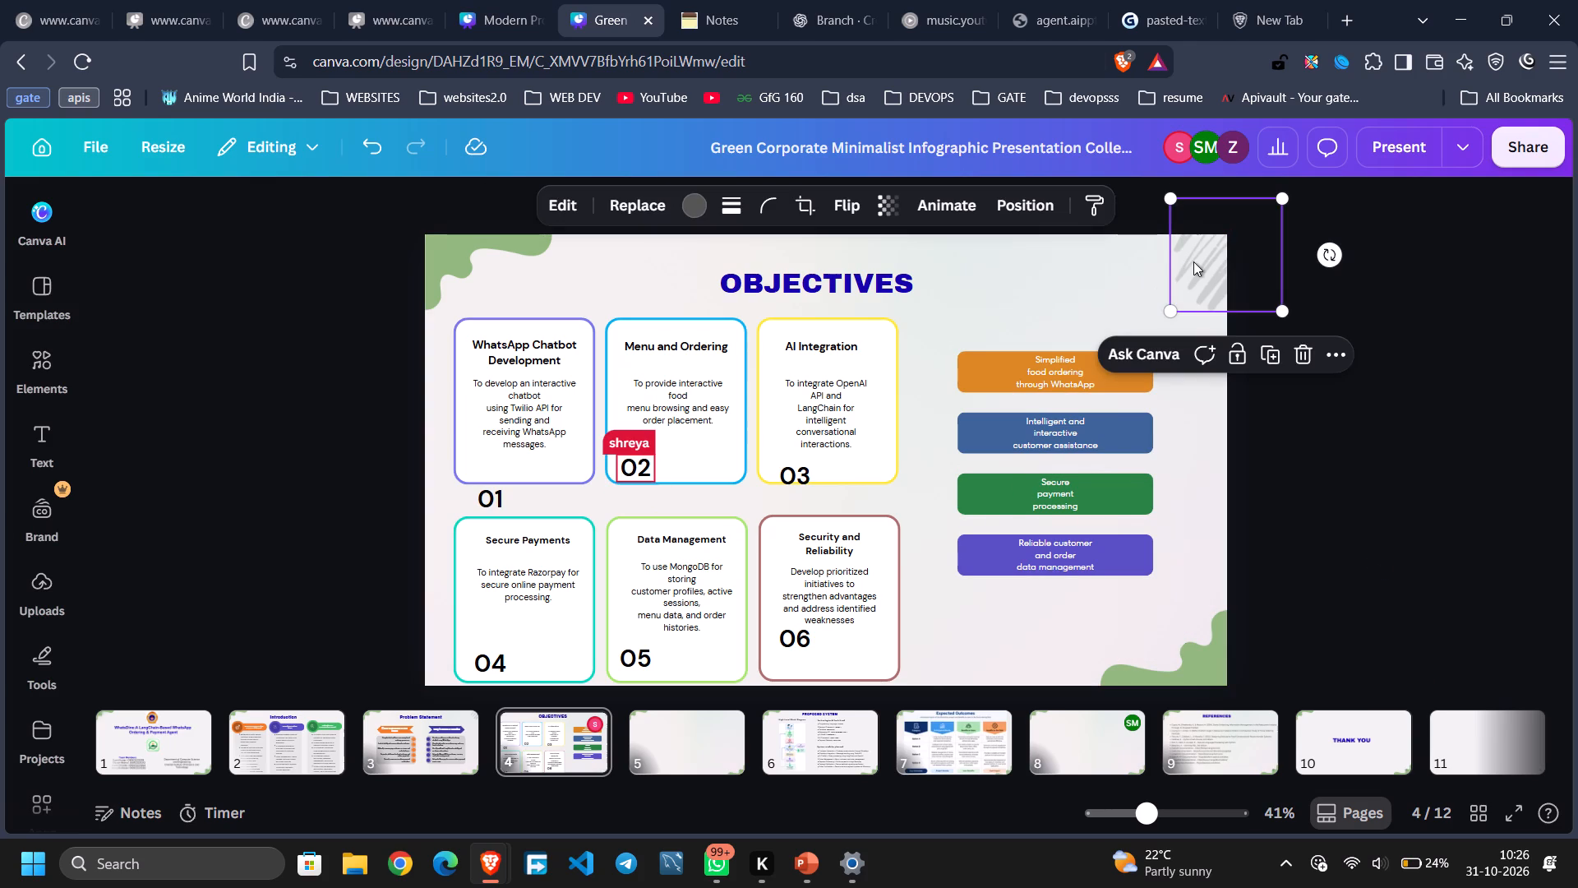
key("Delete")
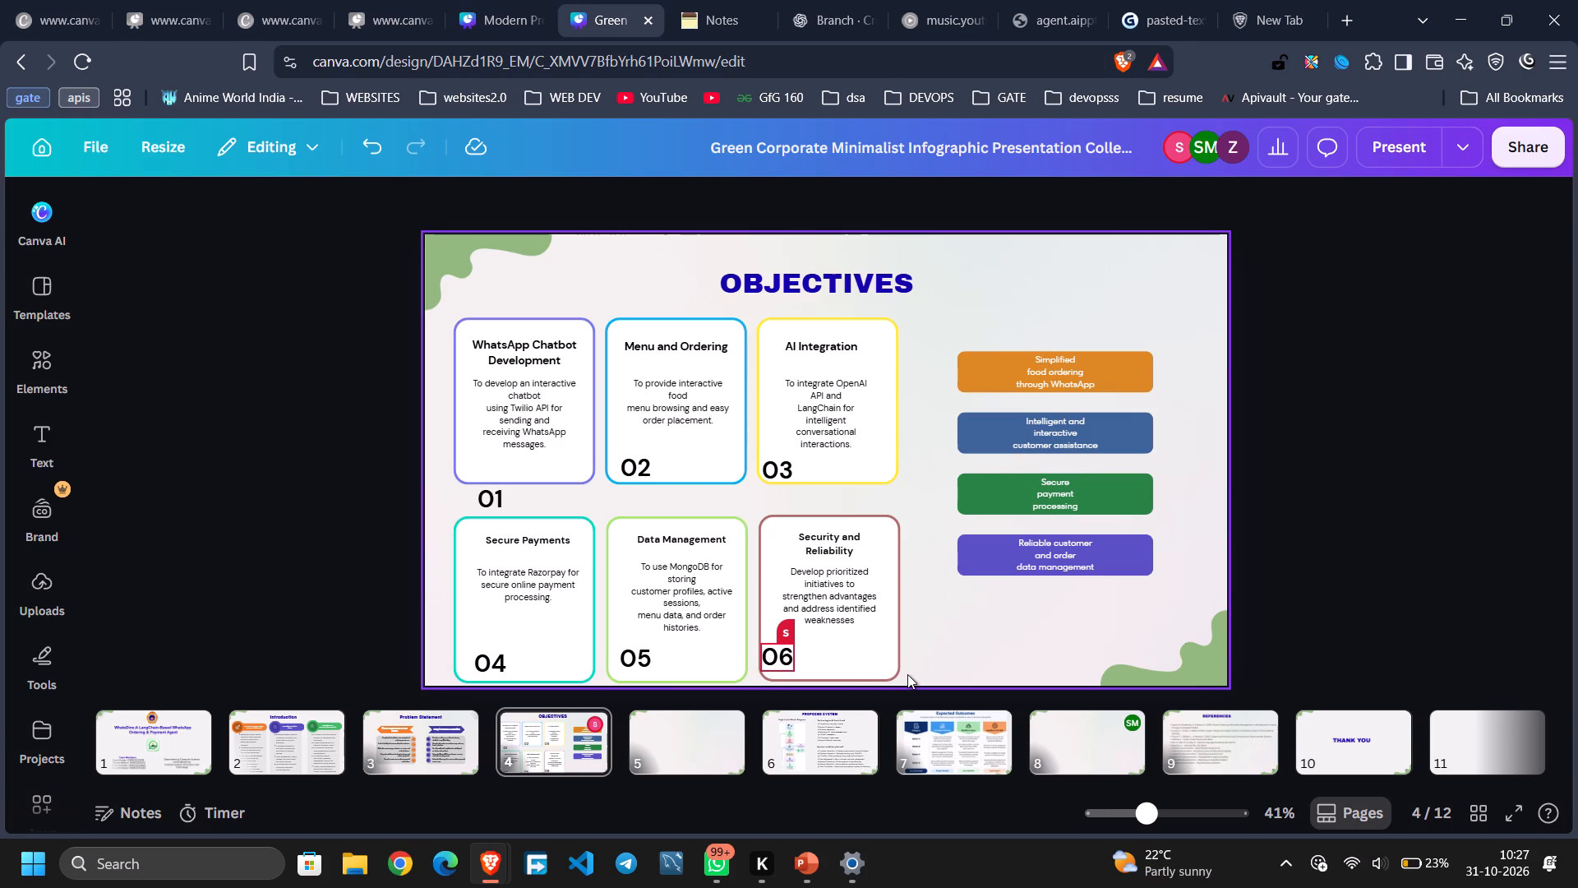
Nudge the number 06 slightly right and down inside the Security and Reliability card's lower-left corner.
left_click(777, 657)
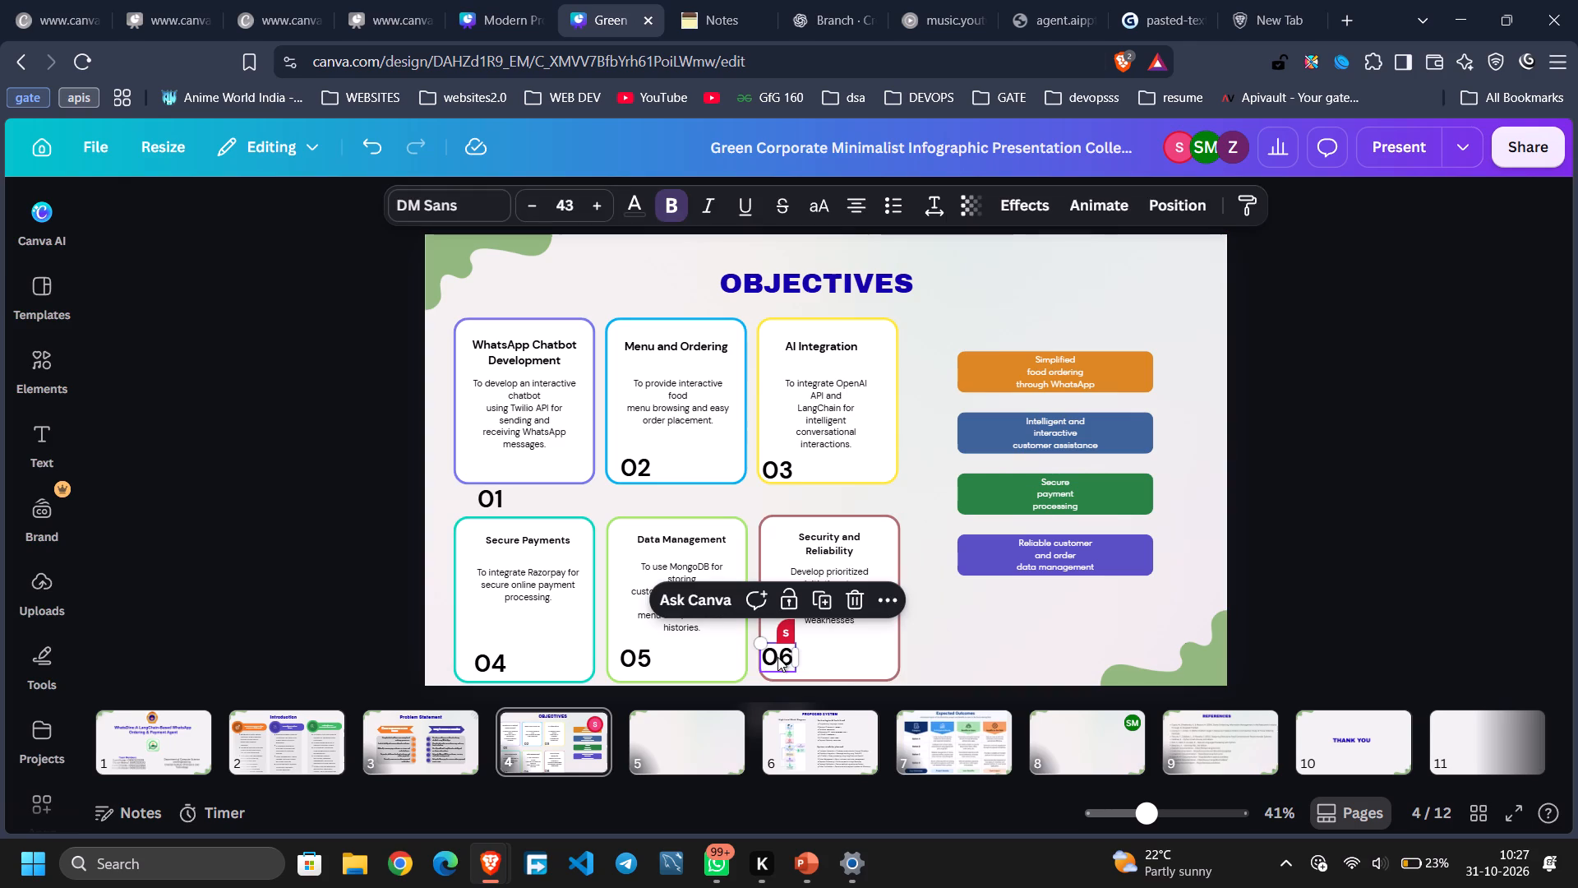
key("Right")
key("Right")
key("Down")
key("Down")
key("Down")
key("Down")
key("Down")
key("Down")
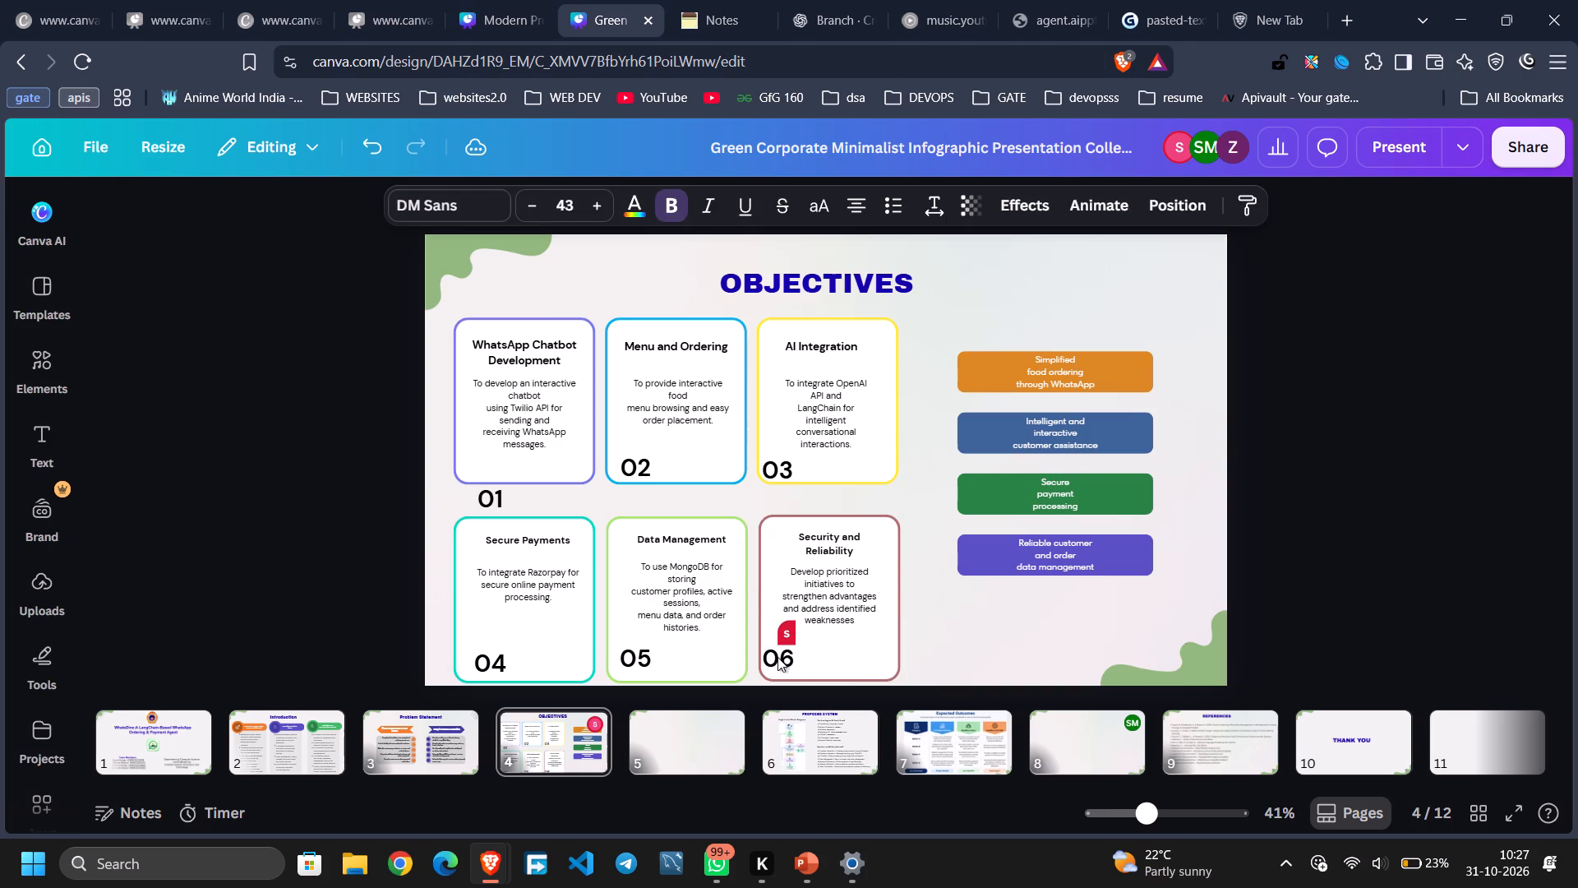
key("Right")
key("Right")
key("Right")
key("Right")
key("Right")
key("Right")
key("Right")
key("Right")
key("Right")
key("Right")
key("Right")
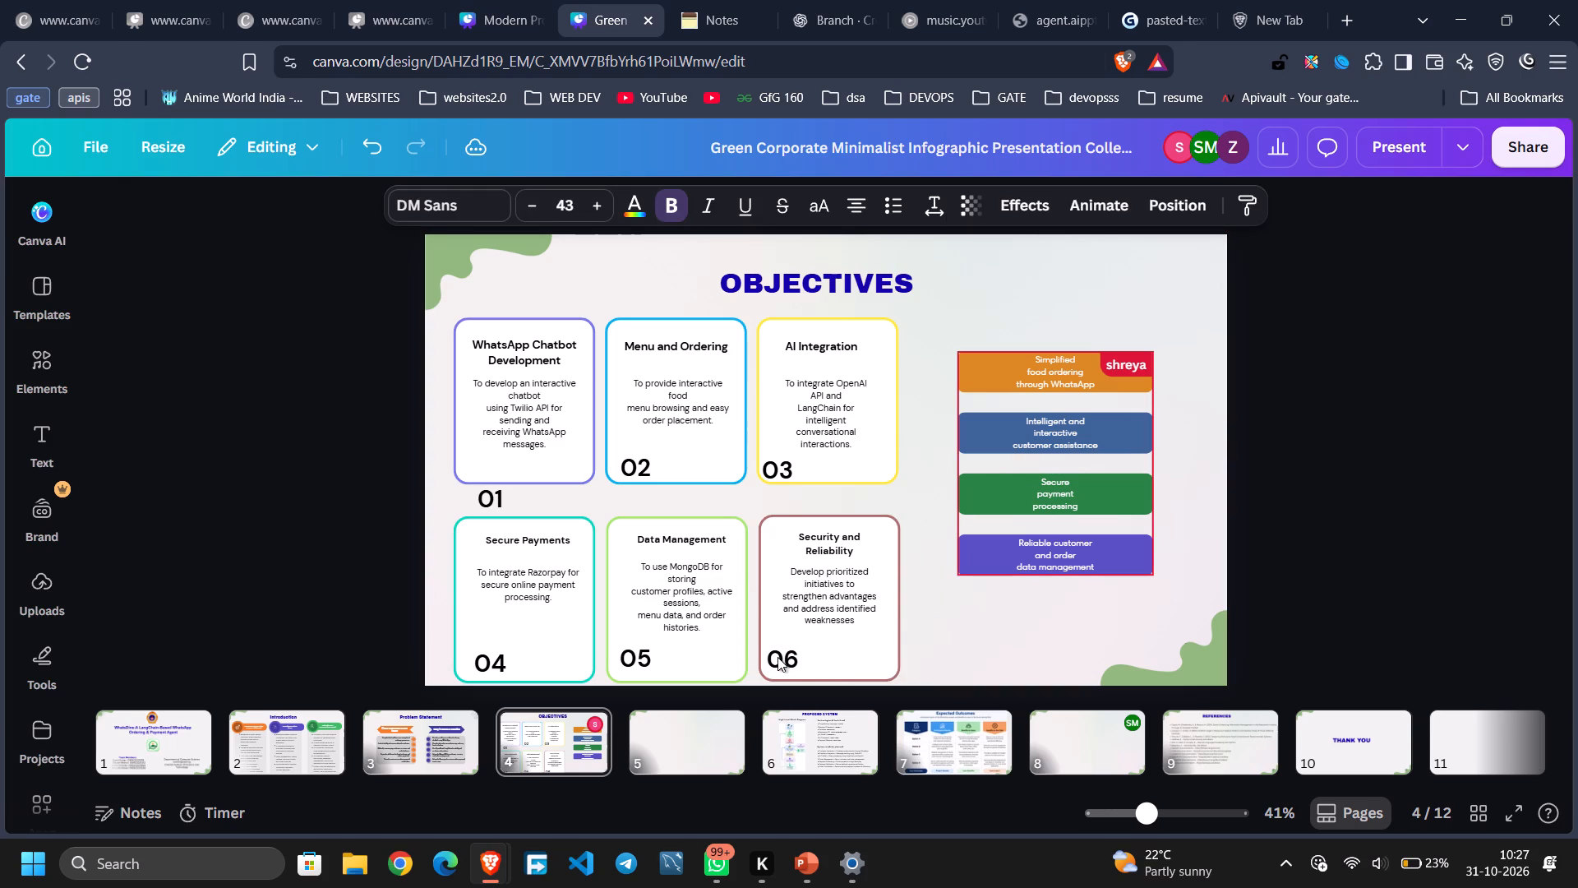
key("Right")
key("Down")
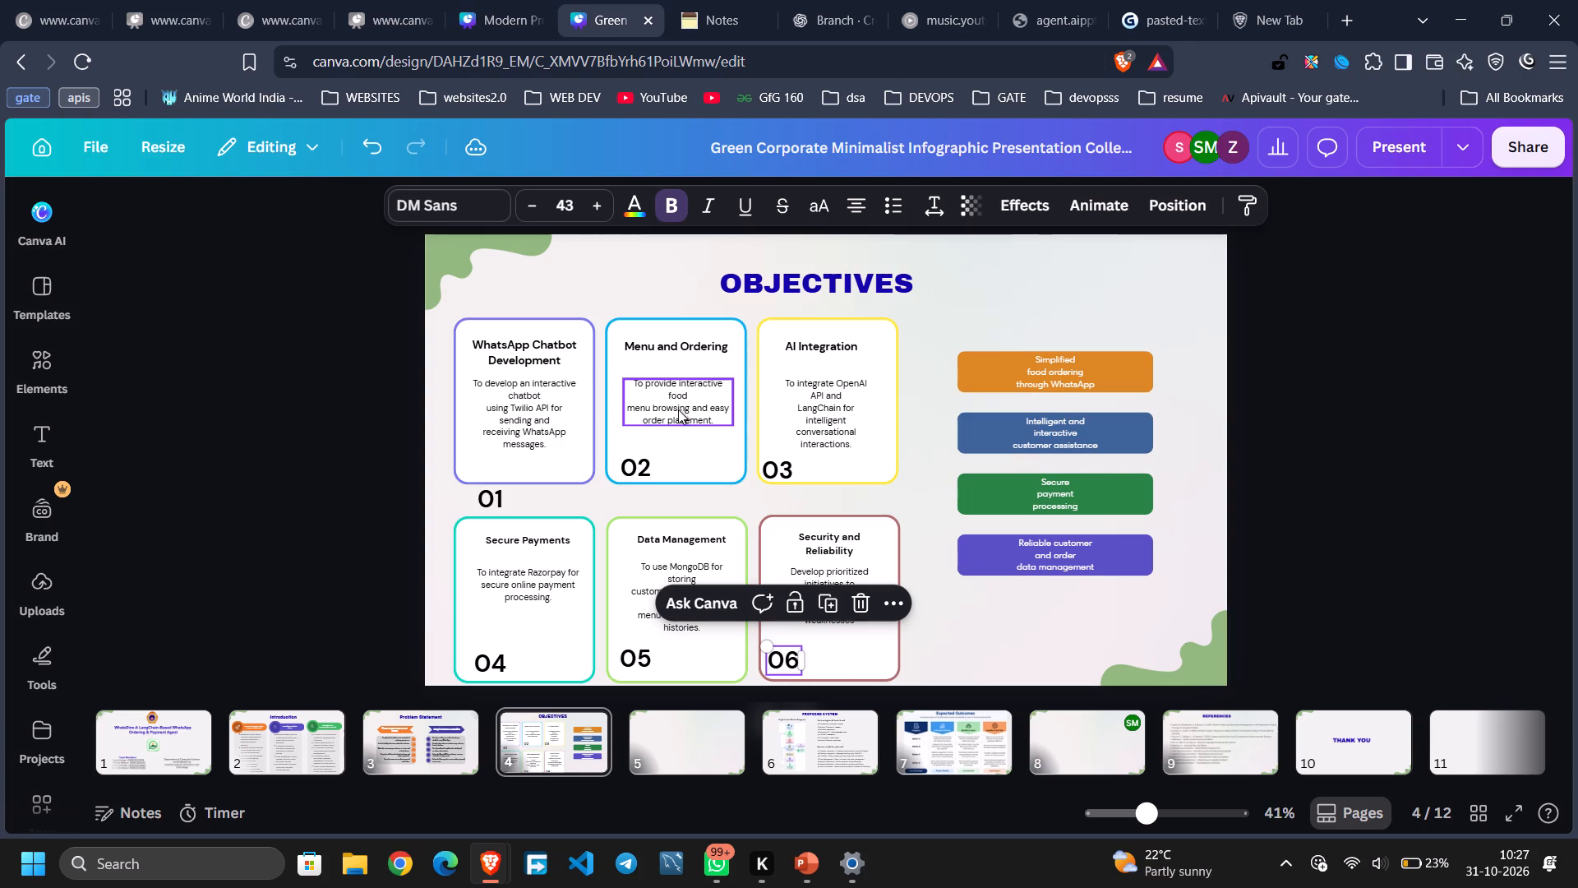
Move the number 01 up into the lower-left corner of the WhatsApp Chatbot Development card, in line with the number 02.
left_click(492, 498)
left_click_drag(492, 498, 484, 471)
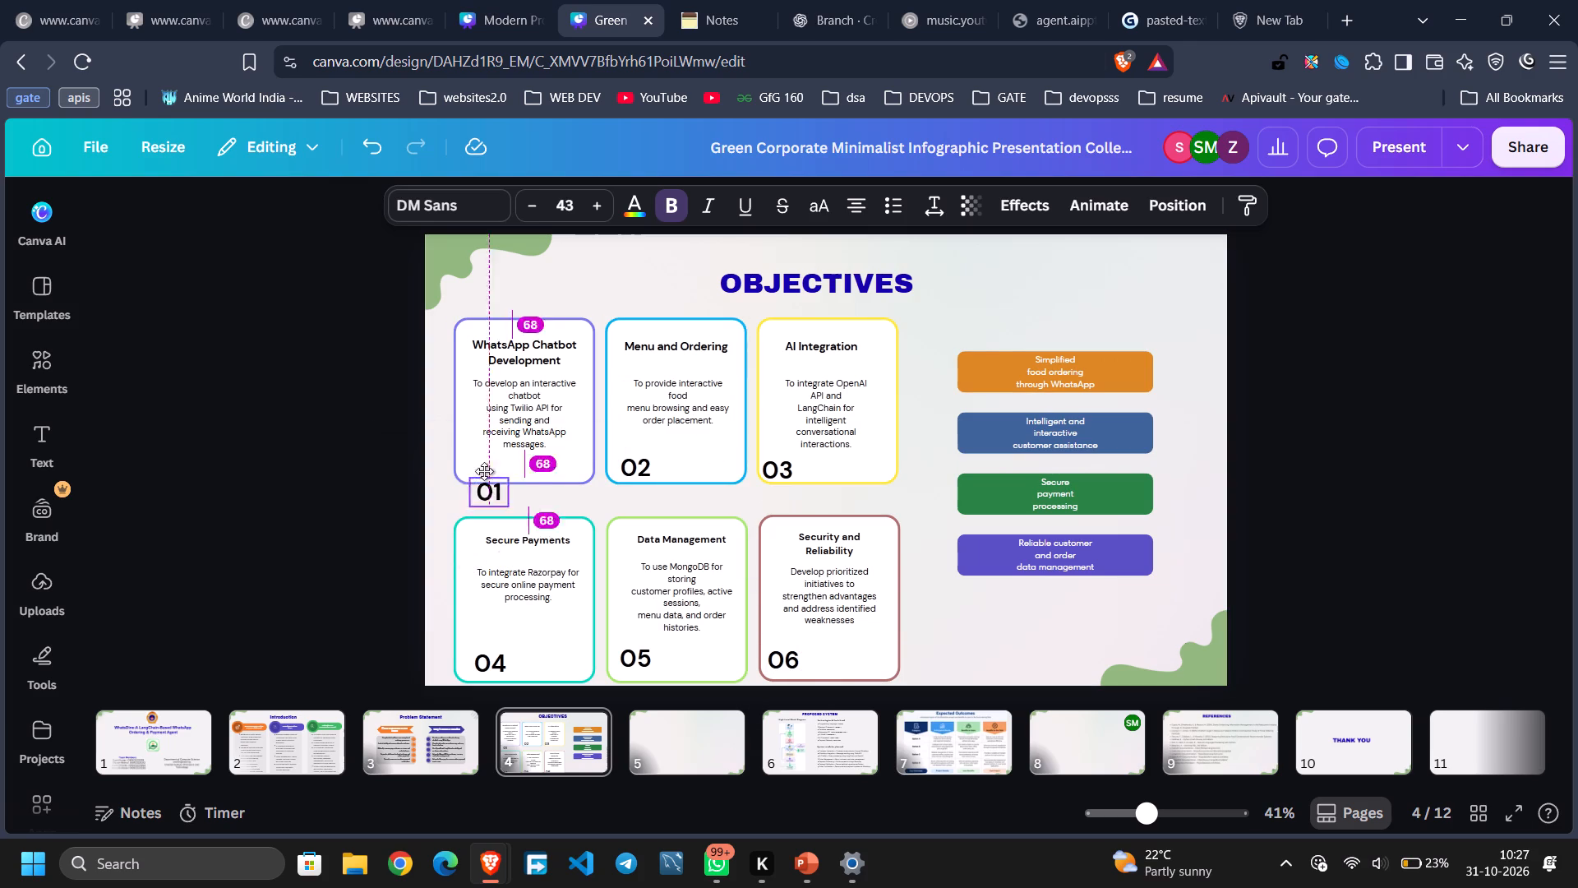
left_click_drag(484, 471, 483, 467)
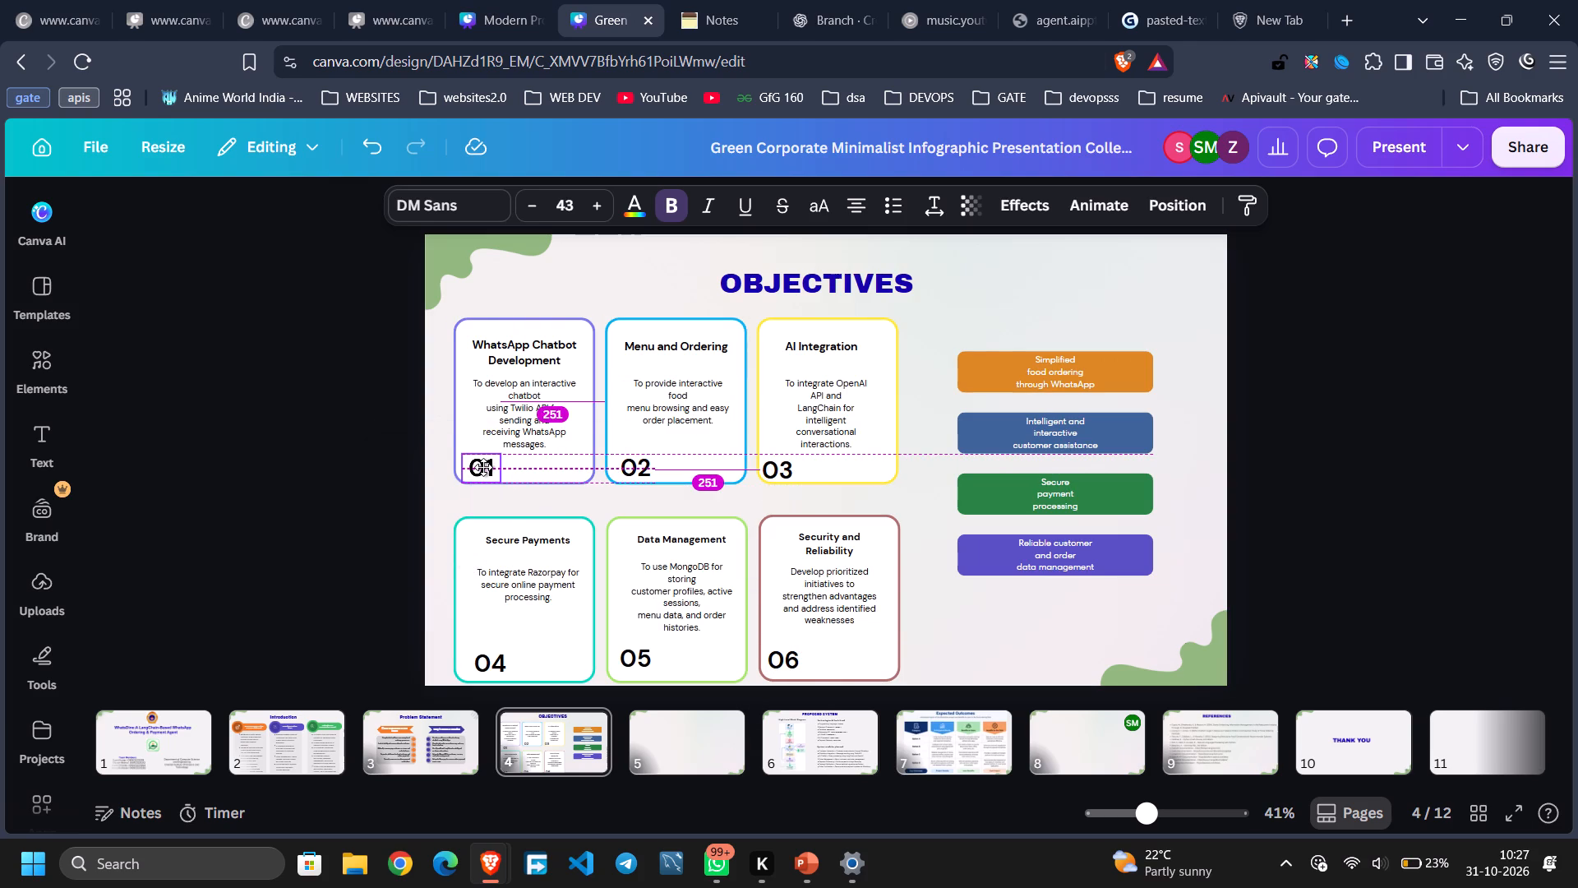
left_click_drag(483, 467, 483, 468)
left_click(482, 463)
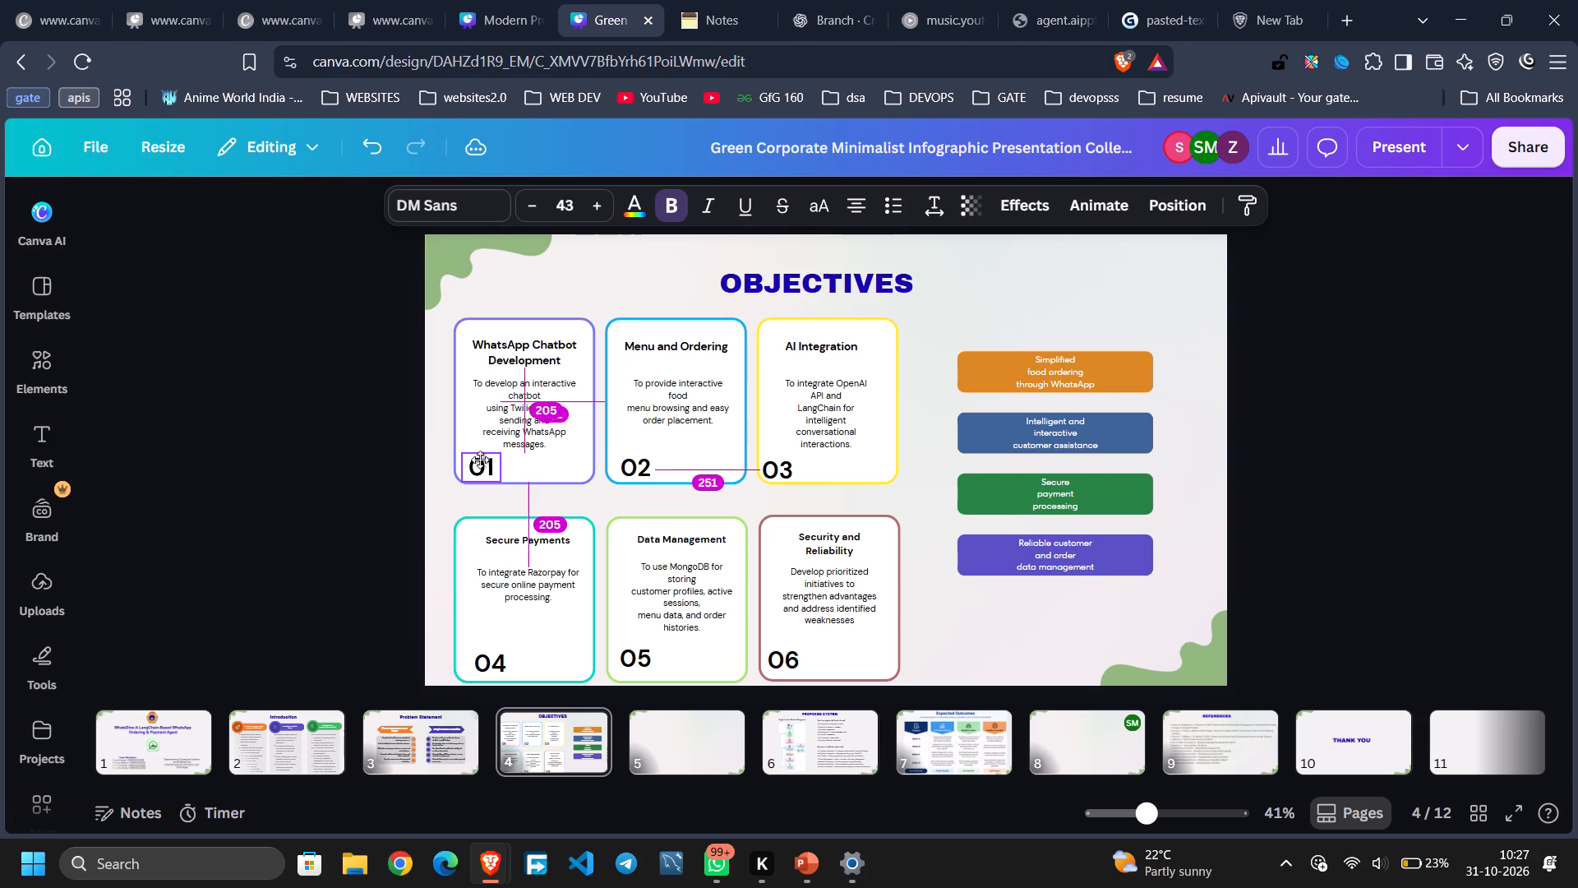
Shift the numbers 02 and 03 slightly upward so they sit level in the Menu and Ordering and AI Integration cards.
left_click(624, 469)
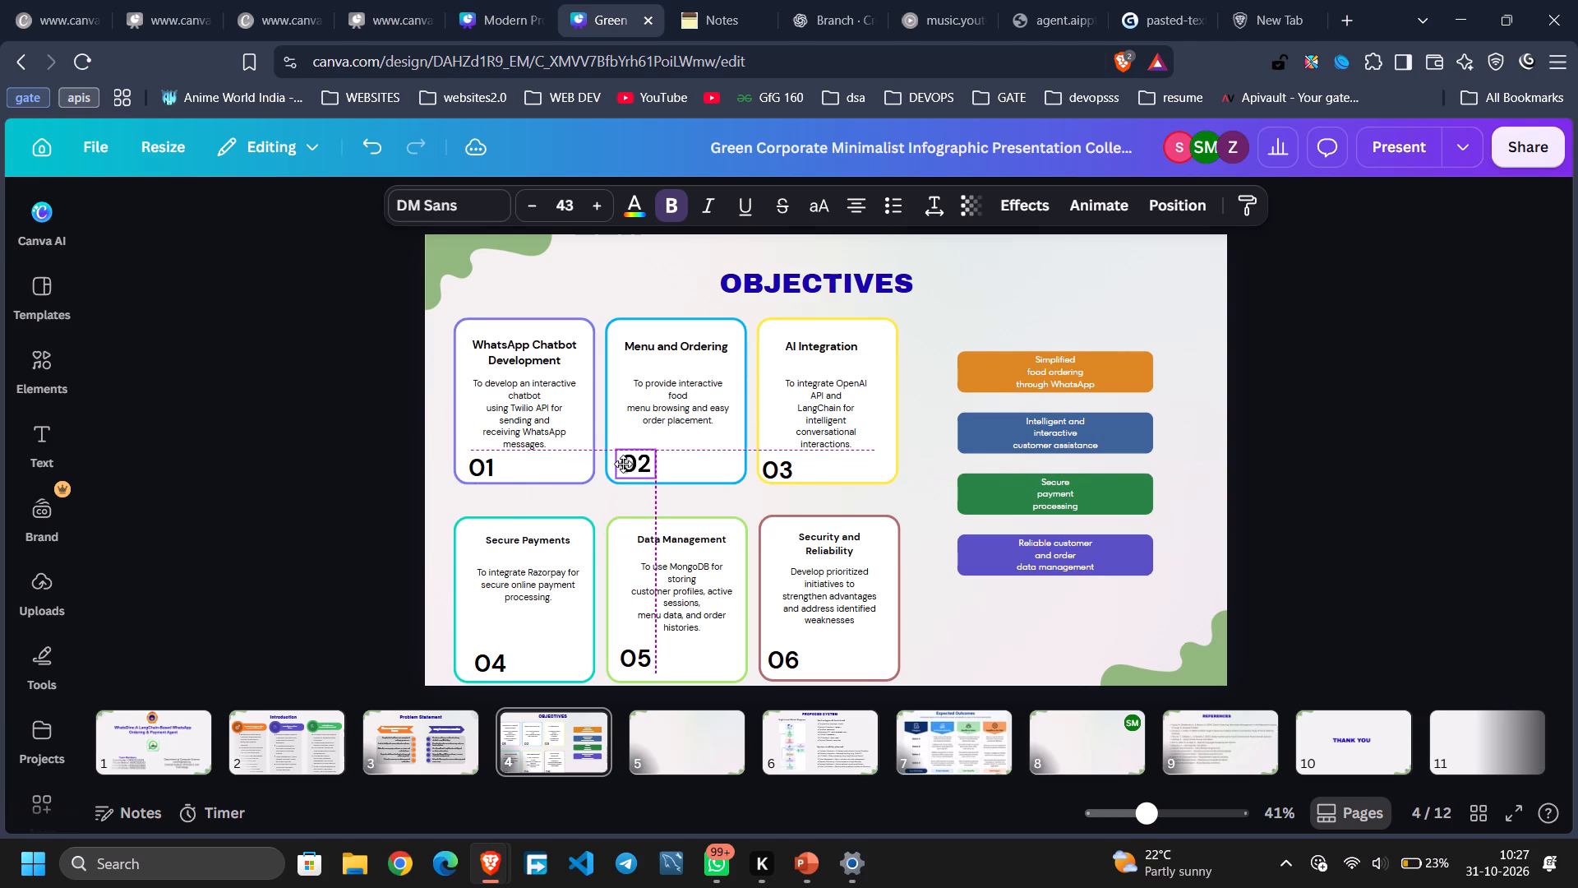
left_click(765, 472)
left_click(774, 473)
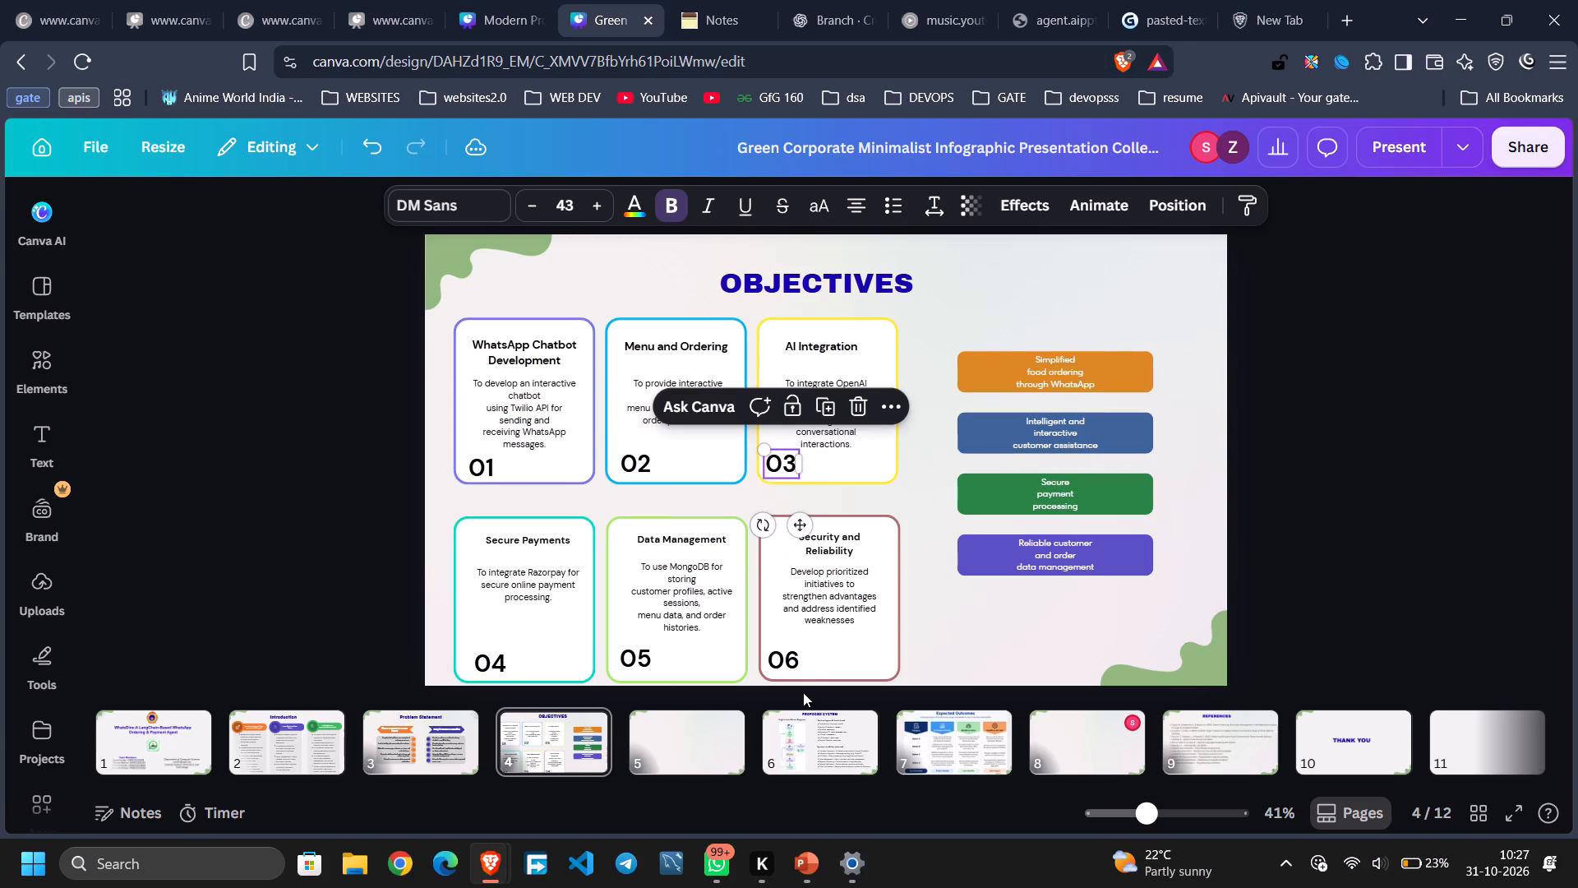
Reposition the numbers 04, 05 and 06 on the bottom-row cards so they line up at one height near their lower-left corners.
left_click(789, 659)
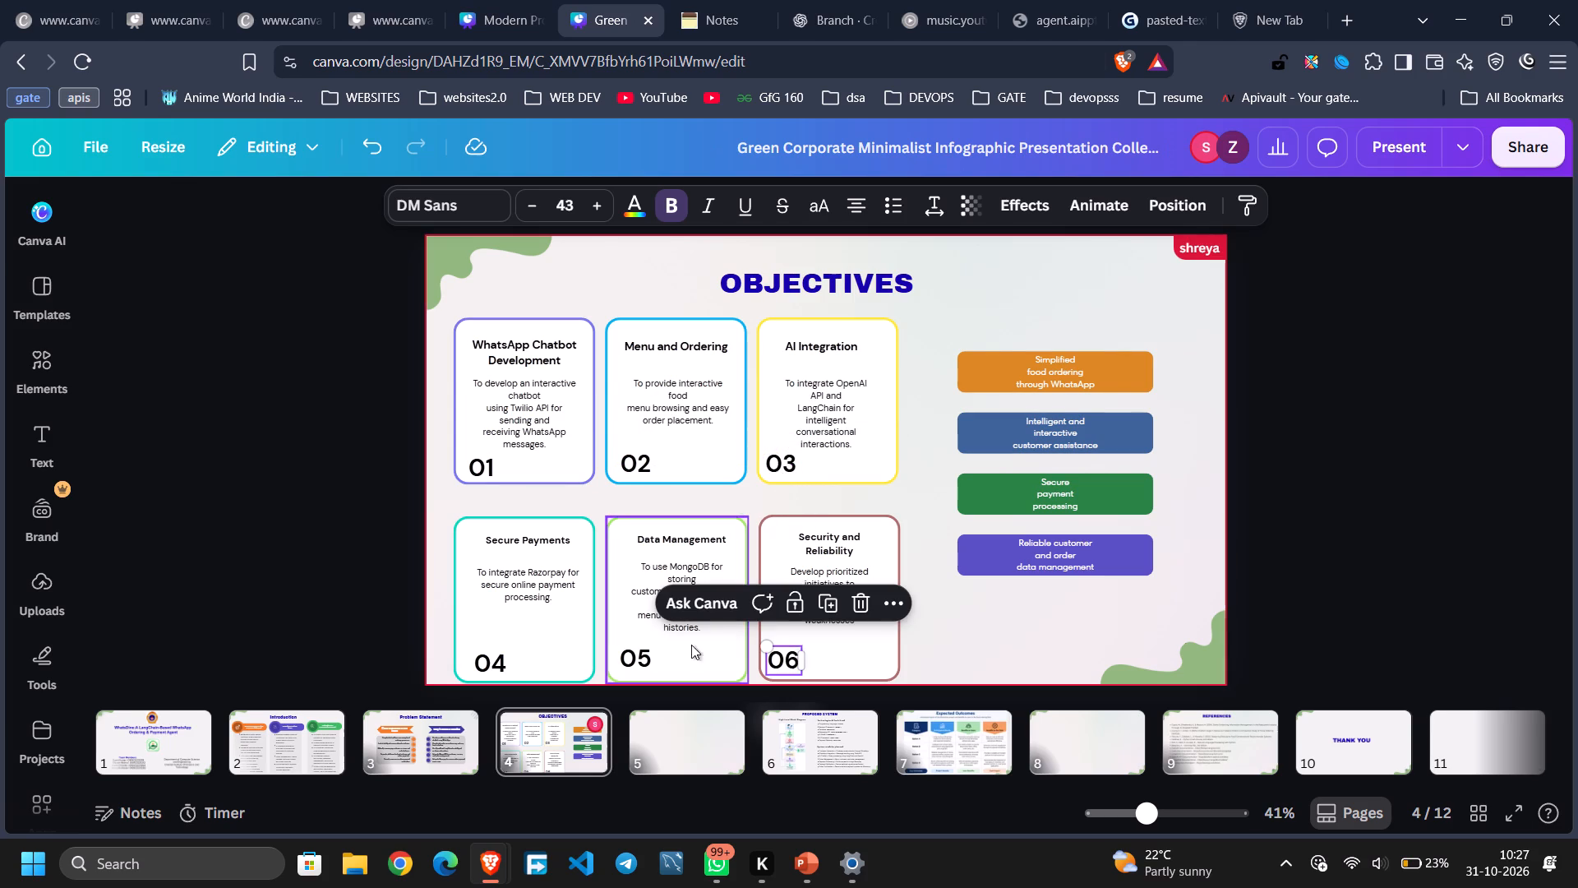
left_click(644, 650)
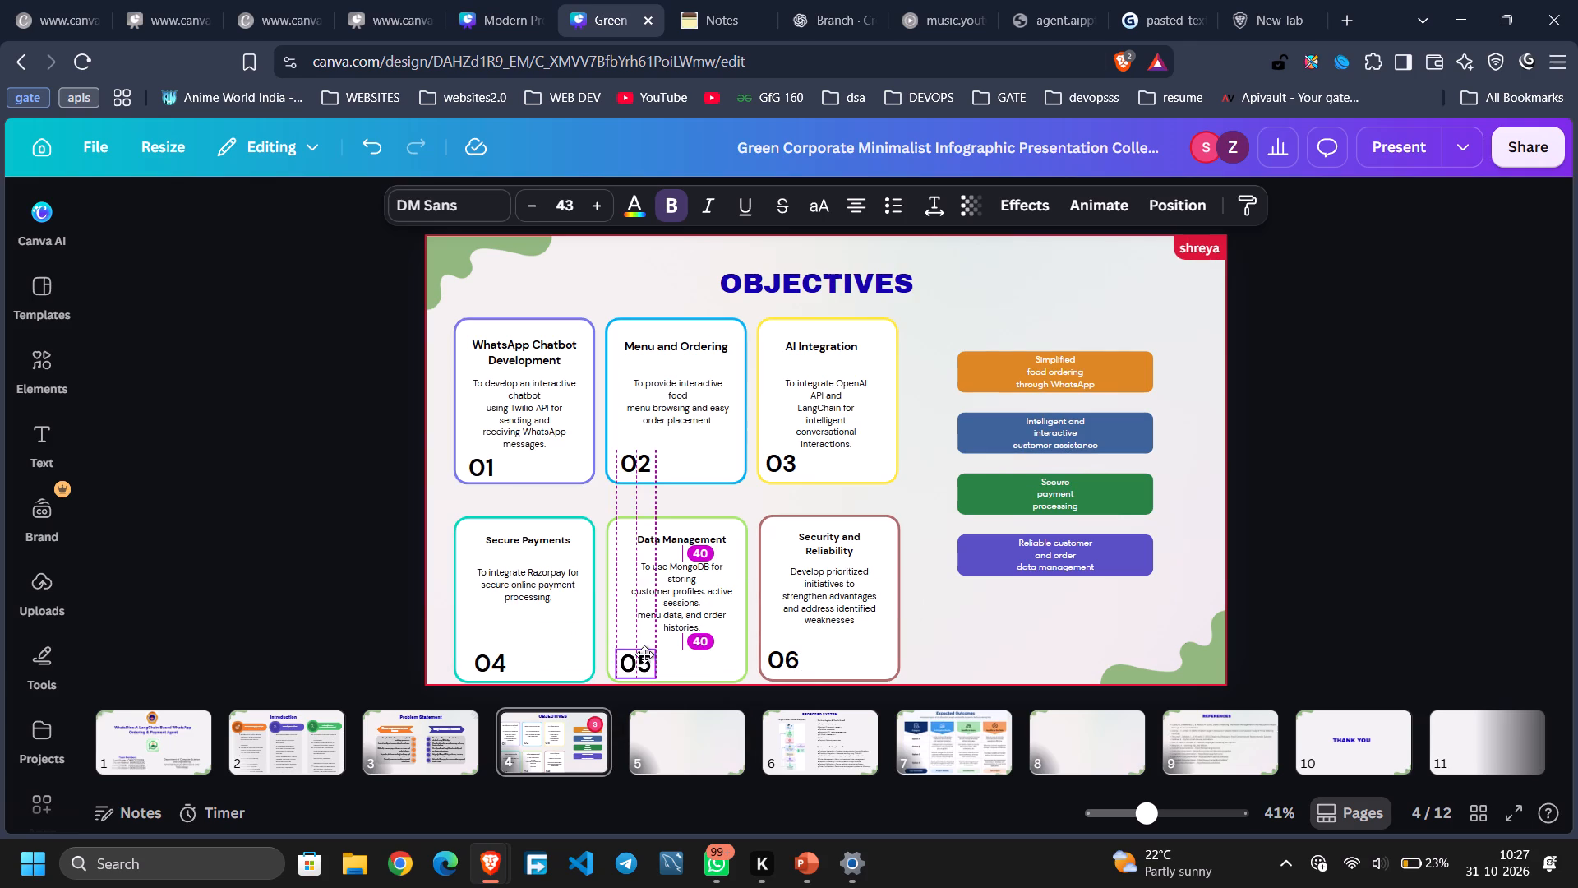
left_click_drag(496, 656, 487, 649)
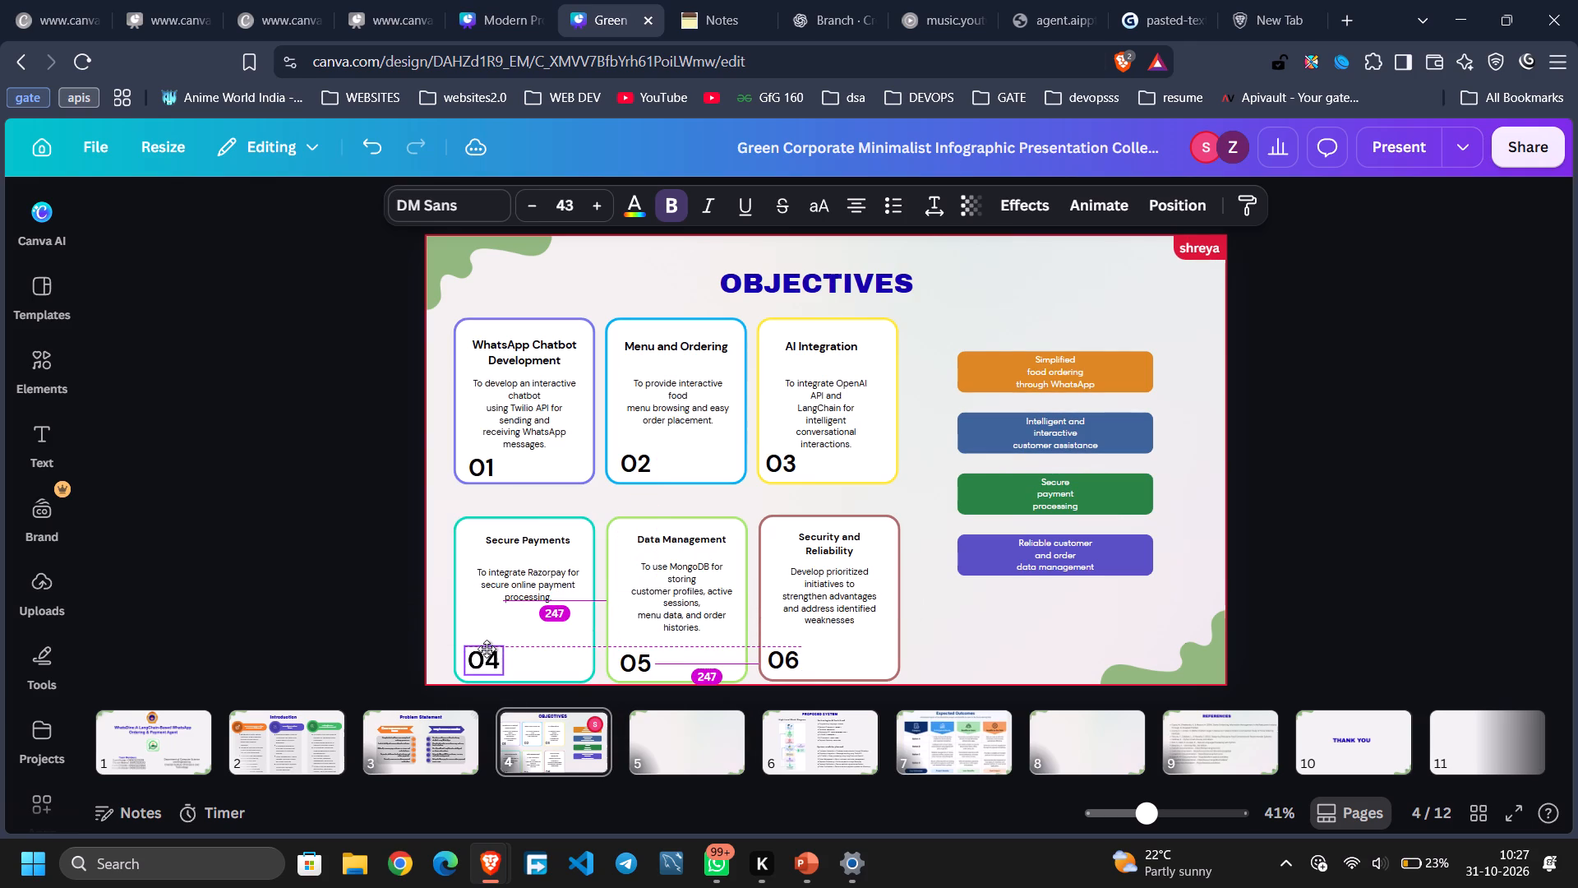
left_click_drag(487, 649, 486, 654)
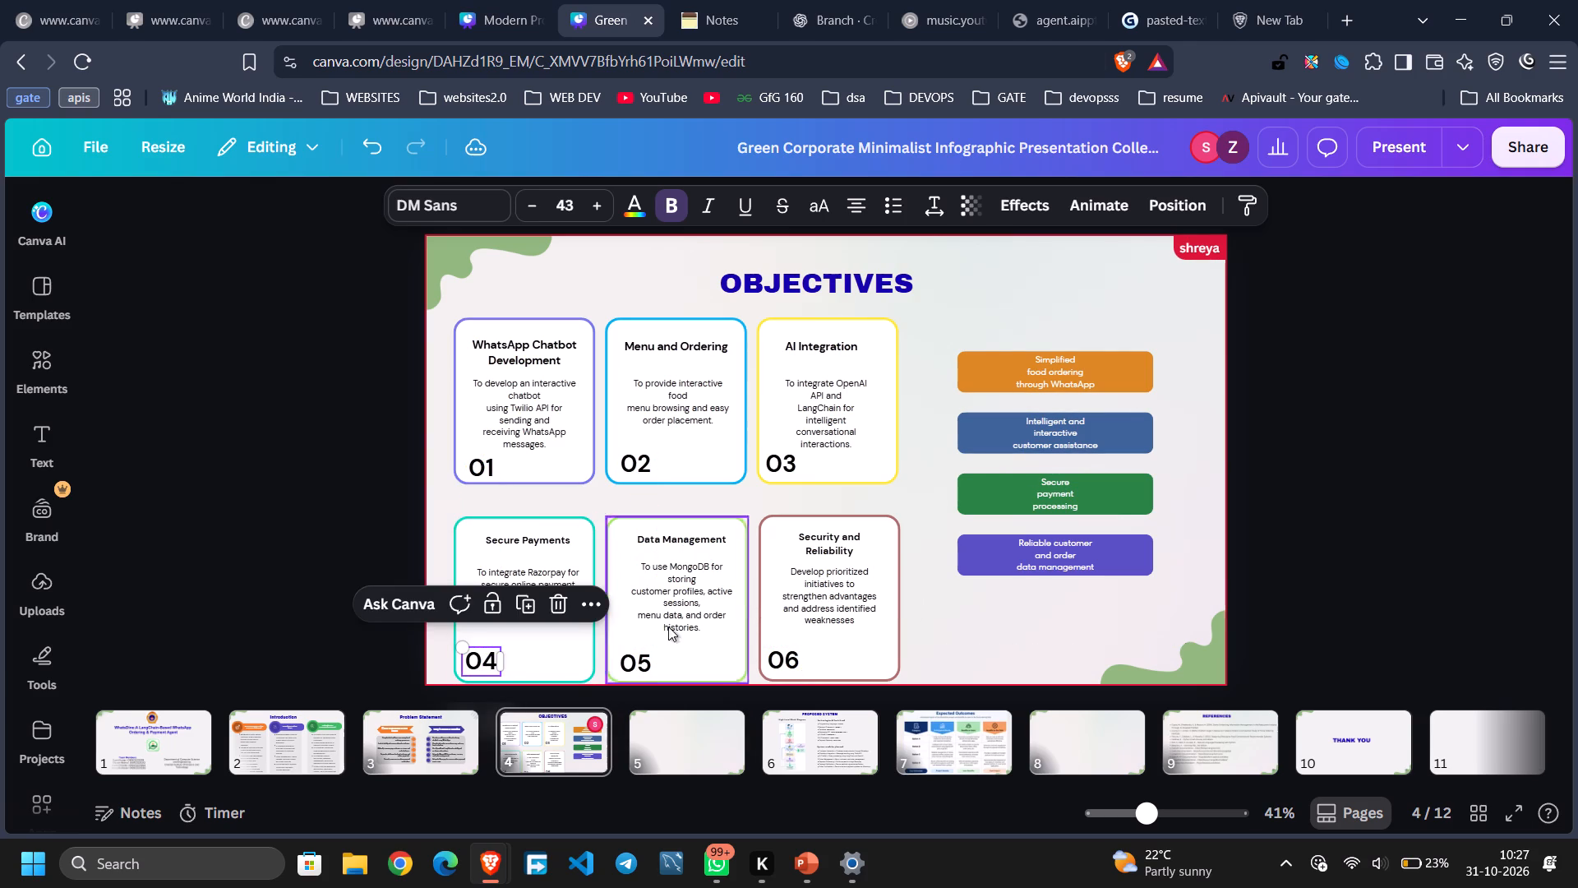
left_click(777, 664)
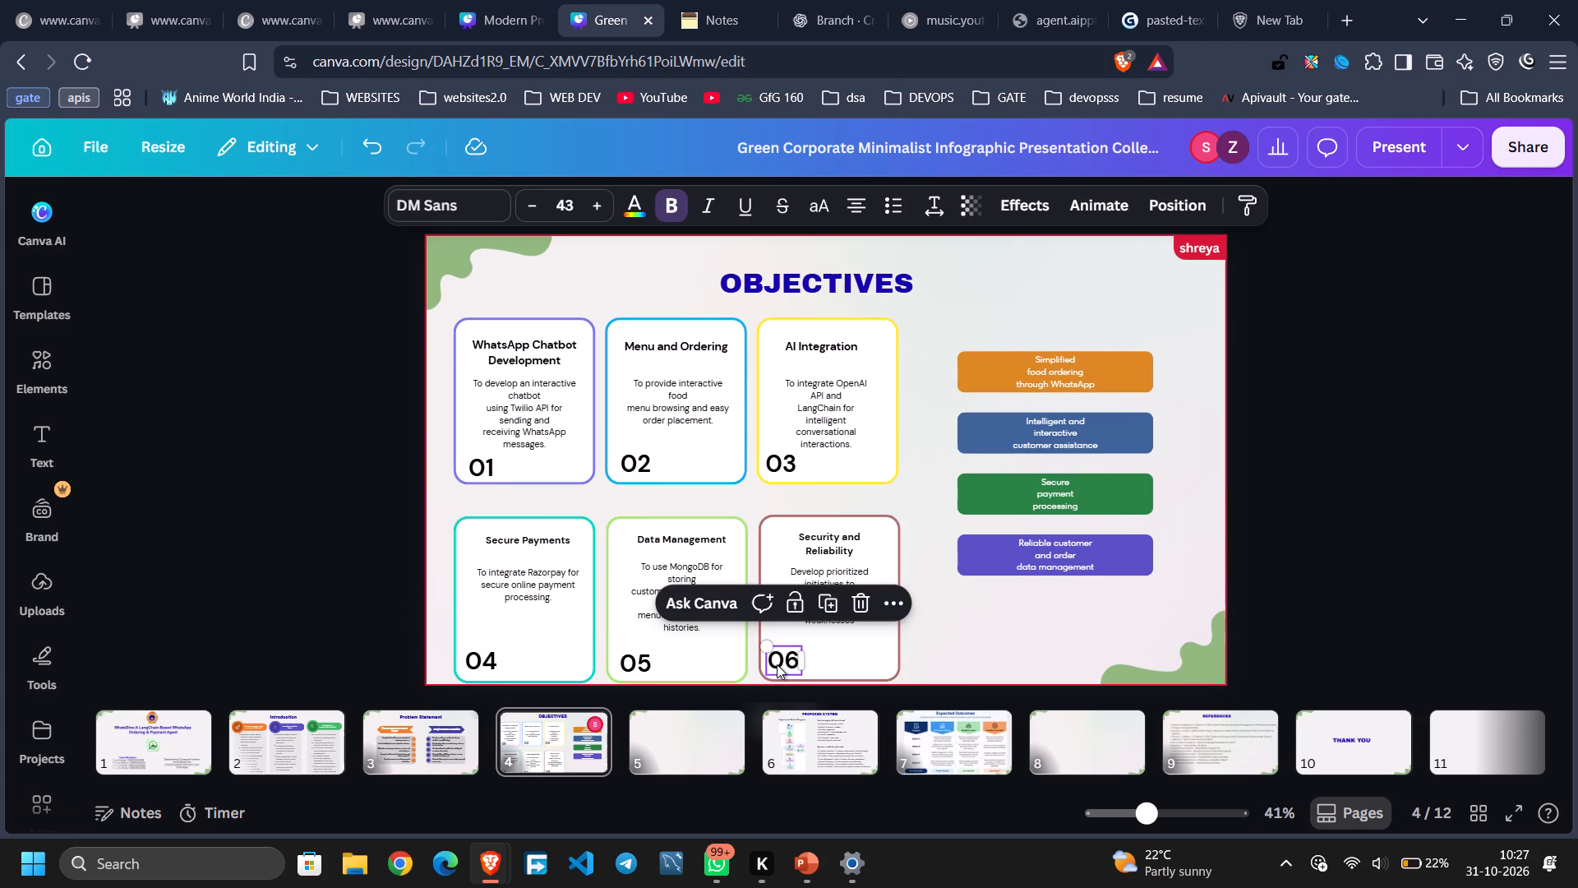
left_click(777, 664)
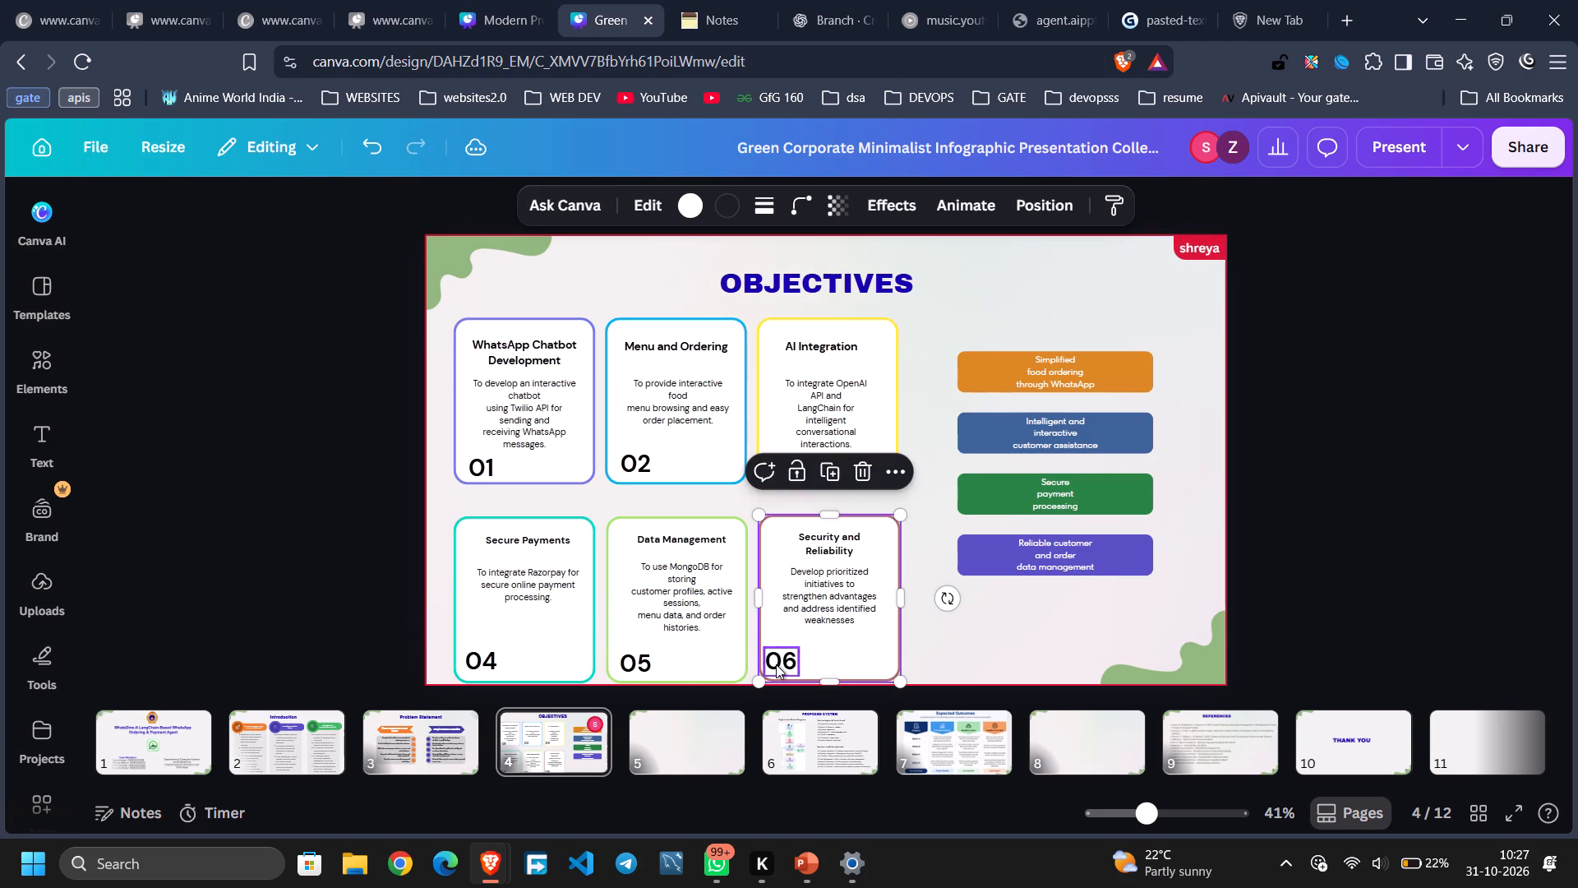
left_click(642, 664)
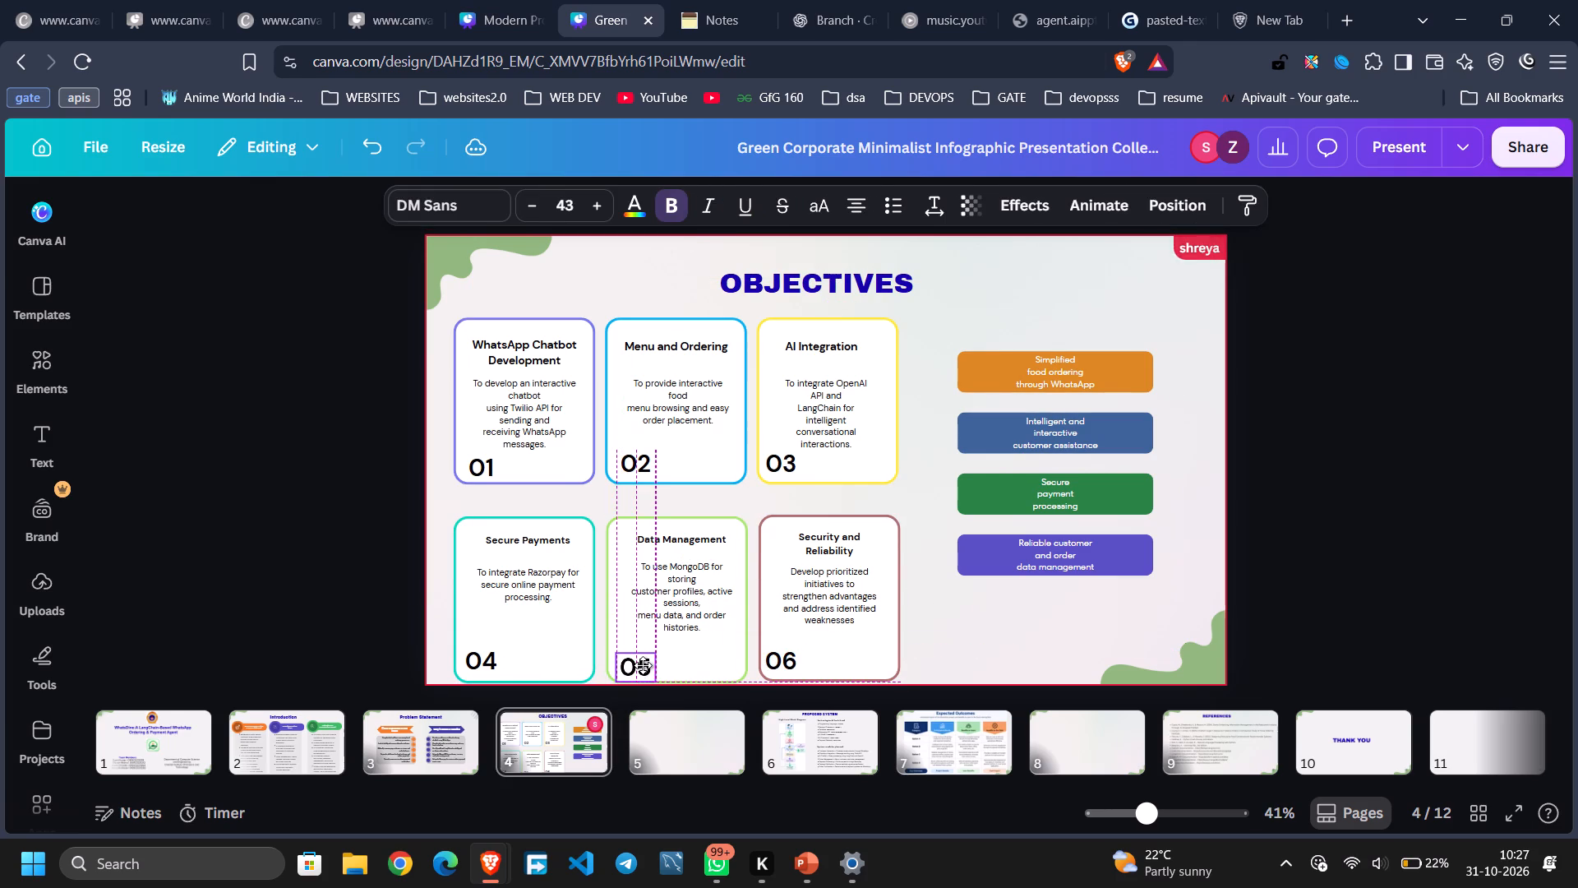
left_click(485, 661)
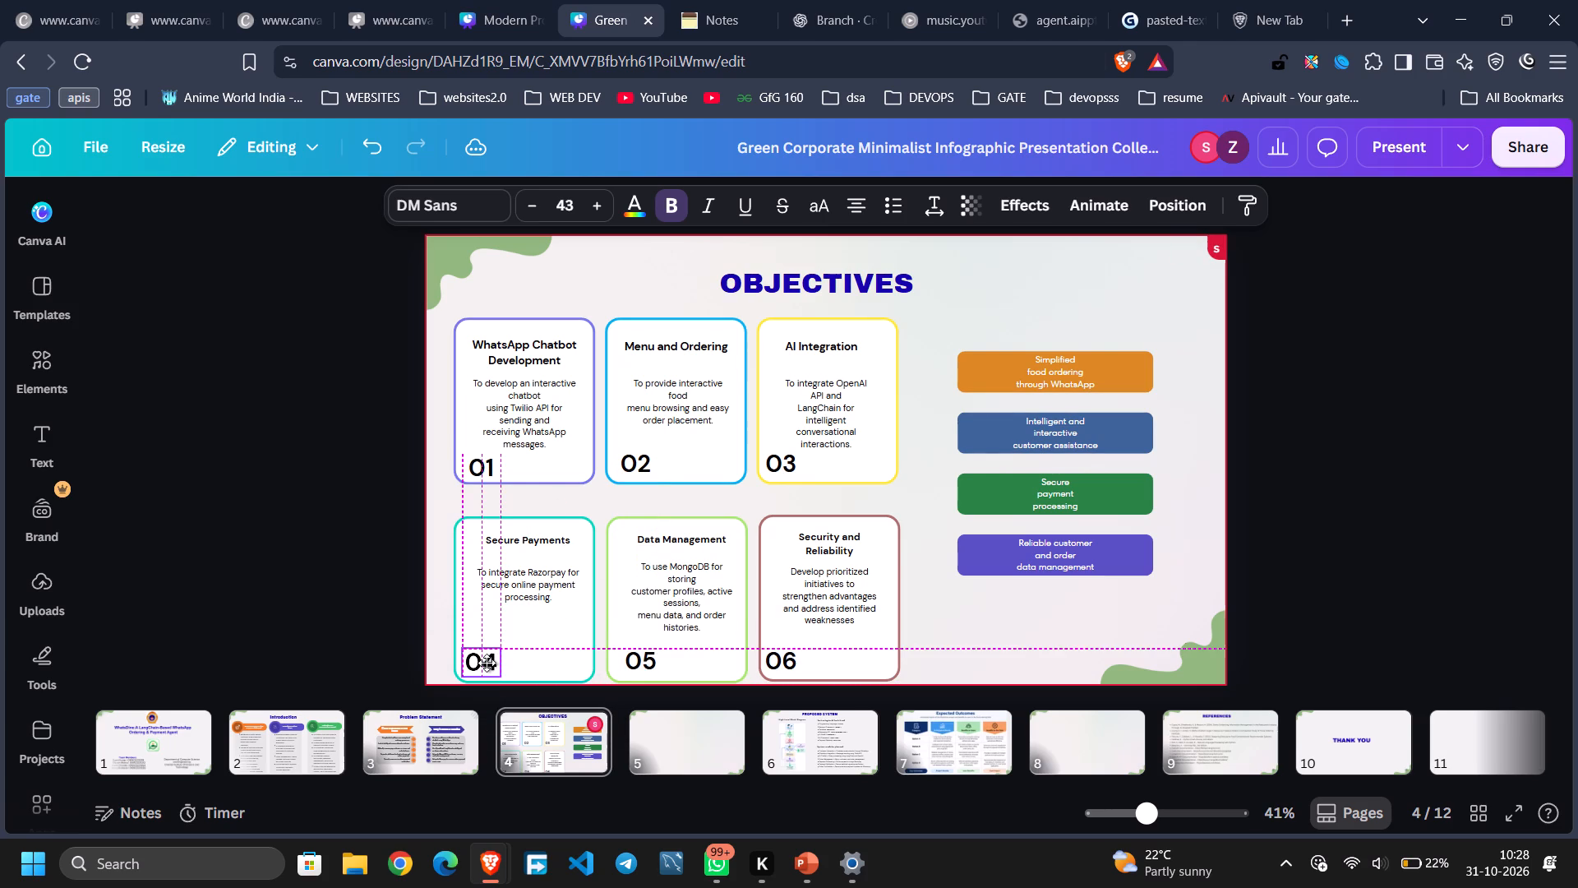
left_click(1024, 645)
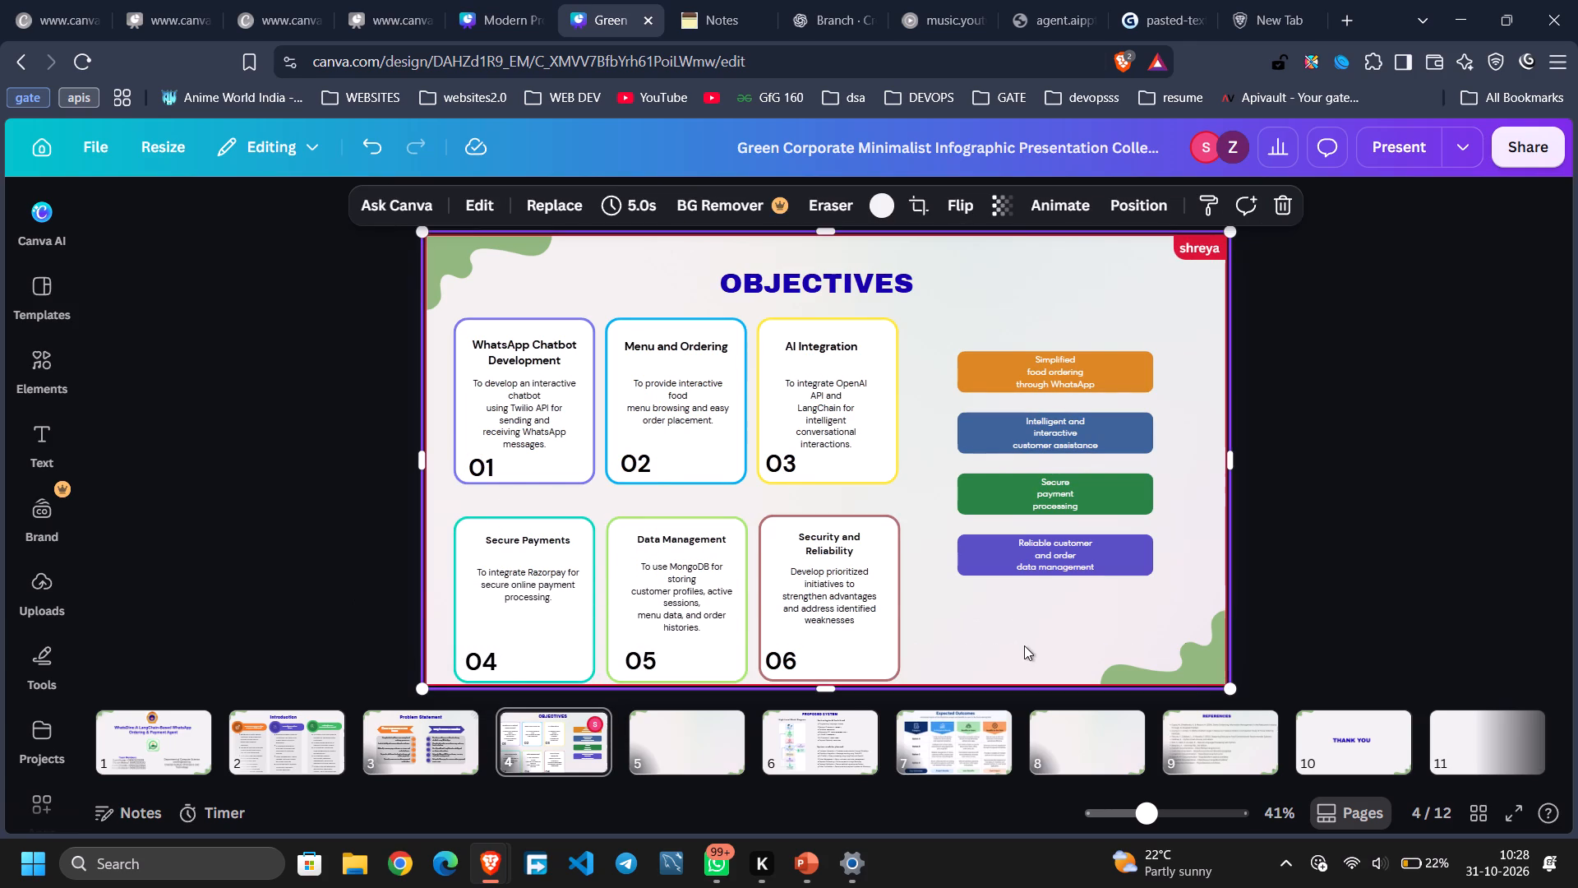
Bring the two rows of objective cards closer together by shifting the upper row down and the lower row up.
left_click_drag(941, 611, 916, 603)
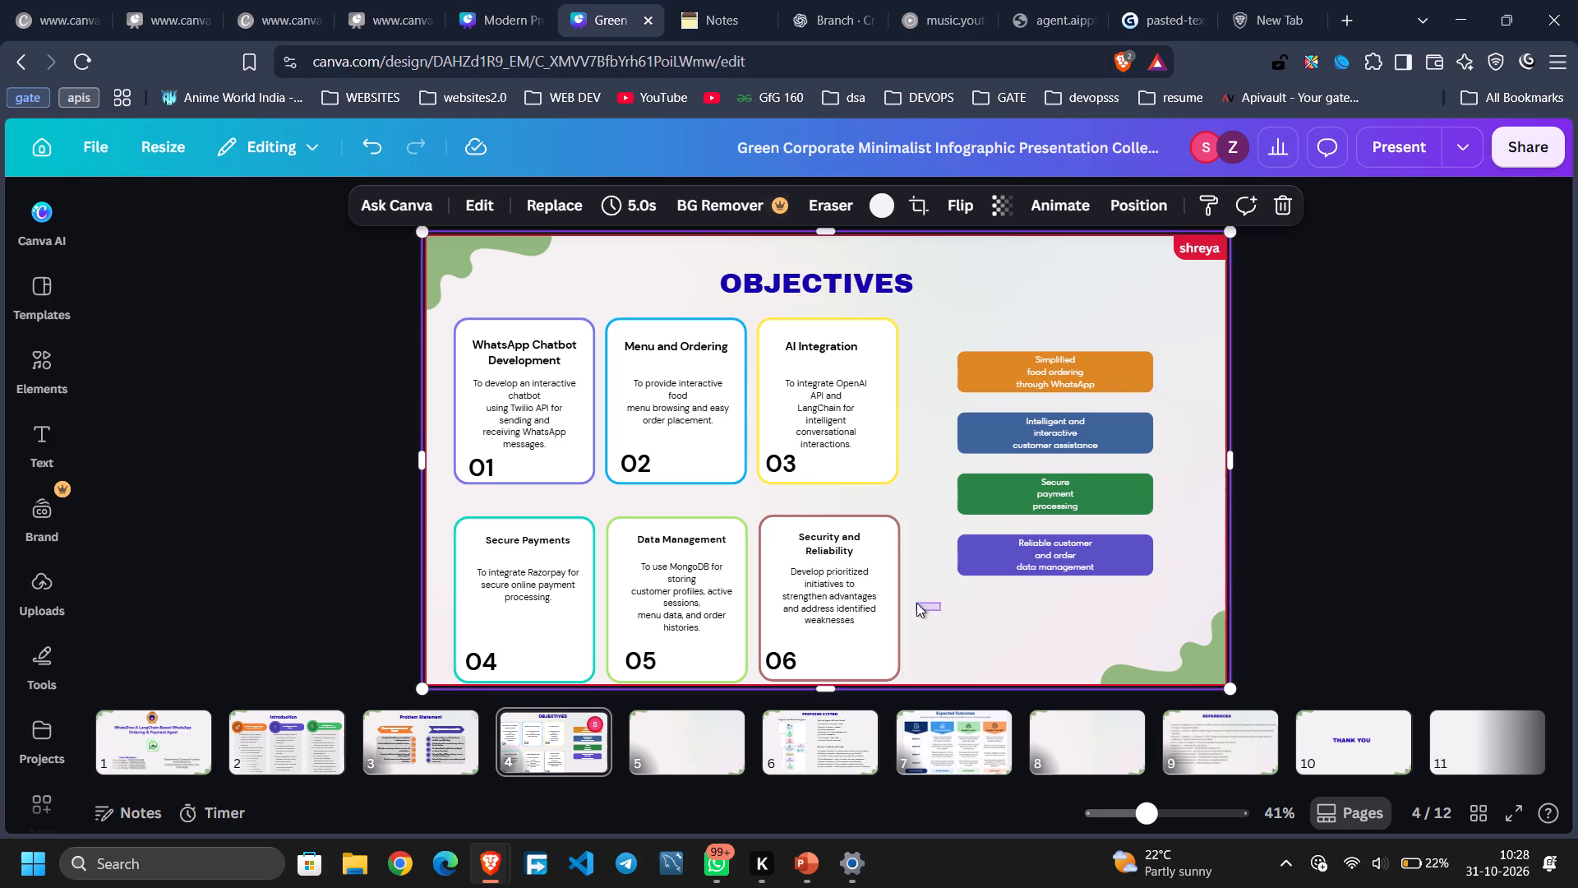
Shift the bottom row of objective cards (04, 05 and 06) with all their text up, leaving a small gap beneath the upper row.
left_click_drag(920, 517, 545, 687)
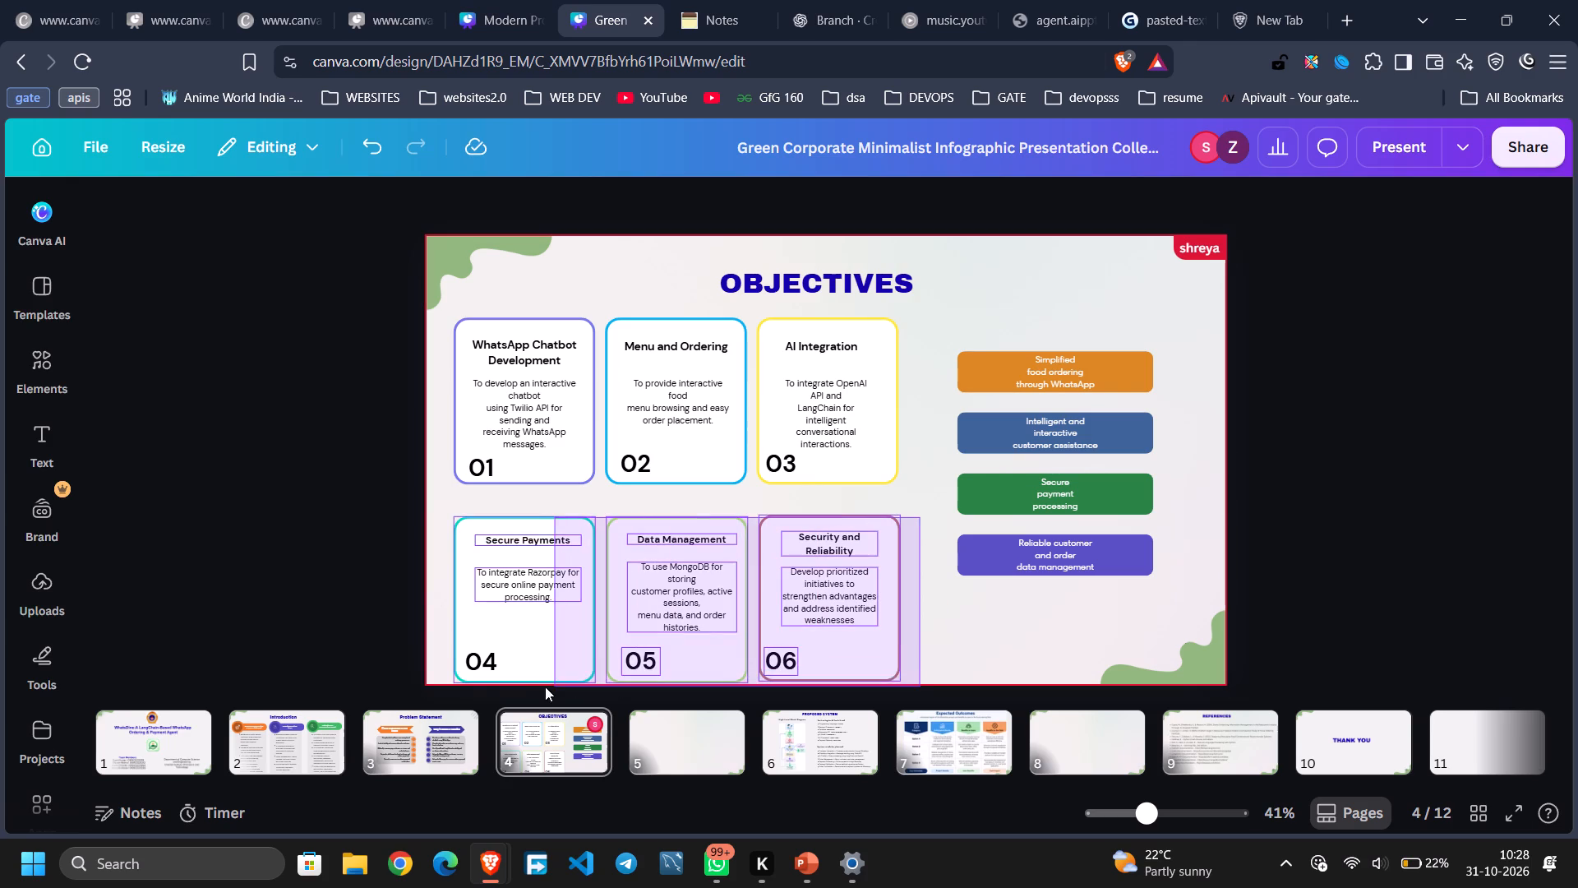
left_click_drag(545, 687, 443, 666)
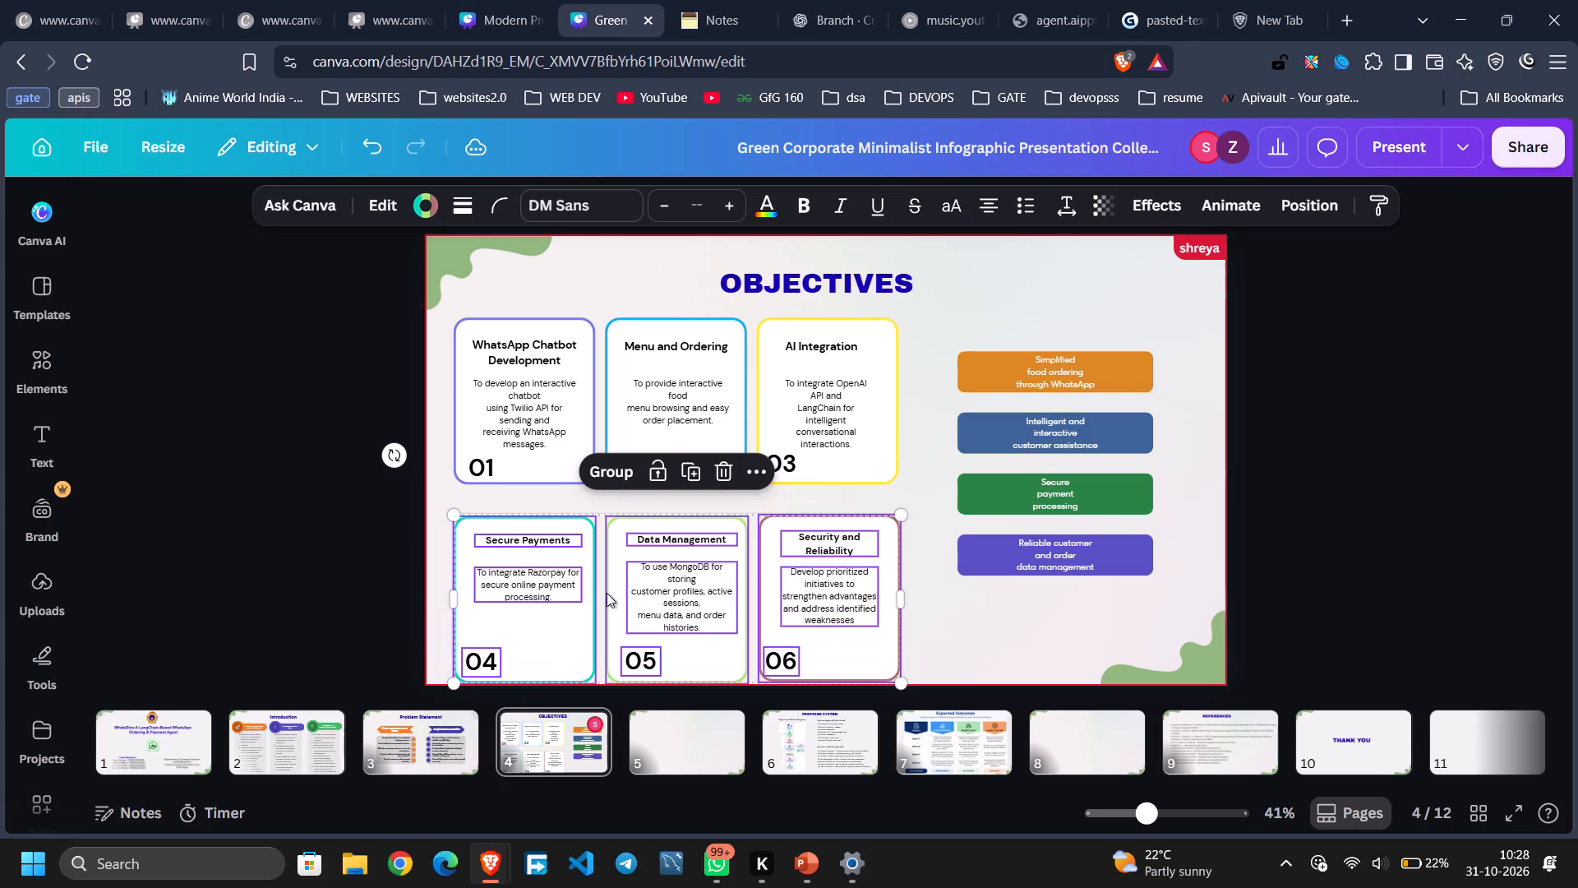
key("Up")
key("Up")
key("Up")
key("Up")
key("Up")
key("Up")
key("Up")
key("Up")
key("Up")
key("Up")
key("Up")
key("Up")
key("Up")
key("Up")
key("Up")
key("Up")
key("Up")
key("Up")
key("Up")
key("Up")
key("Up")
key("Up")
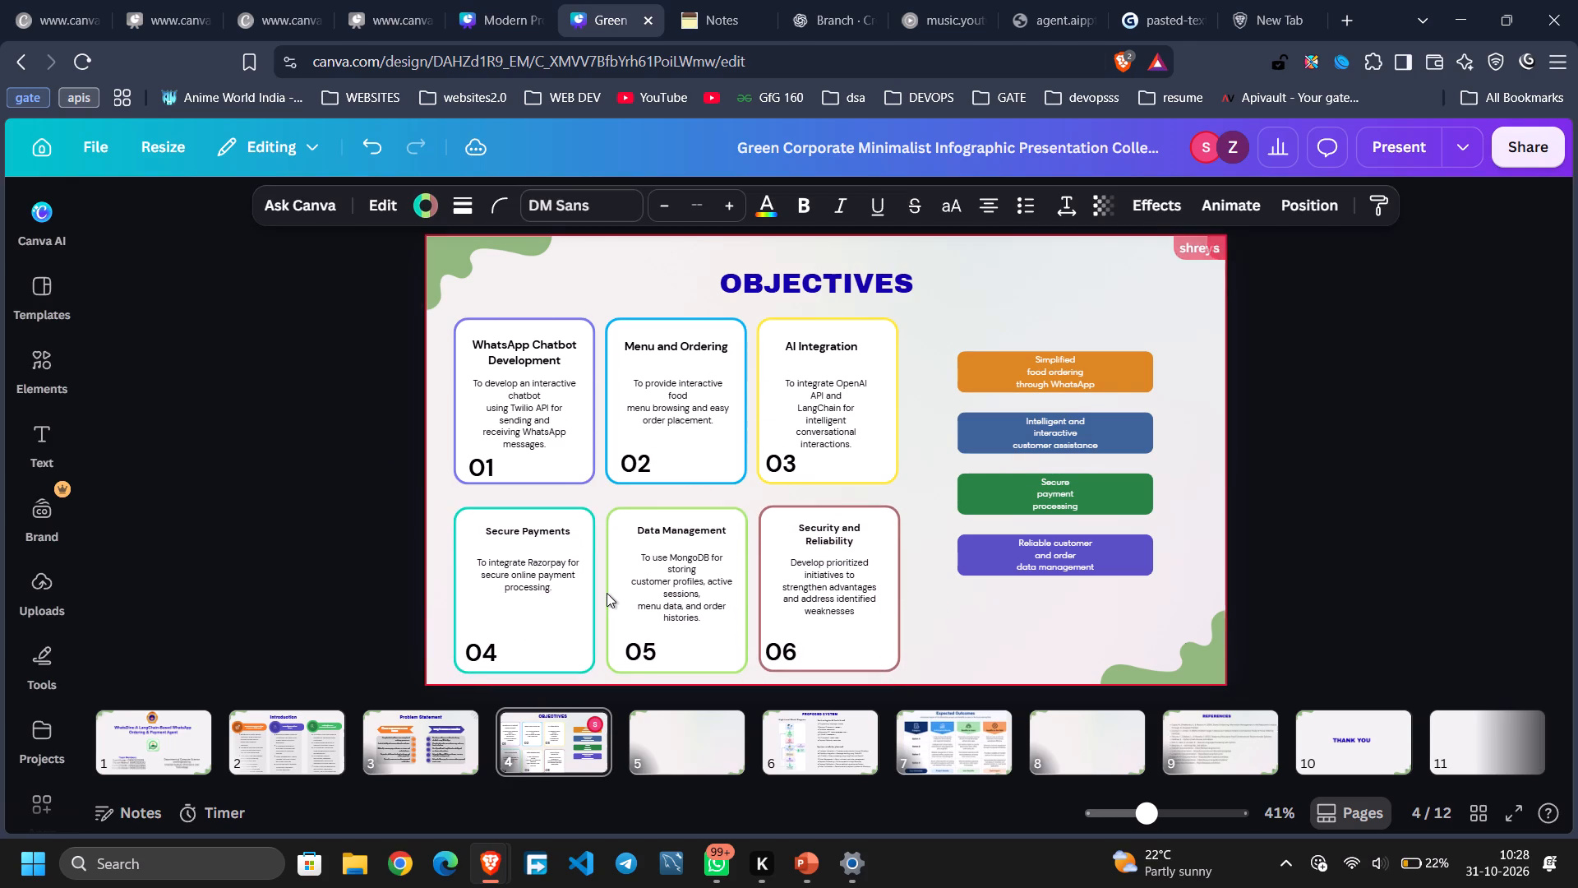
key("Up")
key("Up")
key("Up")
key("Up")
key("Up")
key("Up")
key("Up")
key("Up")
key("Up")
key("Up")
key("Up")
key("Up")
key("Up")
key("Up")
key("Up")
key("Up")
key("Up")
key("Up")
key("Up")
key("Up")
key("Up")
key("Up")
key("Up")
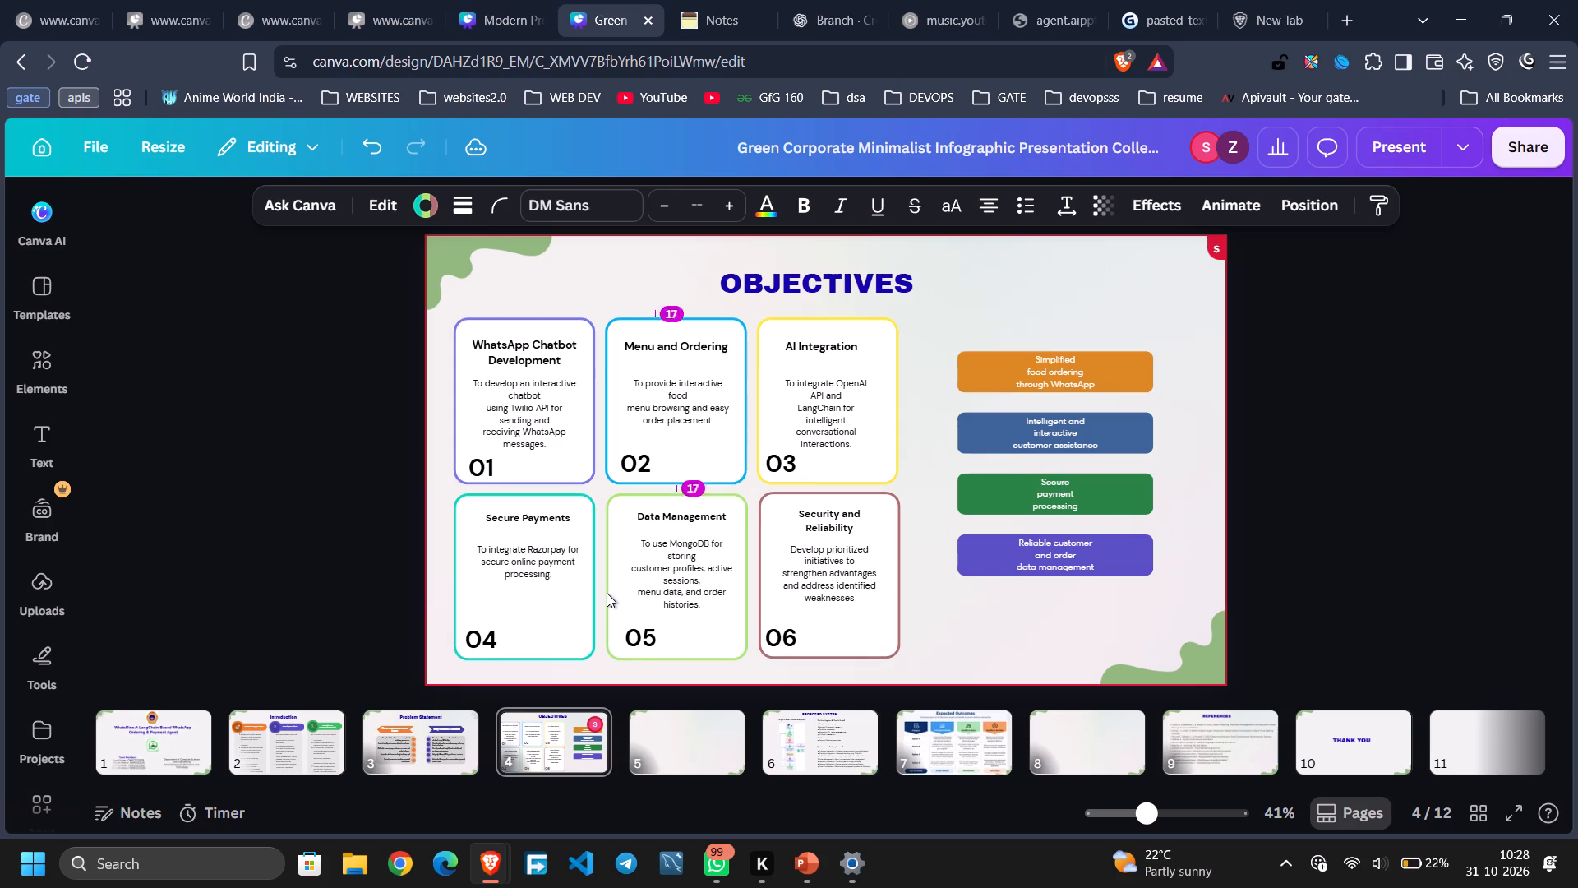
key("Down")
key("Down")
key("Down")
key("Down")
key("Down")
key("Down")
key("Down")
key("Down")
key("Down")
key("Down")
key("Down")
key("Down")
key("Down")
key("Down")
key("Down")
key("Down")
key("Down")
key("Up")
key("Up")
key("Up")
key("Up")
key("Up")
key("Up")
key("Up")
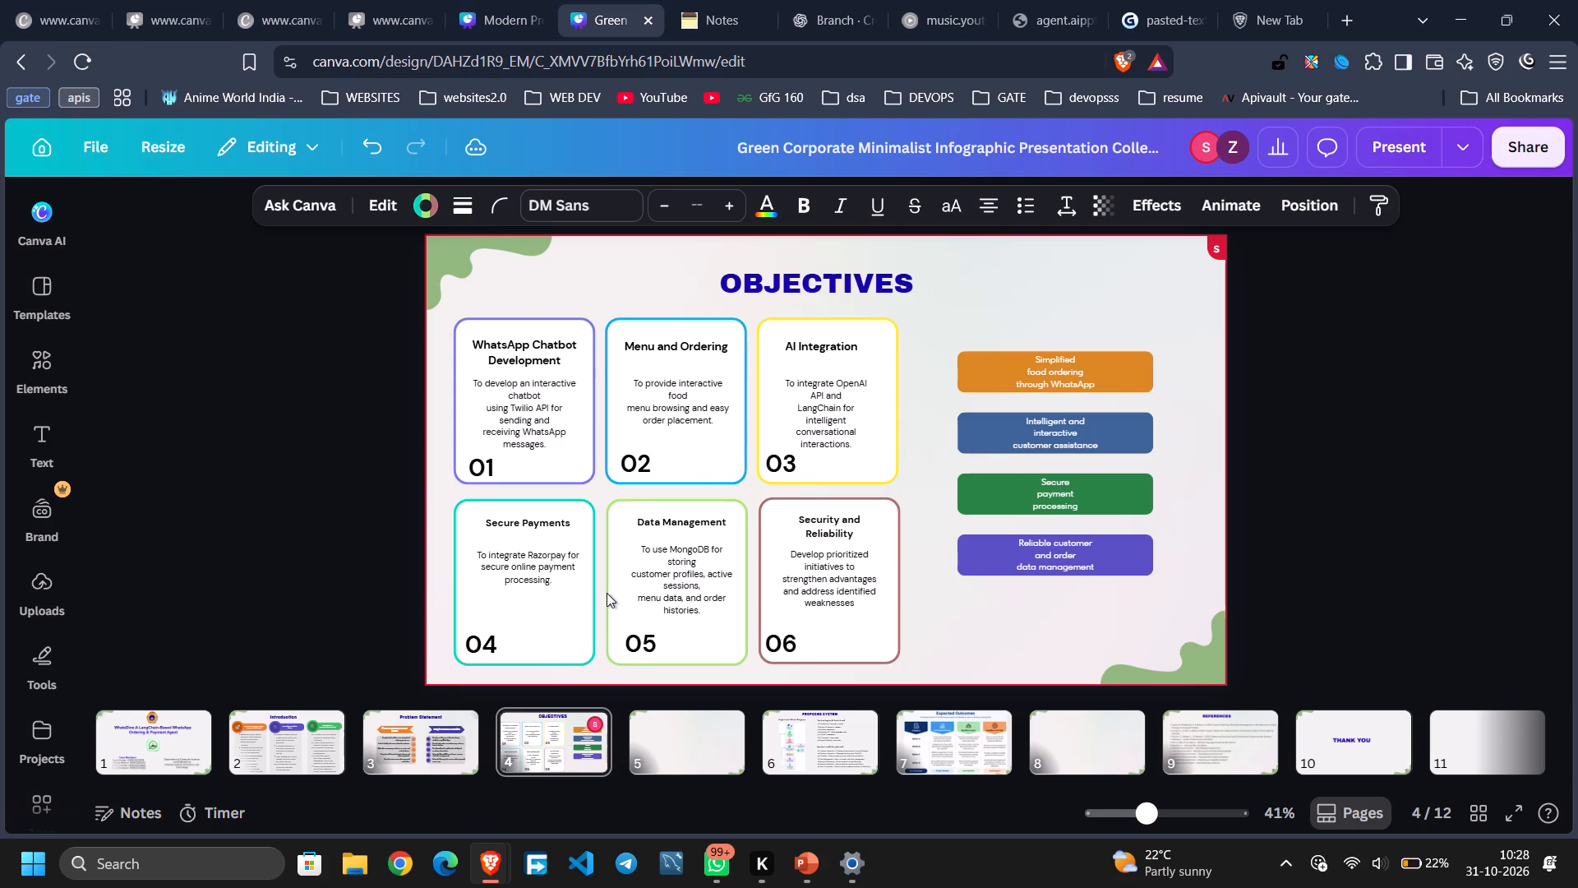
key("Down")
key("Down")
key("Down")
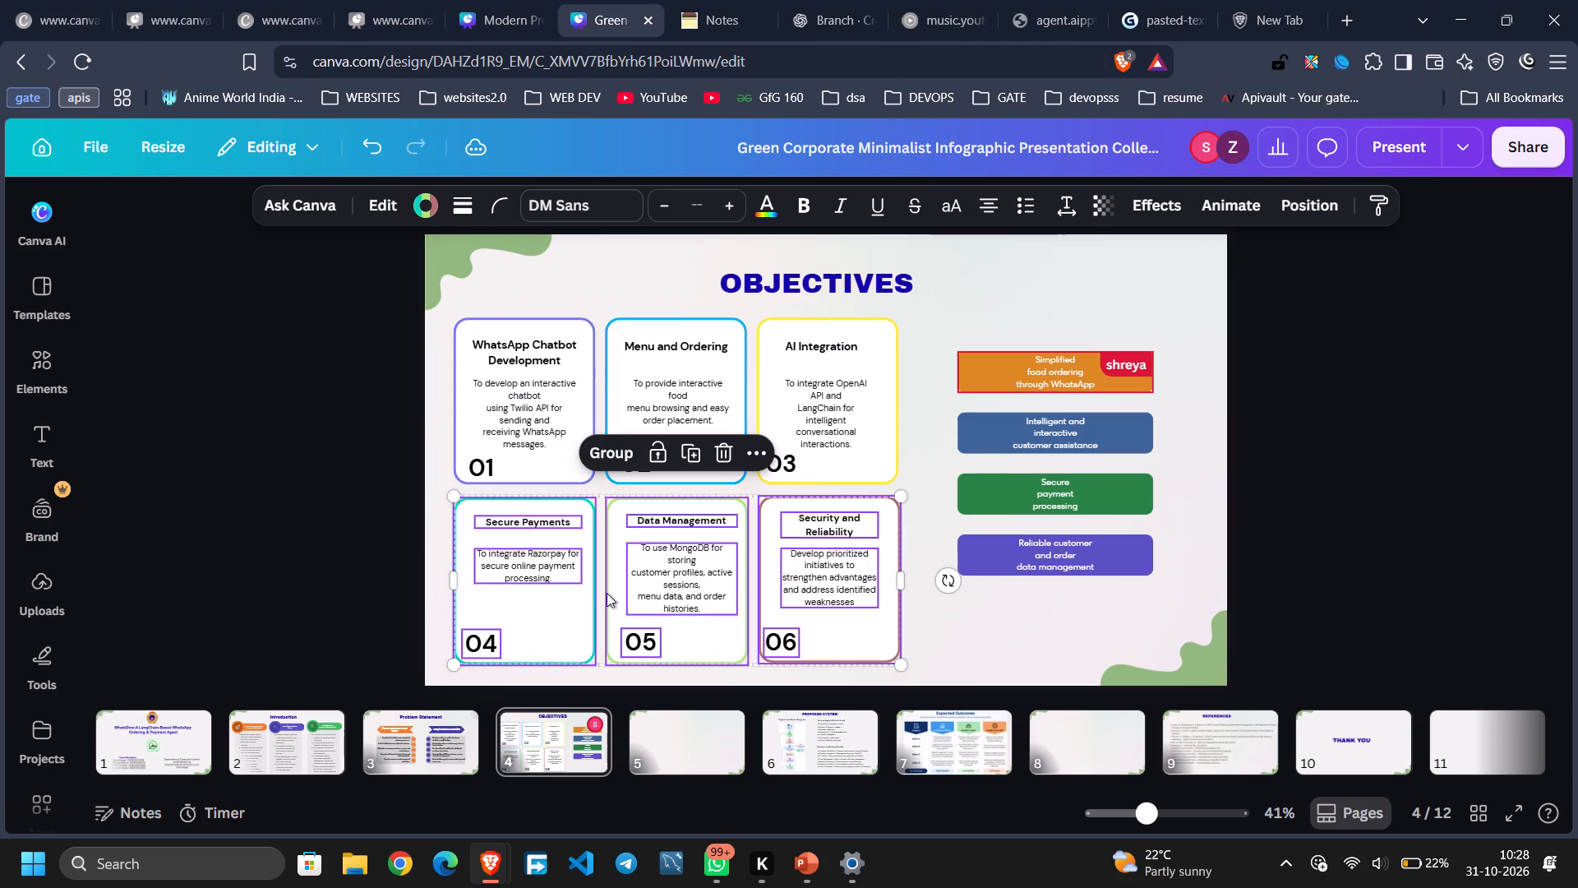
key("Down")
key("Down")
key("Down")
key("Down")
key("Down")
key("Down")
key("Down")
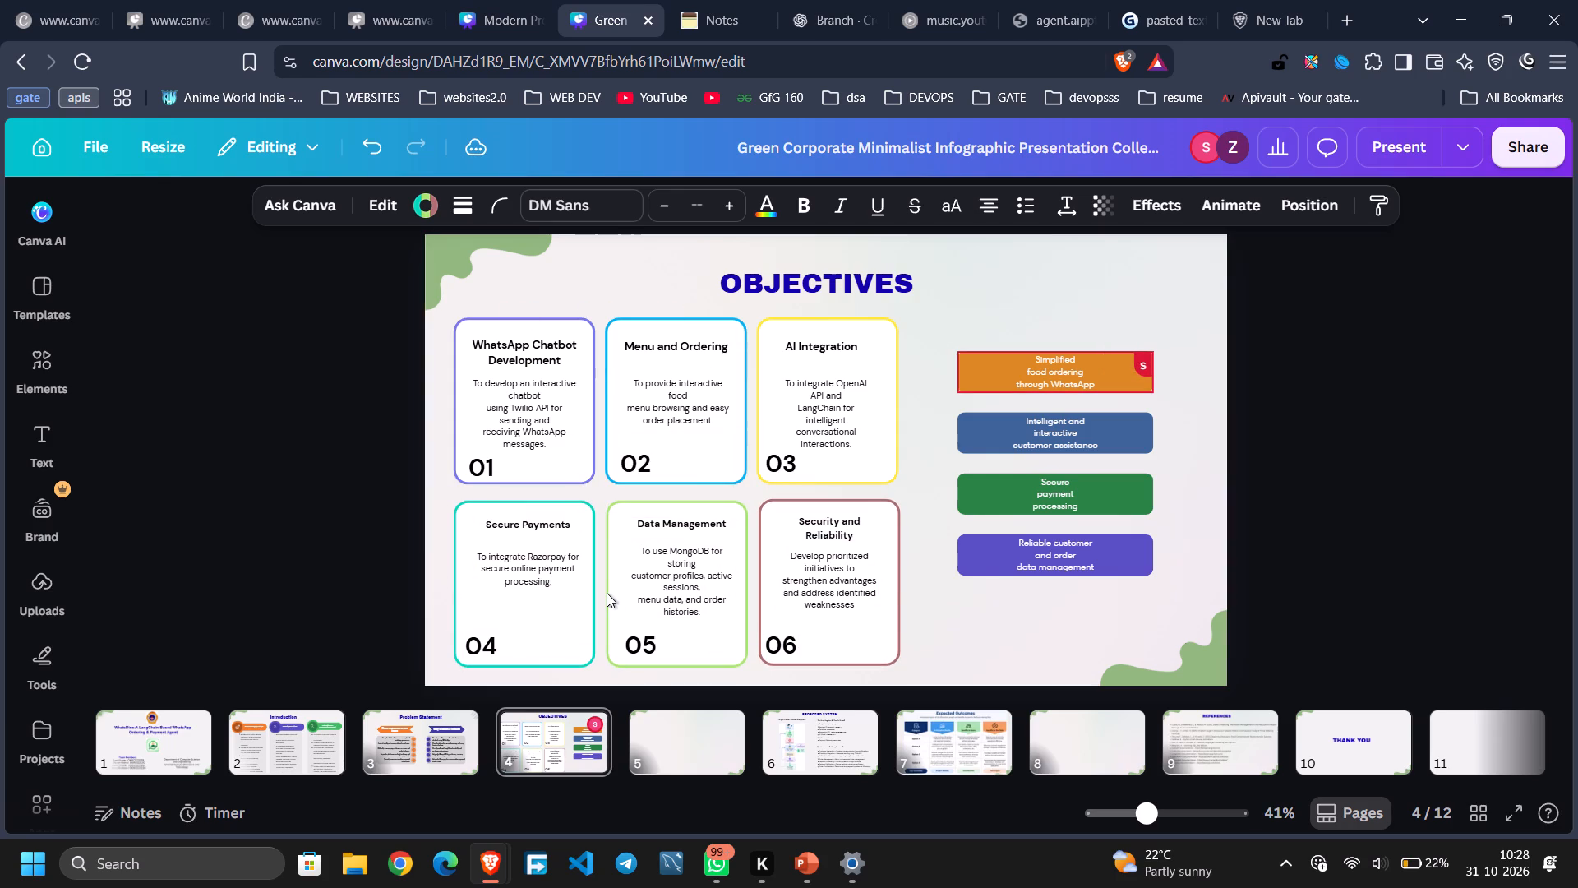
Shift the upper row of objective cards (01, 02 and 03) with all their text slightly down, narrowing the gap to the bottom row.
left_click(921, 311)
left_click_drag(921, 311, 854, 368)
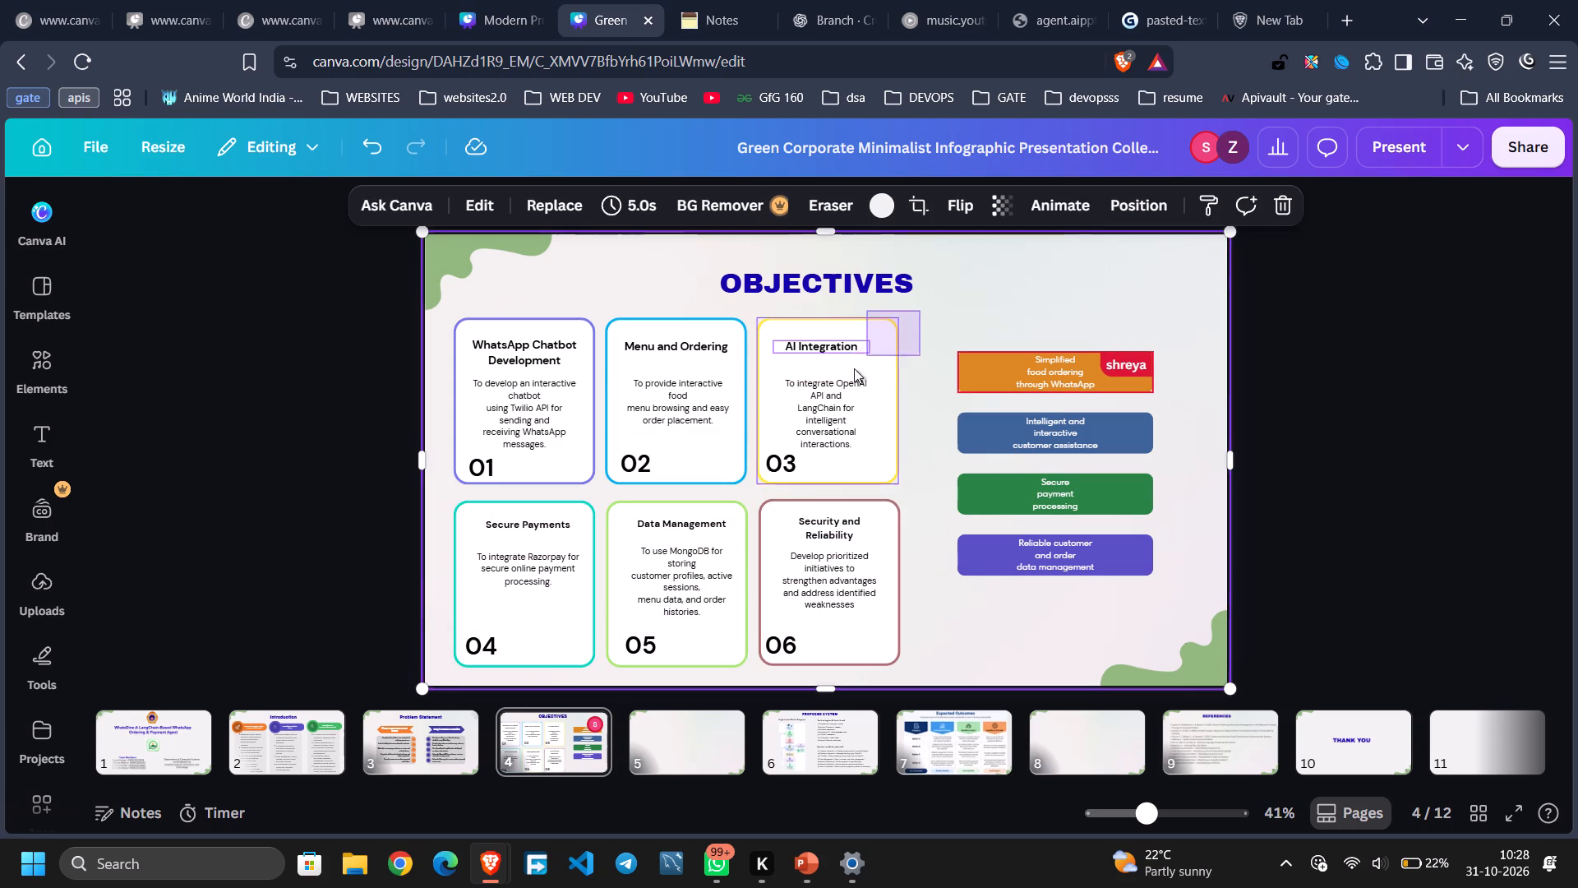
left_click_drag(854, 368, 451, 472)
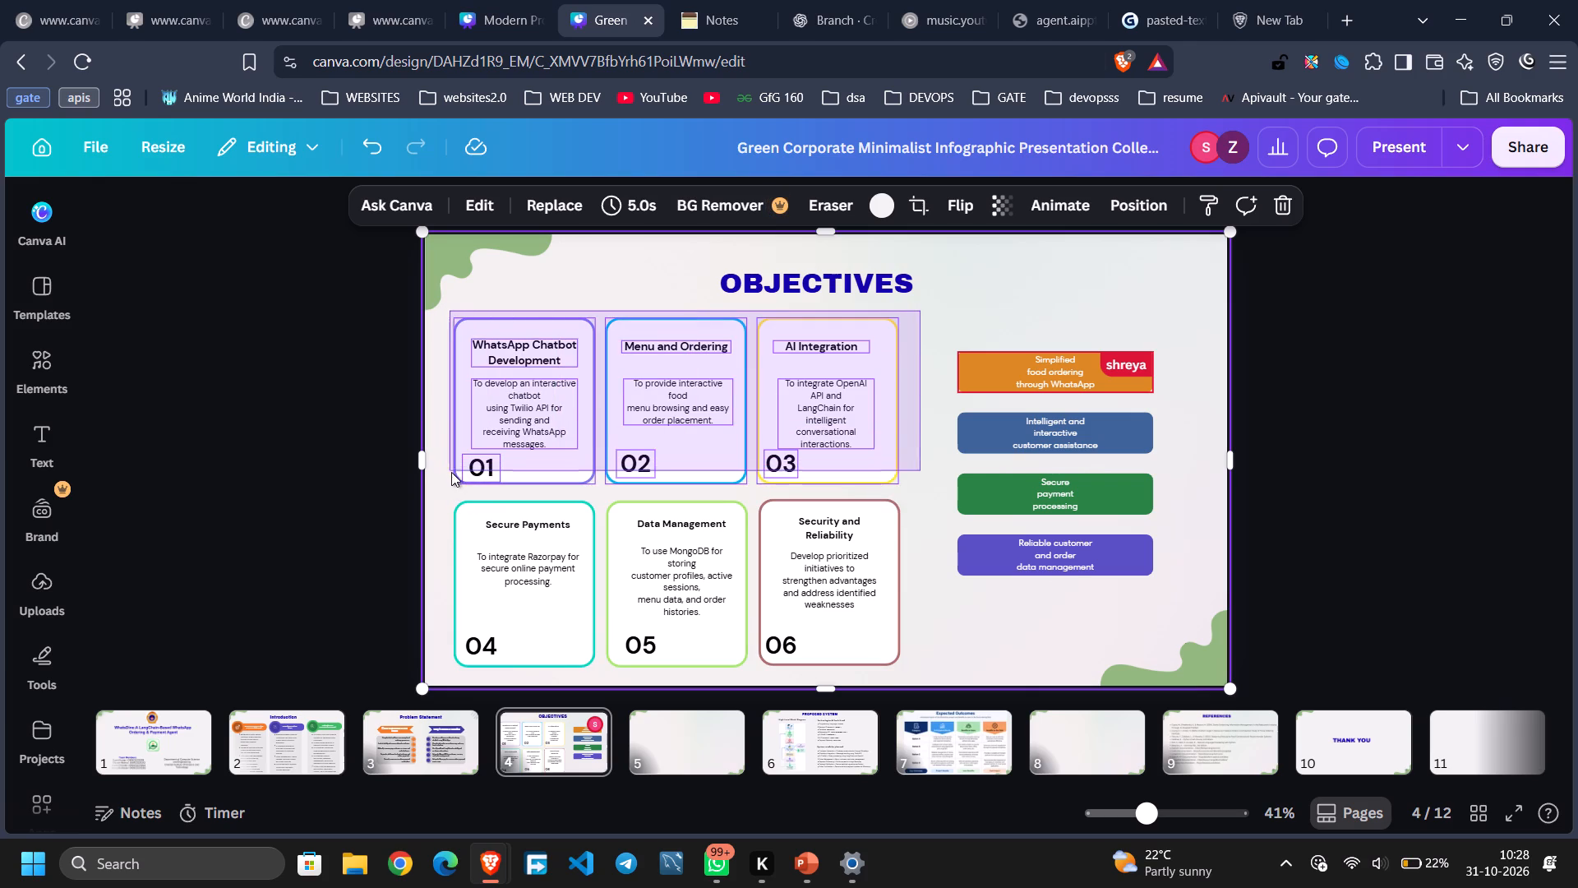
left_click_drag(451, 472, 450, 489)
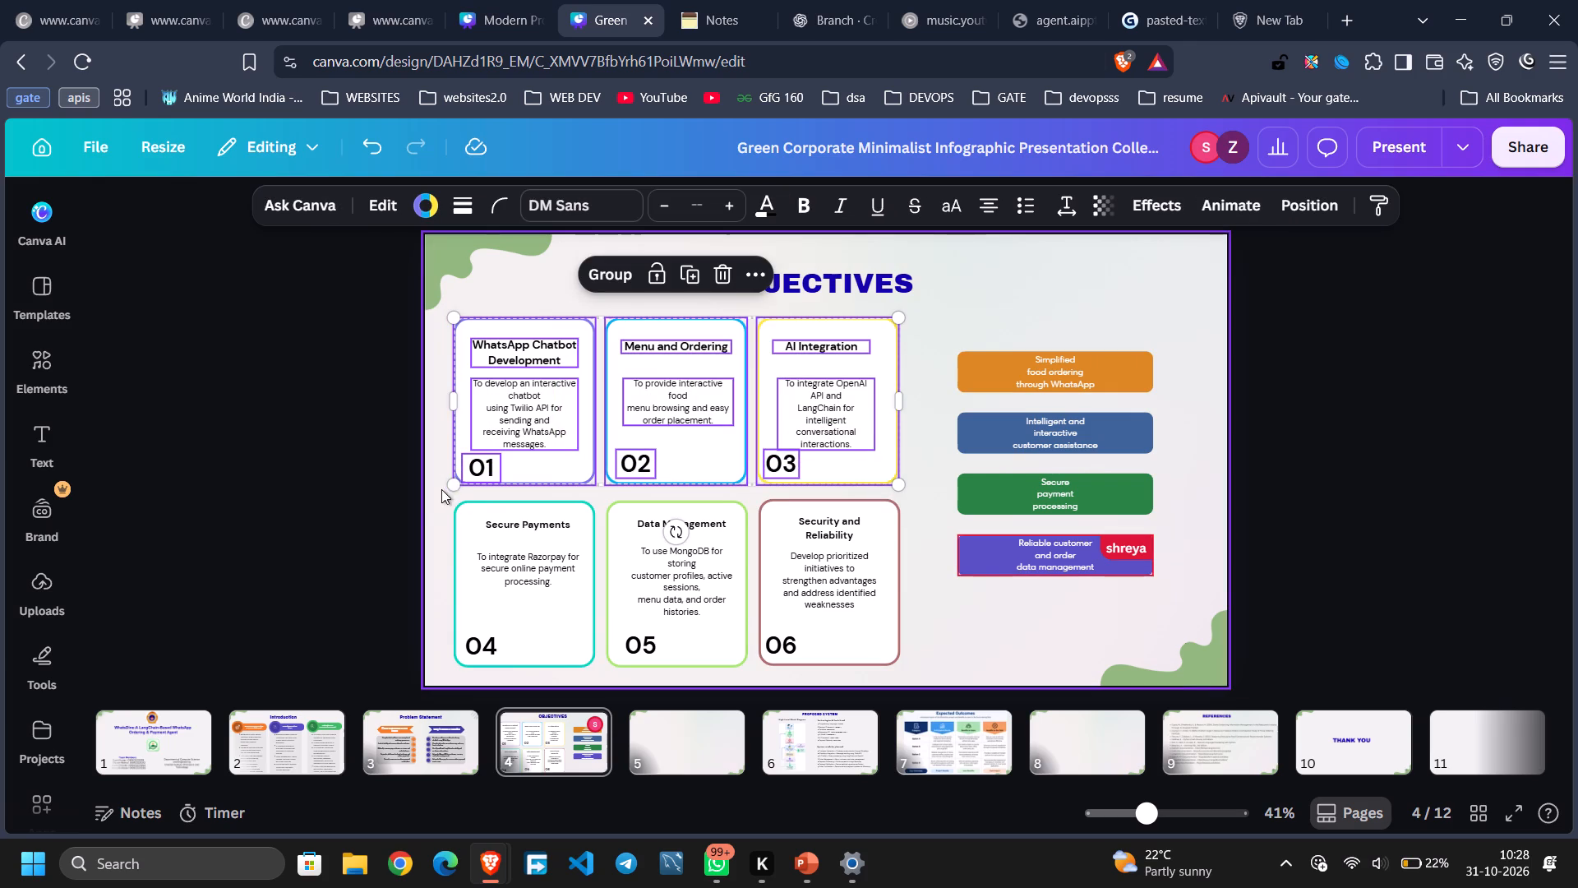
key("Down")
key("Down")
key("Down")
key("Down")
key("Down")
key("Down")
key("Down")
key("Down")
key("Down")
key("Down")
key("Down")
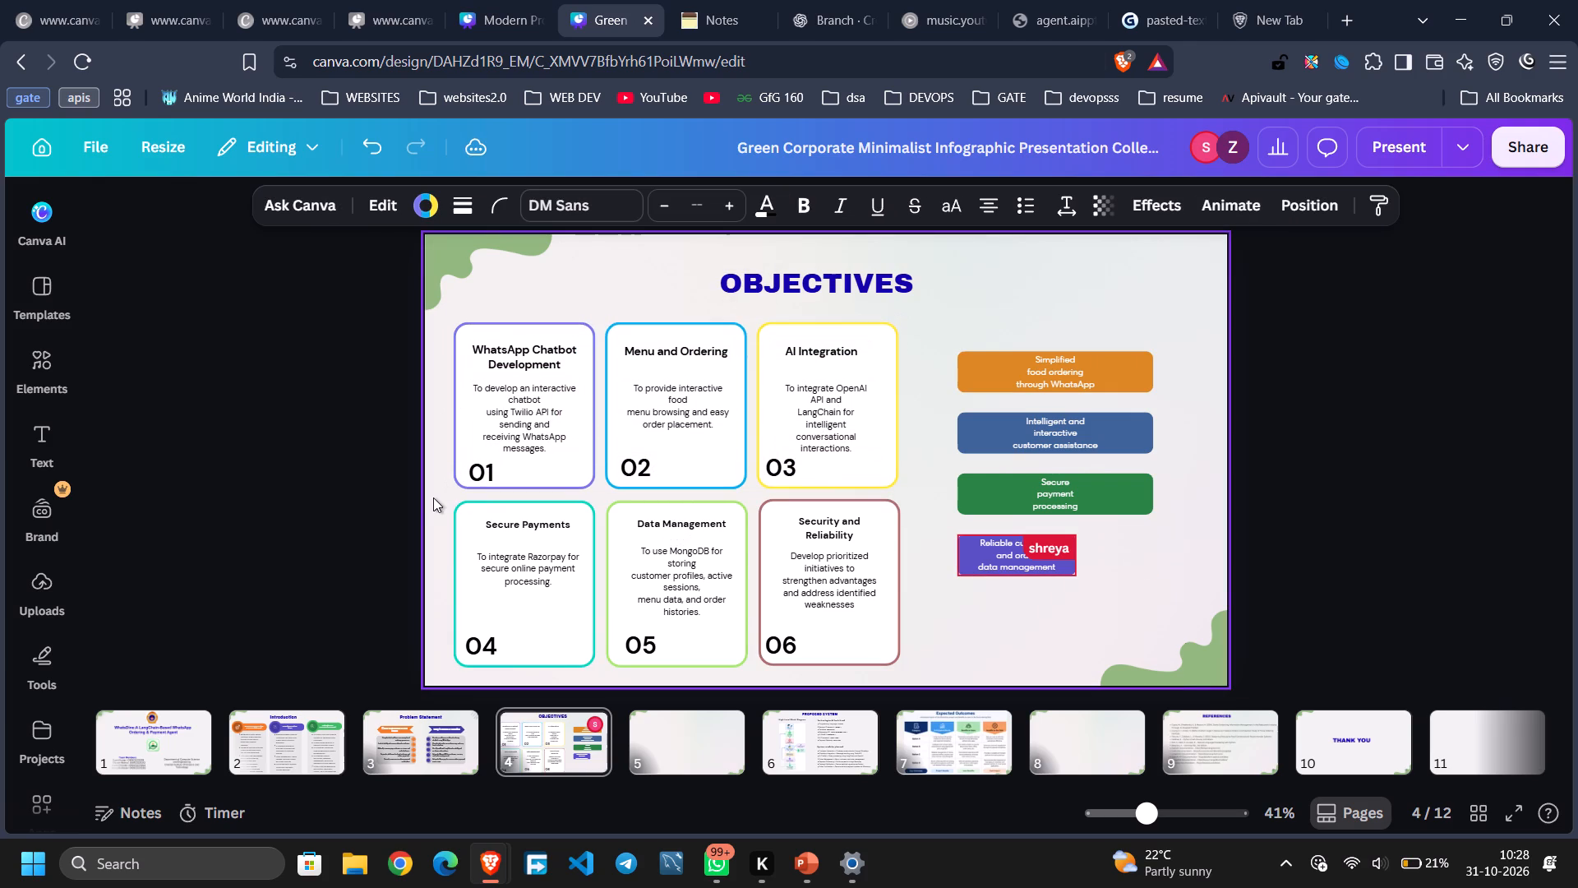
key("Down")
key("Down")
key("Down")
key("Down")
key("Down")
key("Down")
key("Down")
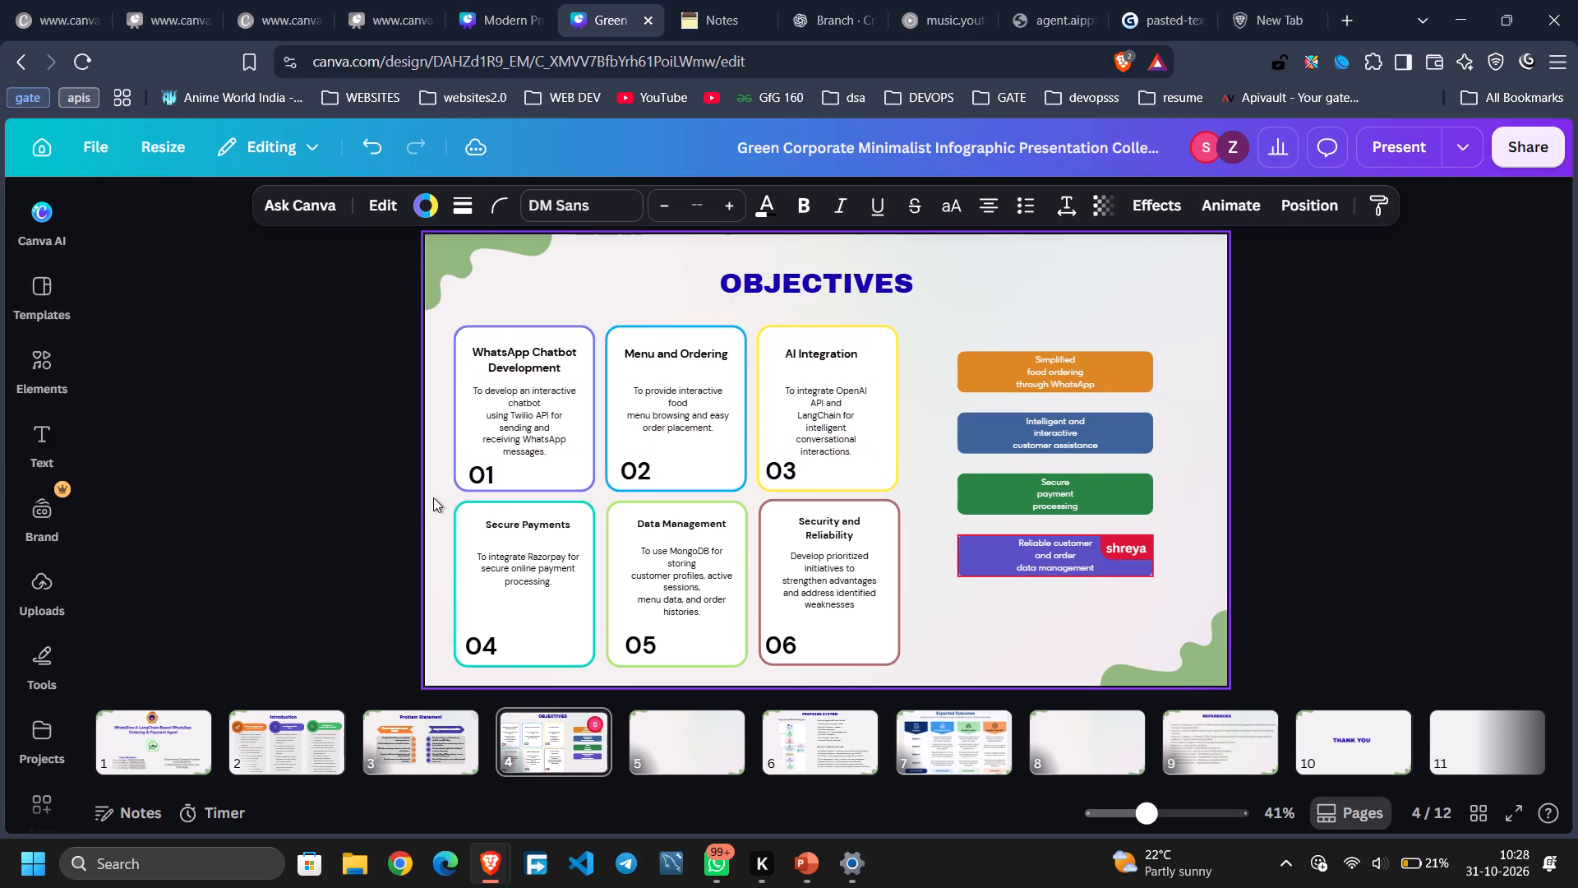
key("Down")
key("Down")
key("Down")
key("Down")
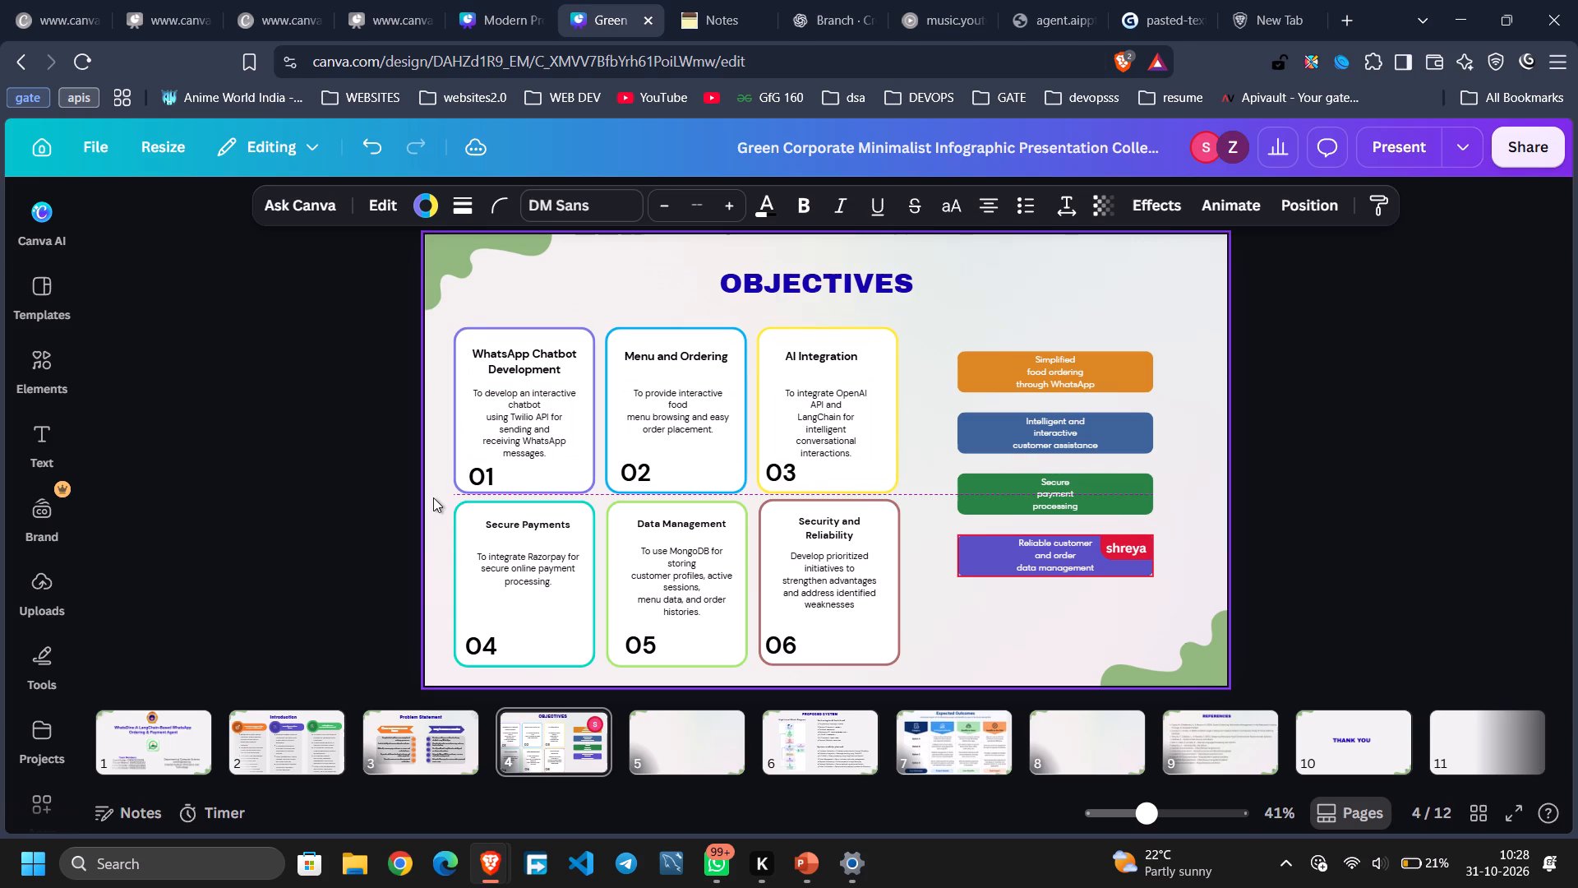
left_click(487, 474)
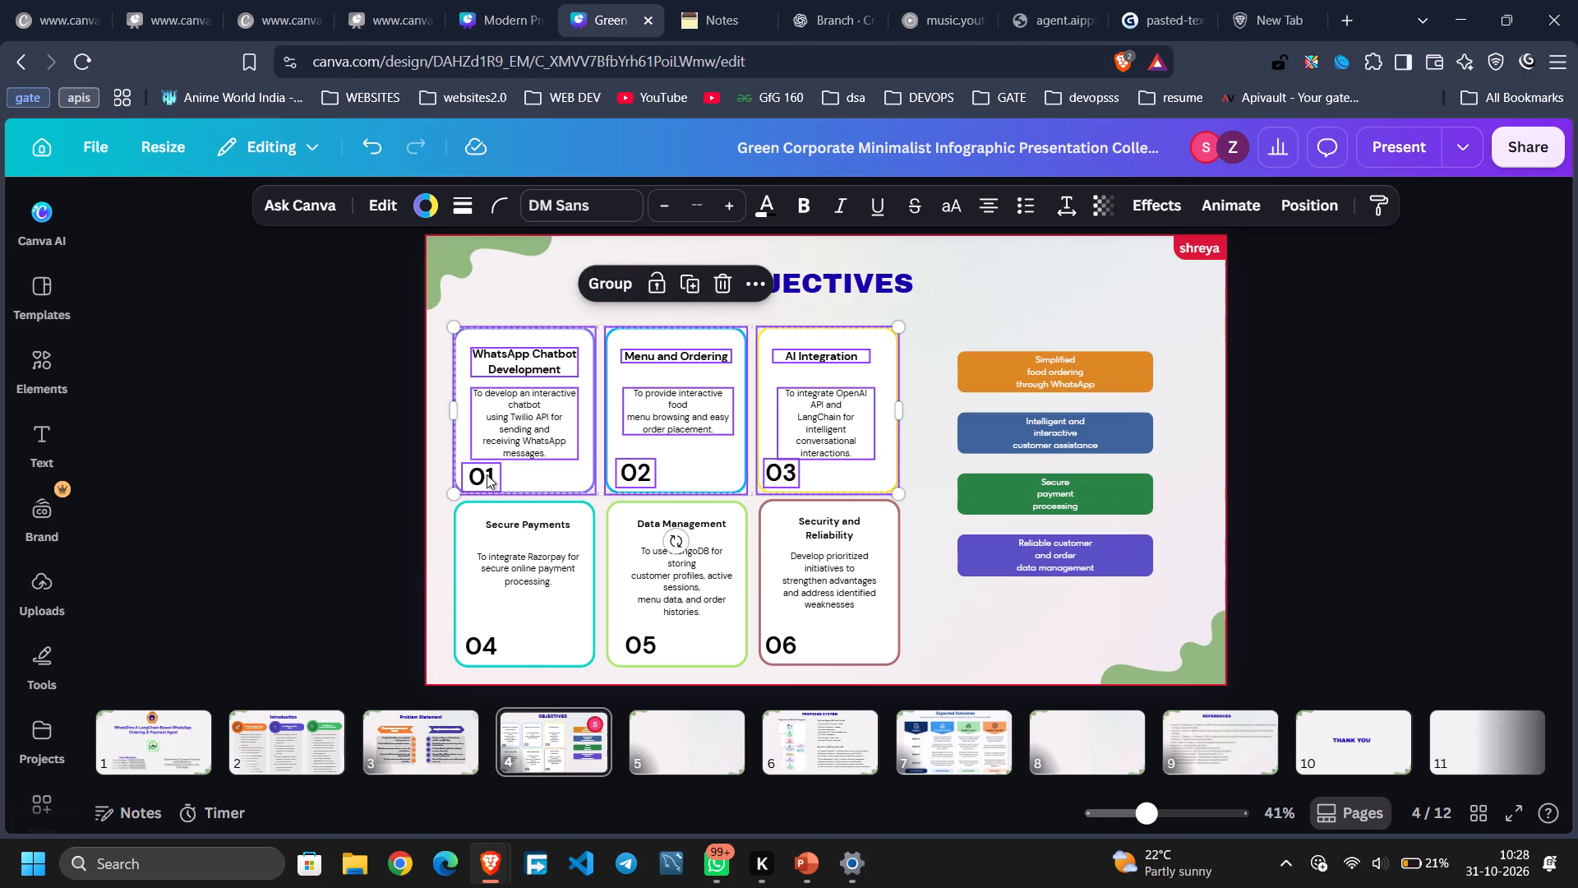
left_click(431, 511)
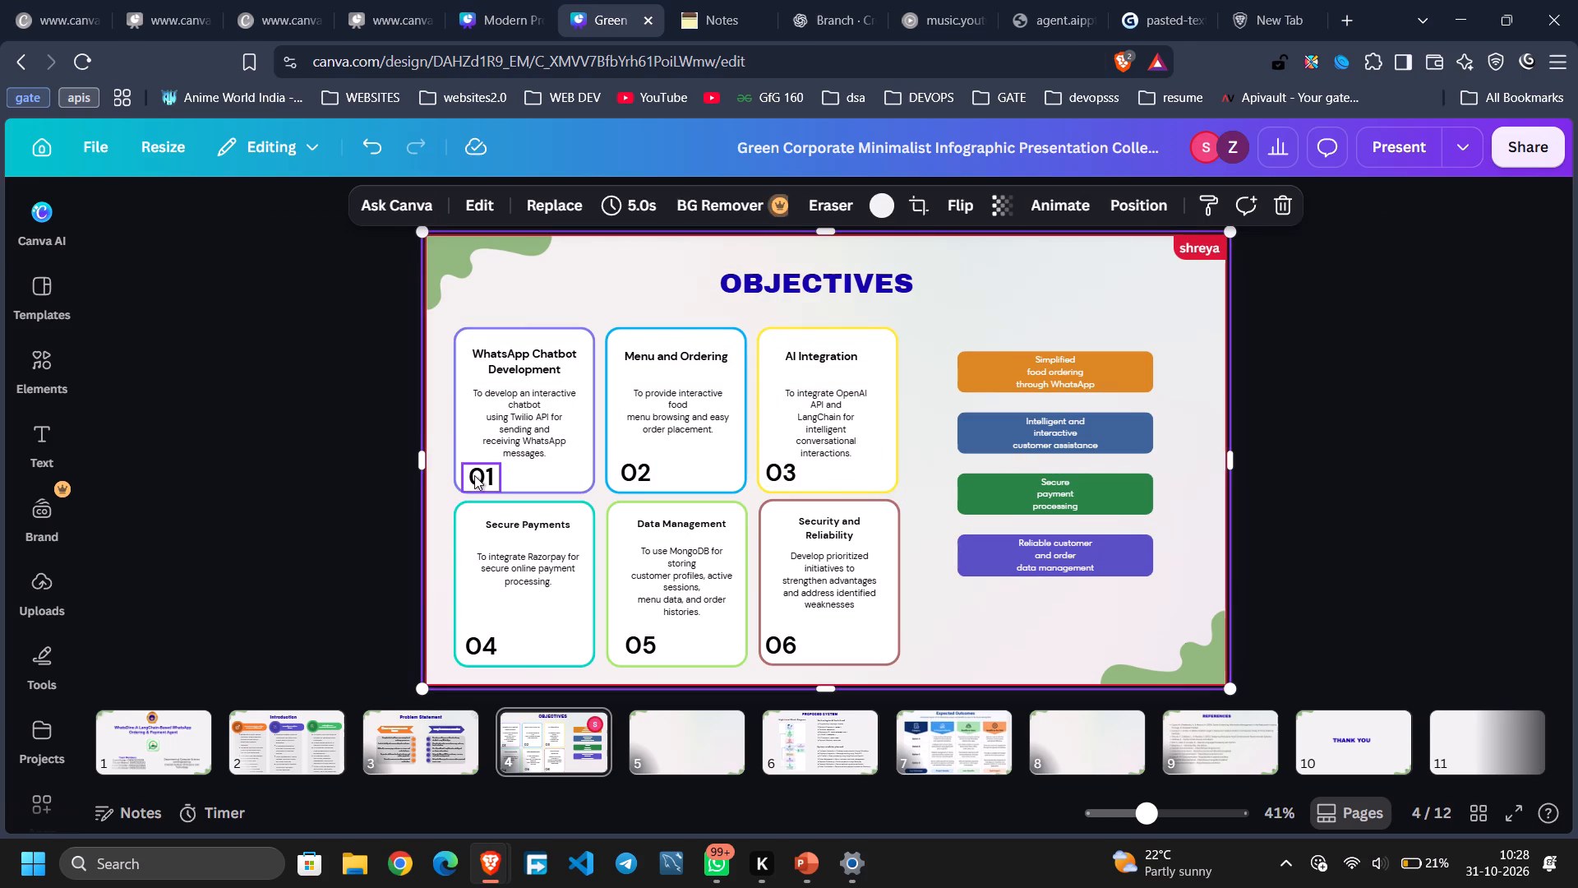
Reduce the font size of all six card numbers, 01 to 06, to 25.
left_click(474, 475)
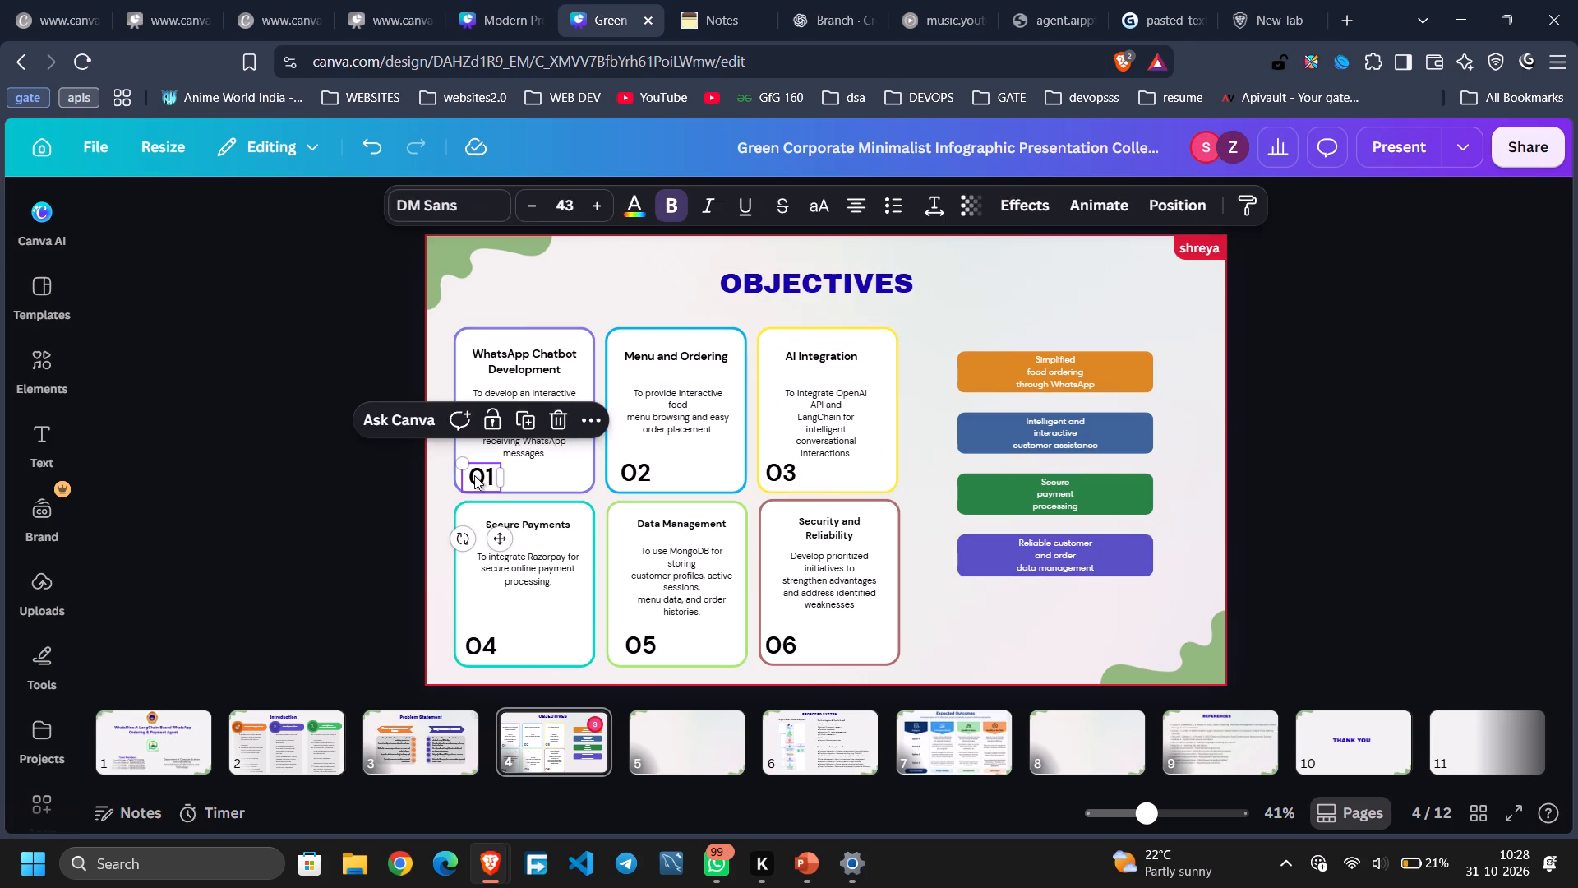
left_click(631, 468, "shift")
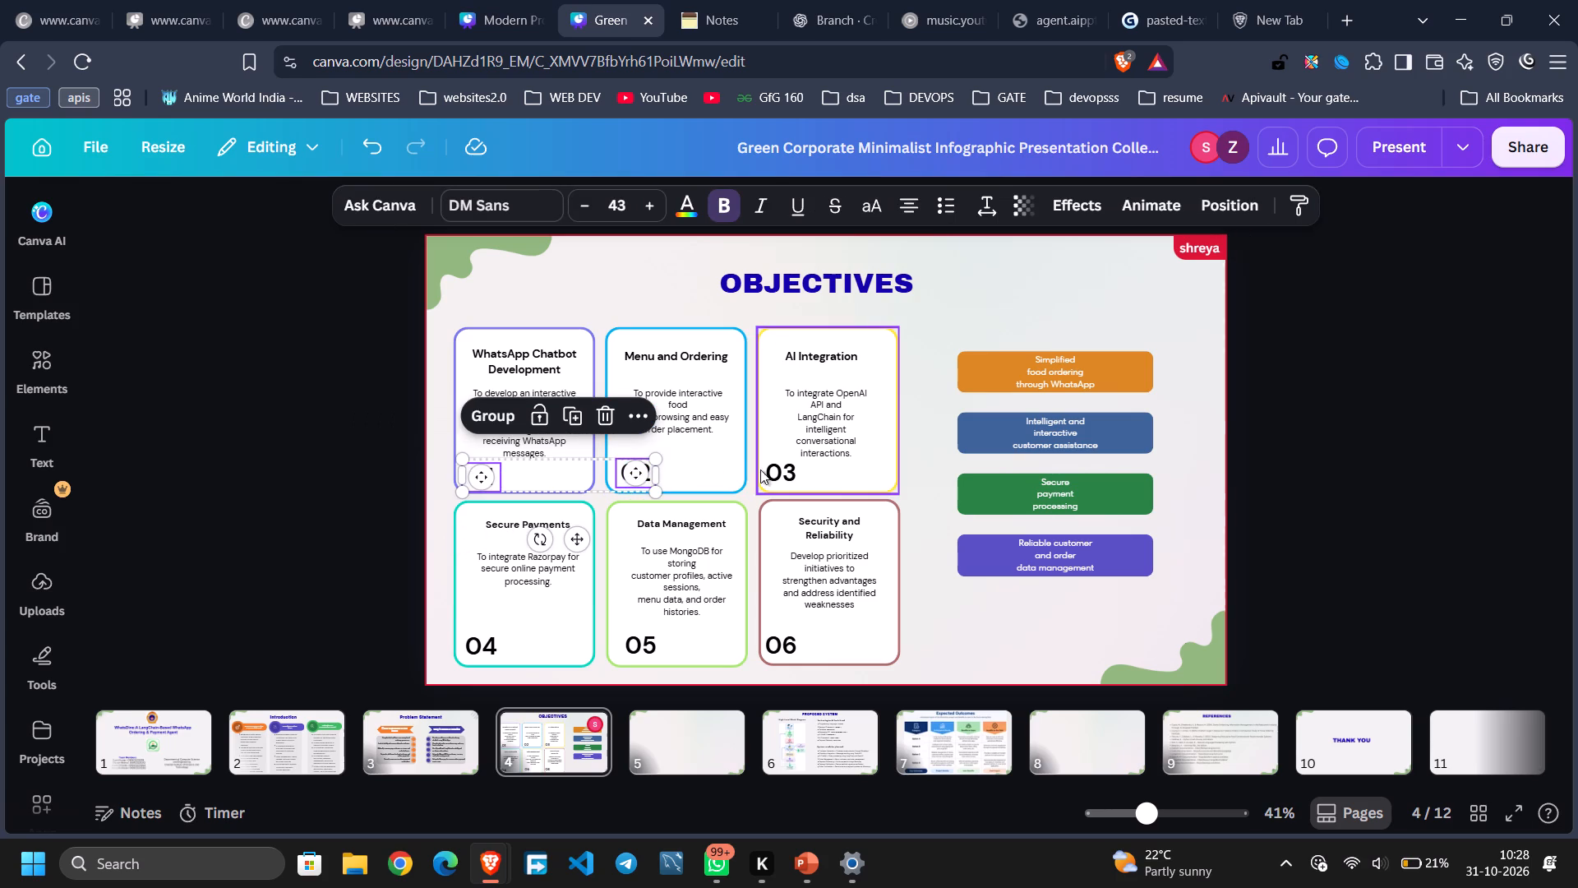
left_click(764, 469, "shift")
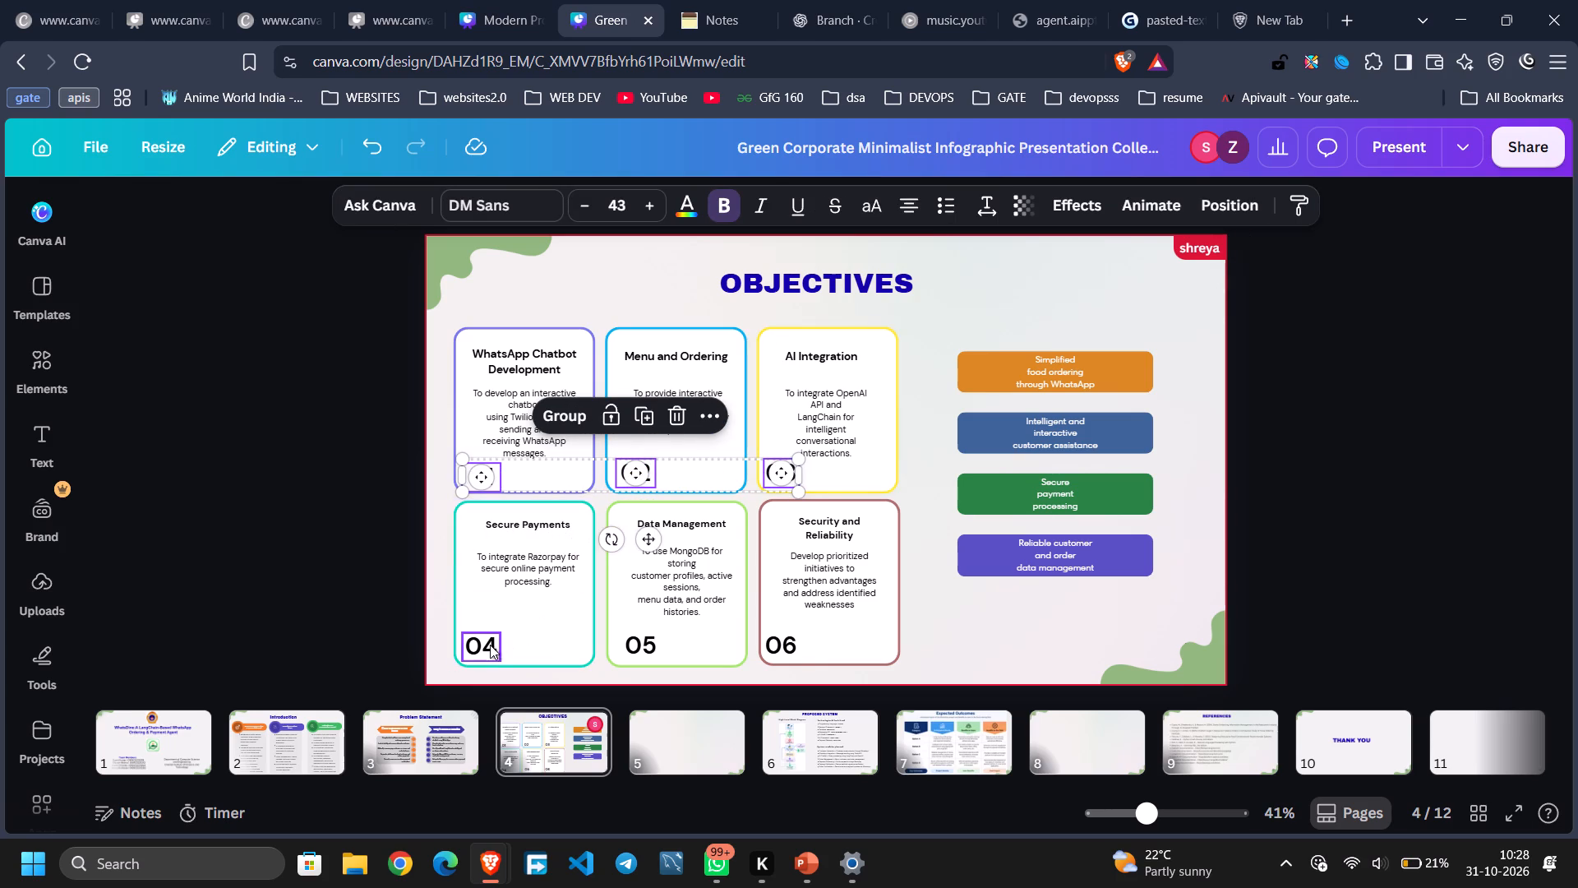
left_click(490, 645, "shift")
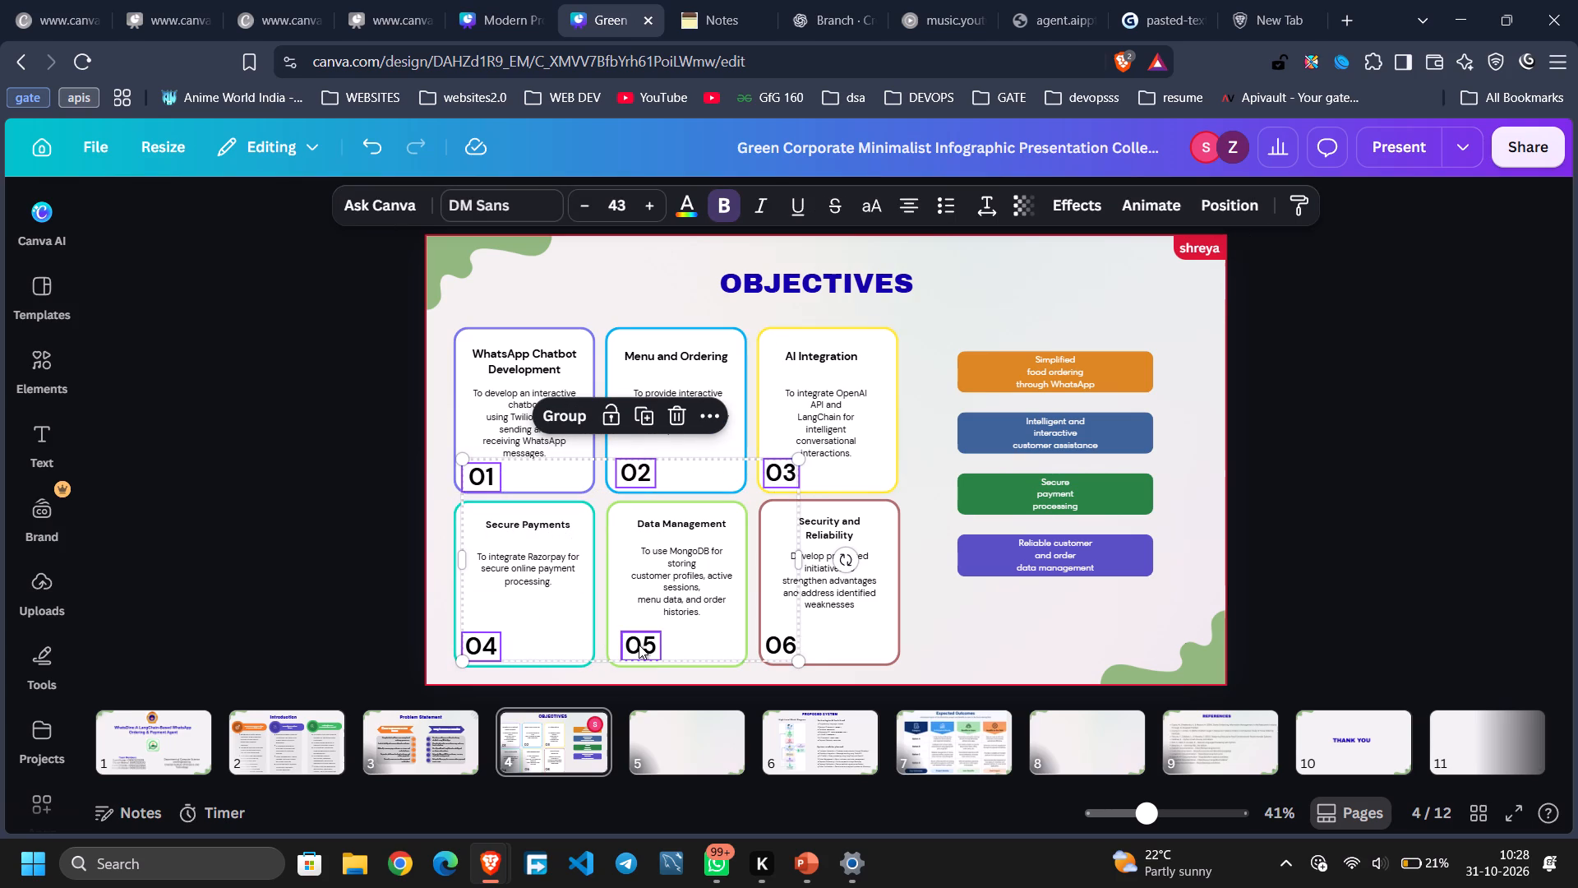
left_click(639, 645, "shift")
left_click(784, 647, "shift")
left_click(588, 205)
triple_click(588, 205)
triple_click(588, 205)
triple_click(588, 205)
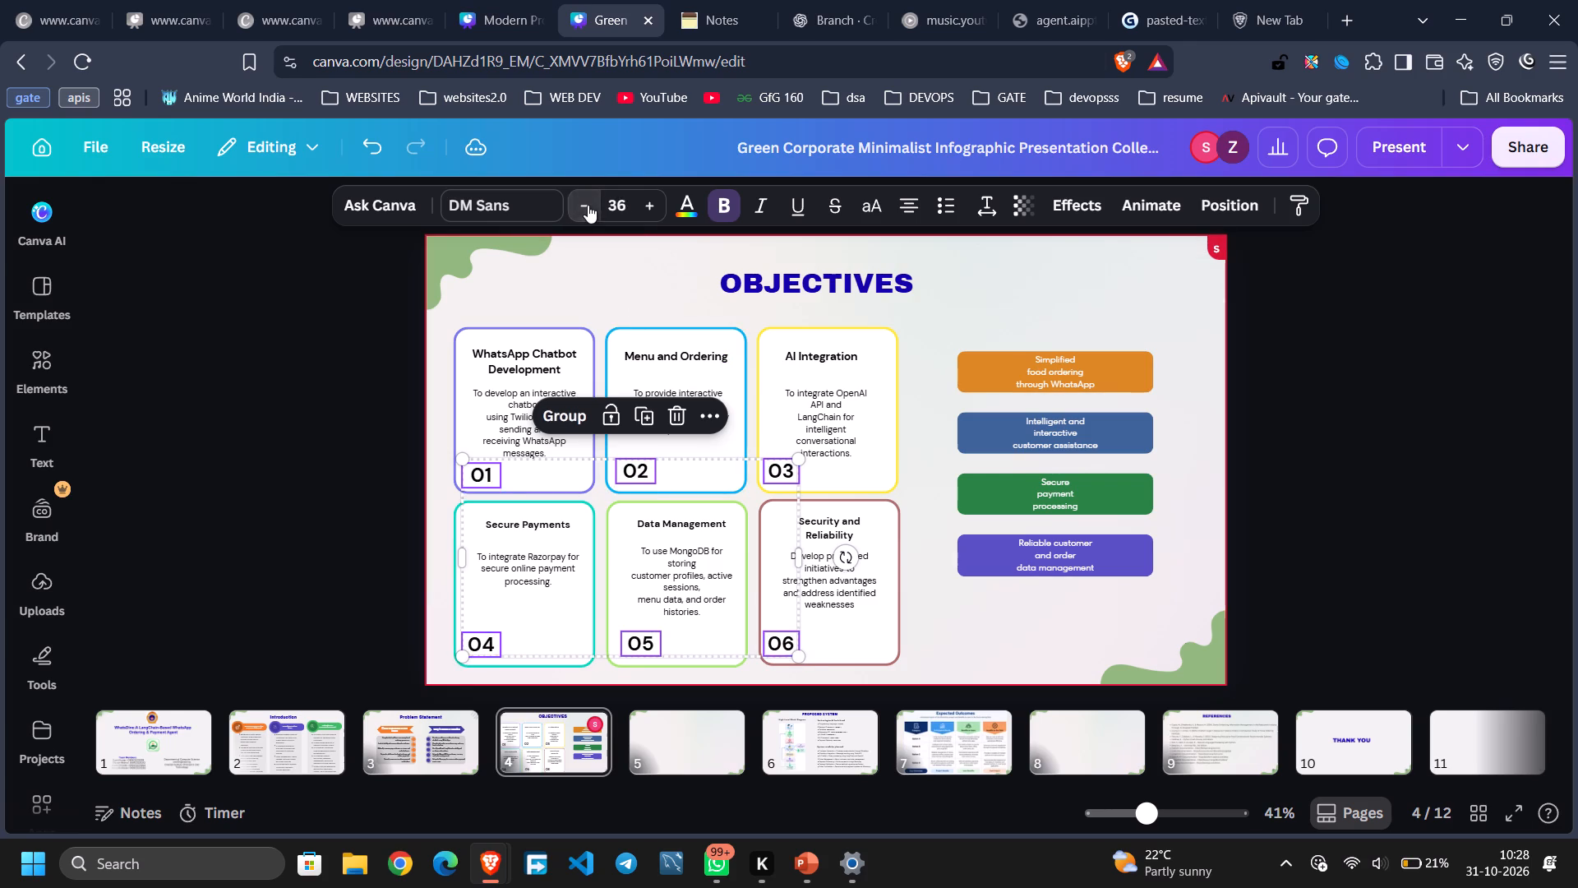
left_click(588, 205)
left_click(588, 205)
left_click(588, 205)
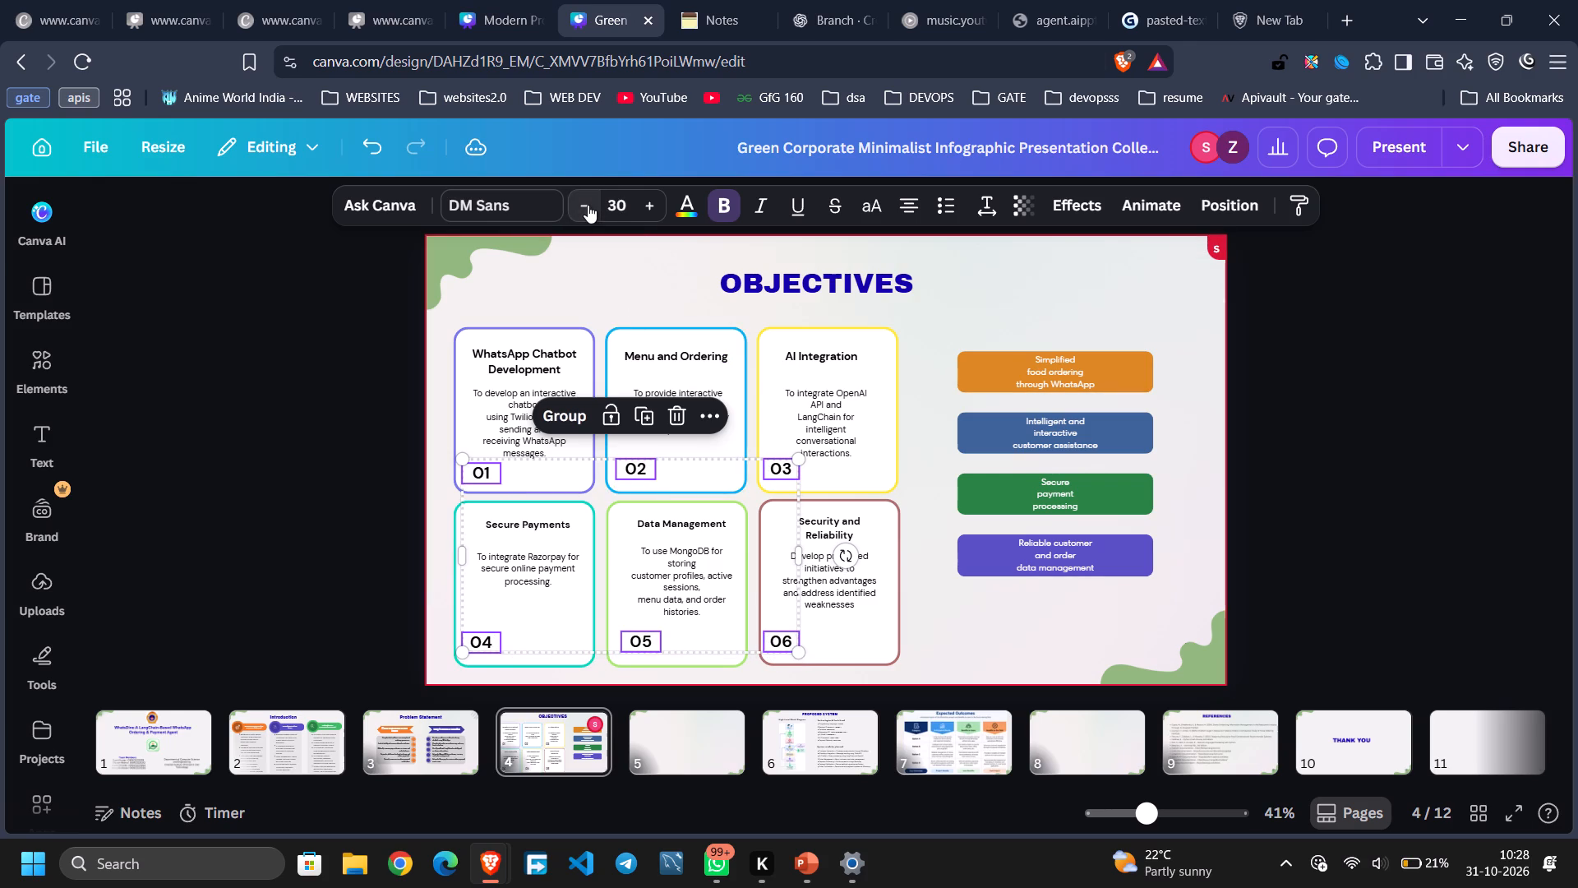
left_click(588, 205)
left_click(588, 205)
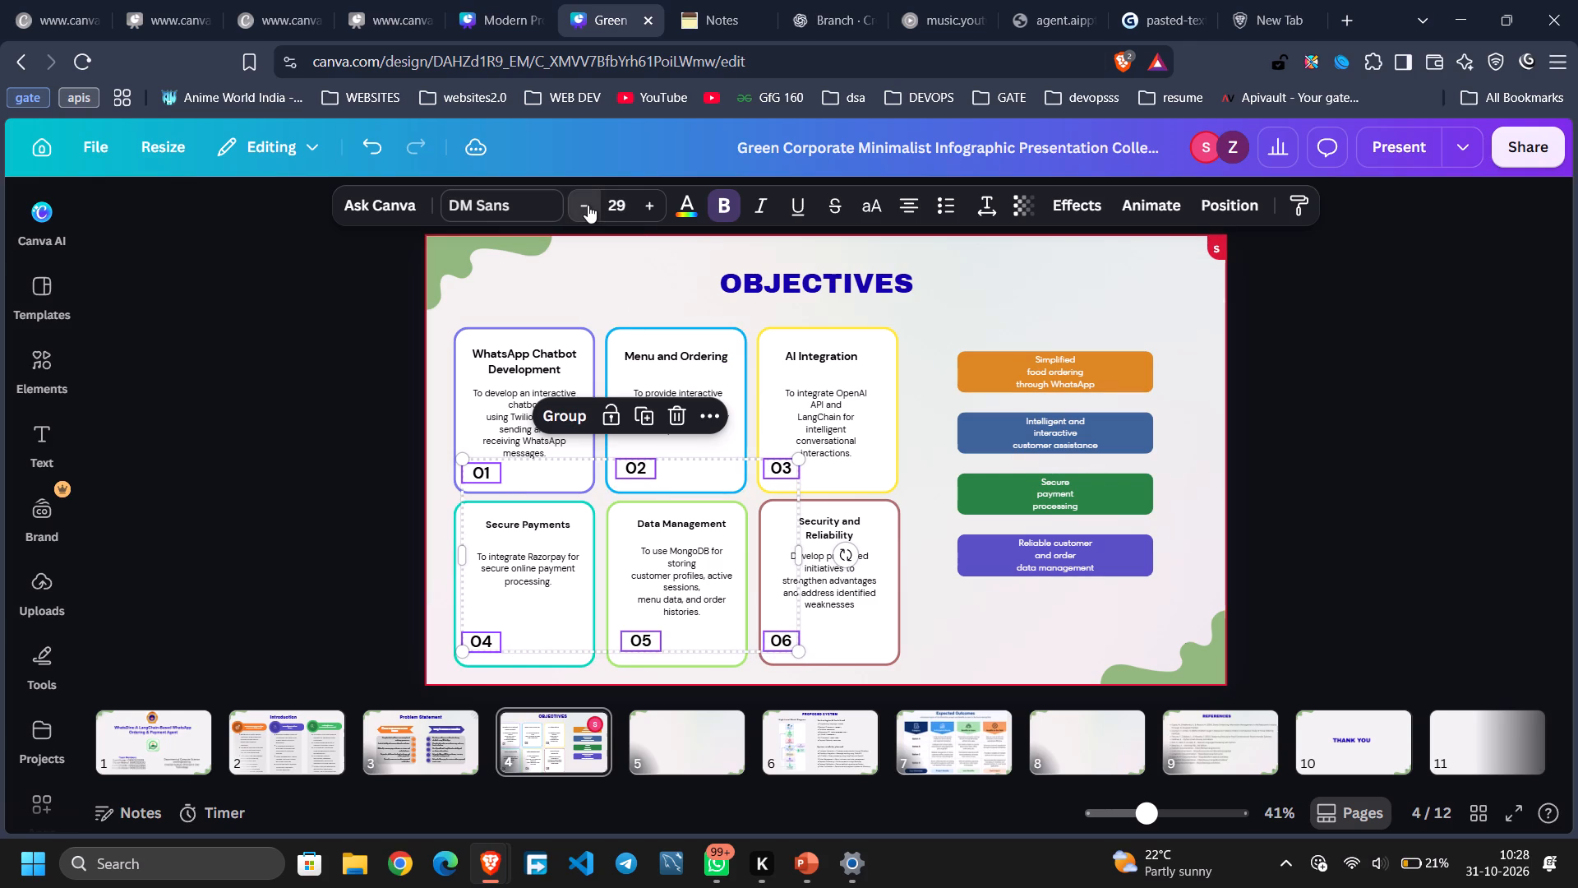
double_click(588, 205)
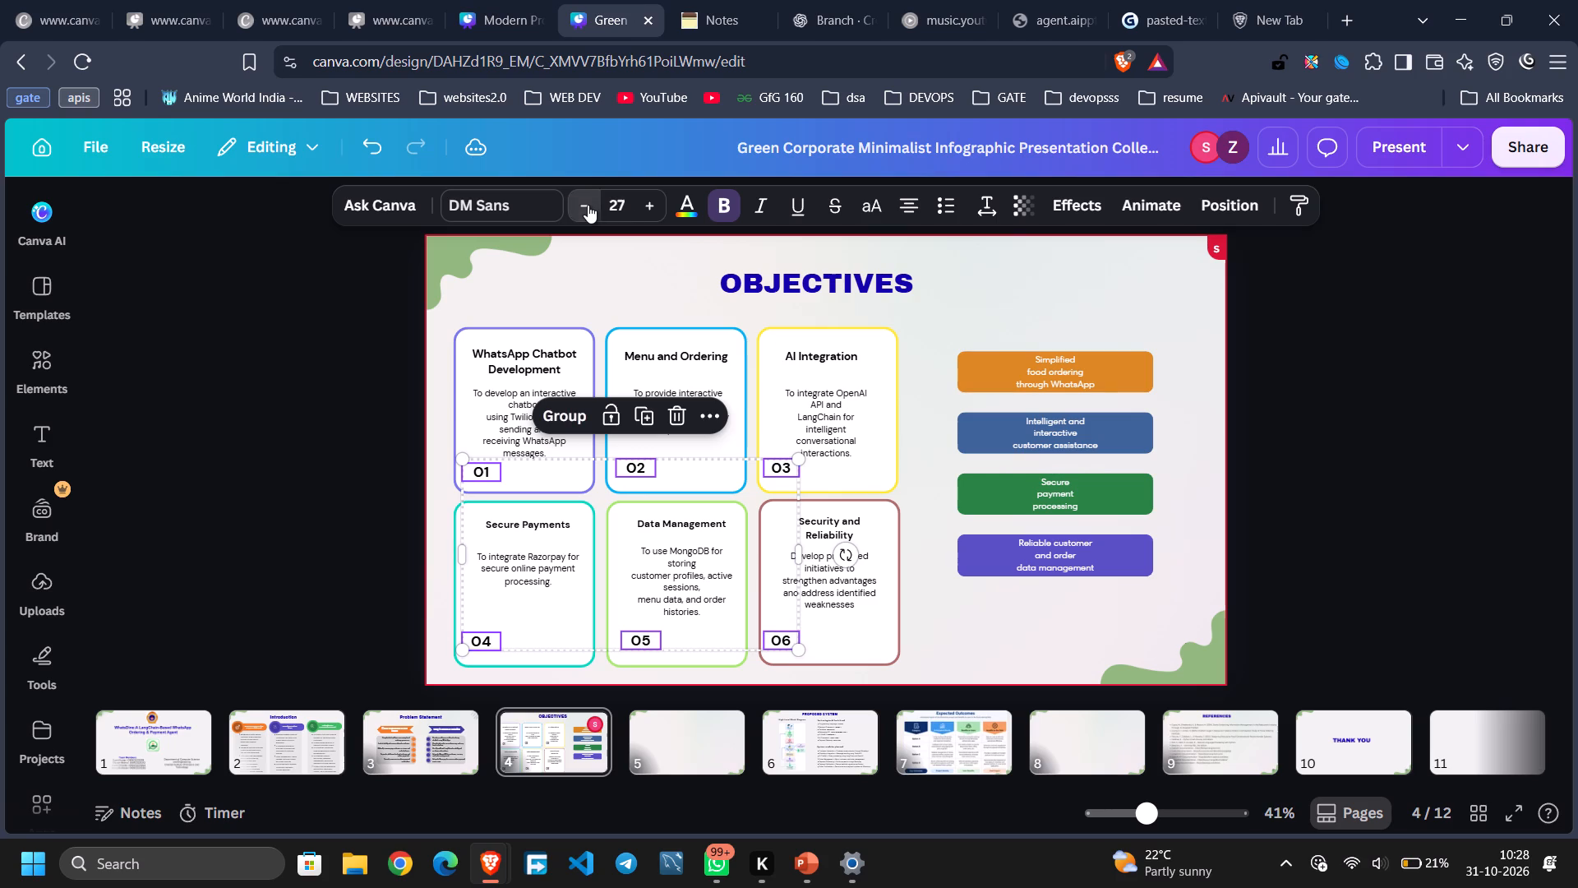
left_click(588, 205)
left_click(588, 205)
left_click(588, 205)
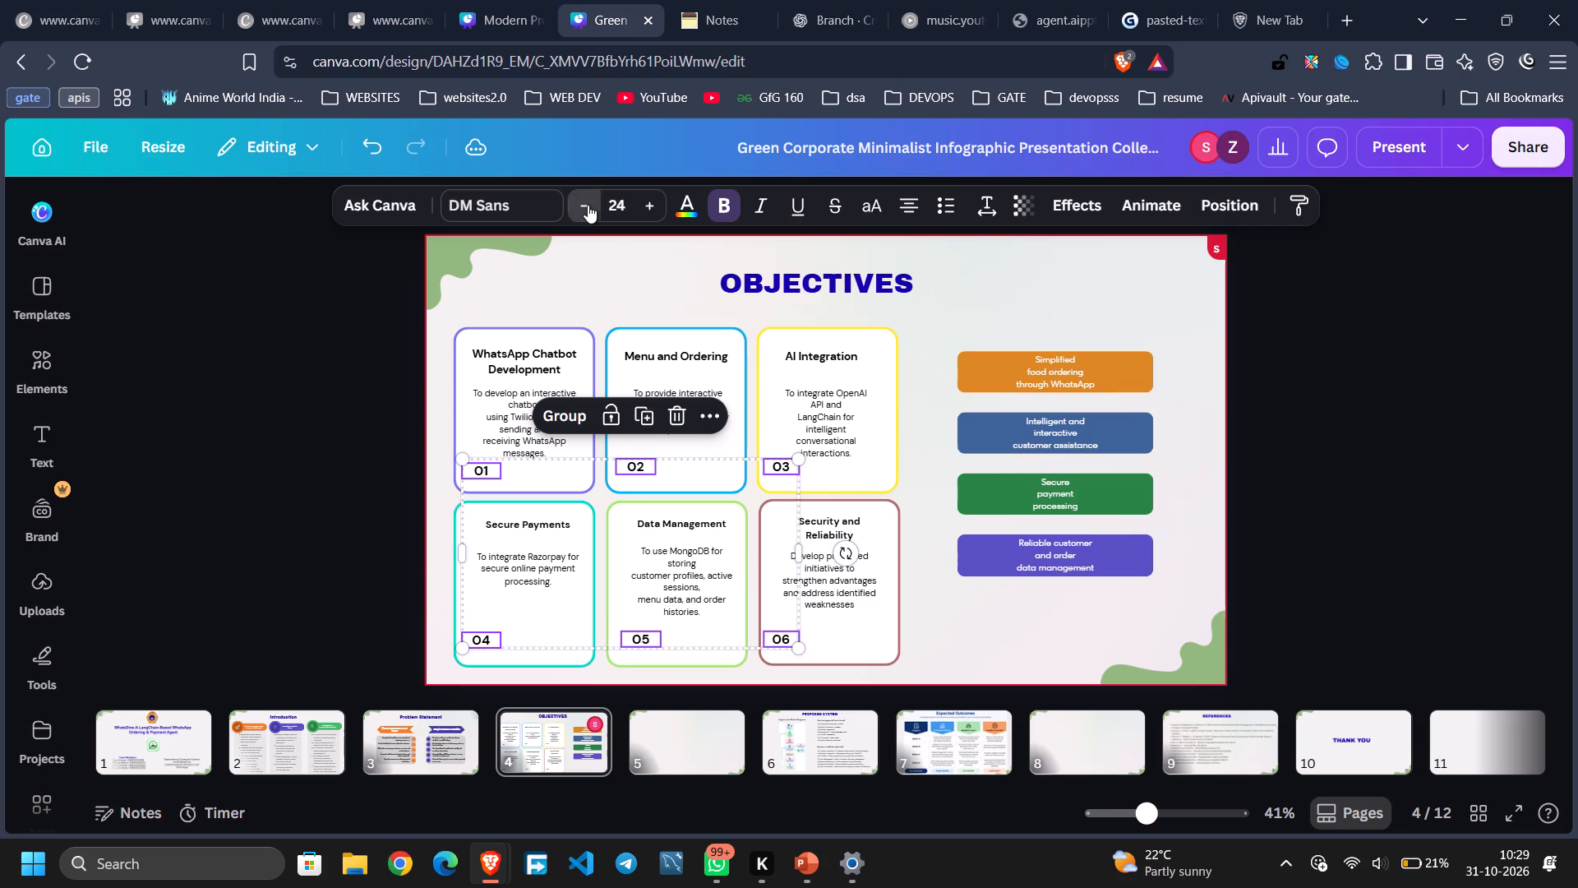
left_click(588, 205)
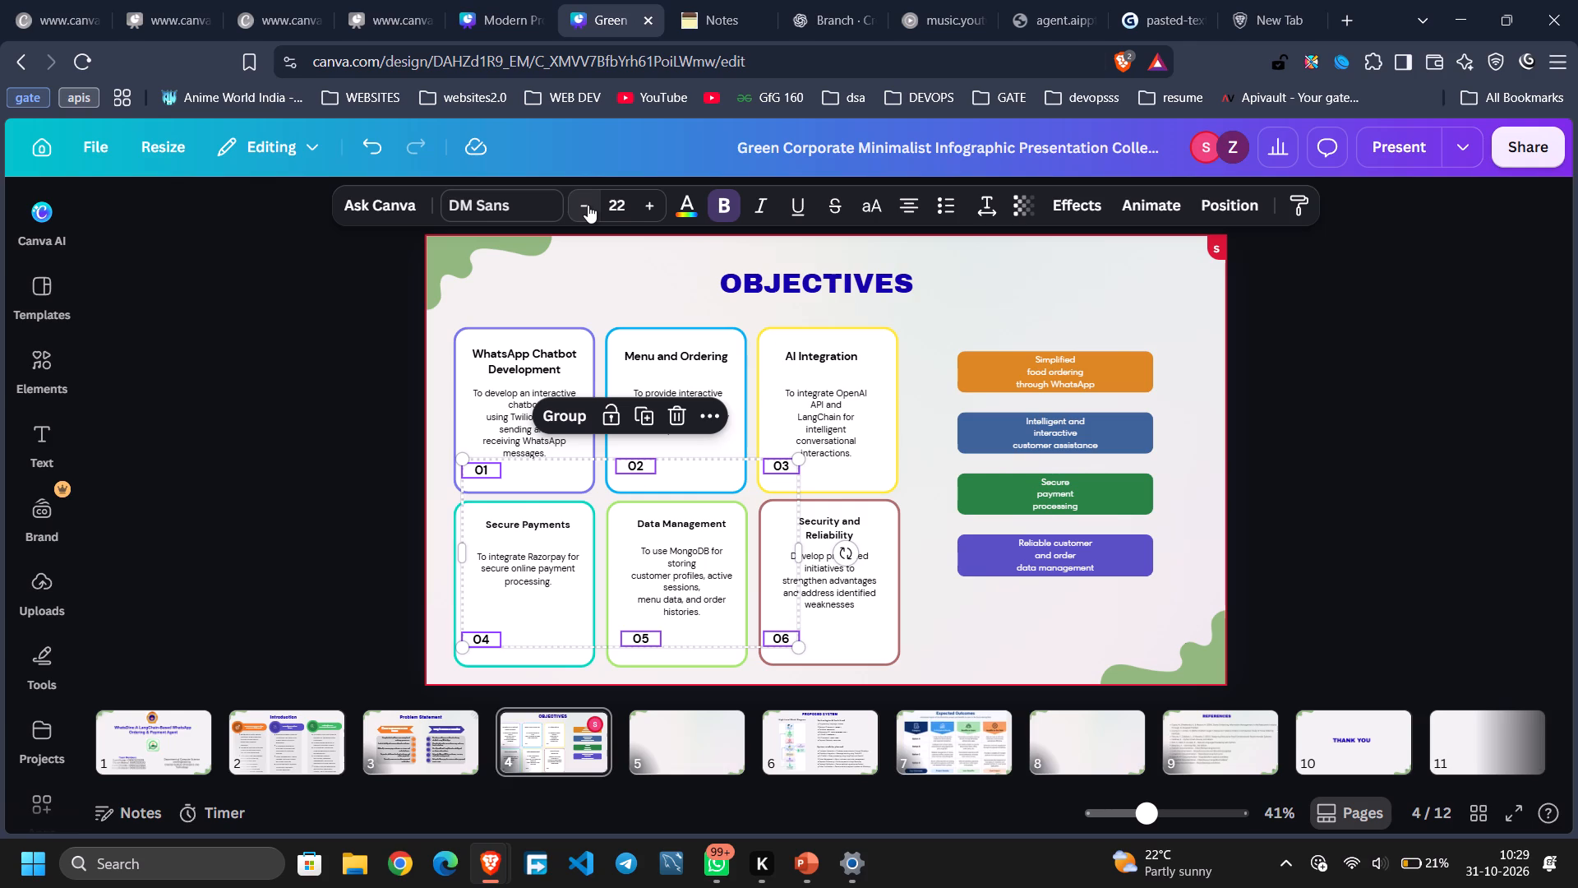
left_click(656, 205)
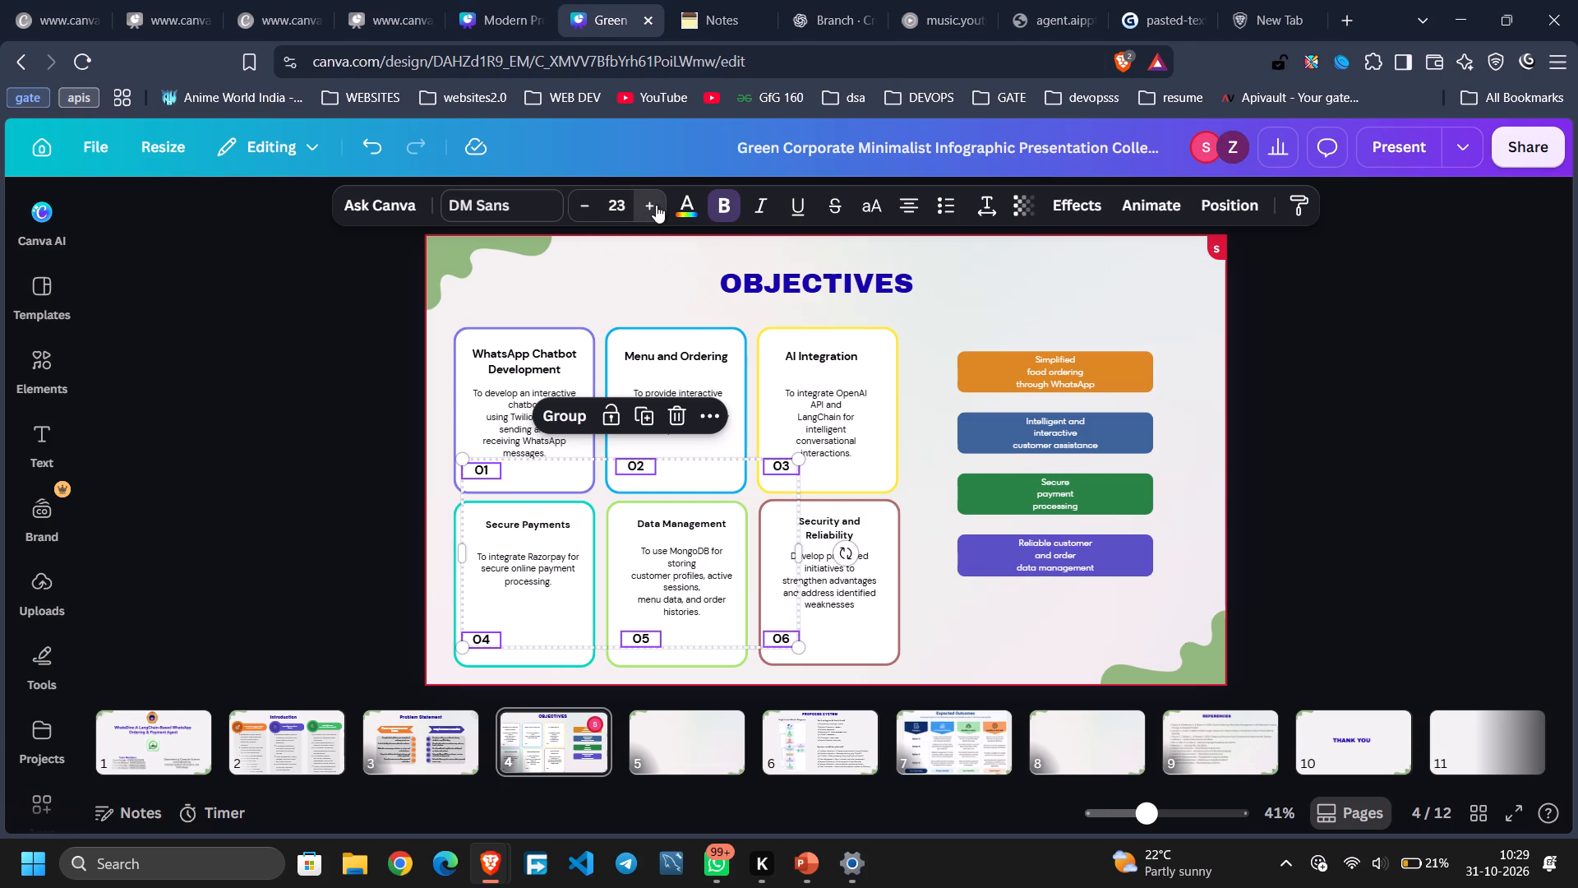
left_click(656, 205)
left_click(656, 205)
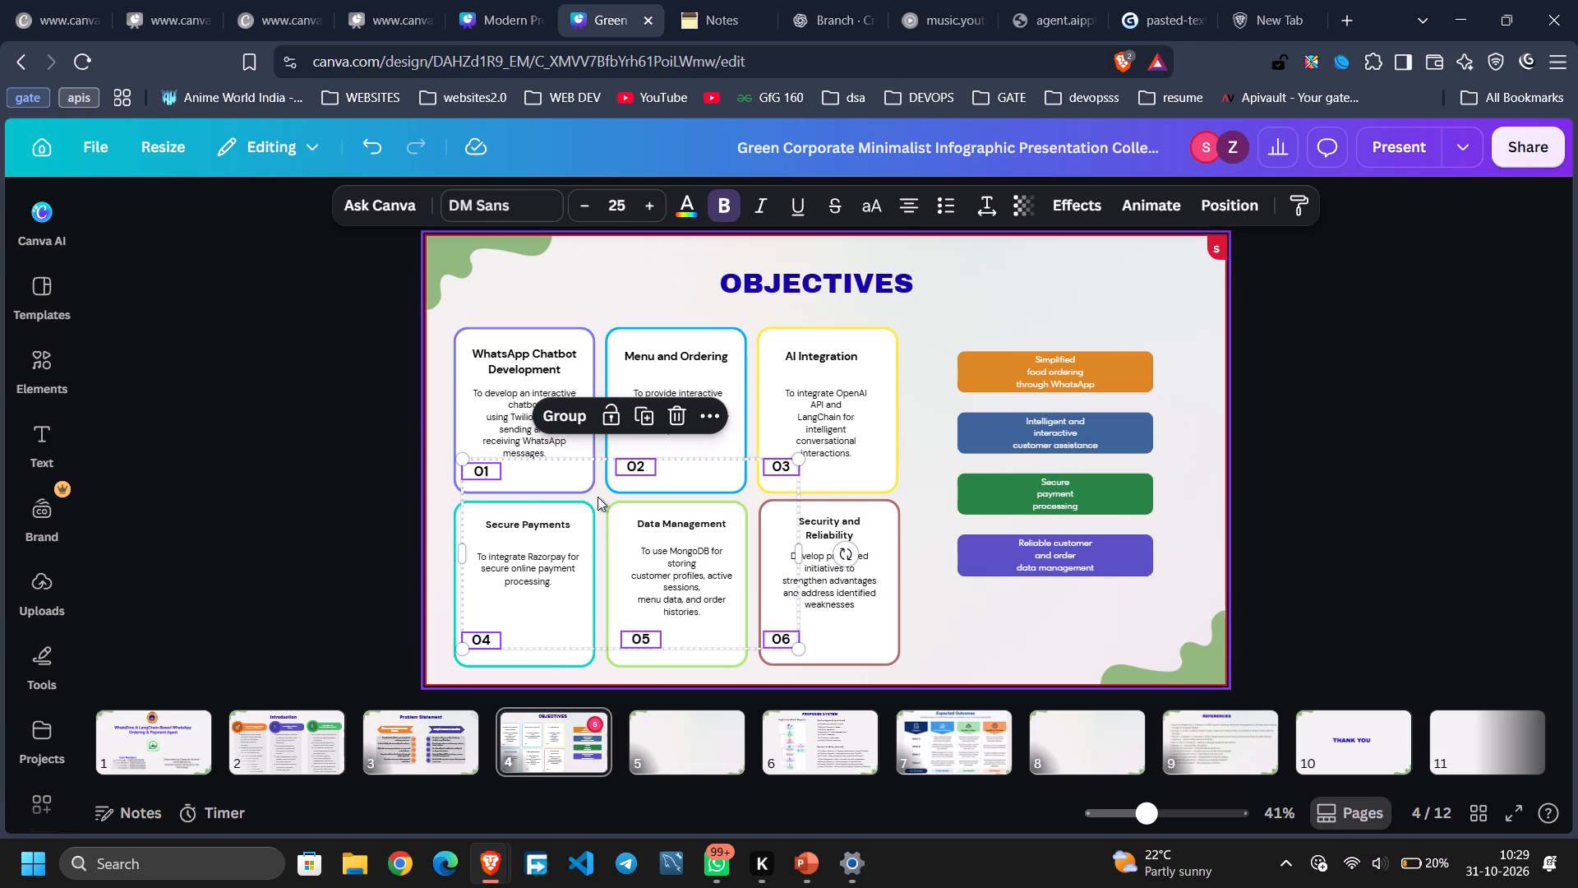
Nudge all six card numbers together left and down, closer to the lower-left corners of their cards.
key("Left")
key("Left")
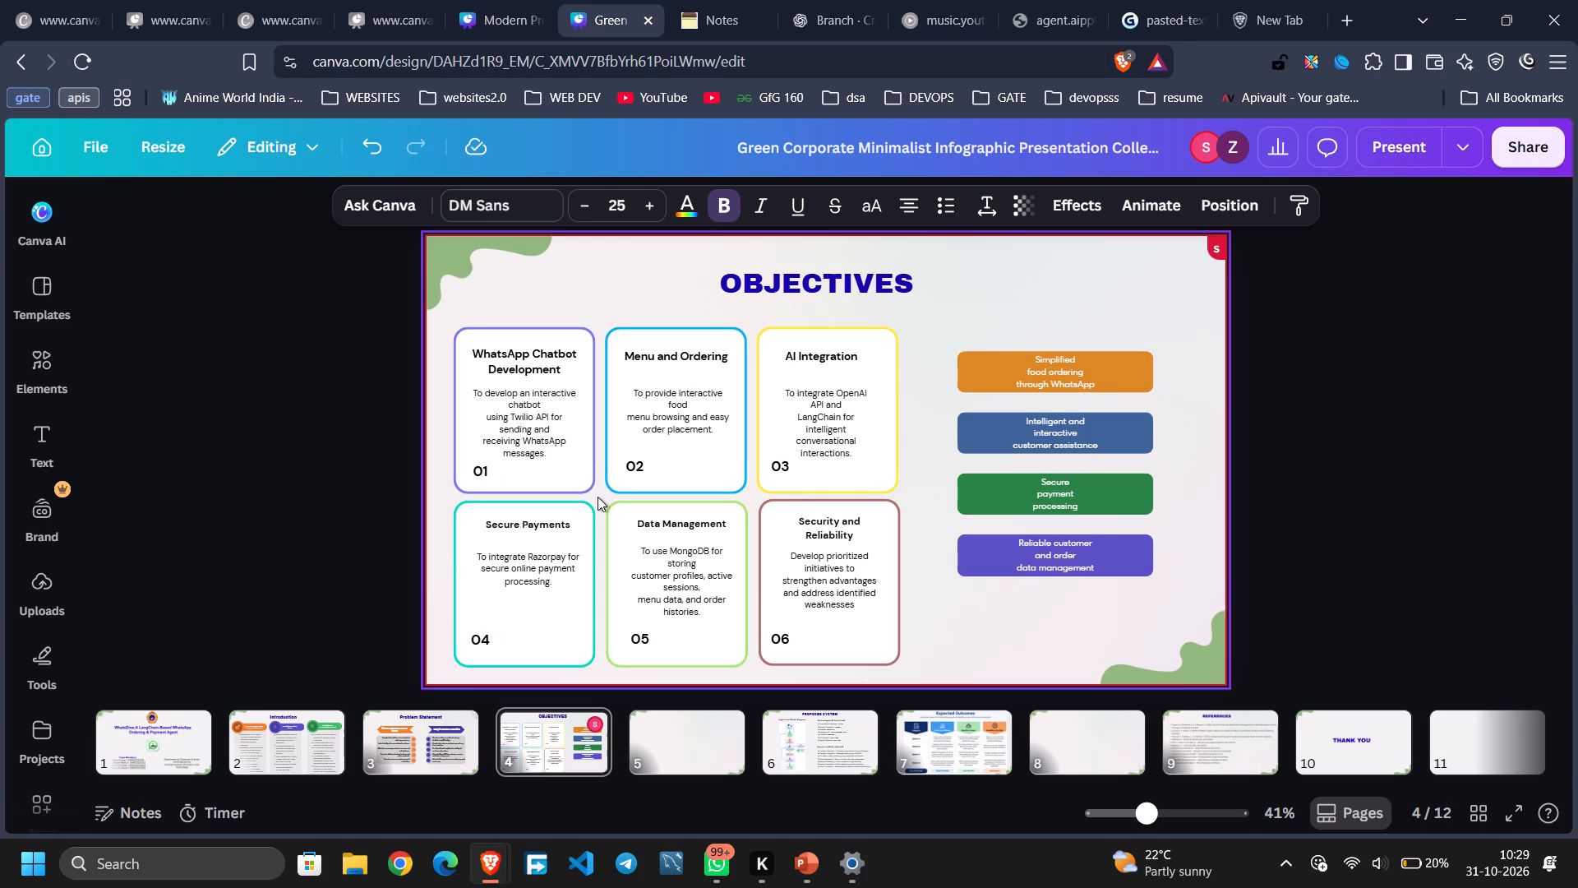
key("Left")
key("Left")
key("Left")
key("Left")
key("Left")
key("Left")
key("Left")
key("Left")
key("Left")
key("Left")
key("Left")
key("Left")
key("Down")
key("Down")
key("Down")
key("Down")
key("Down")
key("Down")
key("Down")
key("Down")
key("Down")
key("Down")
key("Down")
key("Down")
key("Down")
key("Down")
key("Down")
key("Down")
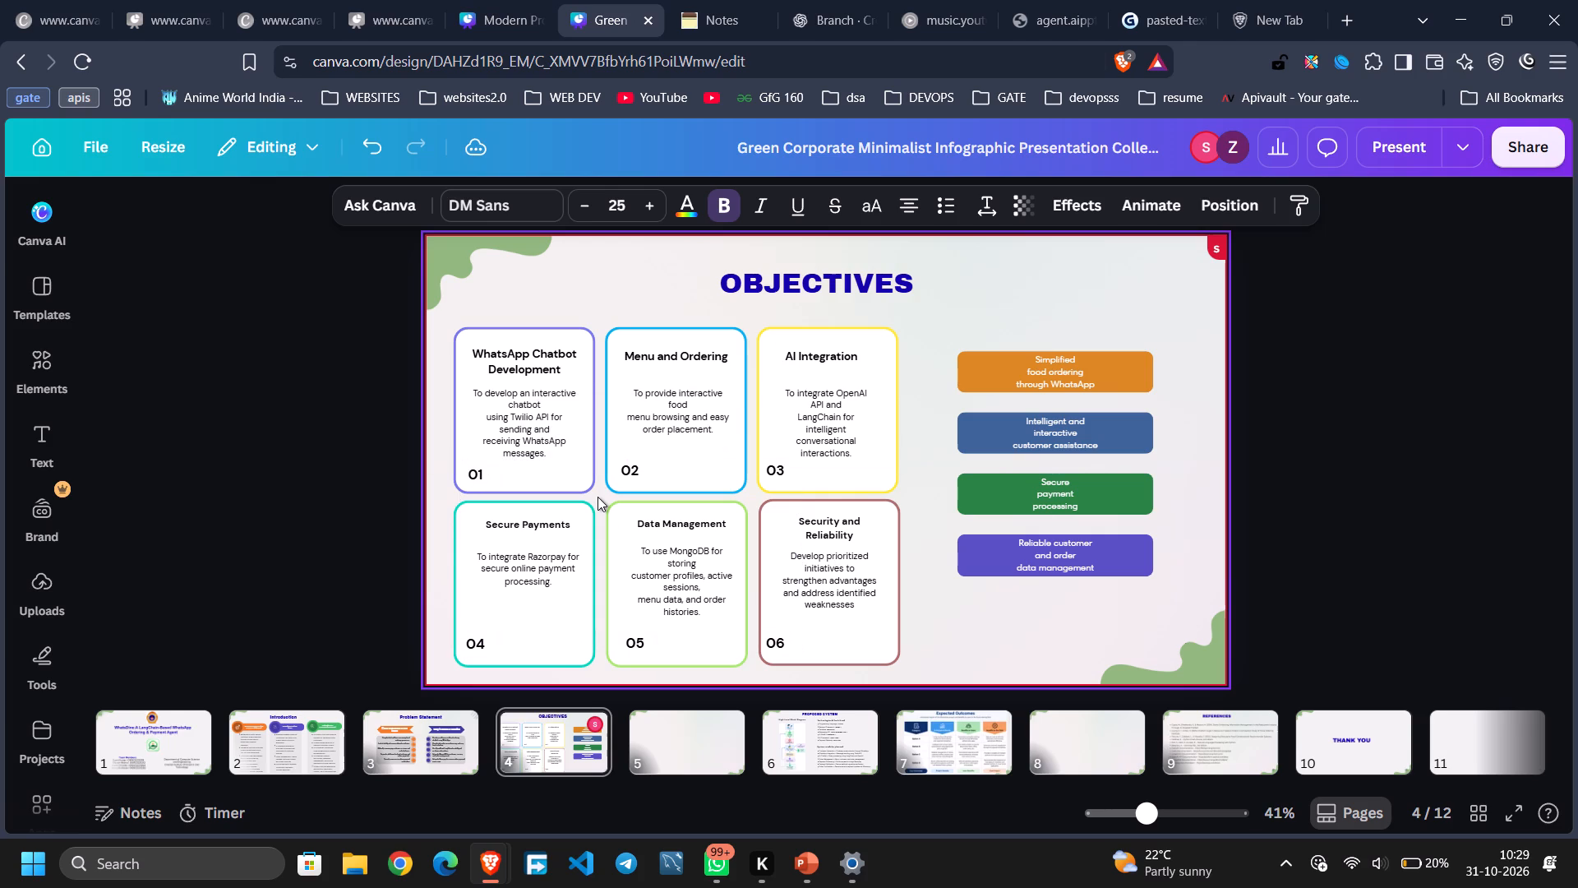
key("Down")
key("Down")
key("Down")
key("Down")
key("Down")
key("Down")
key("Down")
key("Left")
key("Left")
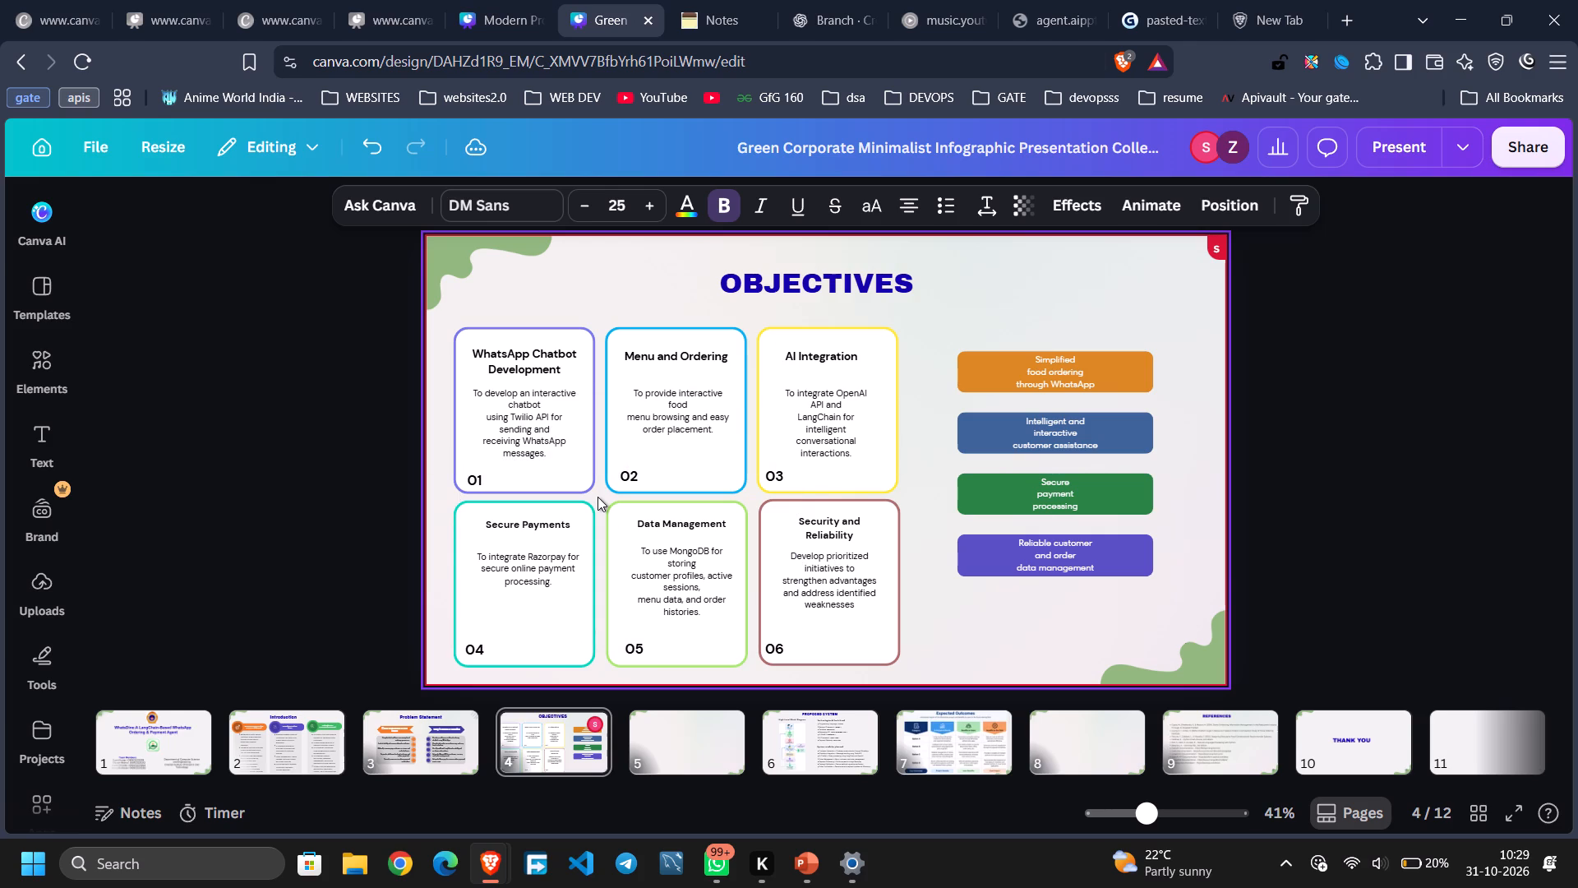
key("Left")
key("Left")
key("Left")
key("Down")
key("Left")
key("Left")
key("Left")
key("Down")
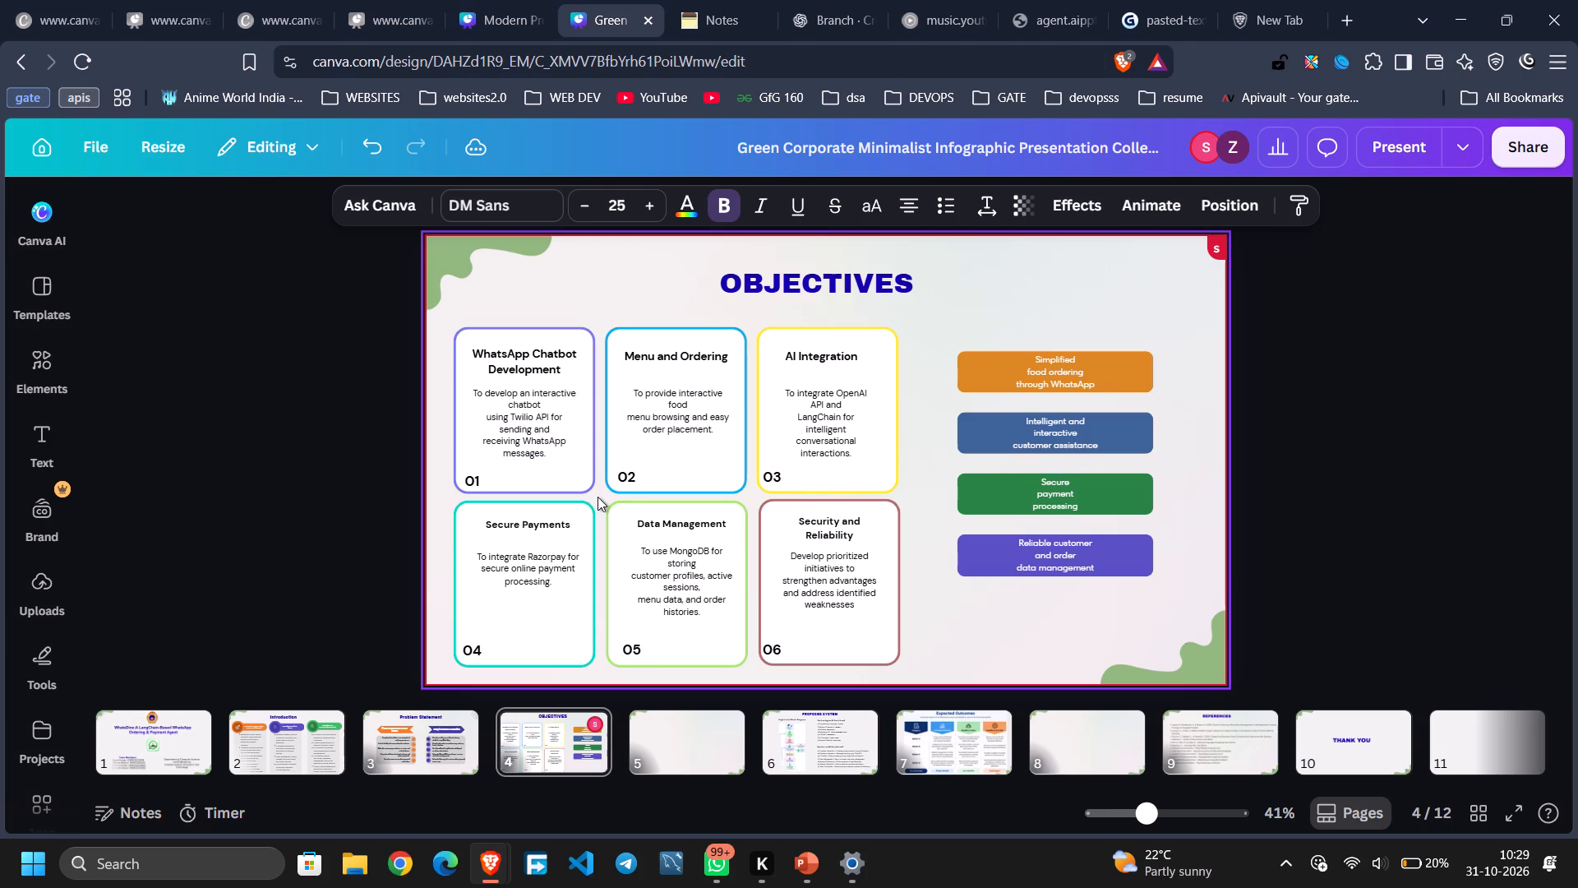
key("Down")
key("Right")
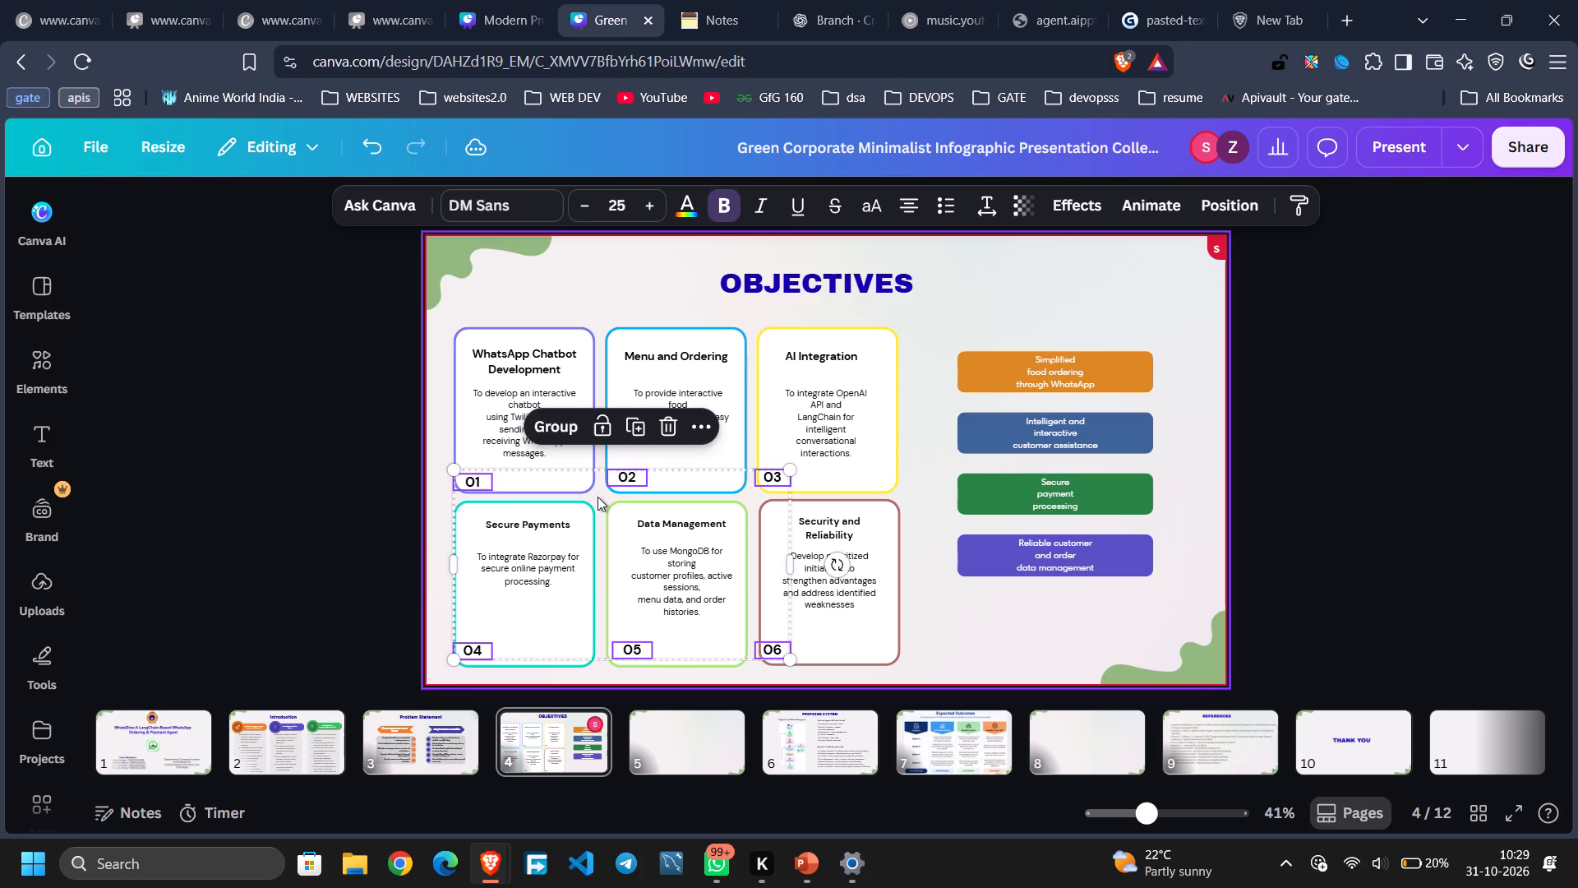
Nudge all six card numbers, 01 to 06, slightly further down on their cards.
key("Down")
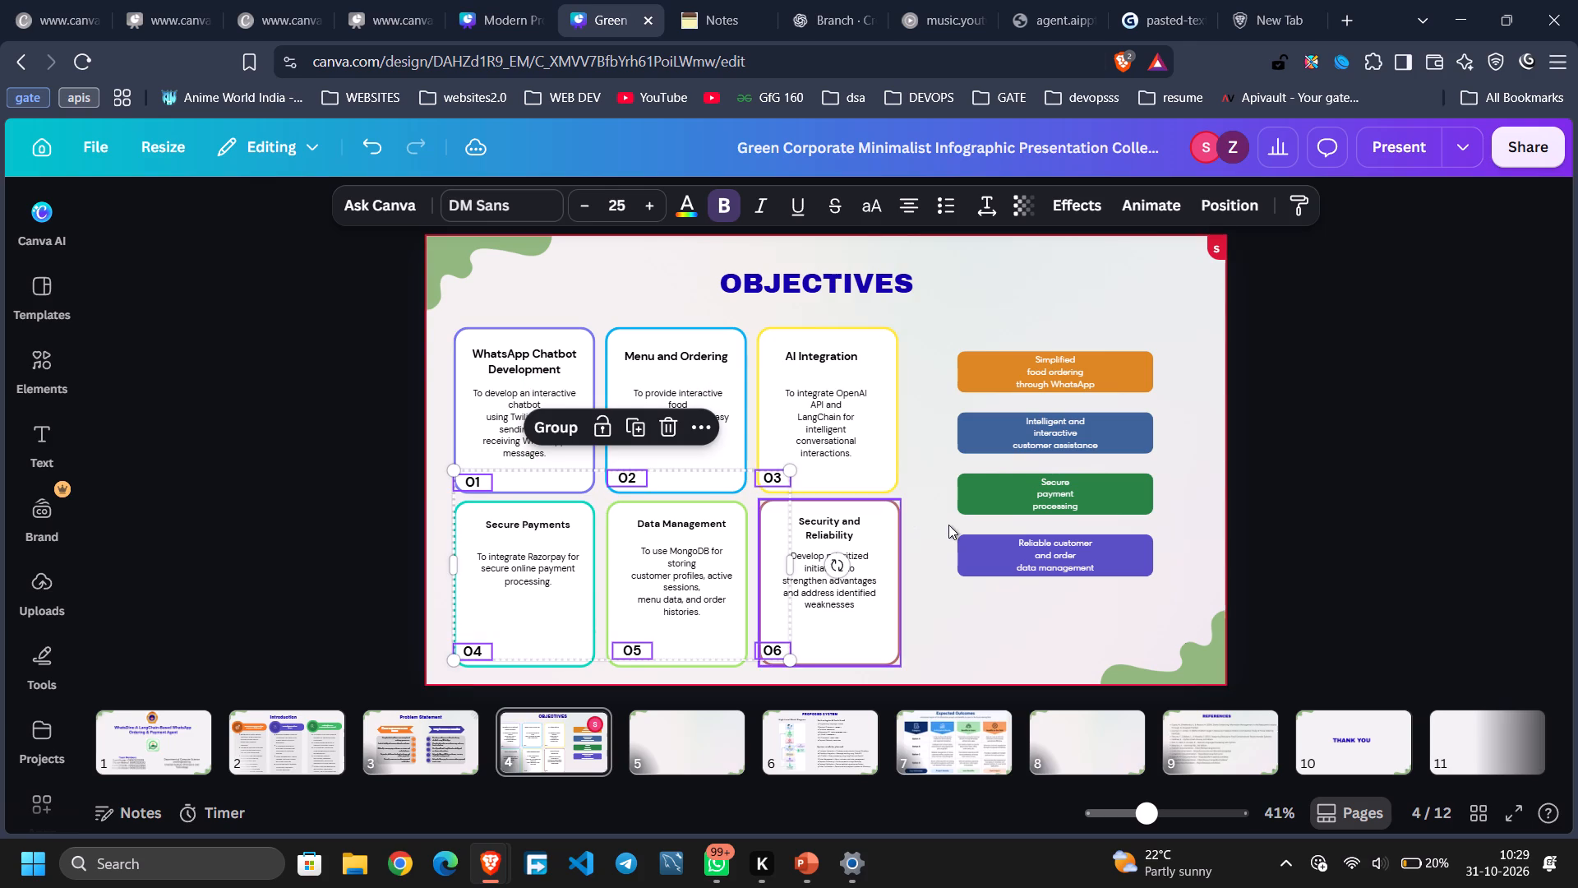
left_click(939, 518)
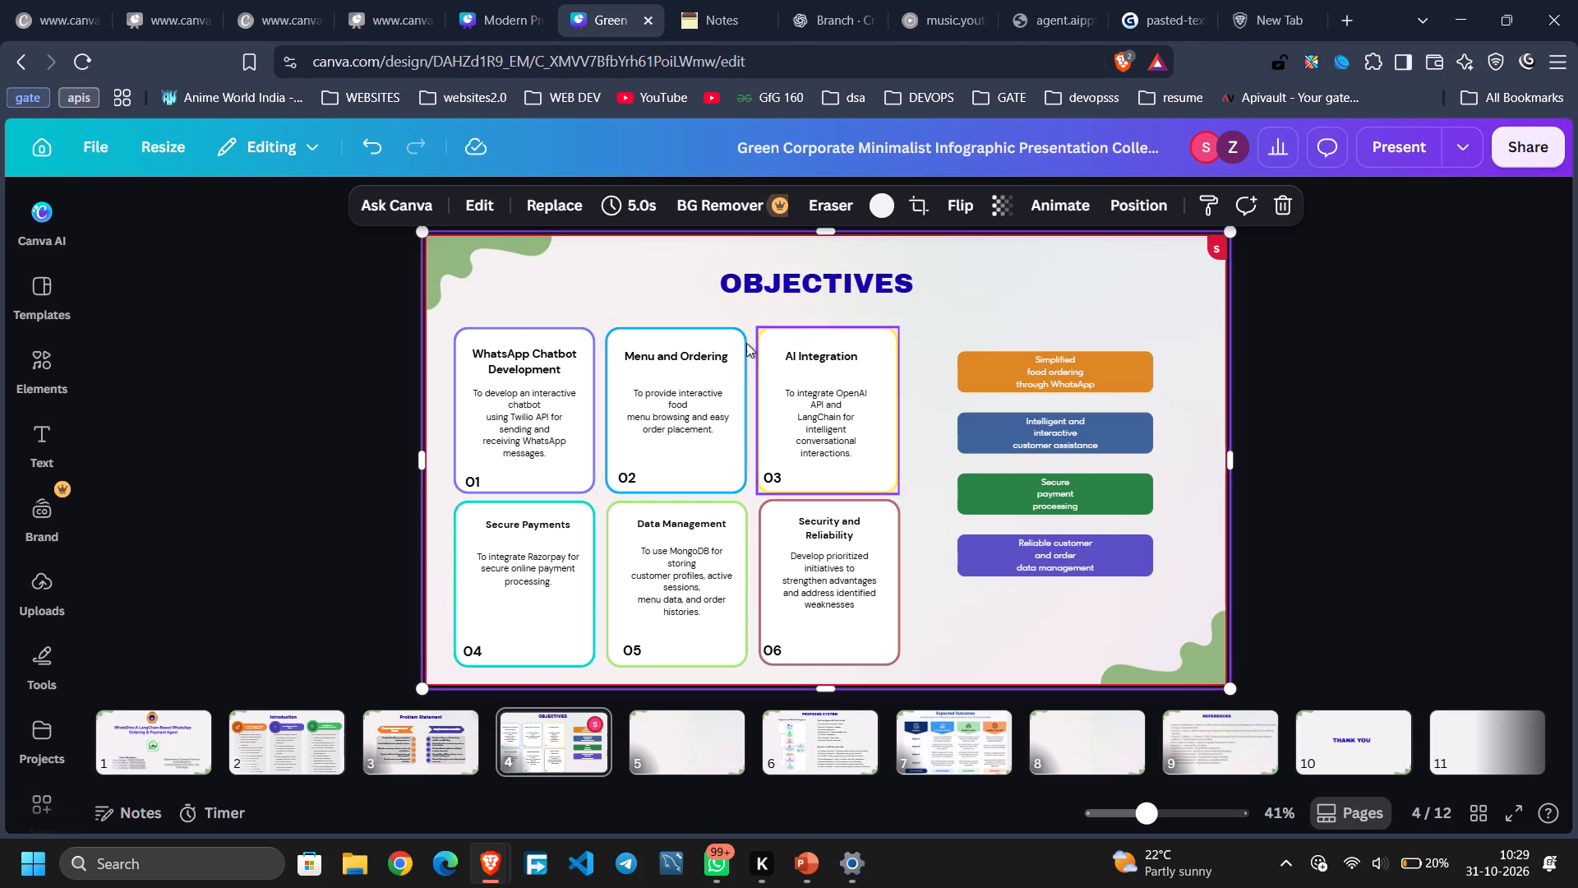
Nudge the description text on the AI Integration card up, closer to its heading.
left_click(830, 432)
key("Up")
key("Up")
key("Up")
key("Up")
key("Up")
key("Up")
key("Up")
key("Up")
key("Up")
key("Up")
key("Up")
key("Up")
key("Up")
key("Up")
key("Up")
key("Up")
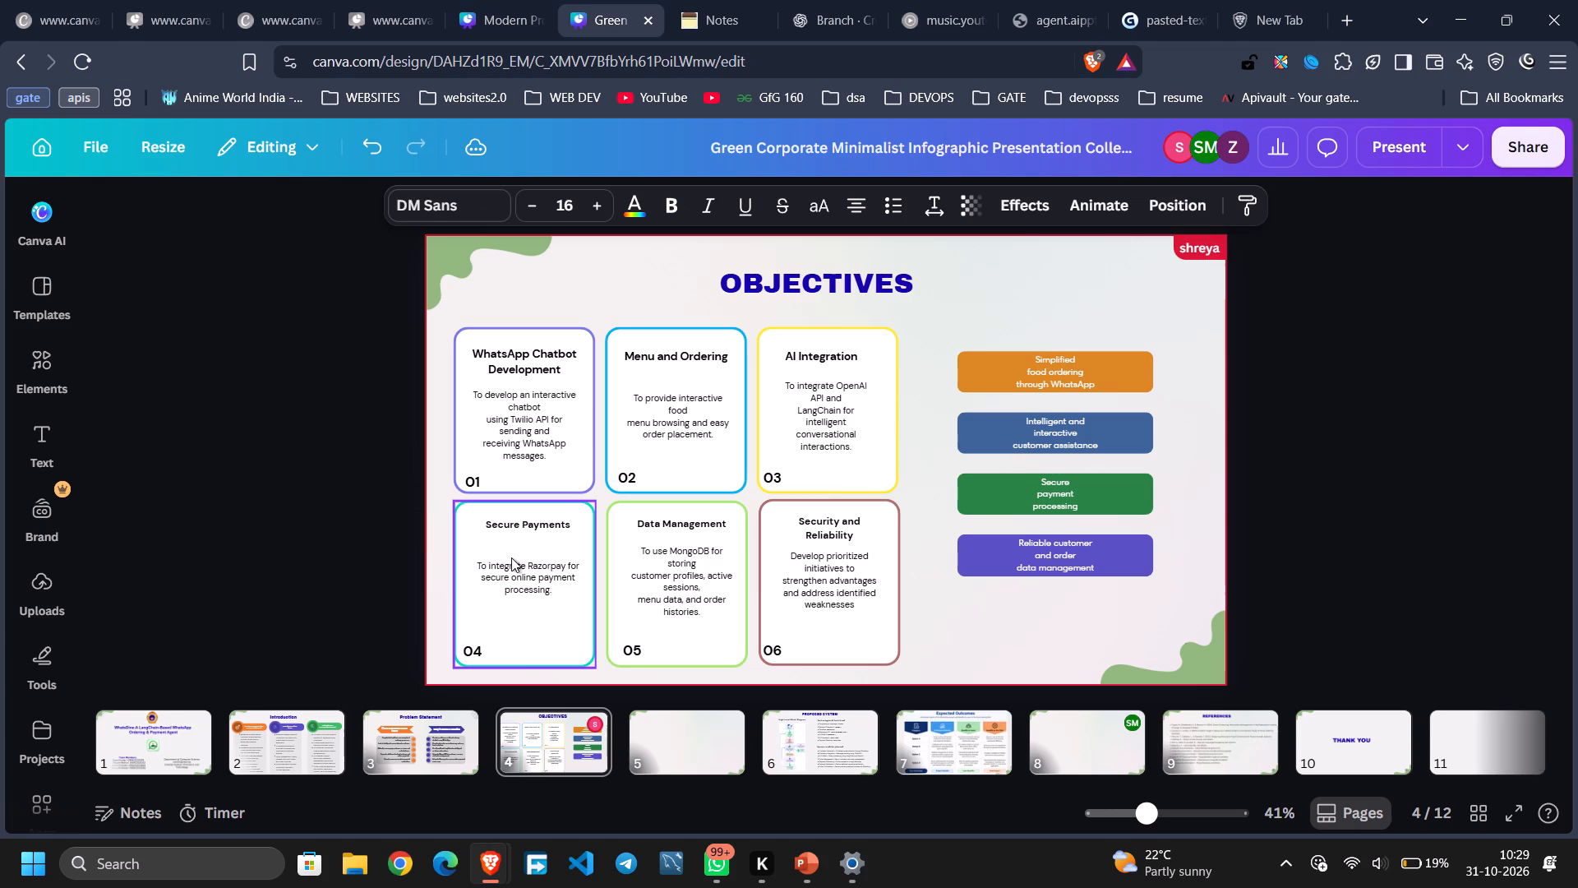
Nudge the Secure Payments description up slightly so it sits midway between the card's title and the number 04.
key("Up")
key("Up")
key("Up")
key("Up")
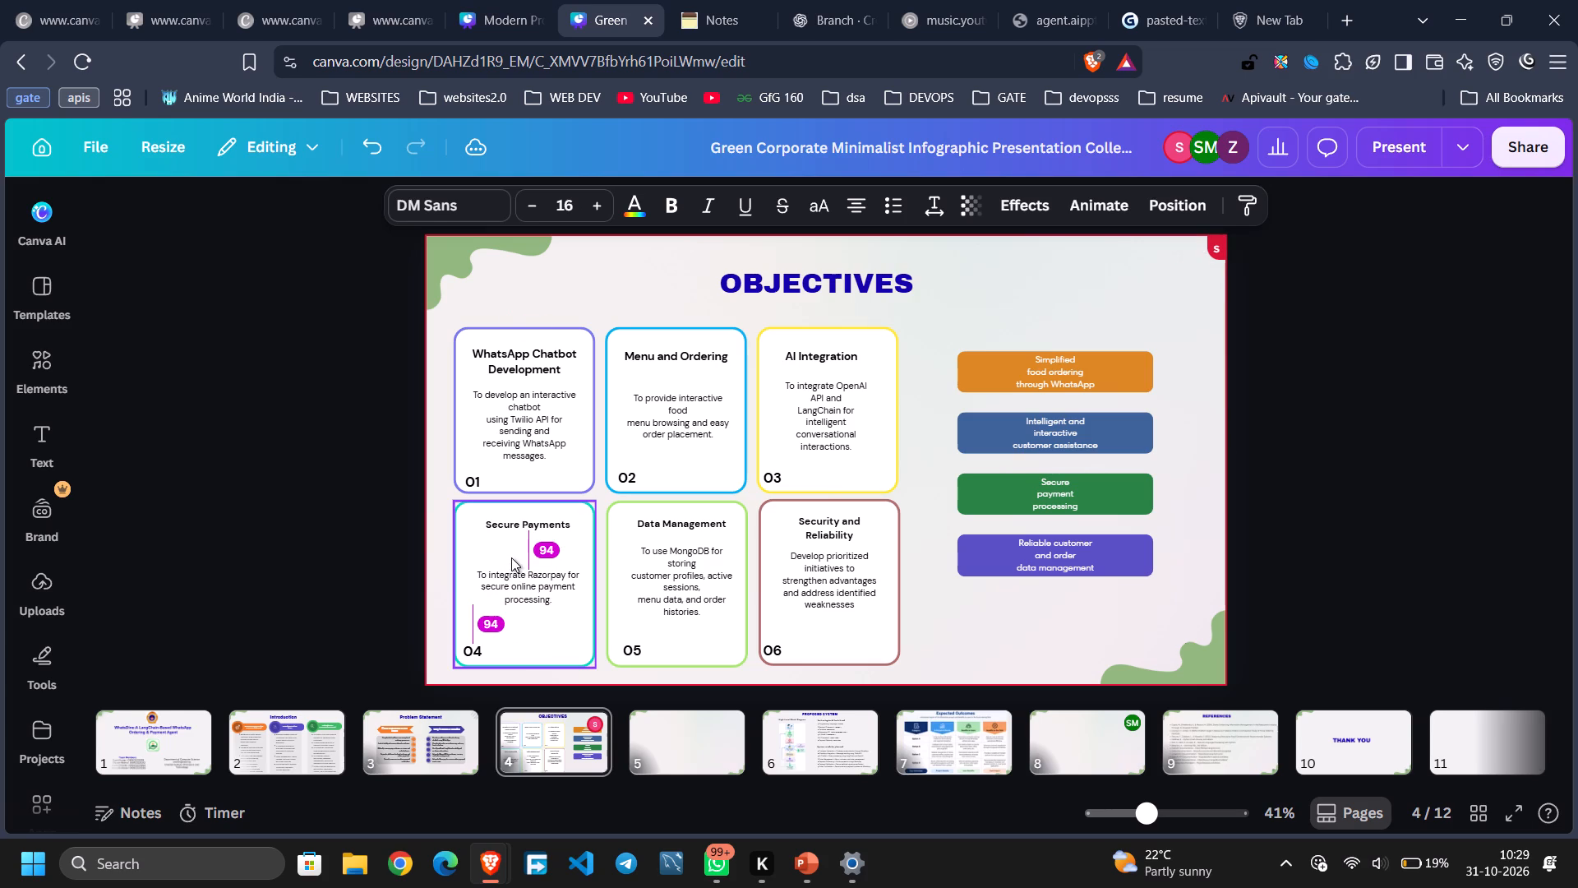
Shift the Data Management description down so it sits midway between the card's title and the number 05.
left_click(678, 576)
key("Down")
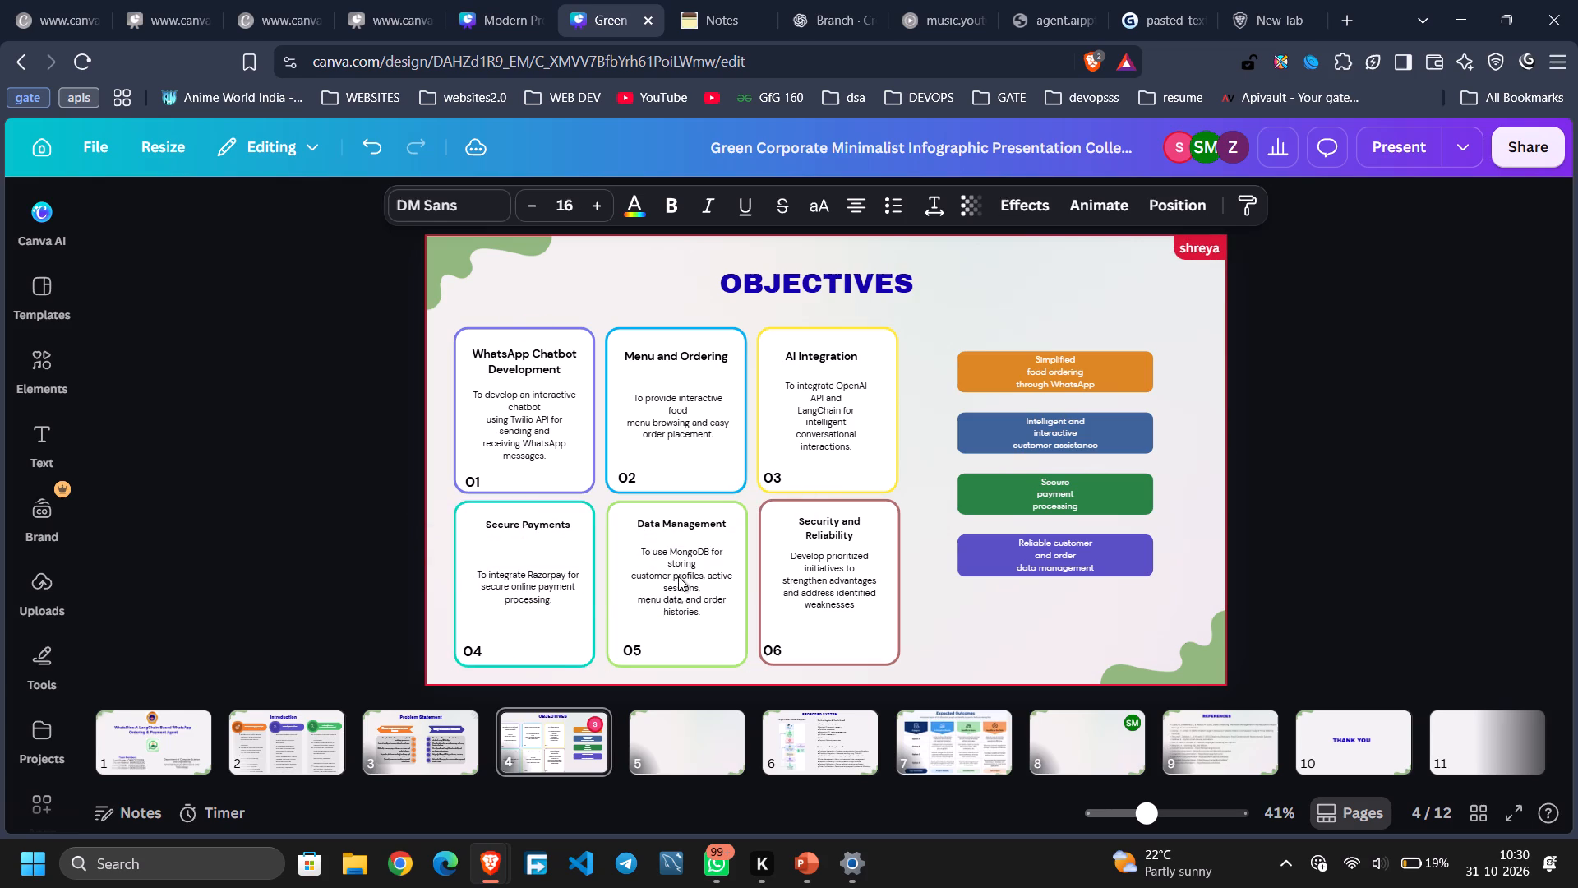
key("Down")
key("Down")
key("Down")
key("Down")
key("Down")
key("Down")
key("Down")
key("Down")
key("Down")
key("Down")
key("Down")
key("Down")
key("Up")
key("Up")
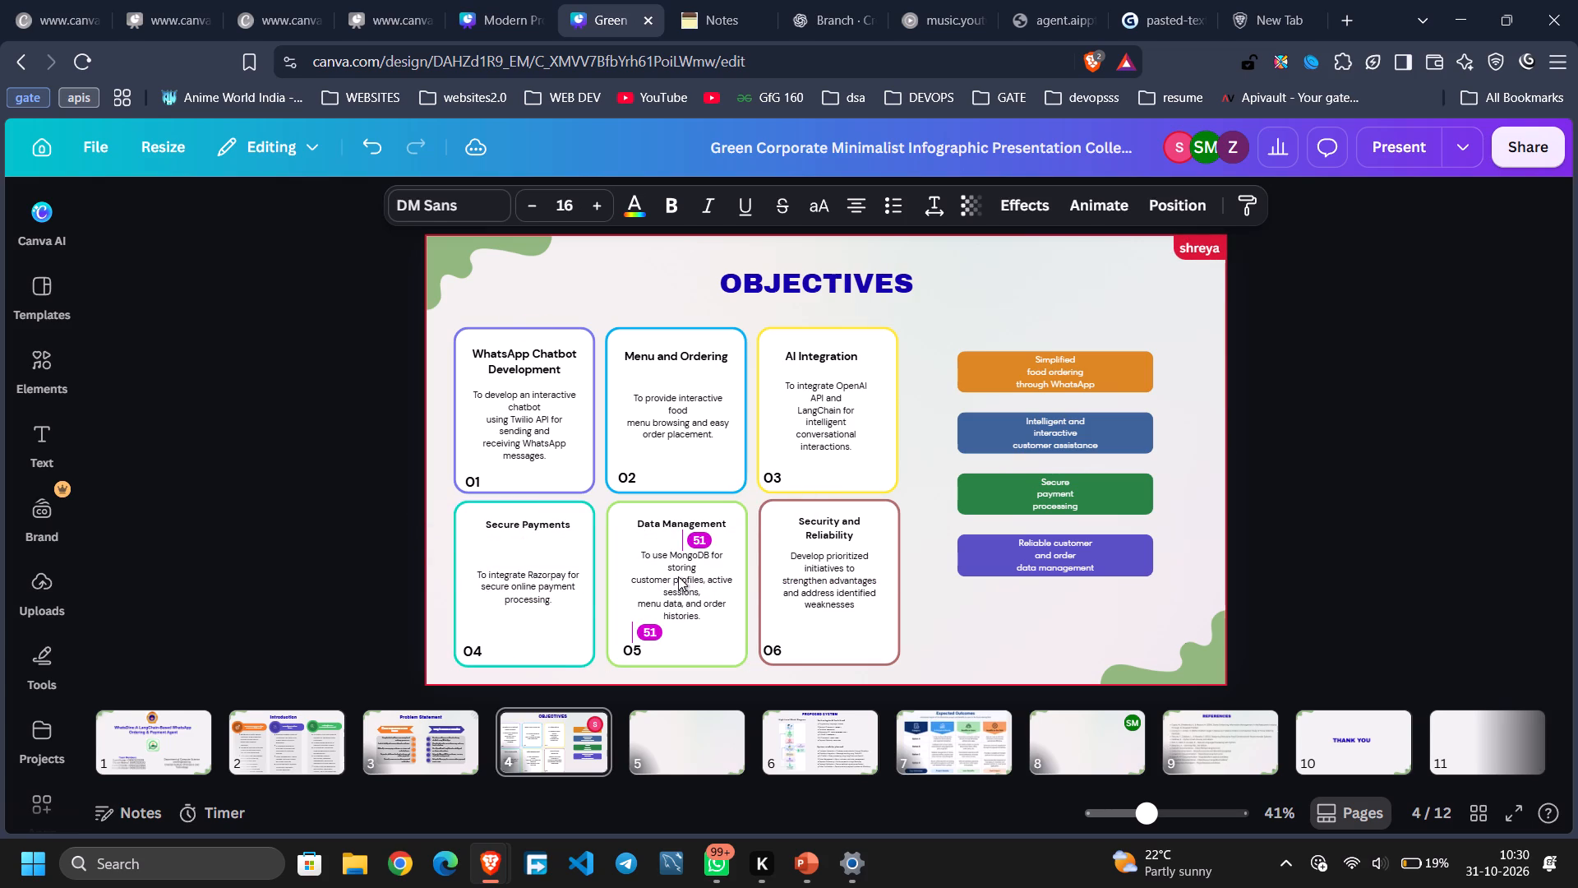
Shift the Security and Reliability description down within its card, away from the title and toward the number 06.
left_click(837, 594)
key("Down")
key("Down")
key("Down")
key("Down")
key("Down")
key("Down")
key("Down")
key("Down")
key("Down")
key("Down")
key("Down")
key("Down")
key("Down")
key("Down")
key("Down")
key("Down")
key("Down")
key("Down")
key("Down")
key("Down")
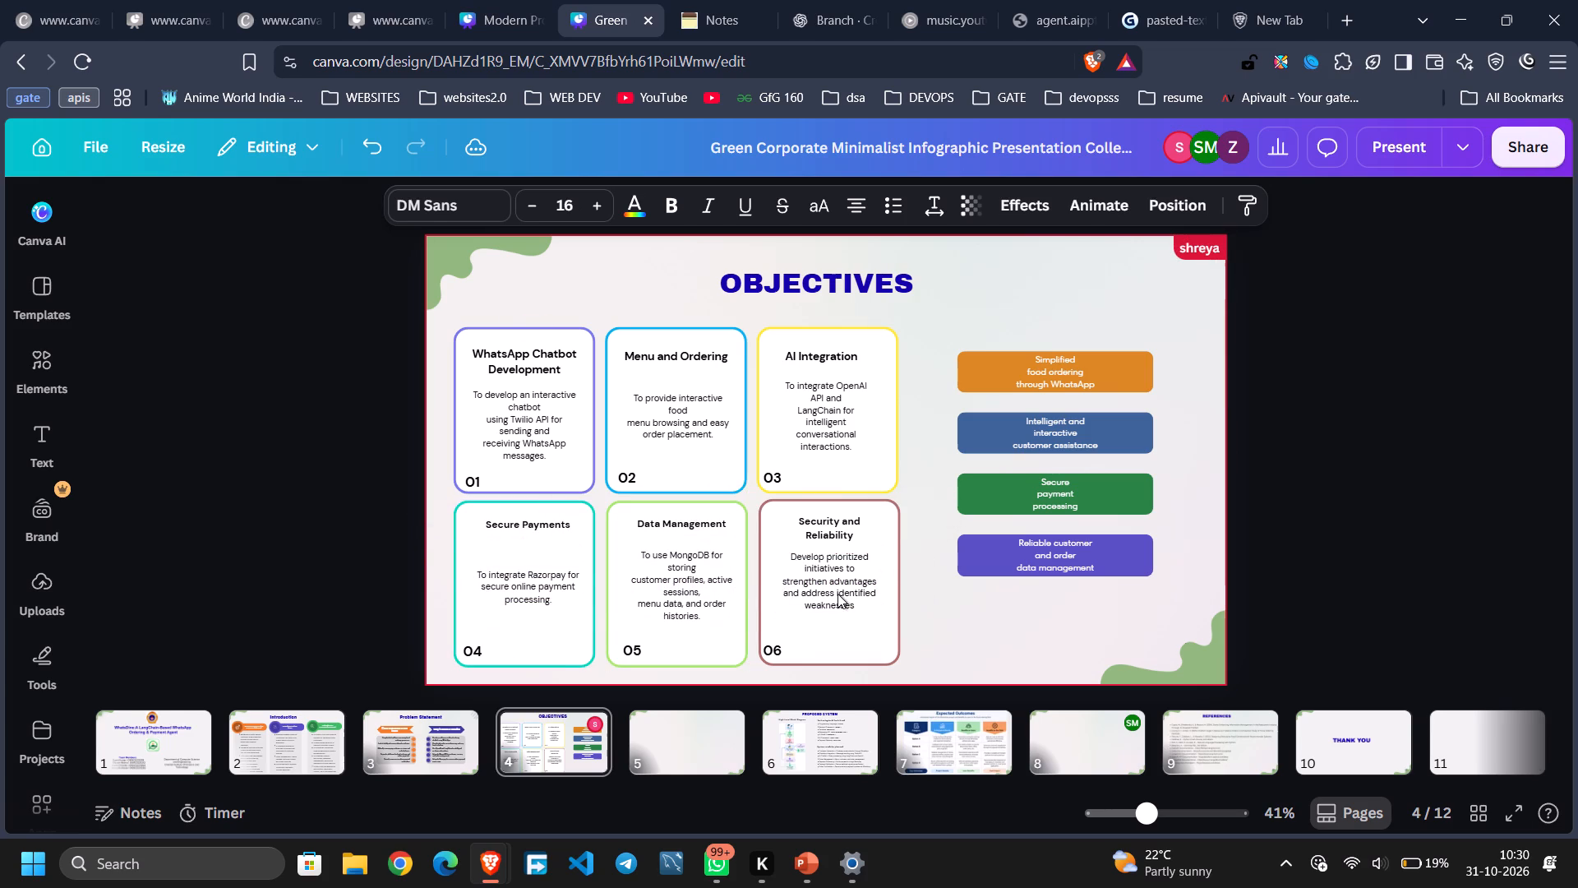
Nudge the Security and Reliability card's description slightly down, spacing it evenly between the card's heading and number.
key("Up")
key("Up")
key("Up")
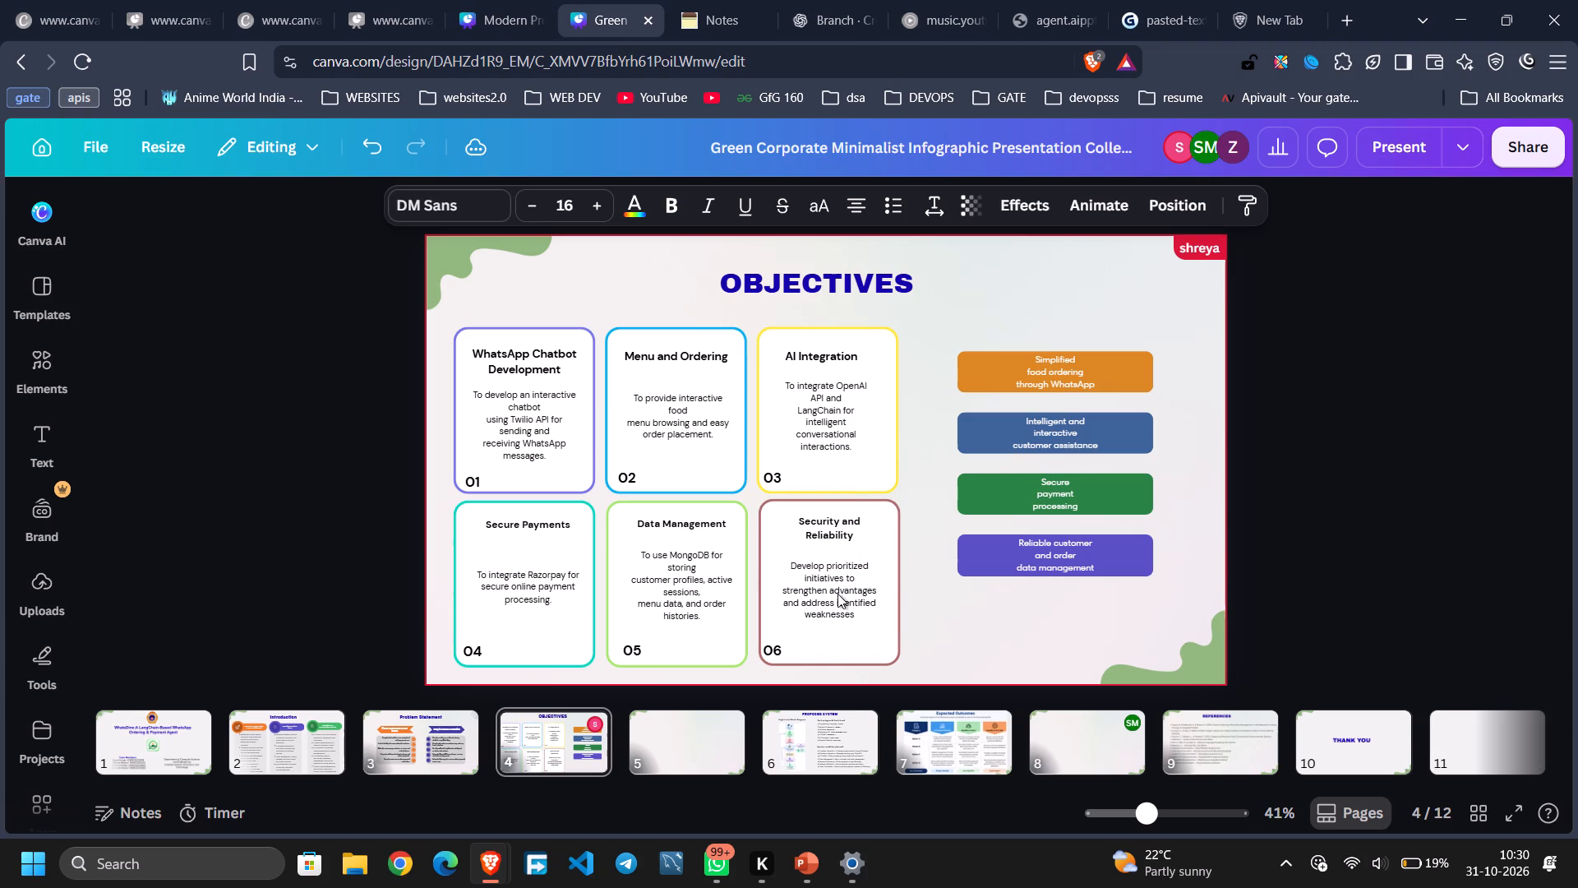
key("Up")
key("Up")
key("Up")
key("Up")
key("Down")
key("Down")
key("Down")
key("Down")
key("Down")
key("Down")
key("Down")
key("Down")
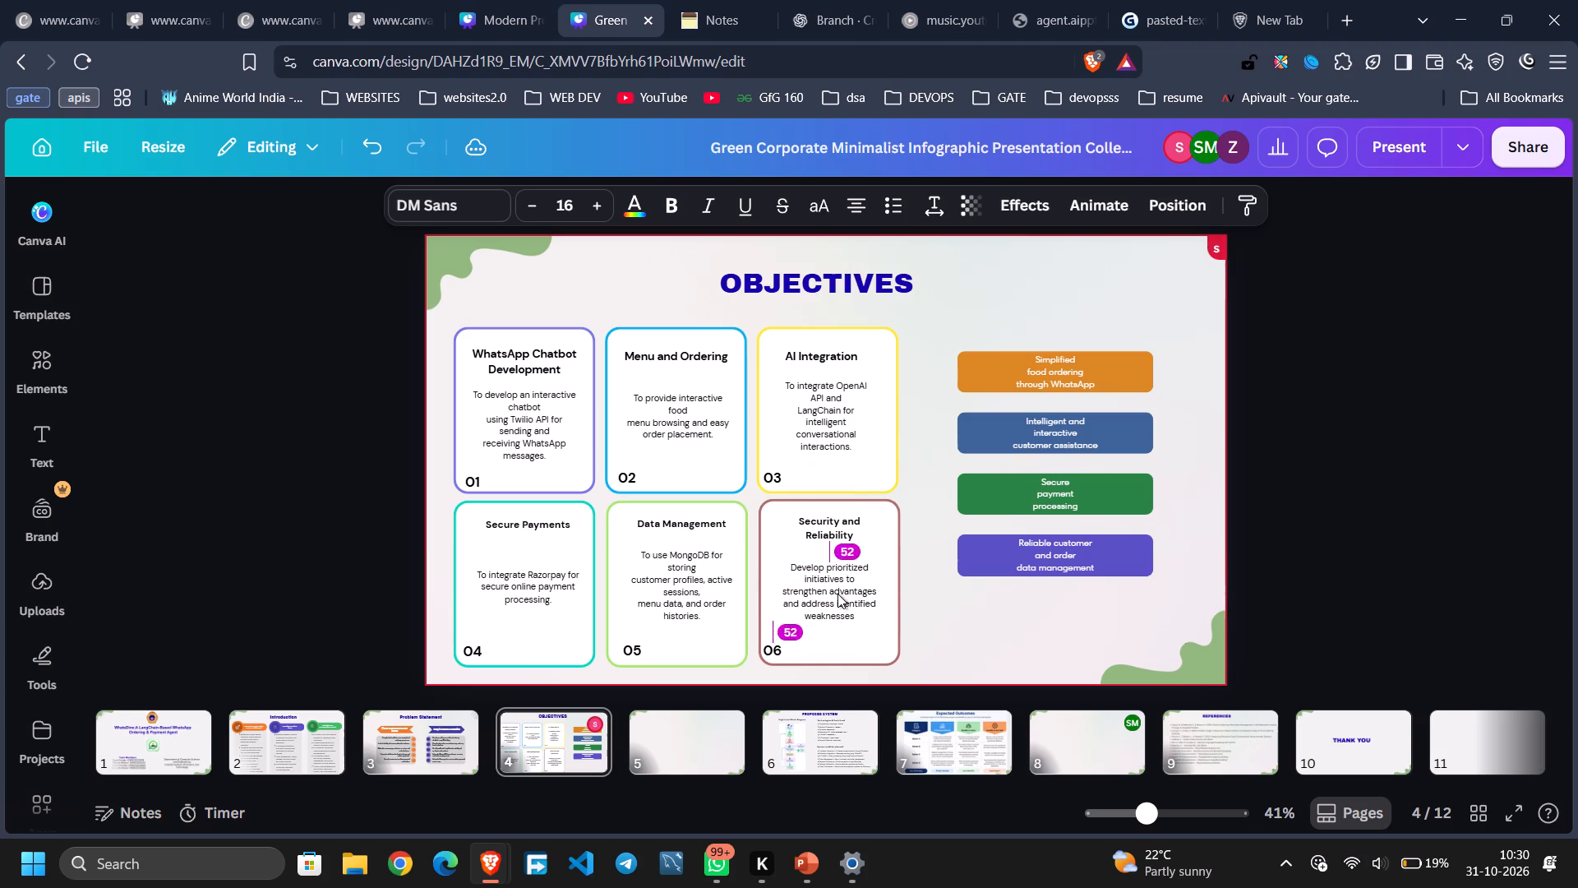
key("Down")
key("Up")
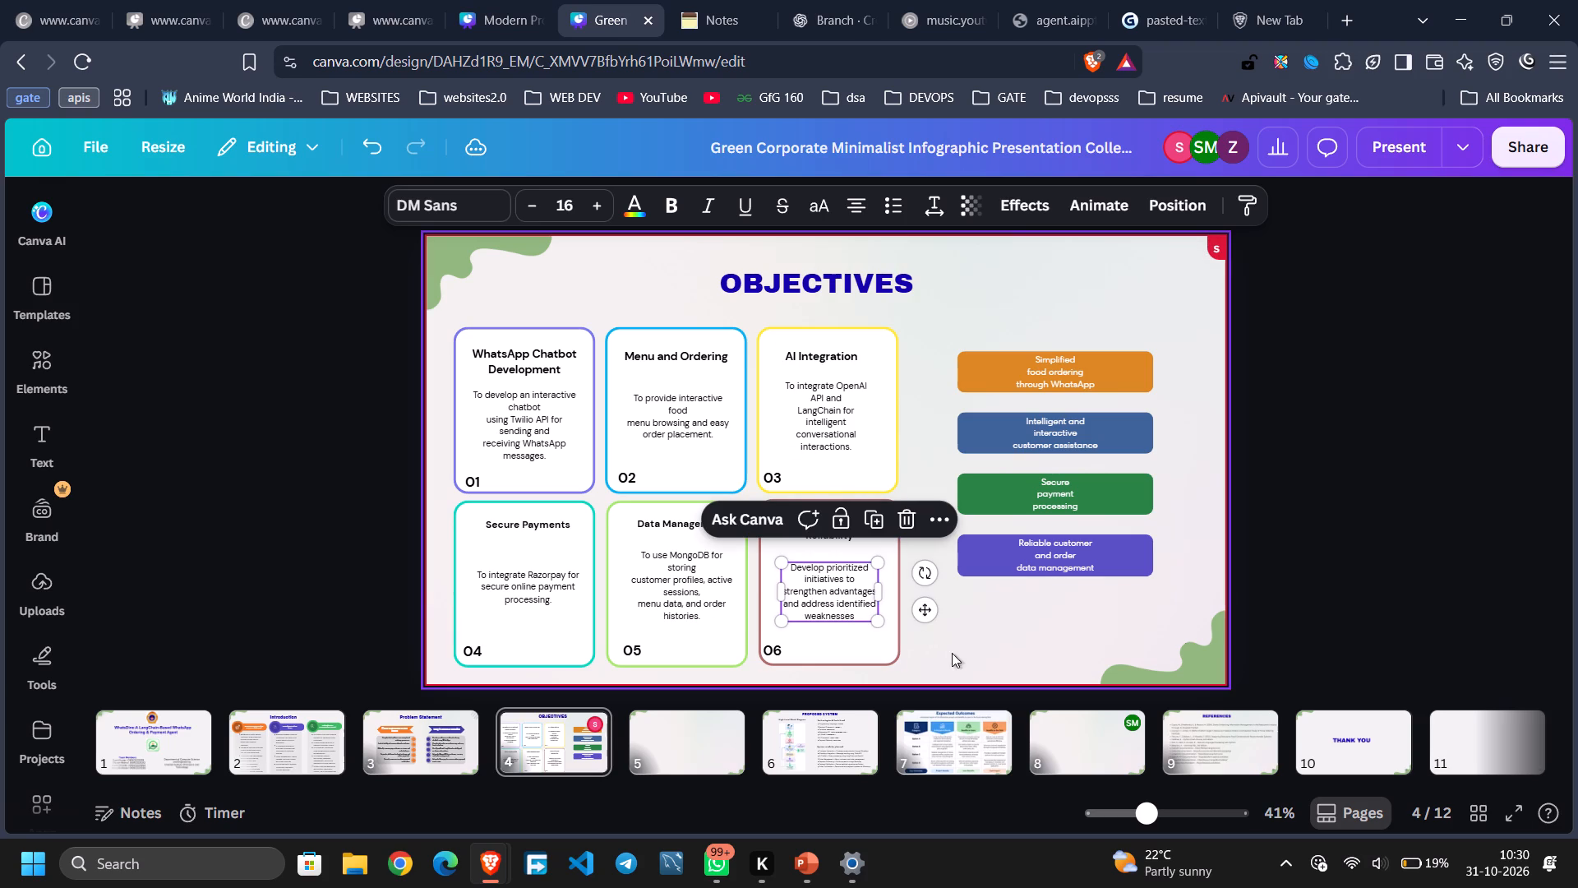
left_click(973, 651)
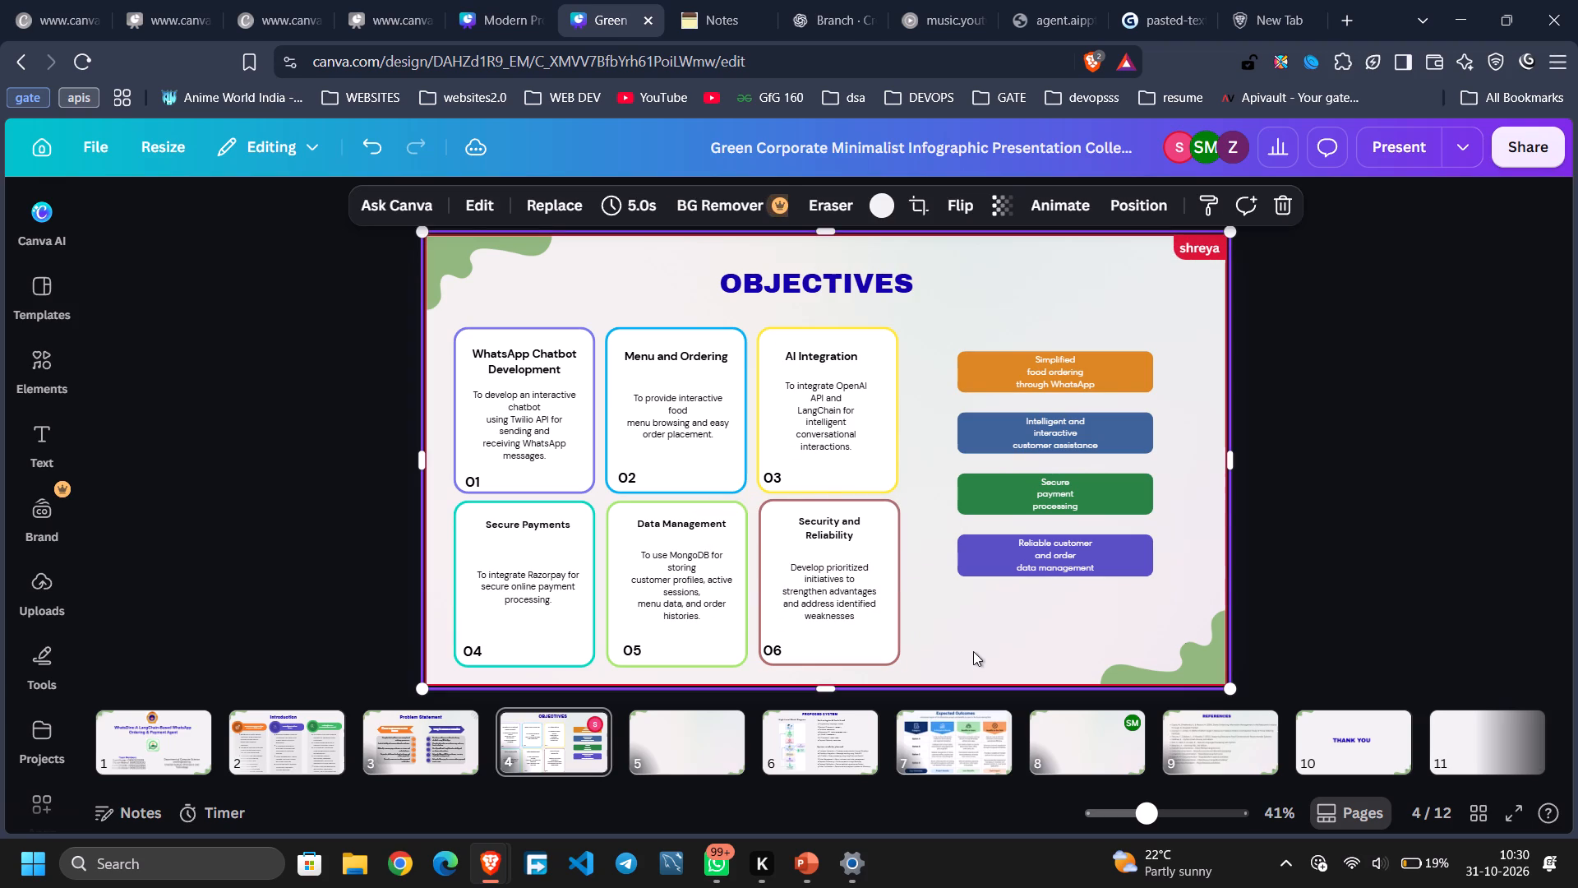
Increase the font size of the three lower-row card headings to 20, matching the upper-row headings.
left_click(844, 521)
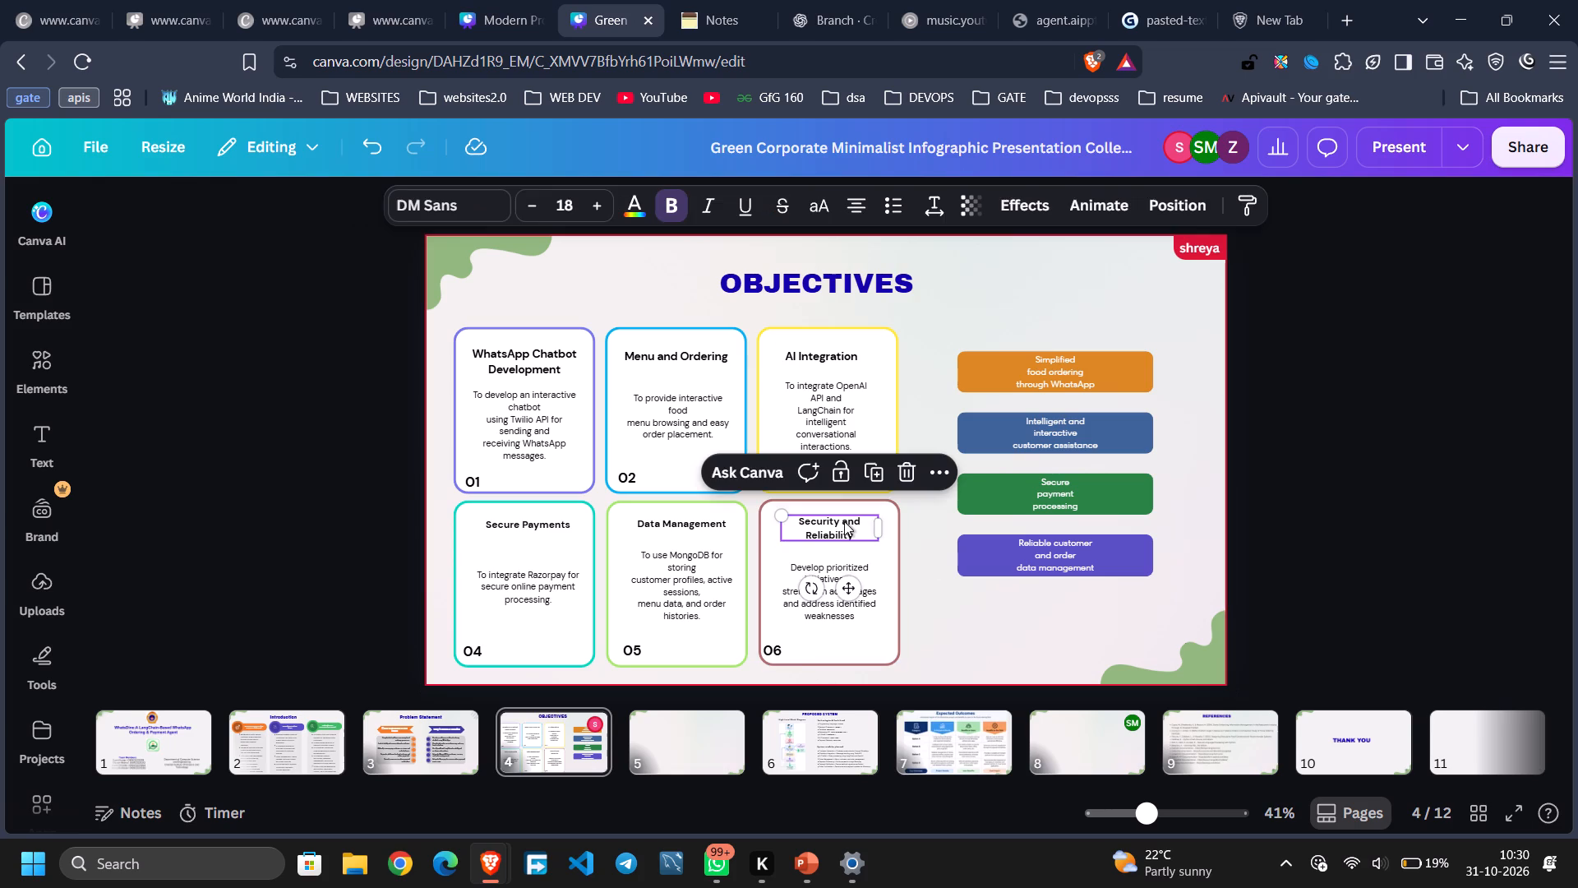
left_click(718, 525, "shift")
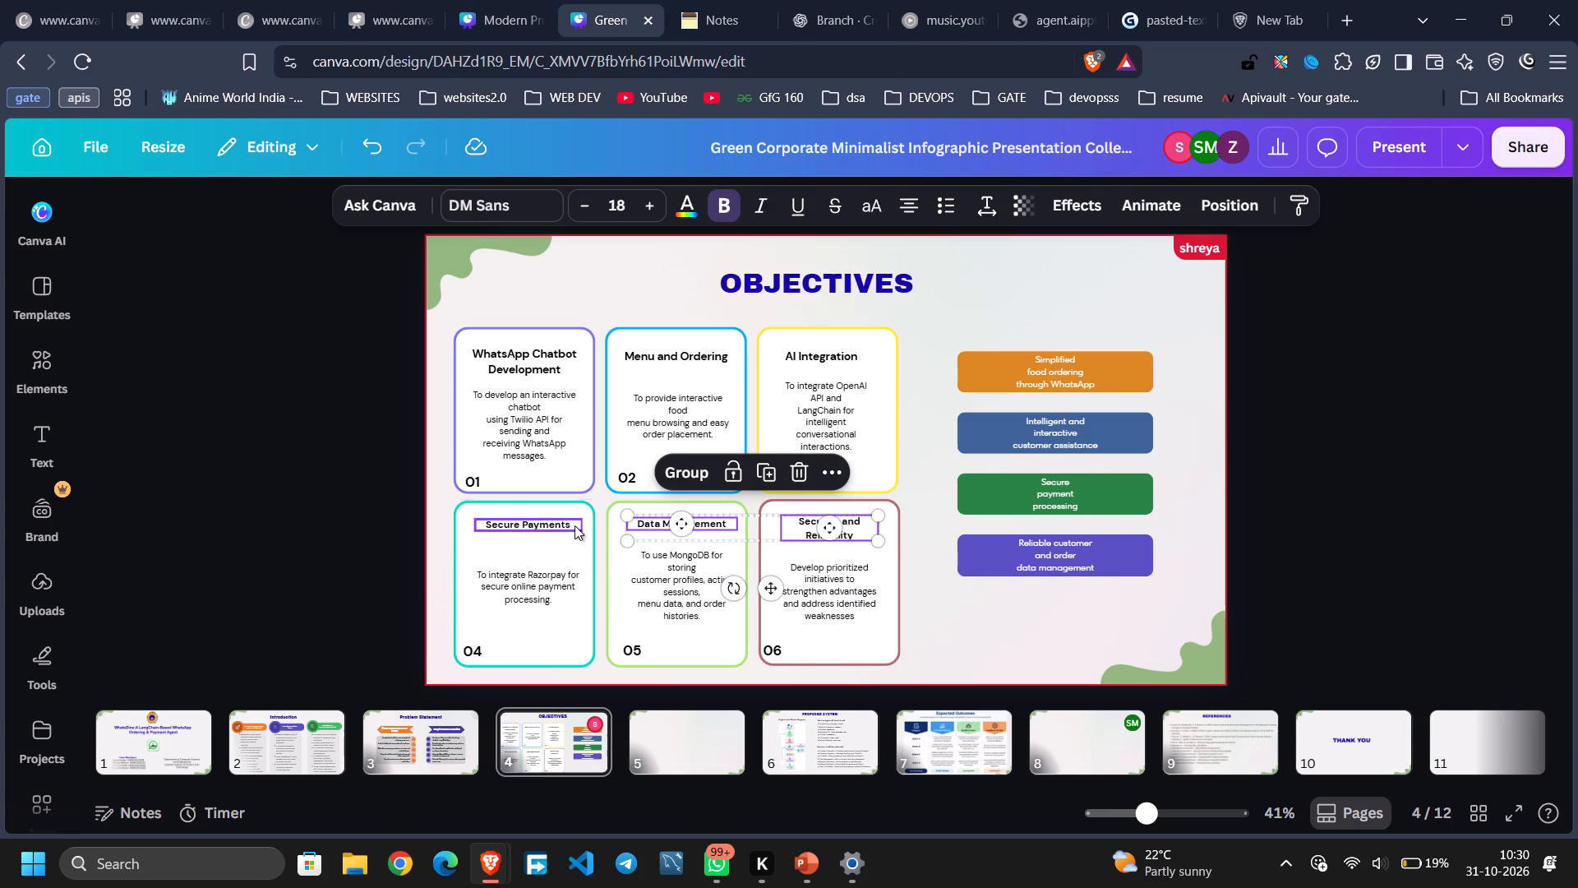
left_click(561, 525, "shift")
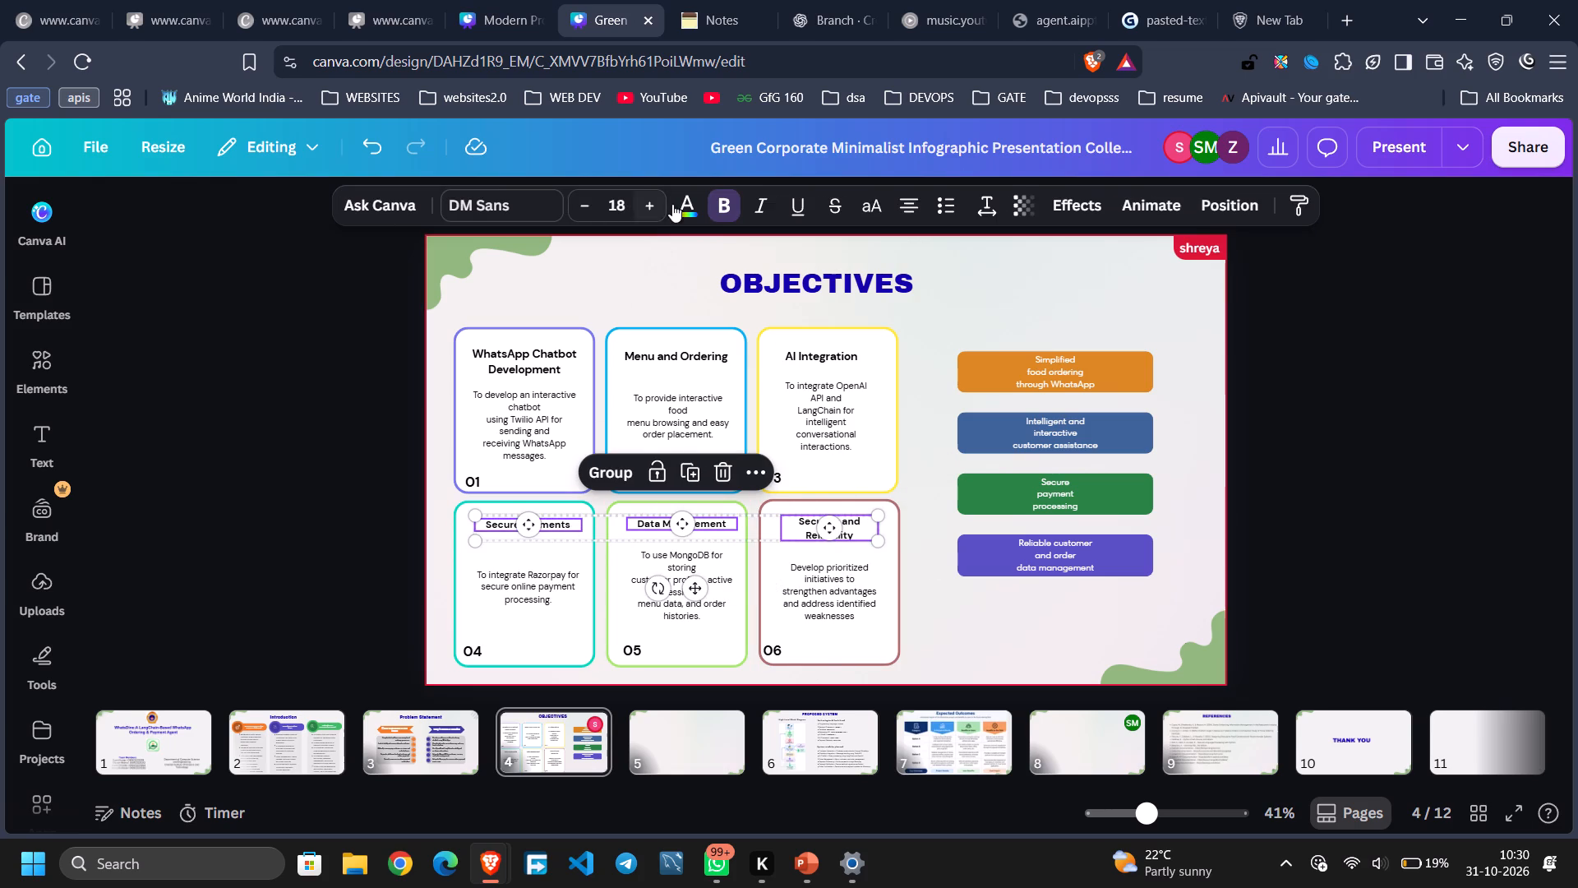
triple_click(652, 204)
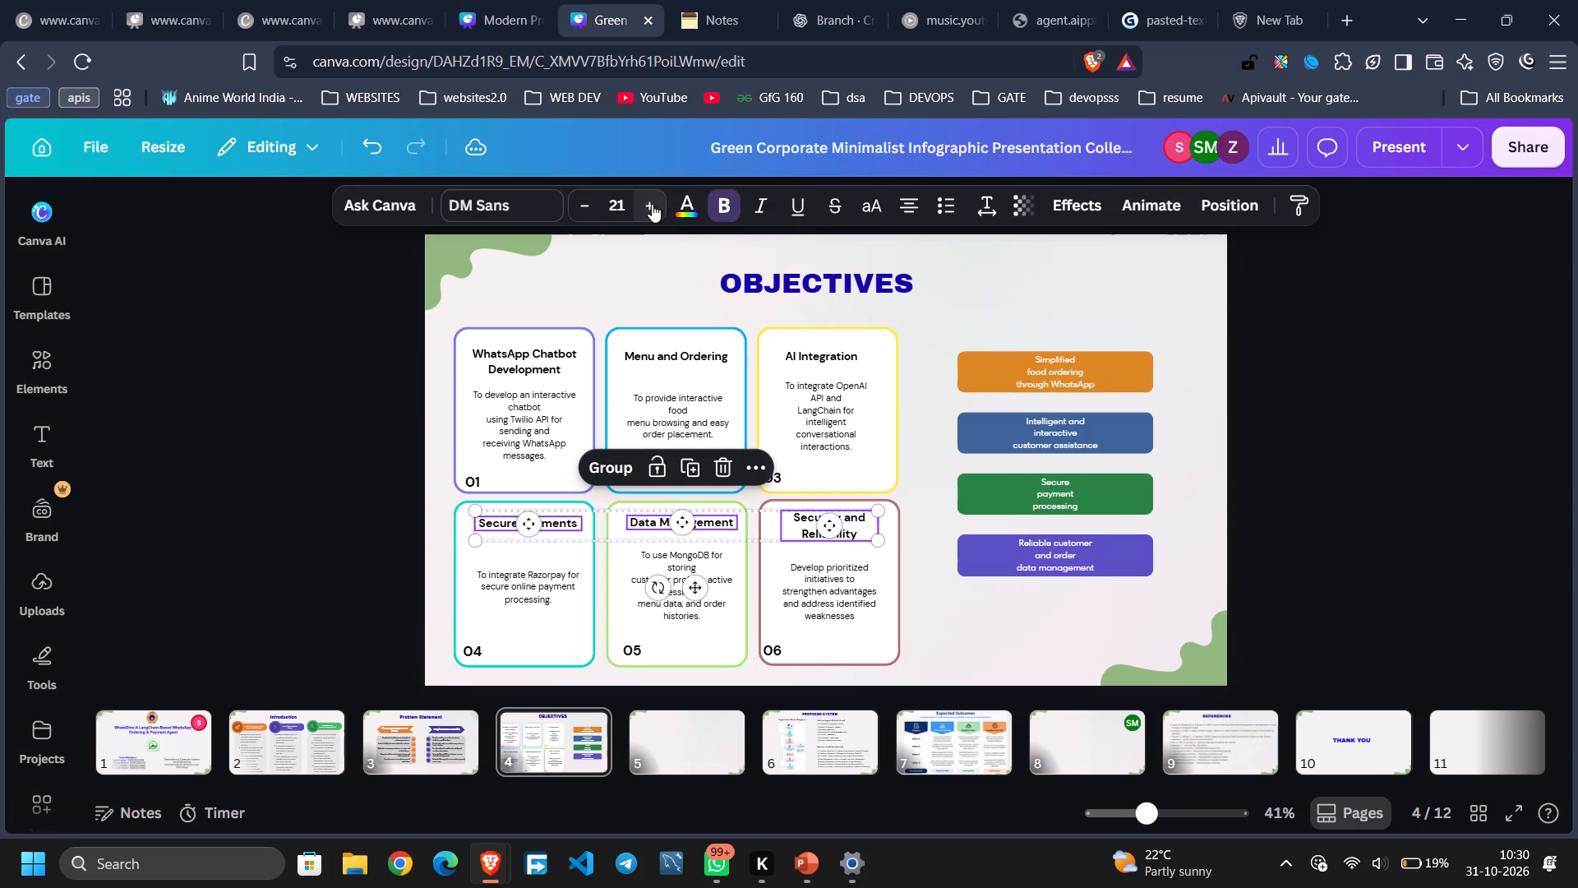
left_click(588, 207)
left_click(809, 352)
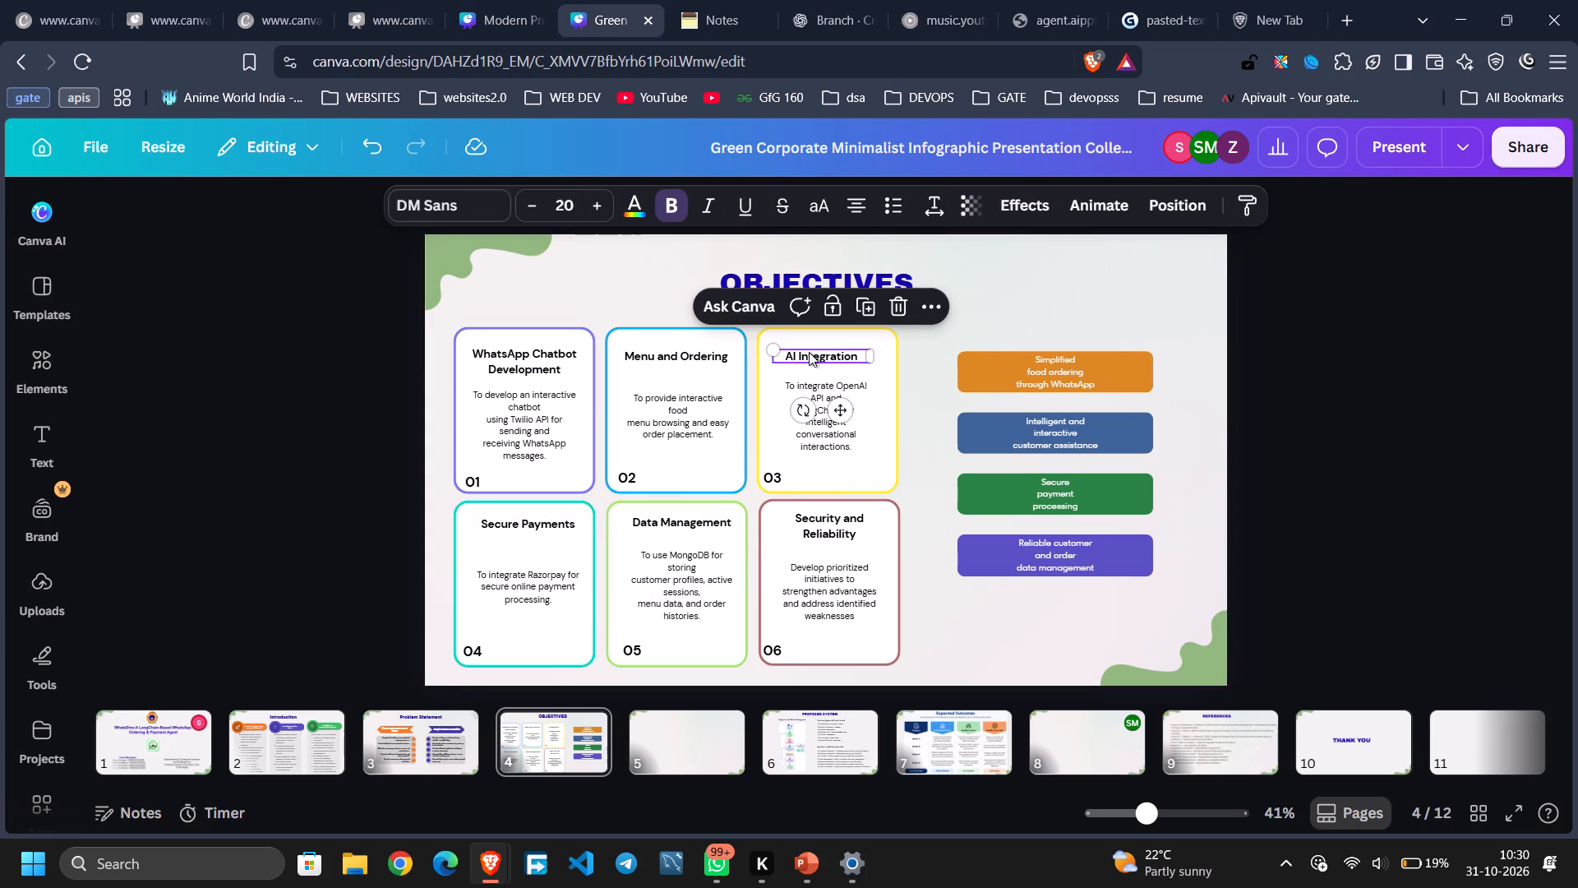
left_click(920, 590)
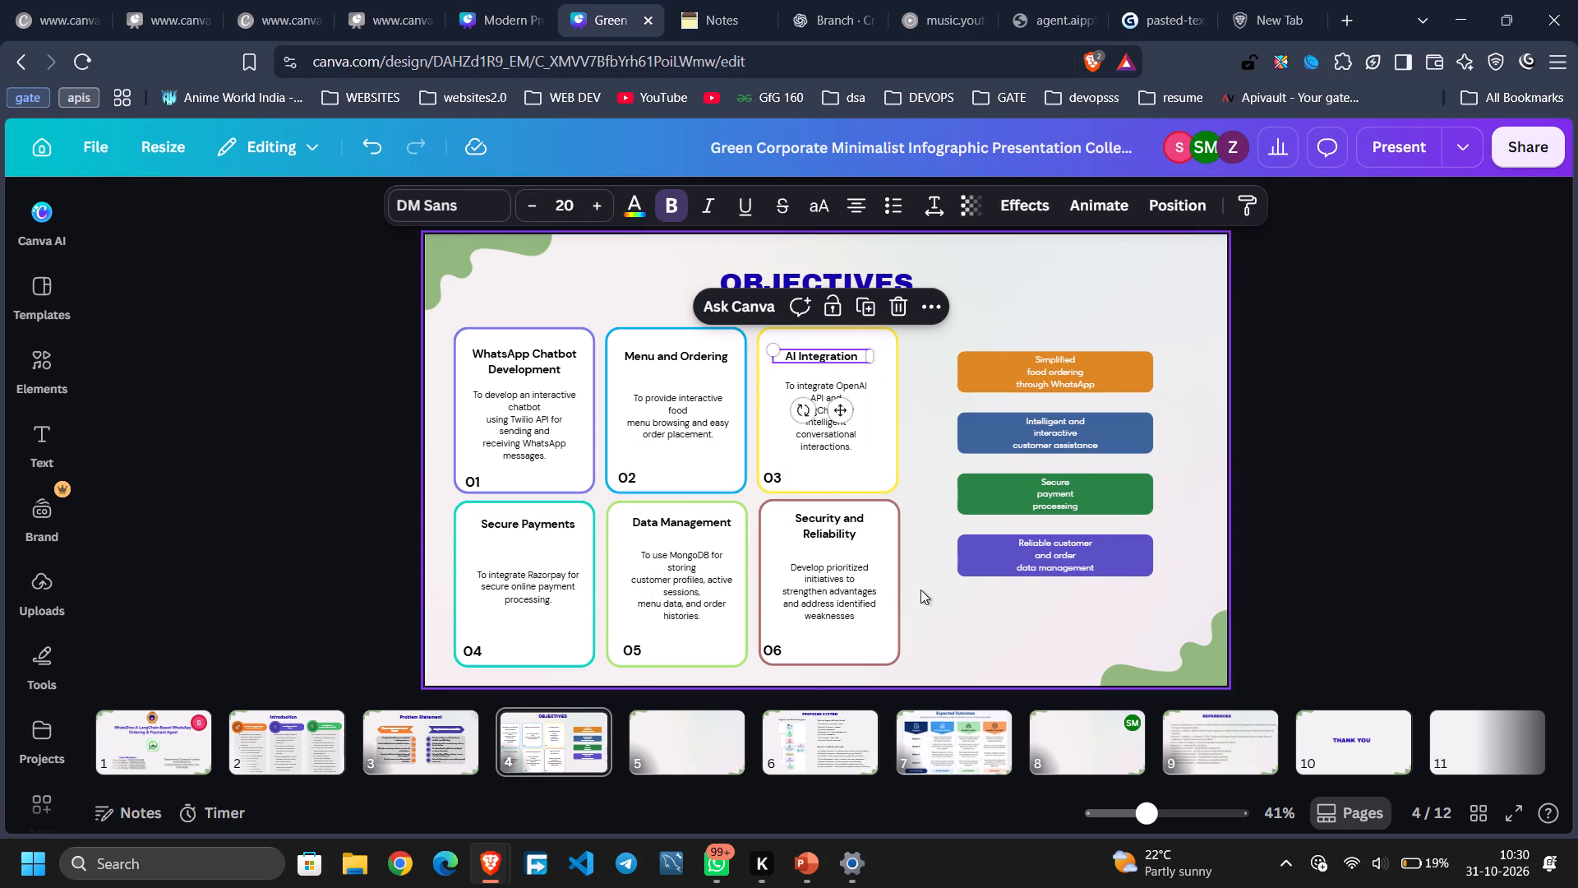
Increase the font size of all six objective card descriptions to 18.
left_click(833, 437)
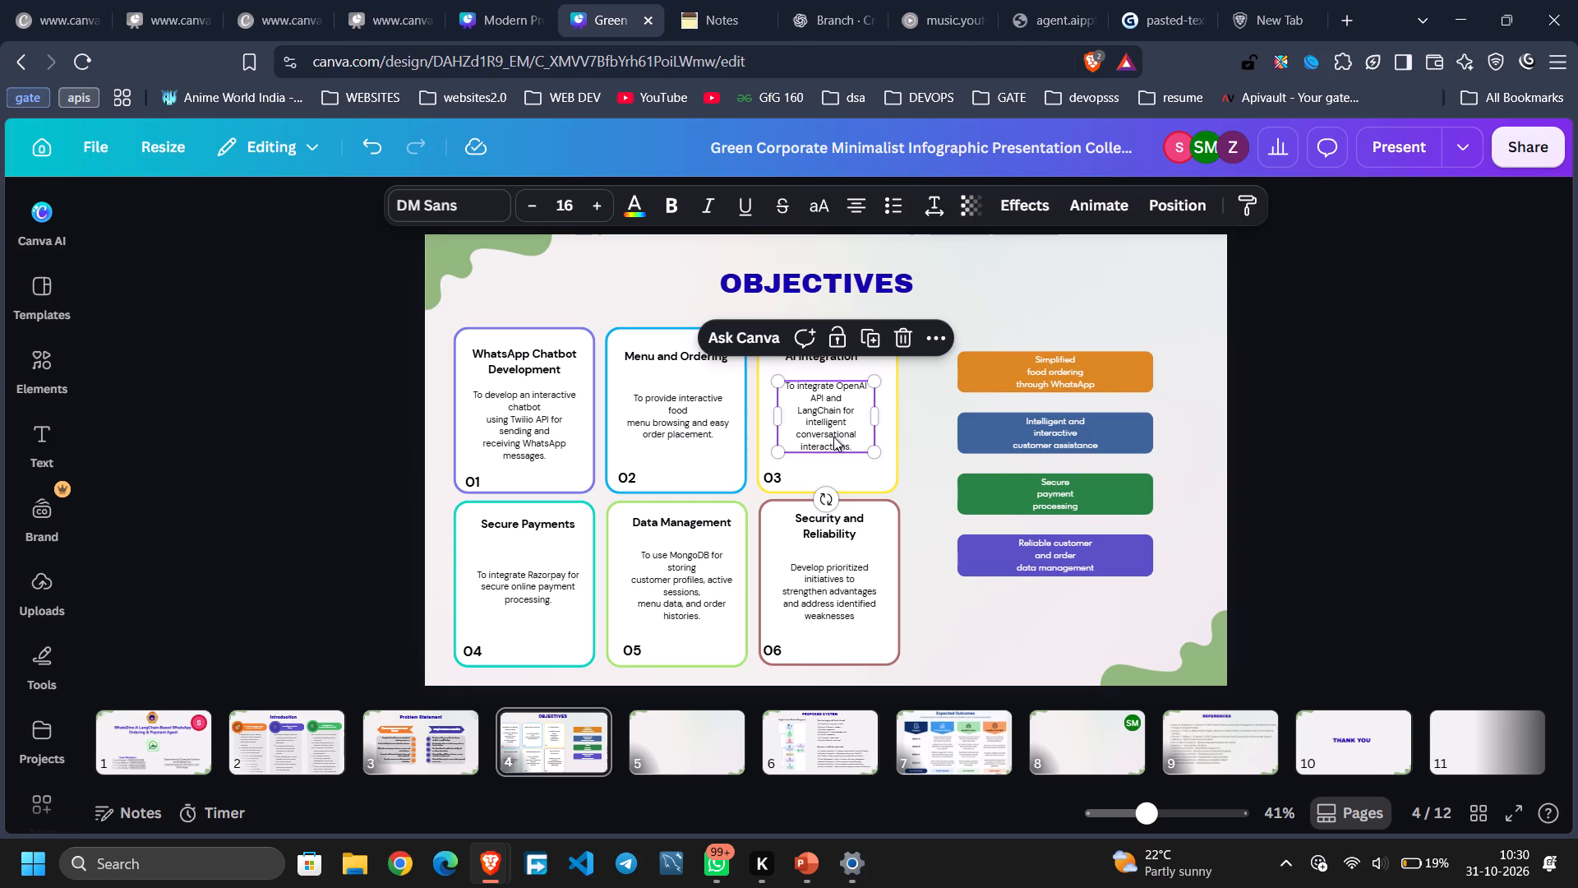
left_click(923, 516)
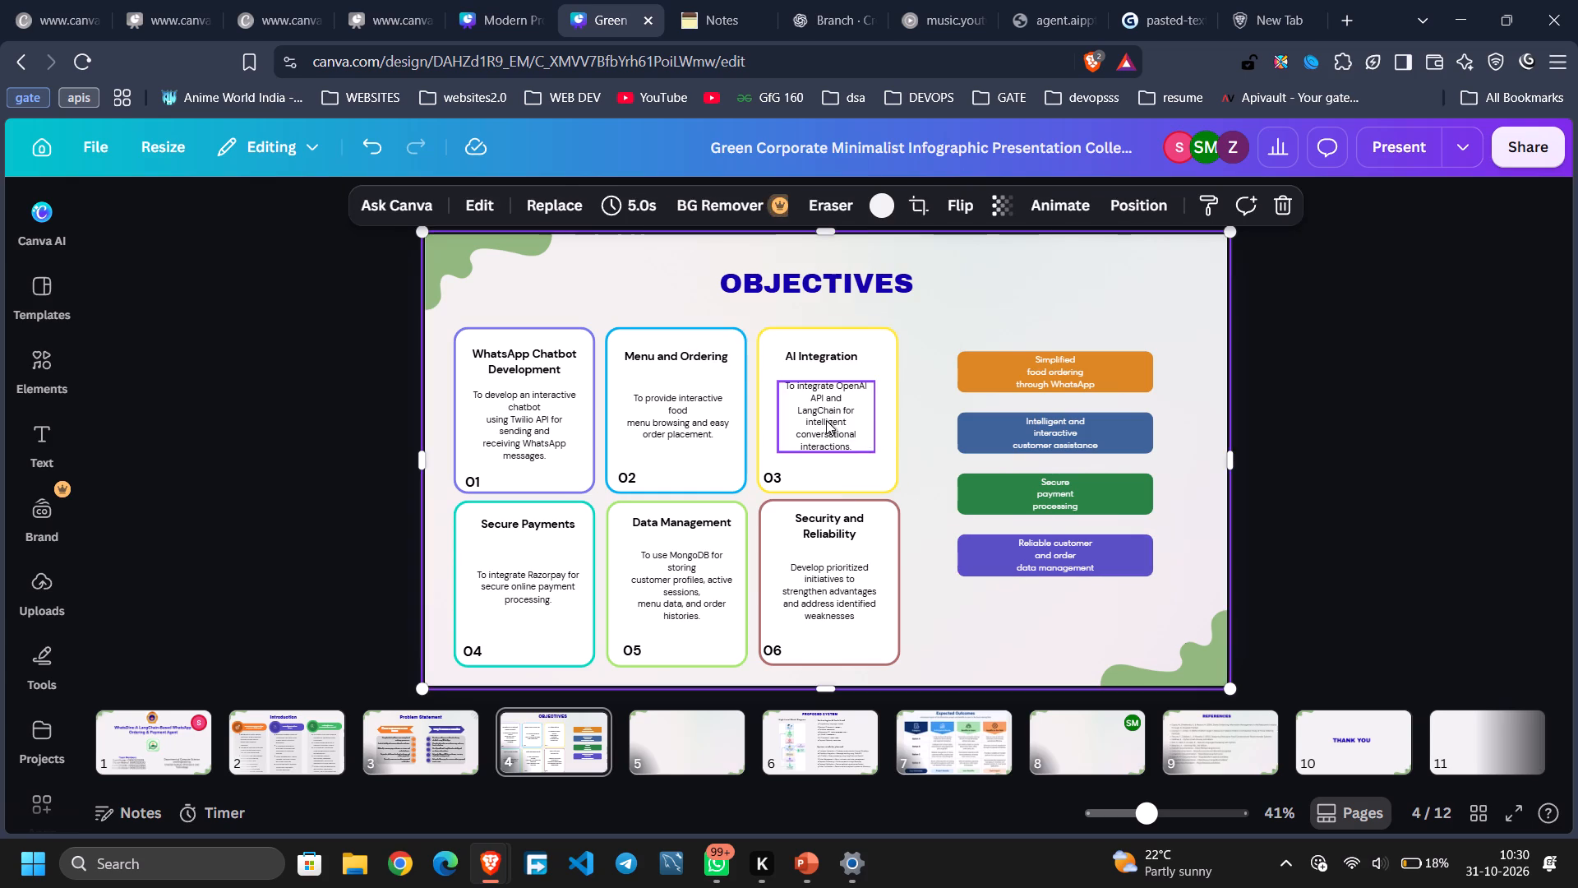
left_click(826, 420, "shift")
left_click(690, 414, "shift")
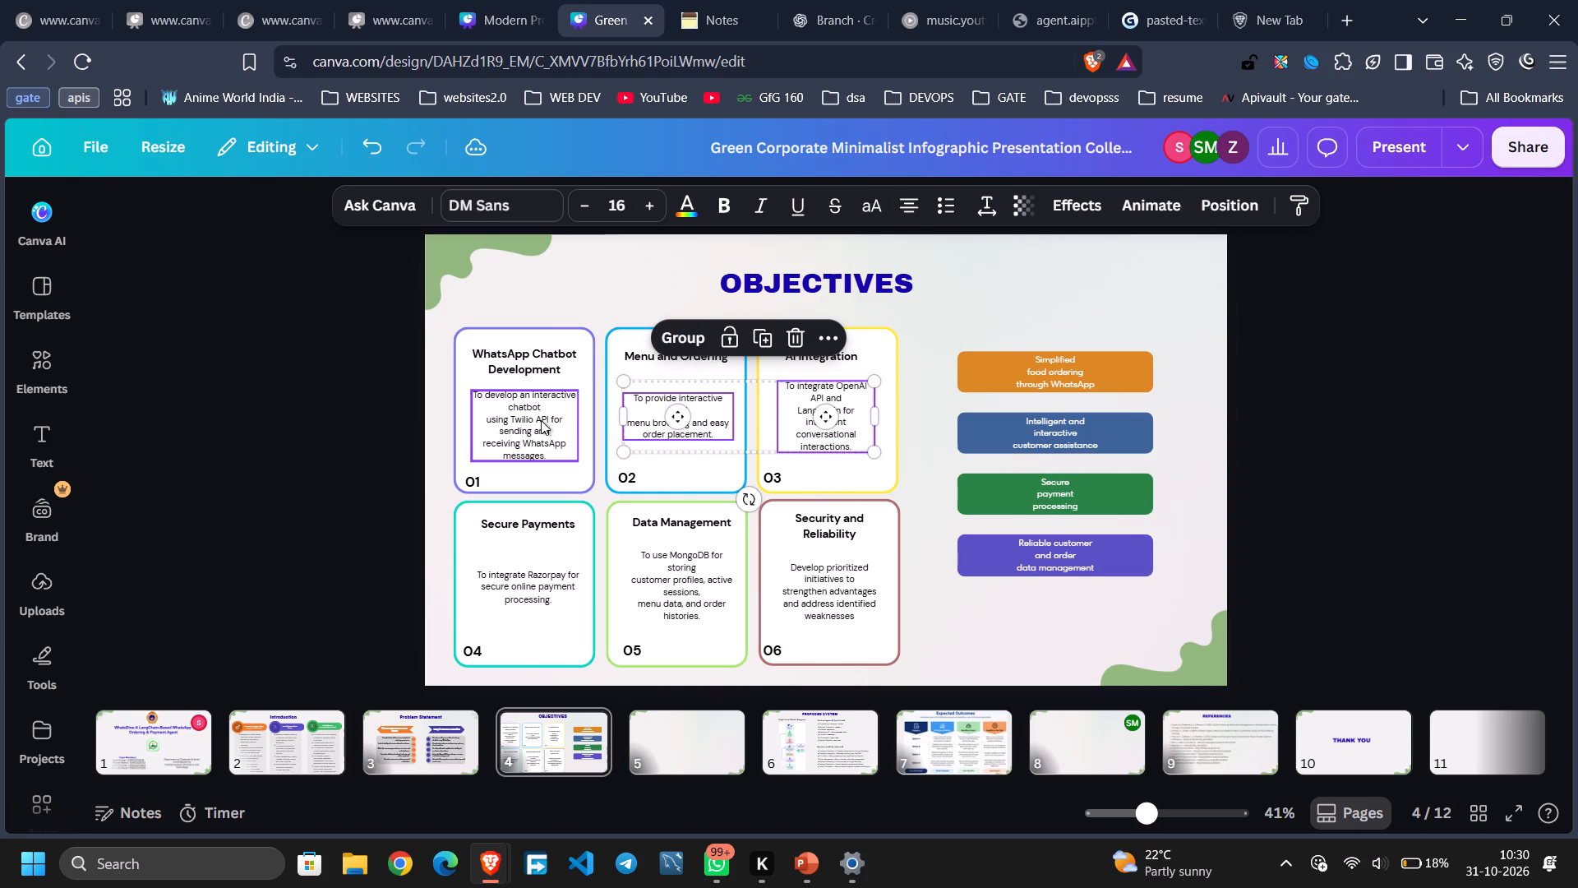
left_click(541, 420, "shift")
left_click(529, 587, "shift")
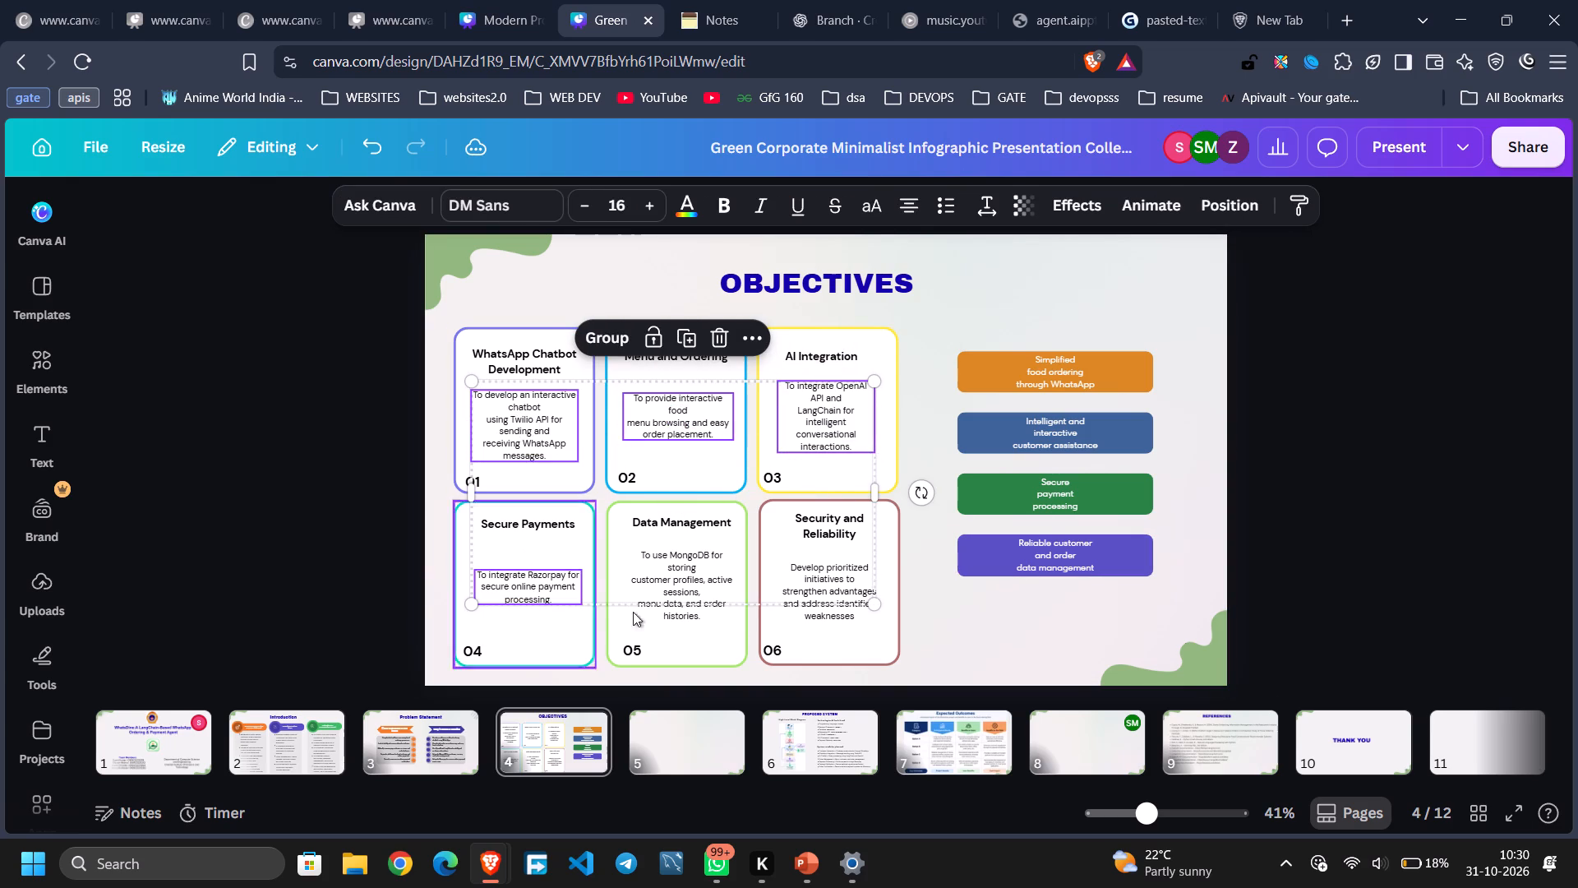
left_click(680, 597, "shift")
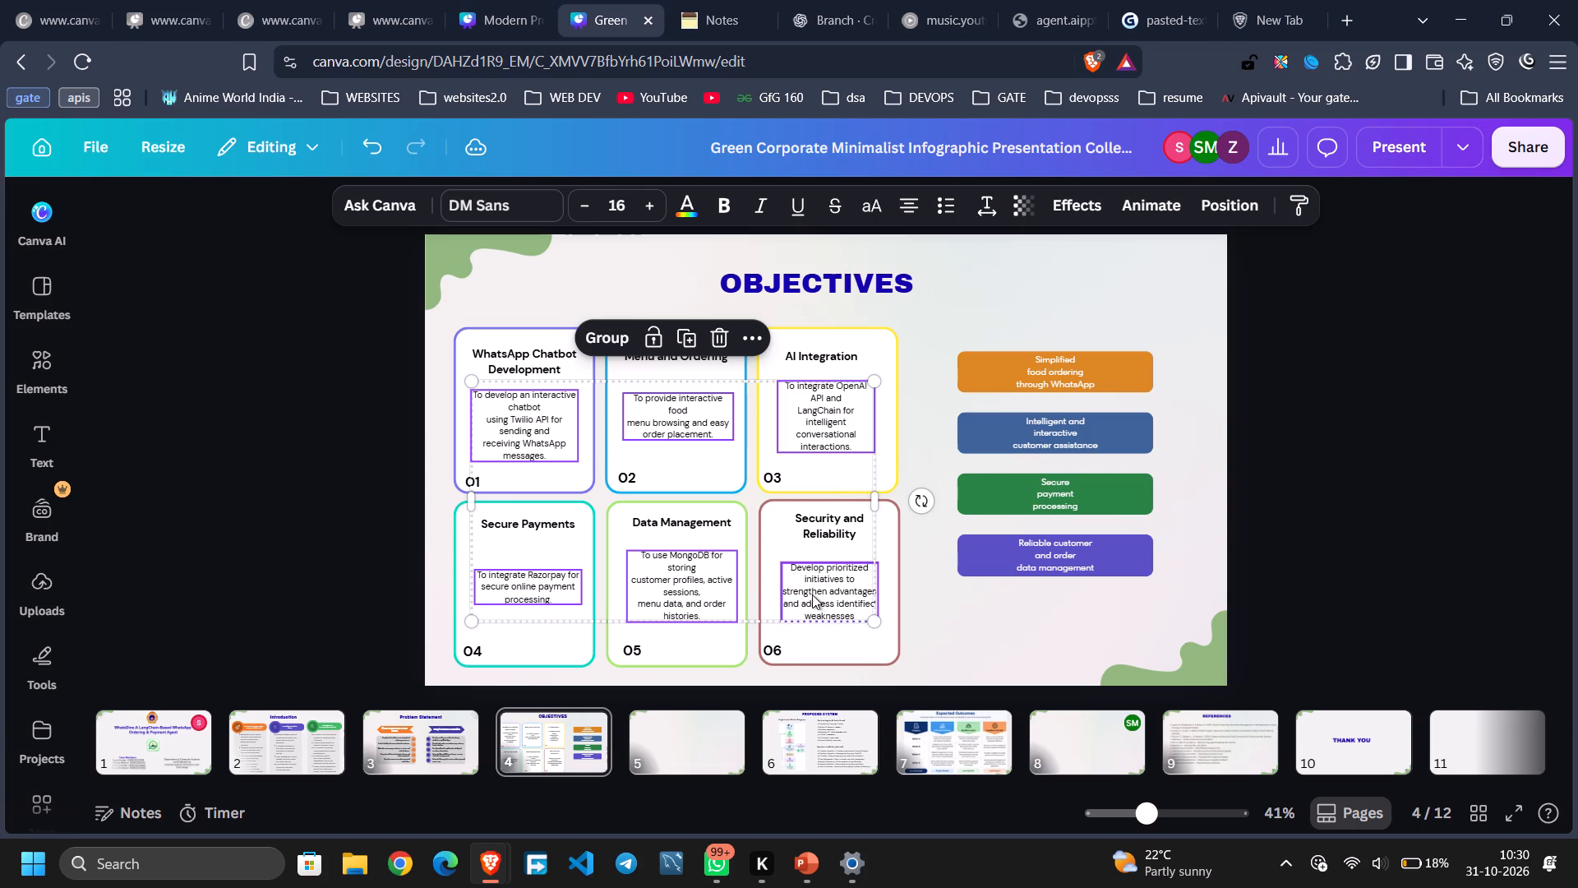
left_click(812, 594, "shift")
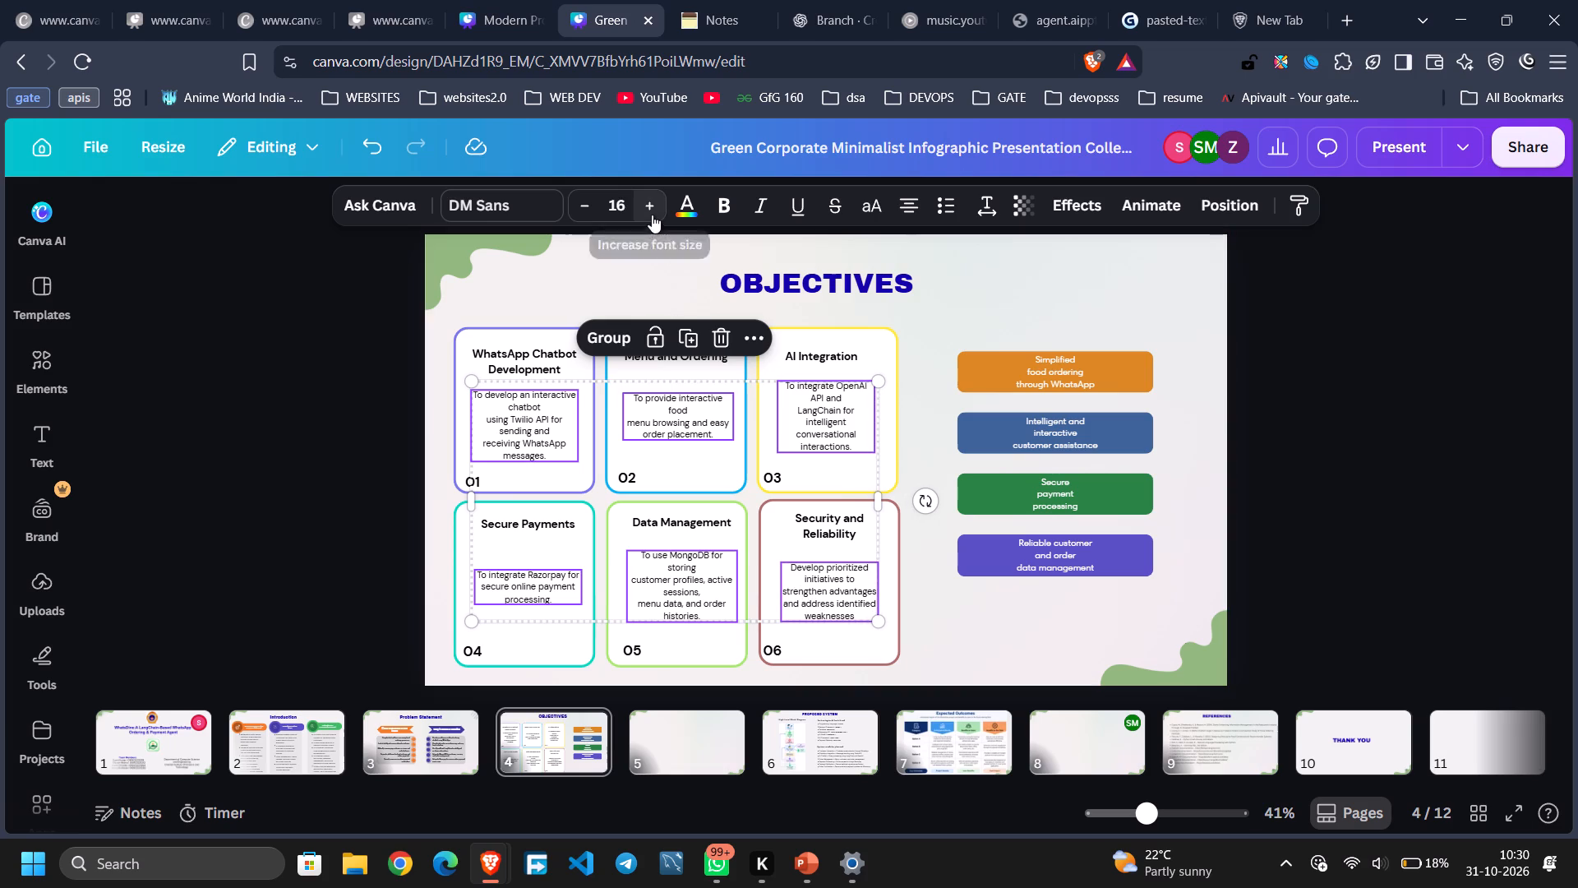
left_click(652, 215)
left_click(652, 215)
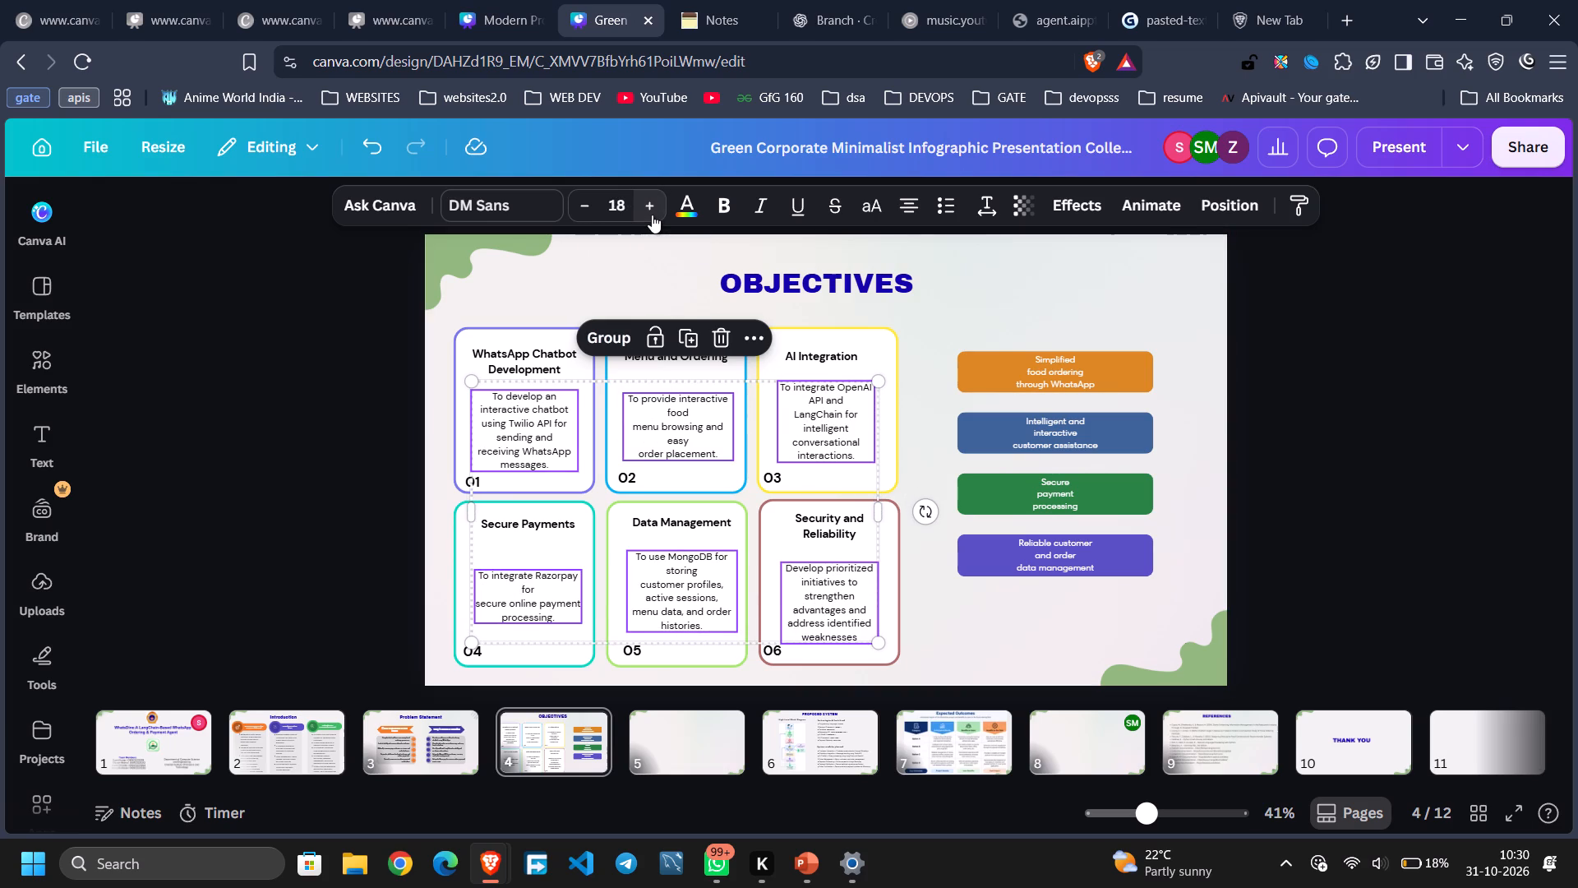
Nudge all six card descriptions together slightly up and left within their cards.
key("Up")
key("Up")
key("Up")
key("Up")
key("Up")
key("Up")
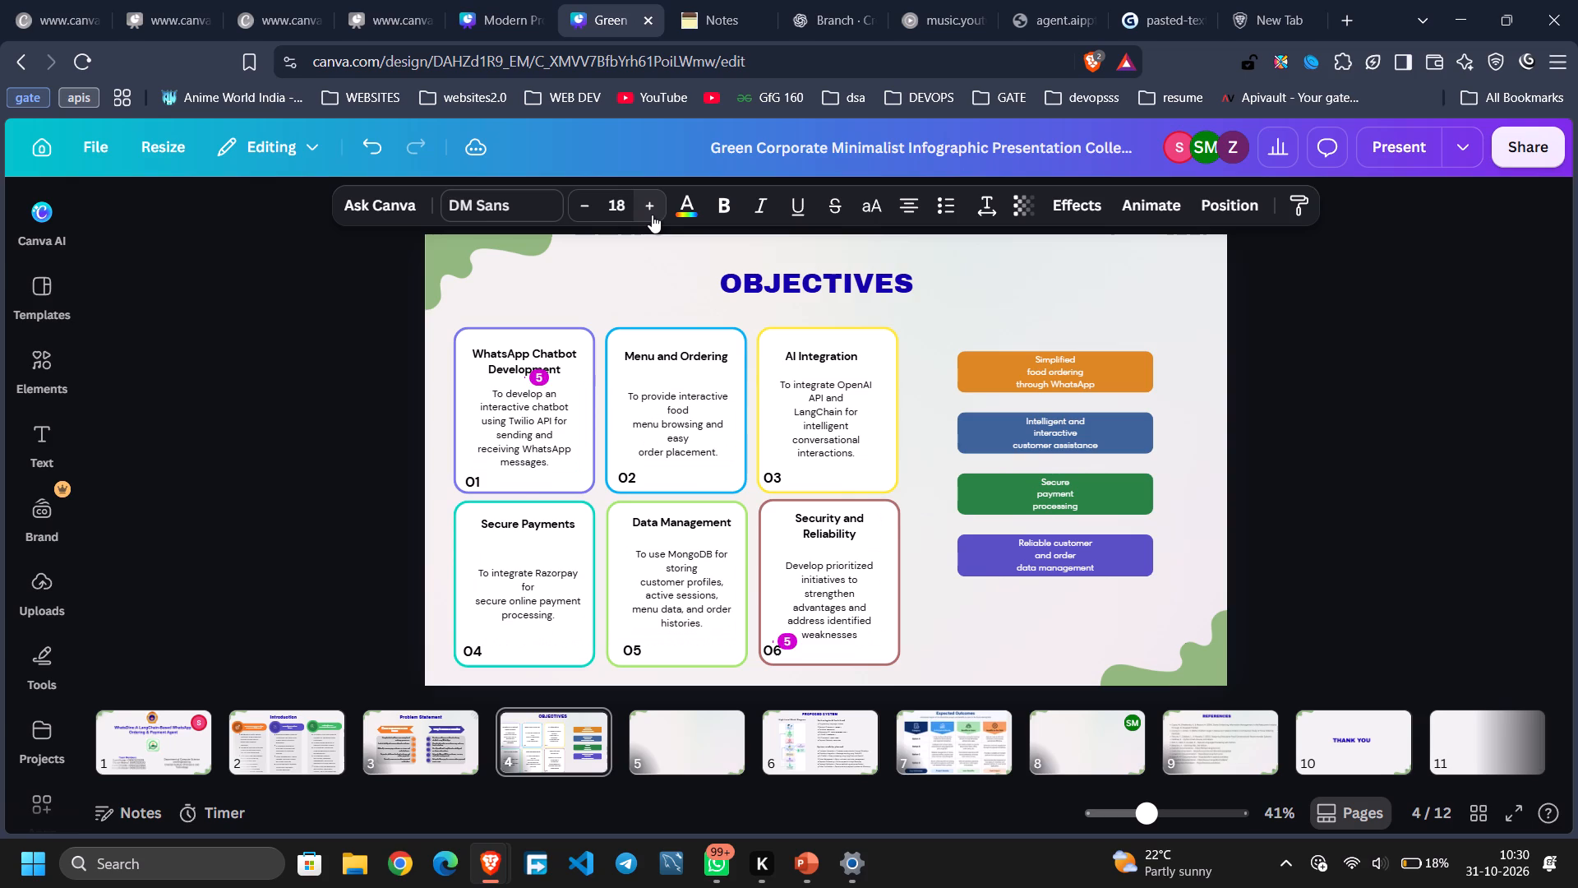
key("Up")
key("Up")
key("Up")
key("Up")
key("Up")
key("Up")
key("Up")
key("Up")
key("Left")
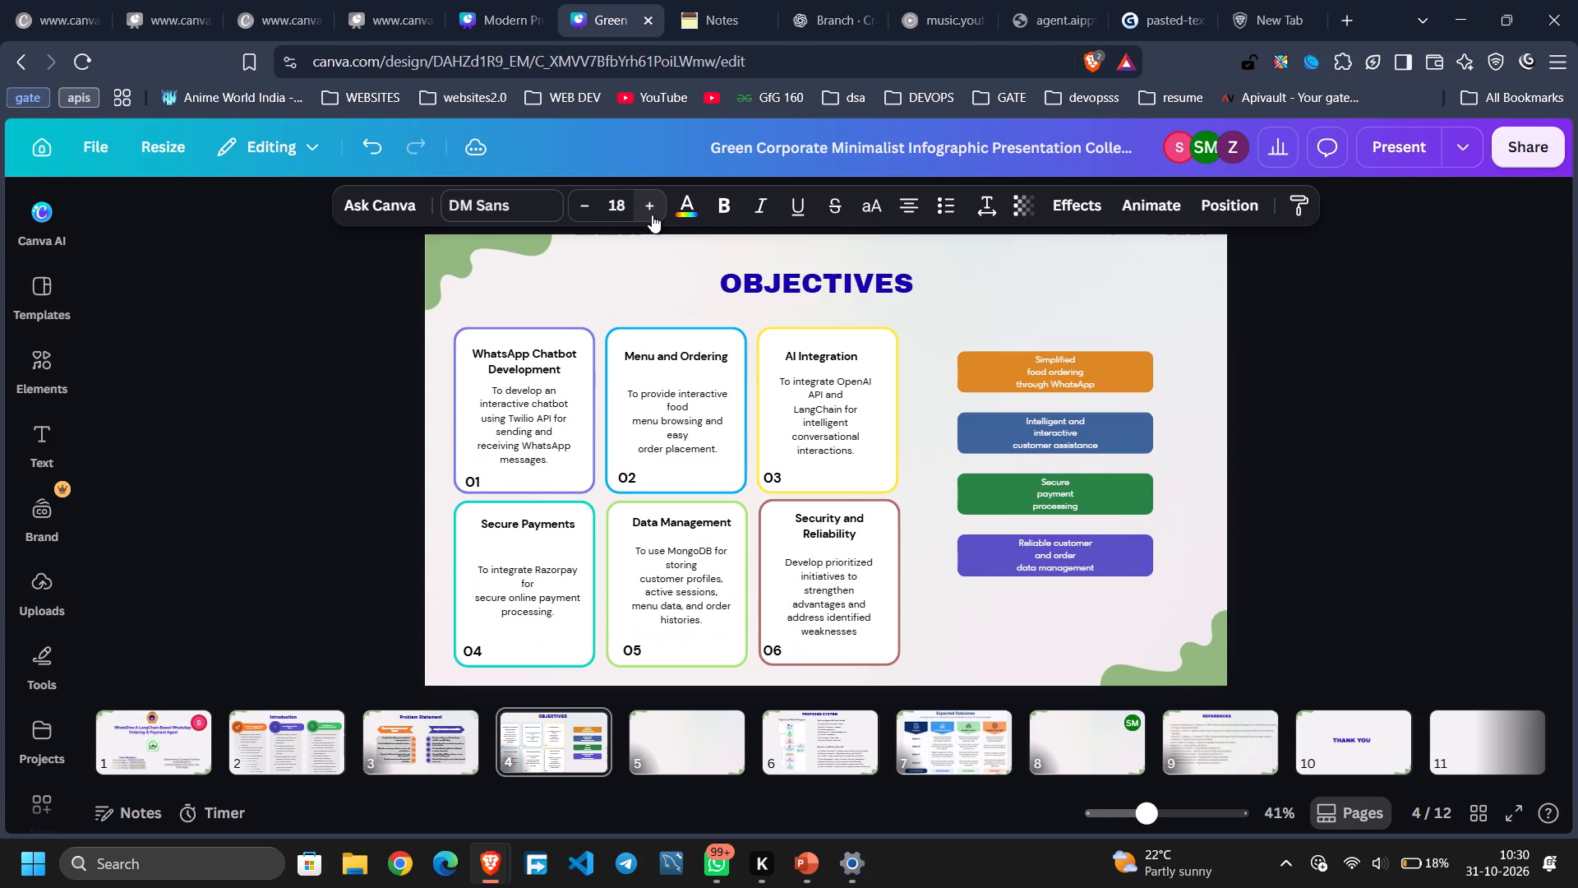
key("Left")
key("Left")
key("Left")
key("Left")
key("Left")
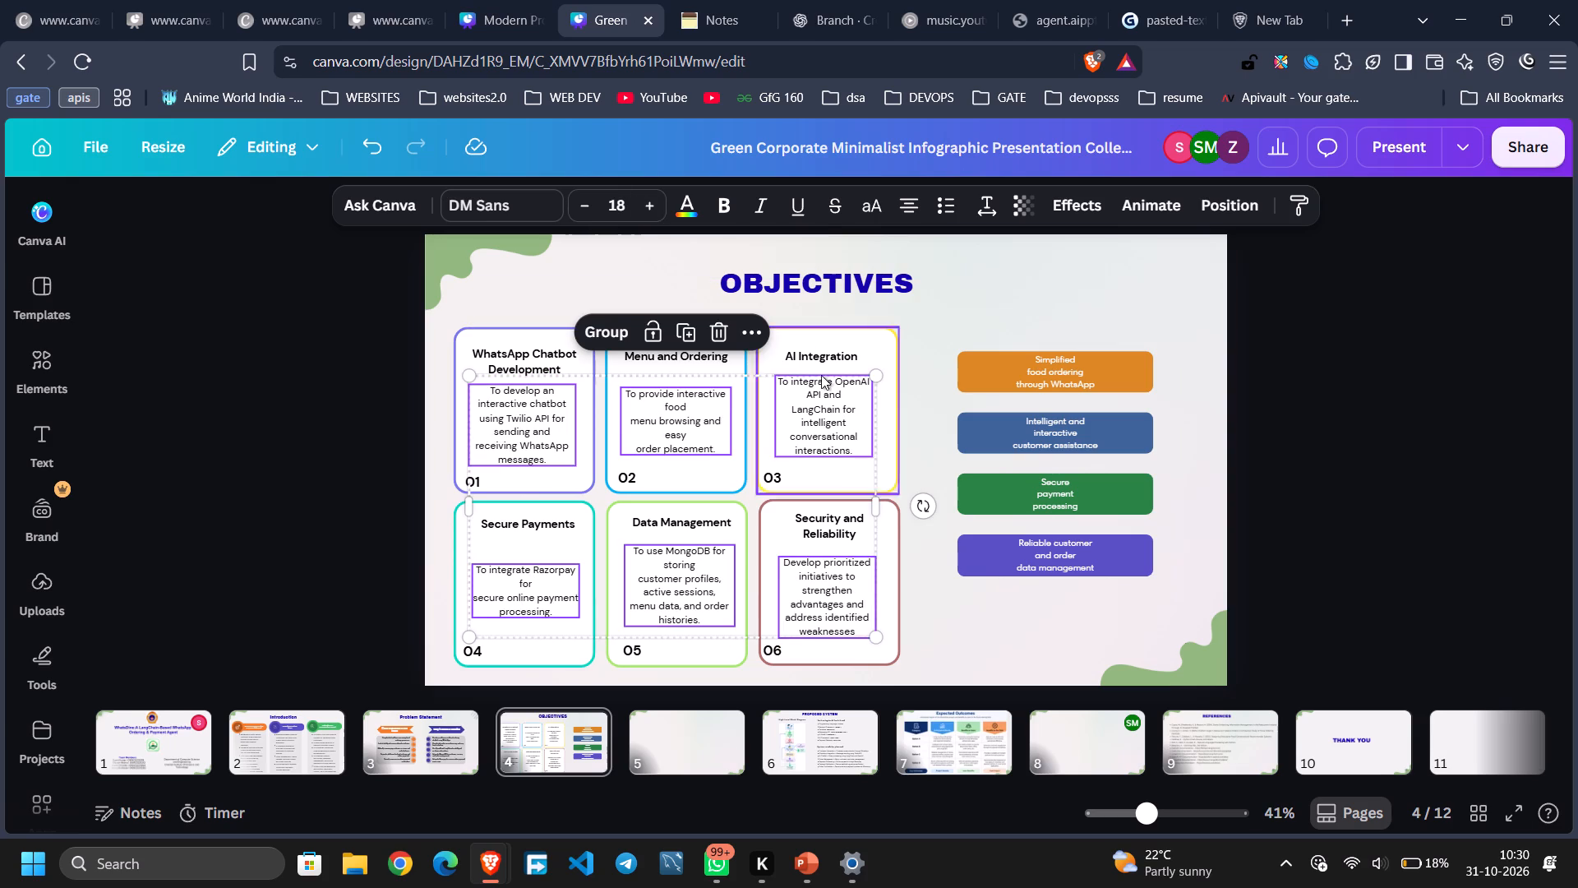
Recolour all six card descriptions, trying brown, pink, bright blue and green before settling on the design's muted blue.
left_click(694, 214)
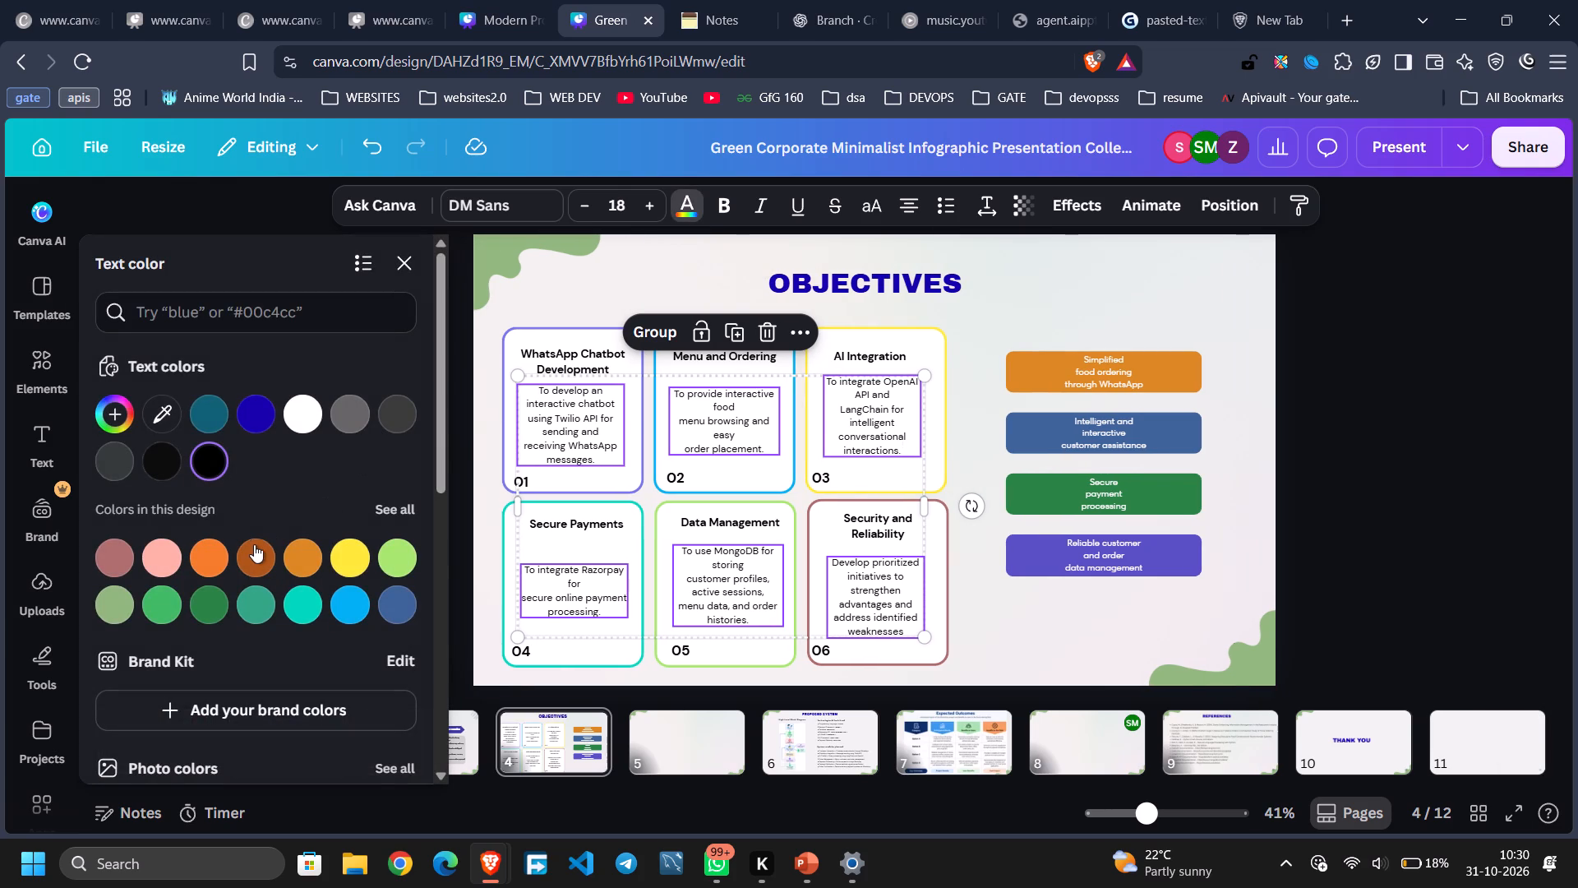
left_click(251, 547)
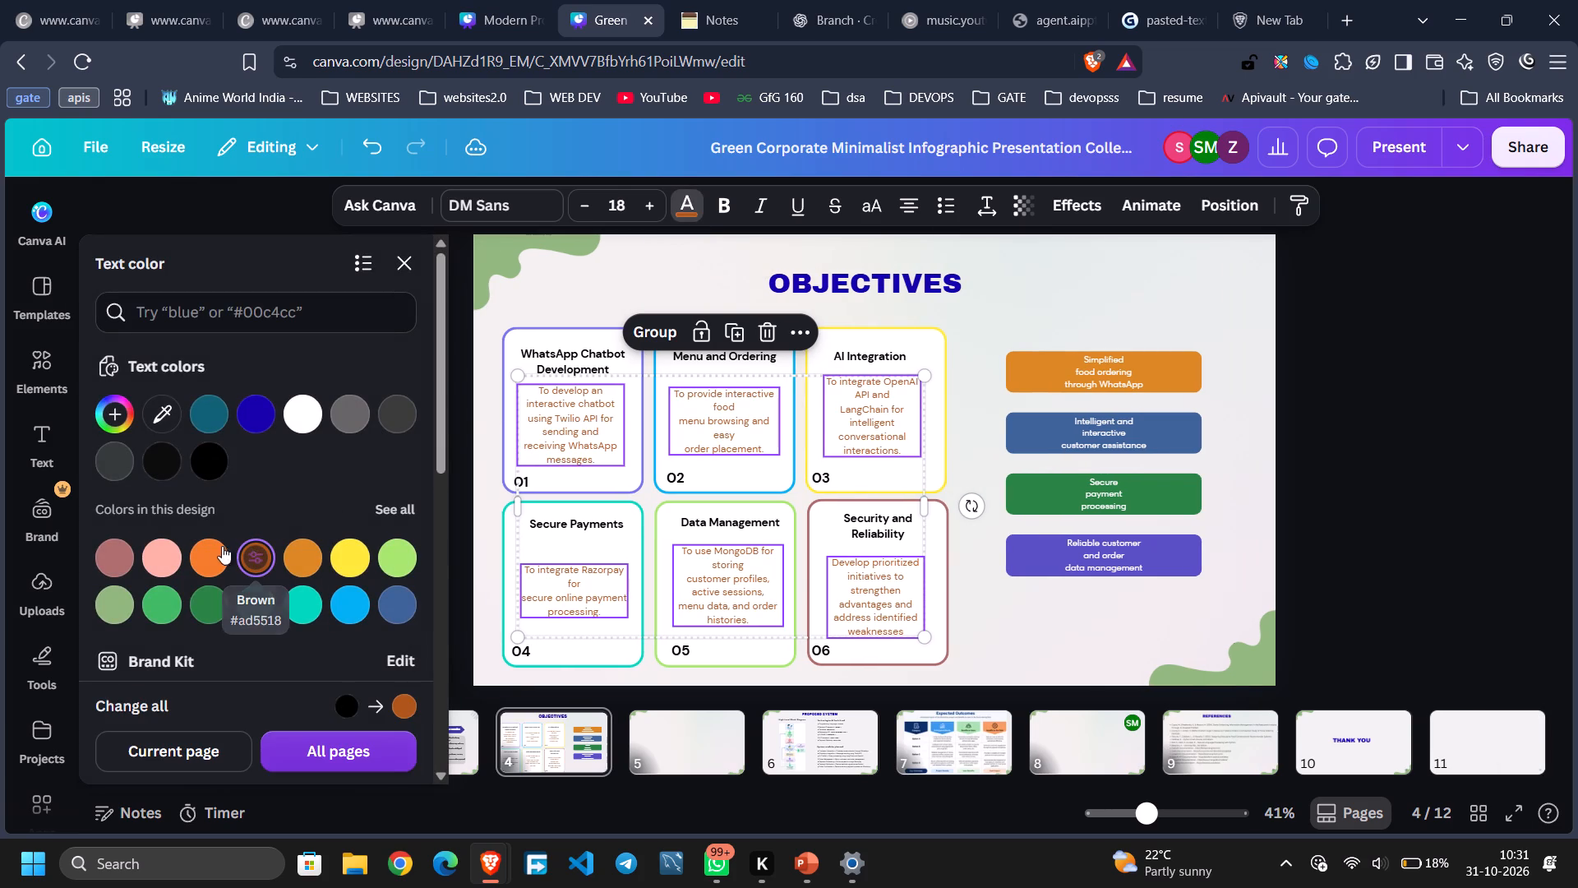
left_click(169, 549)
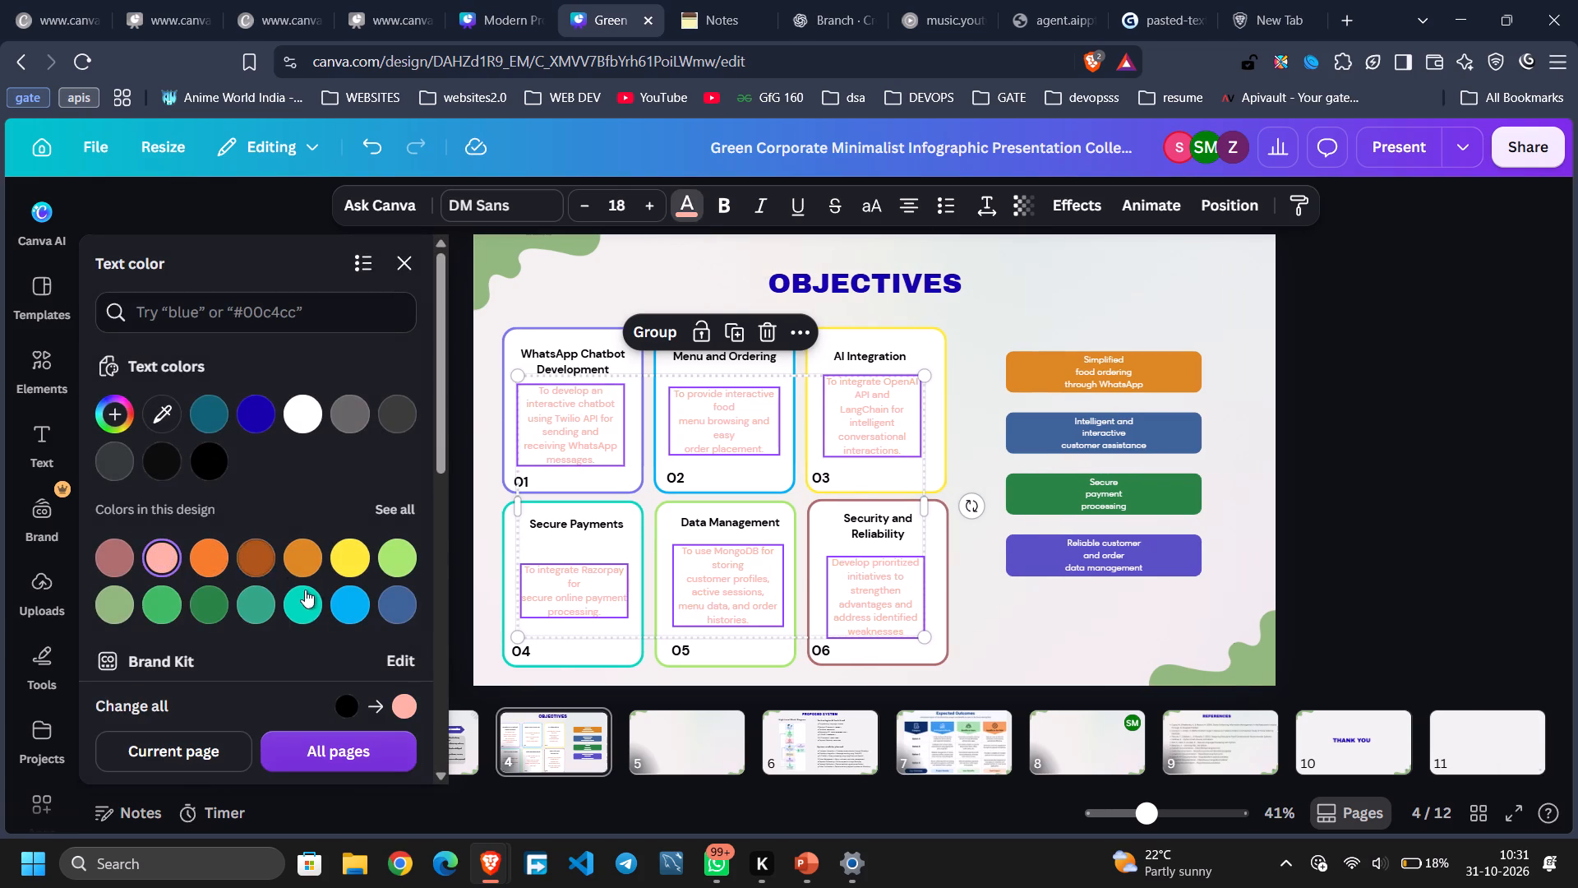
left_click(349, 599)
left_click(198, 604)
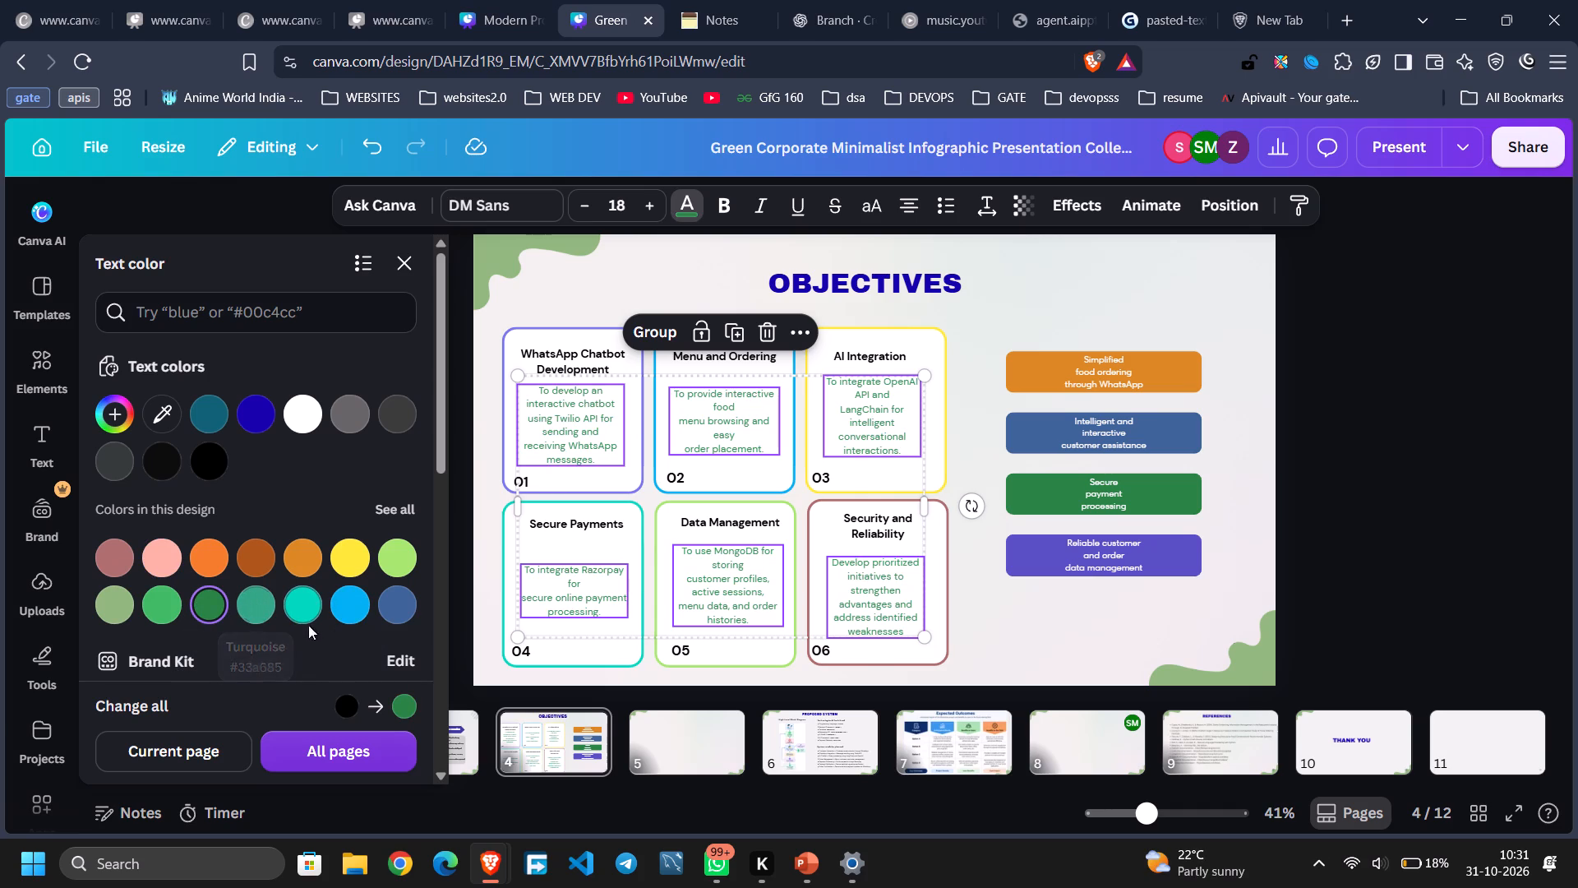
left_click(410, 601)
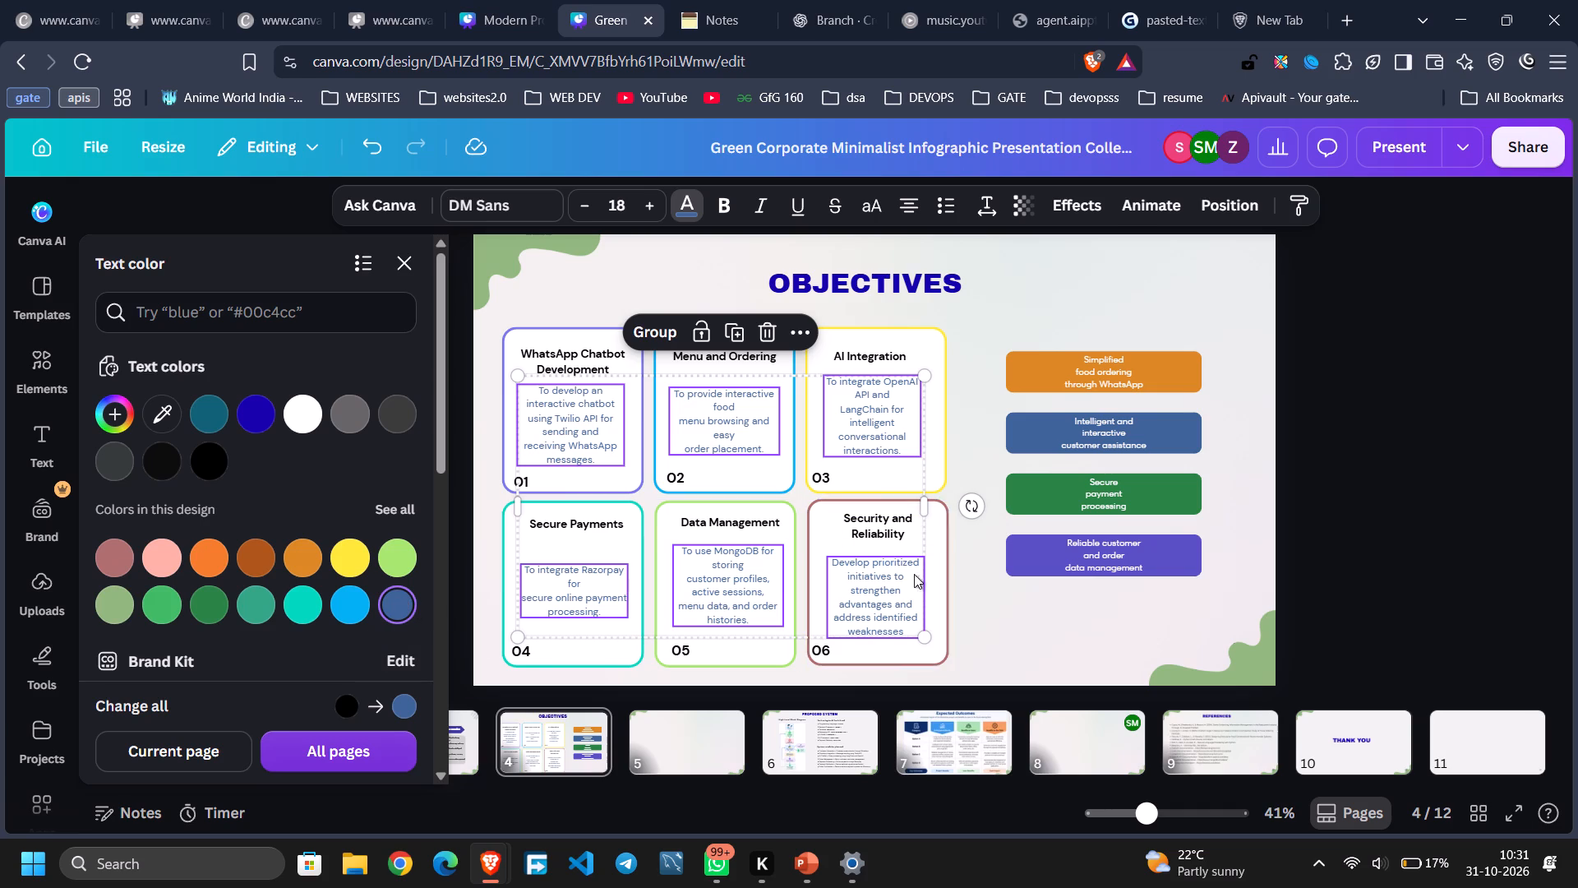
Nudge the four coloured outcome boxes down together so they sit roughly centred beside the two rows of objective cards.
left_click(980, 641)
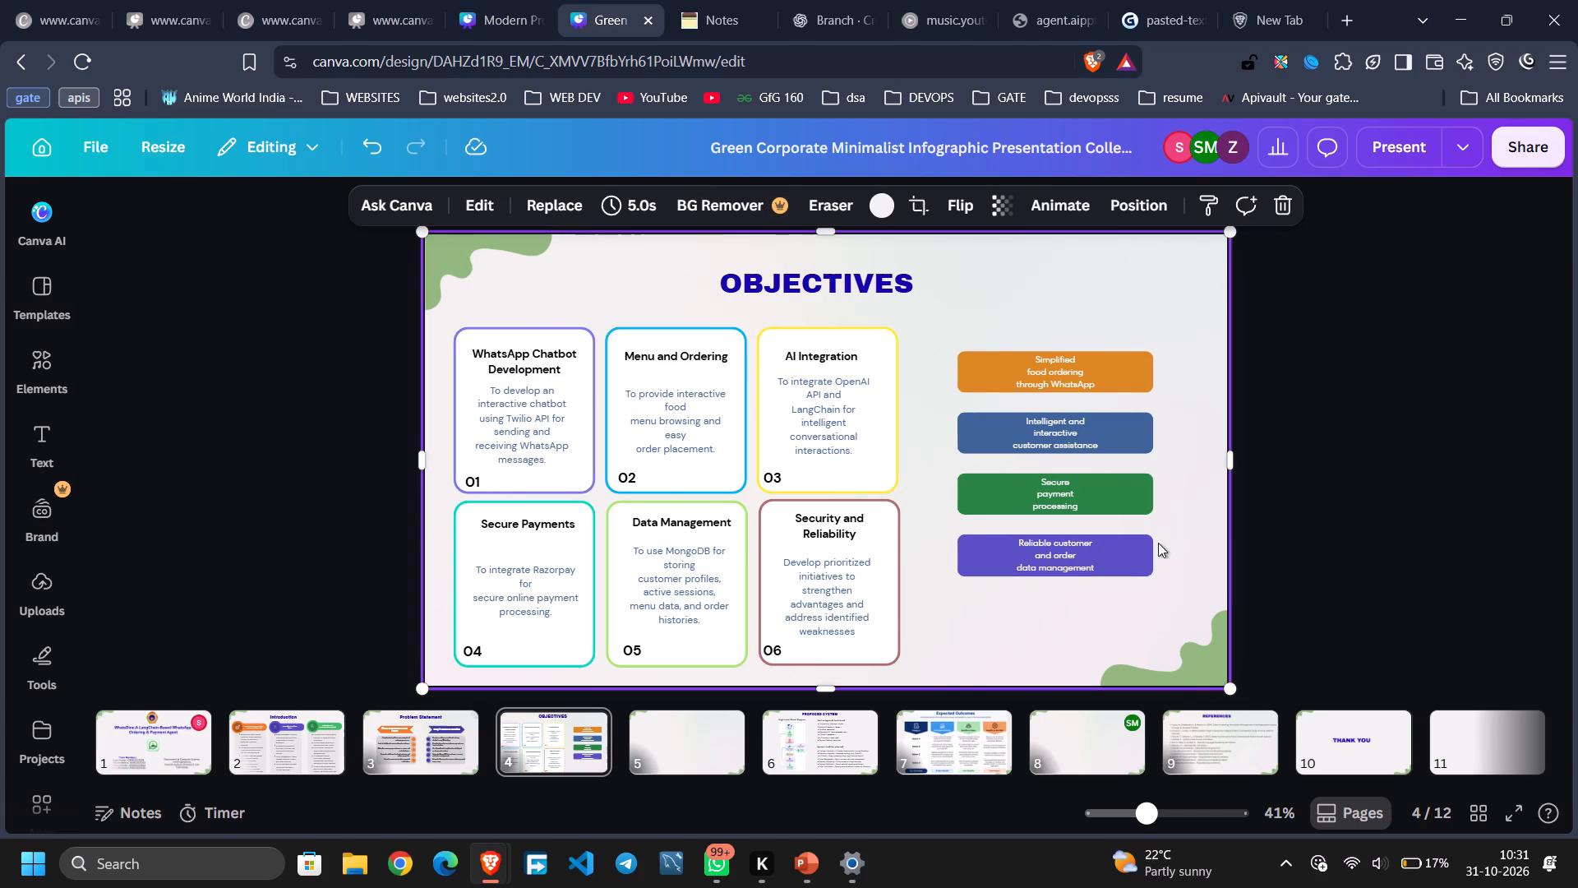
left_click_drag(1166, 604, 948, 335)
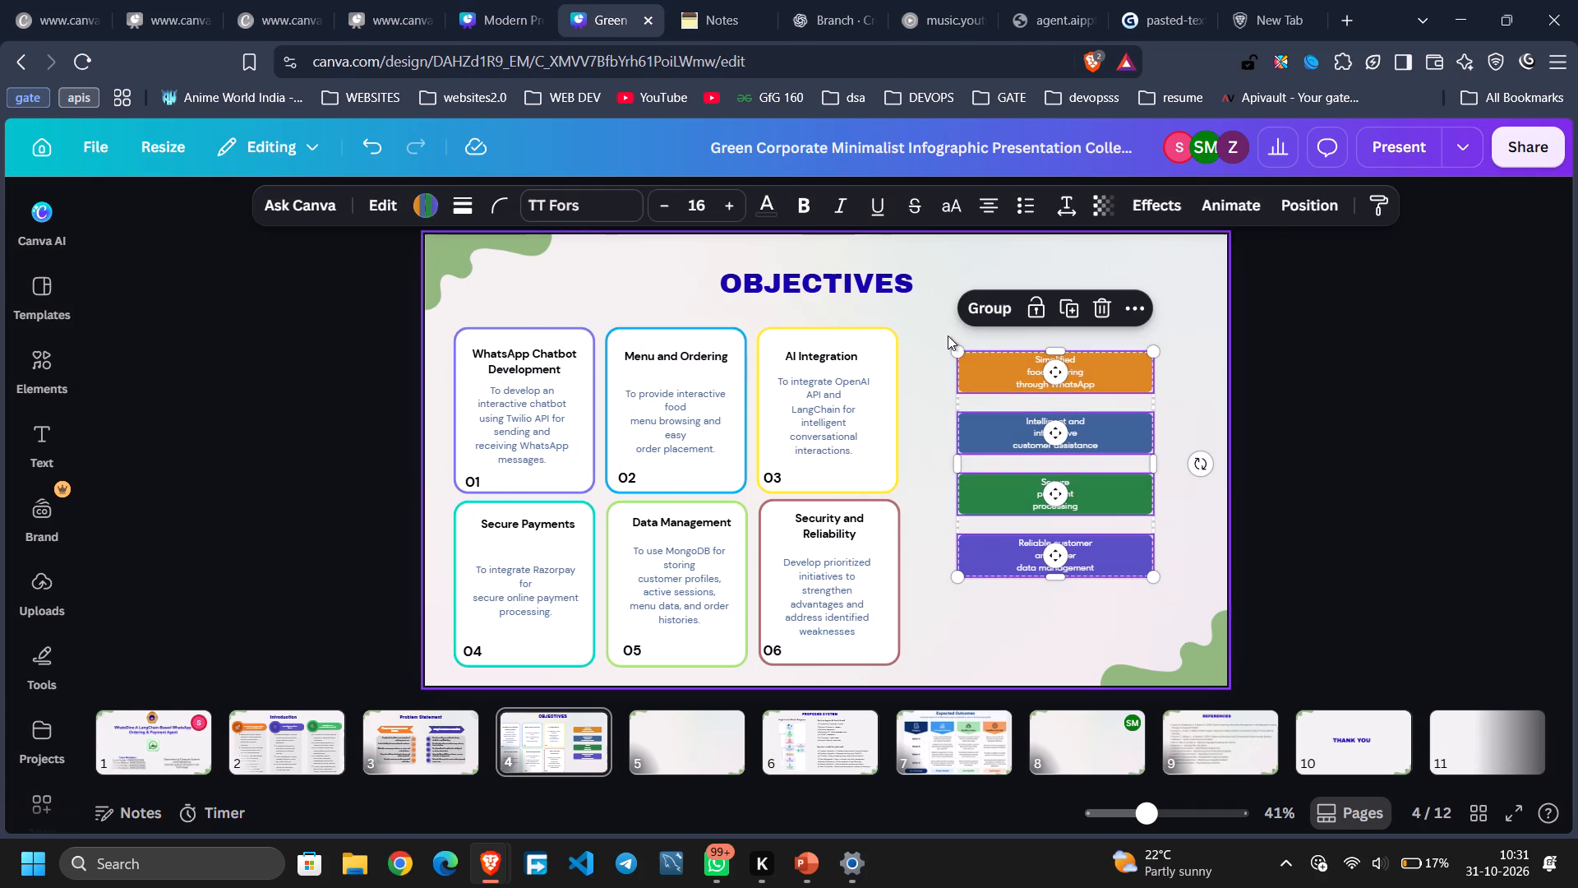
key("Down")
key("Down")
key("Down")
key("Down")
key("Down")
key("Down")
key("Down")
key("Down")
key("Down")
key("Down")
key("Down")
key("Down")
key("Down")
key("Down")
key("Down")
key("Down")
key("Down")
key("Down")
key("Down")
key("Down")
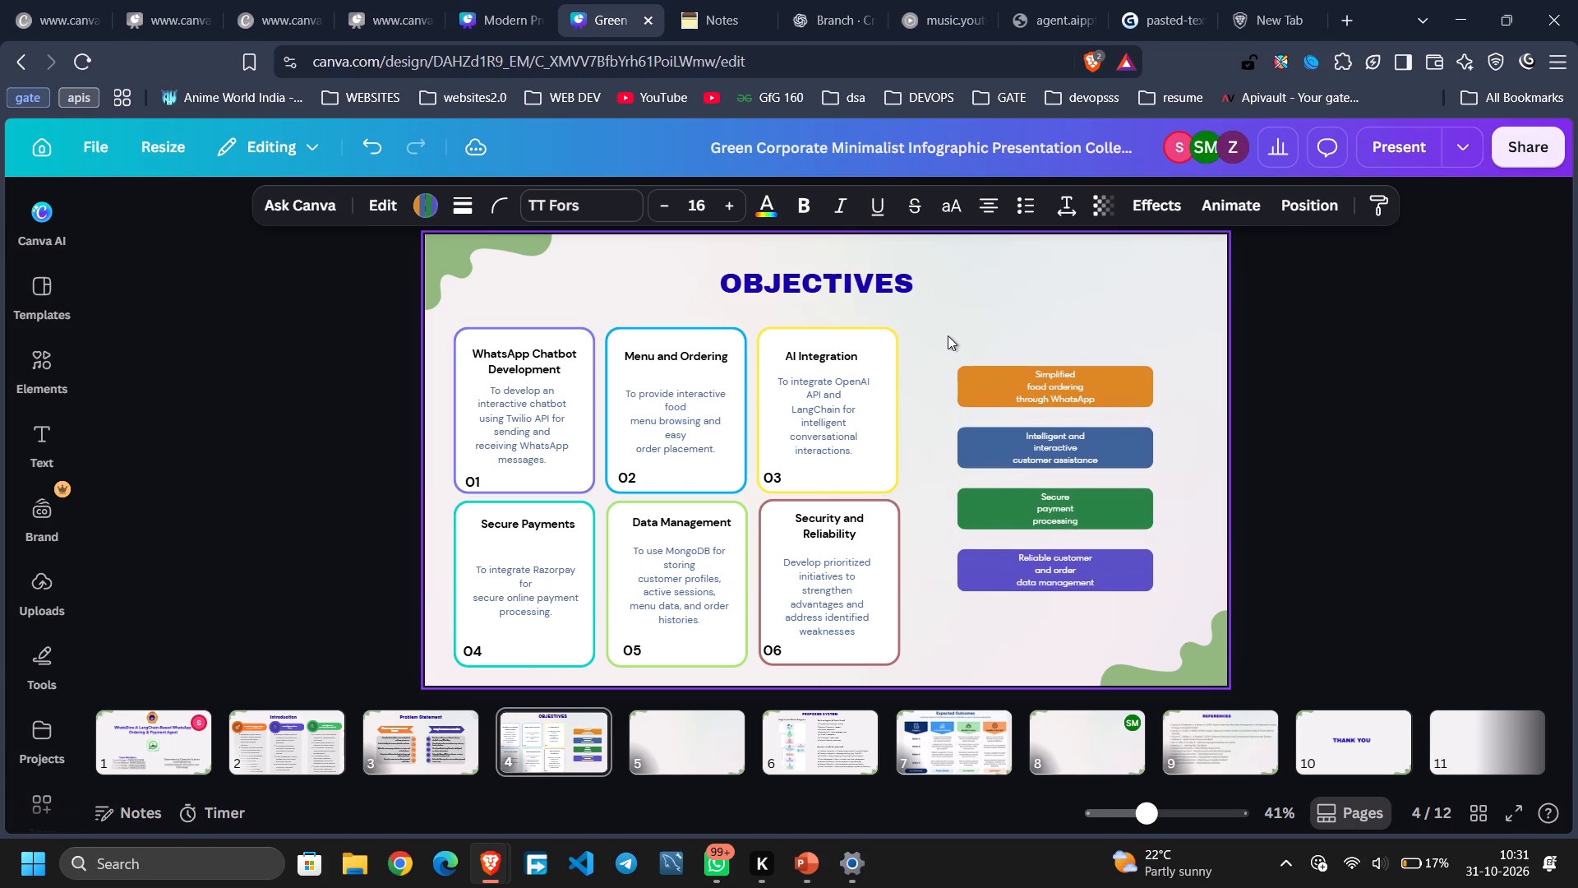
key("Down")
key("Down")
key("Up")
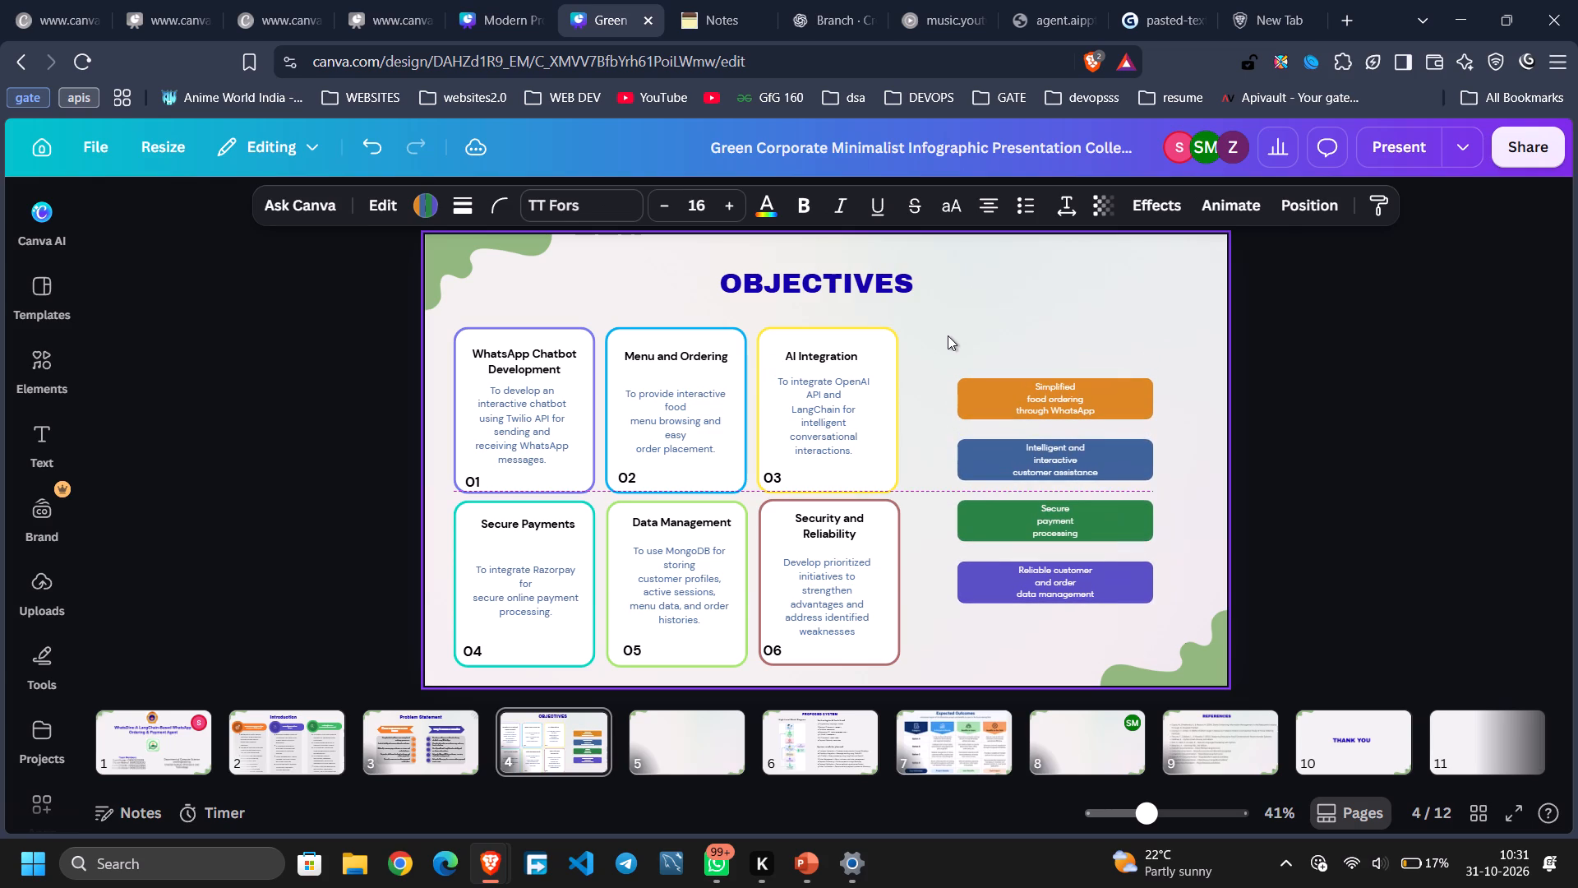
left_click(912, 350)
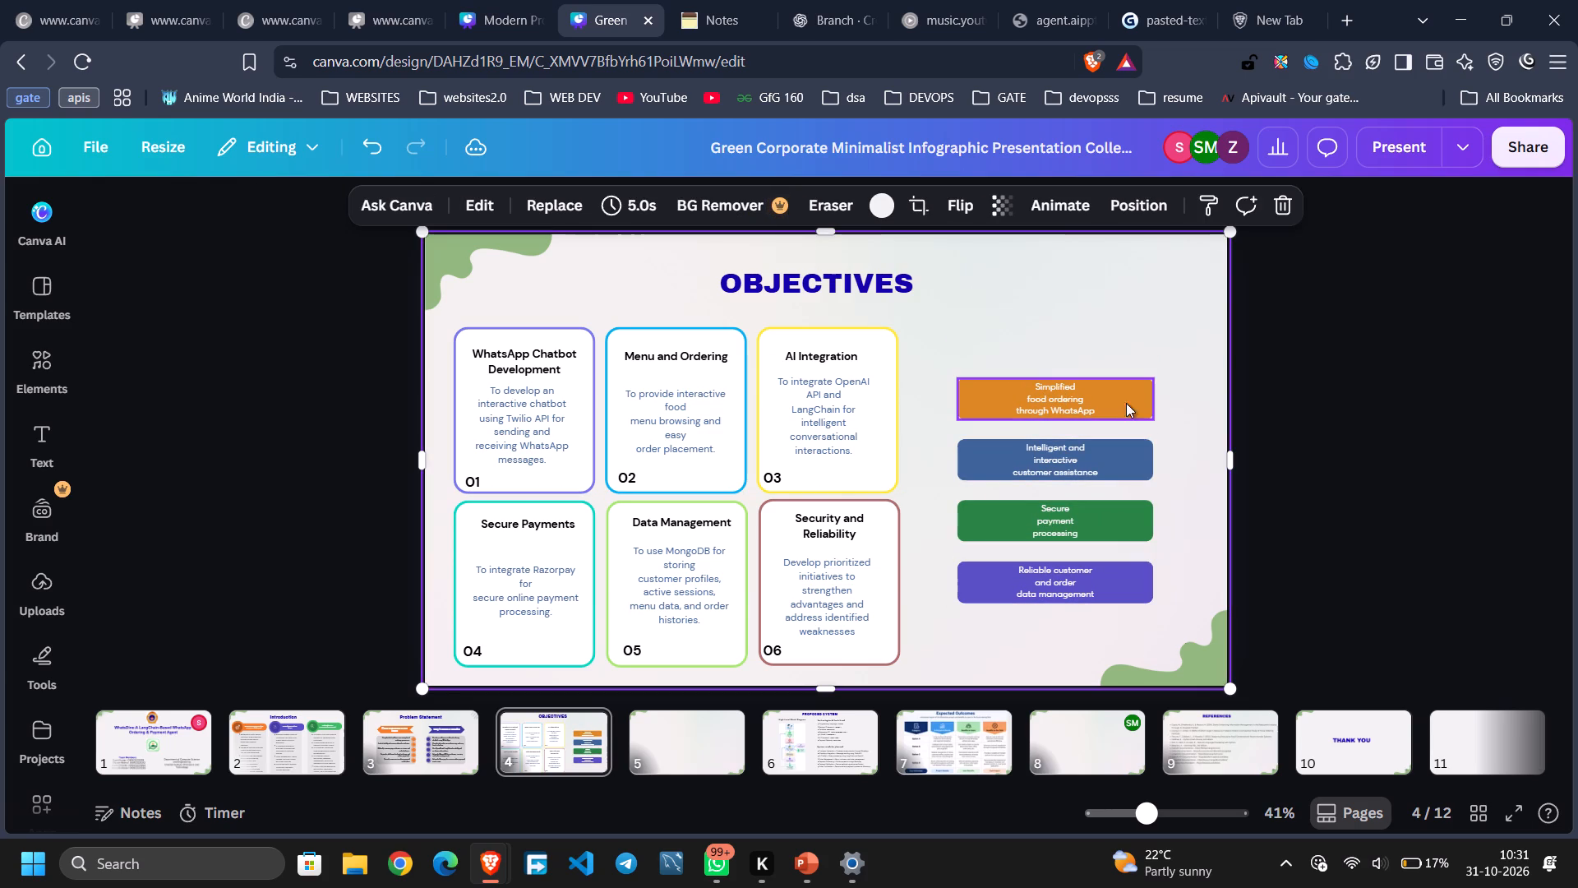
Increase the font size of the orange "Simplified food ordering through WhatsApp" box's text to 20.
double_click(1062, 397)
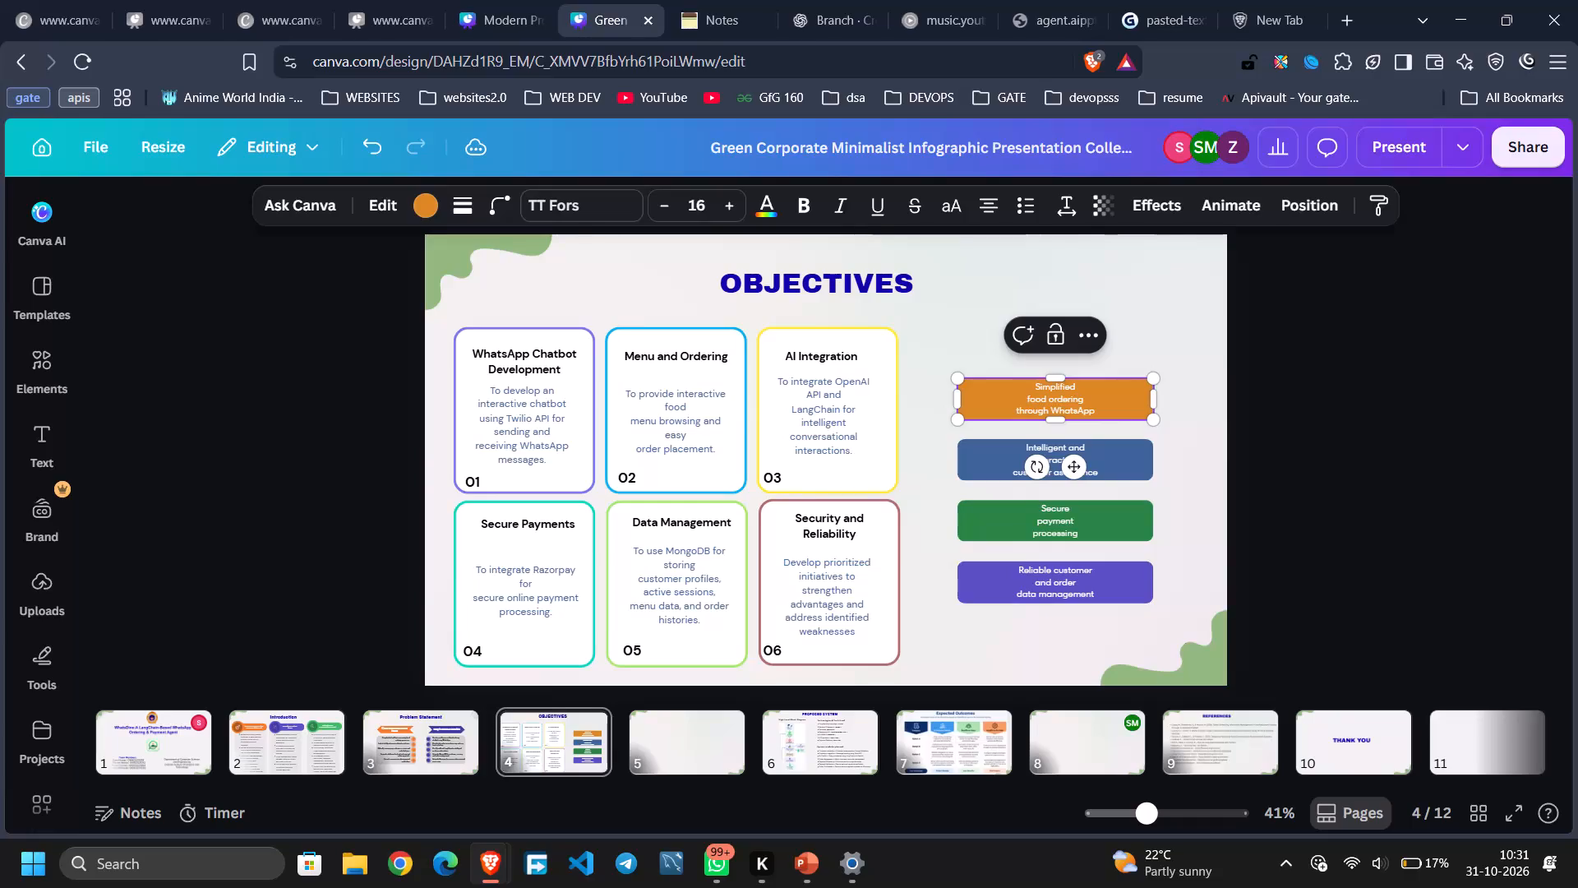
left_click_drag(1100, 409, 1023, 386)
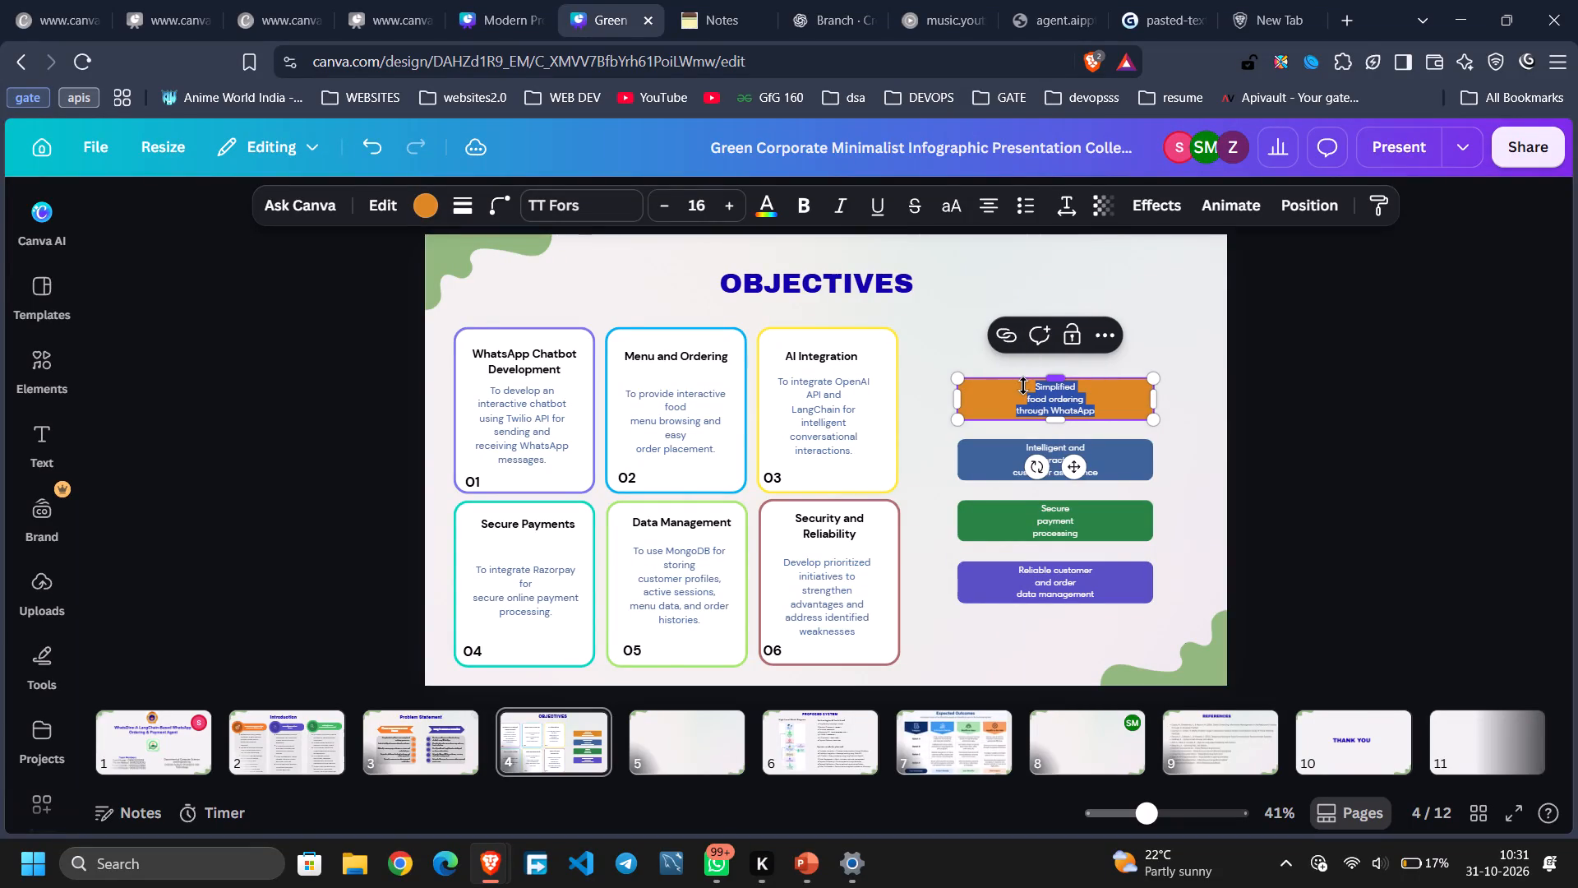
left_click(729, 210)
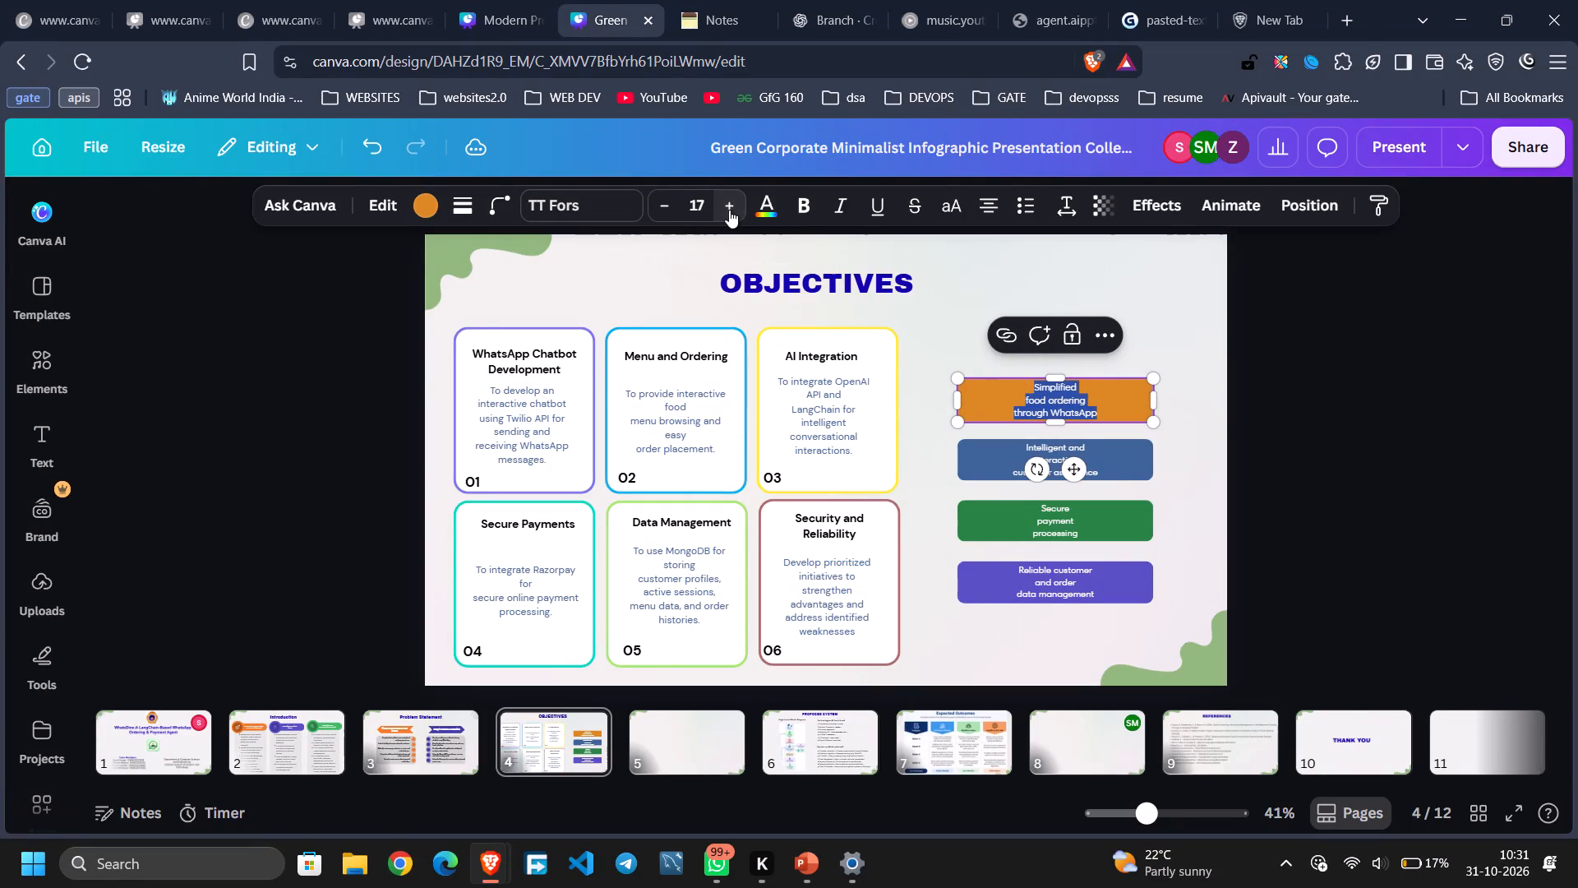
left_click(729, 210)
left_click(729, 210)
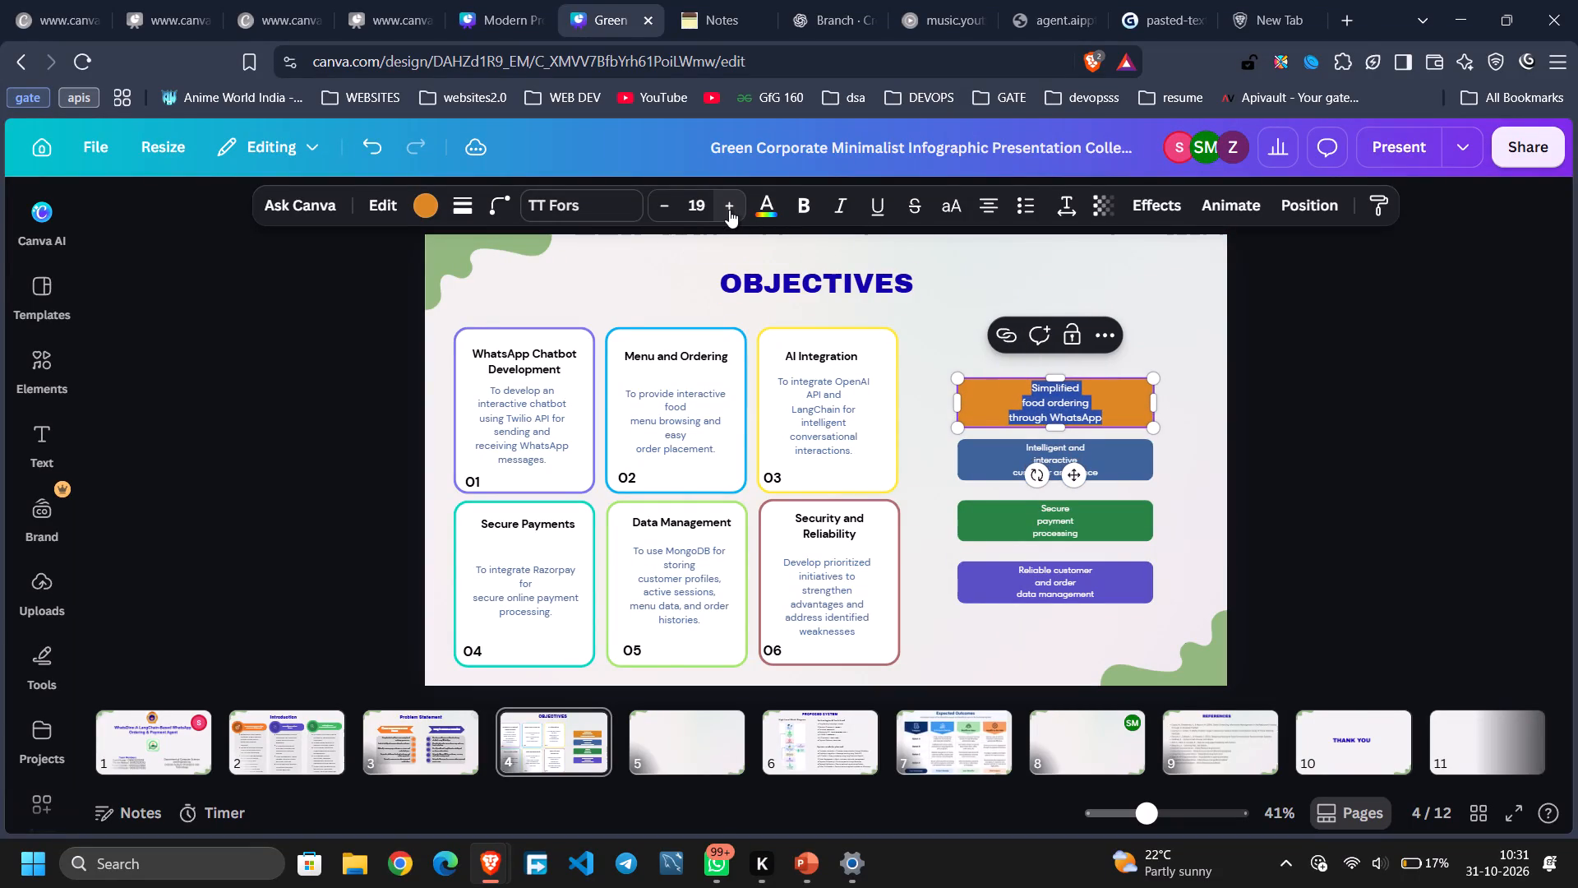
left_click(670, 205)
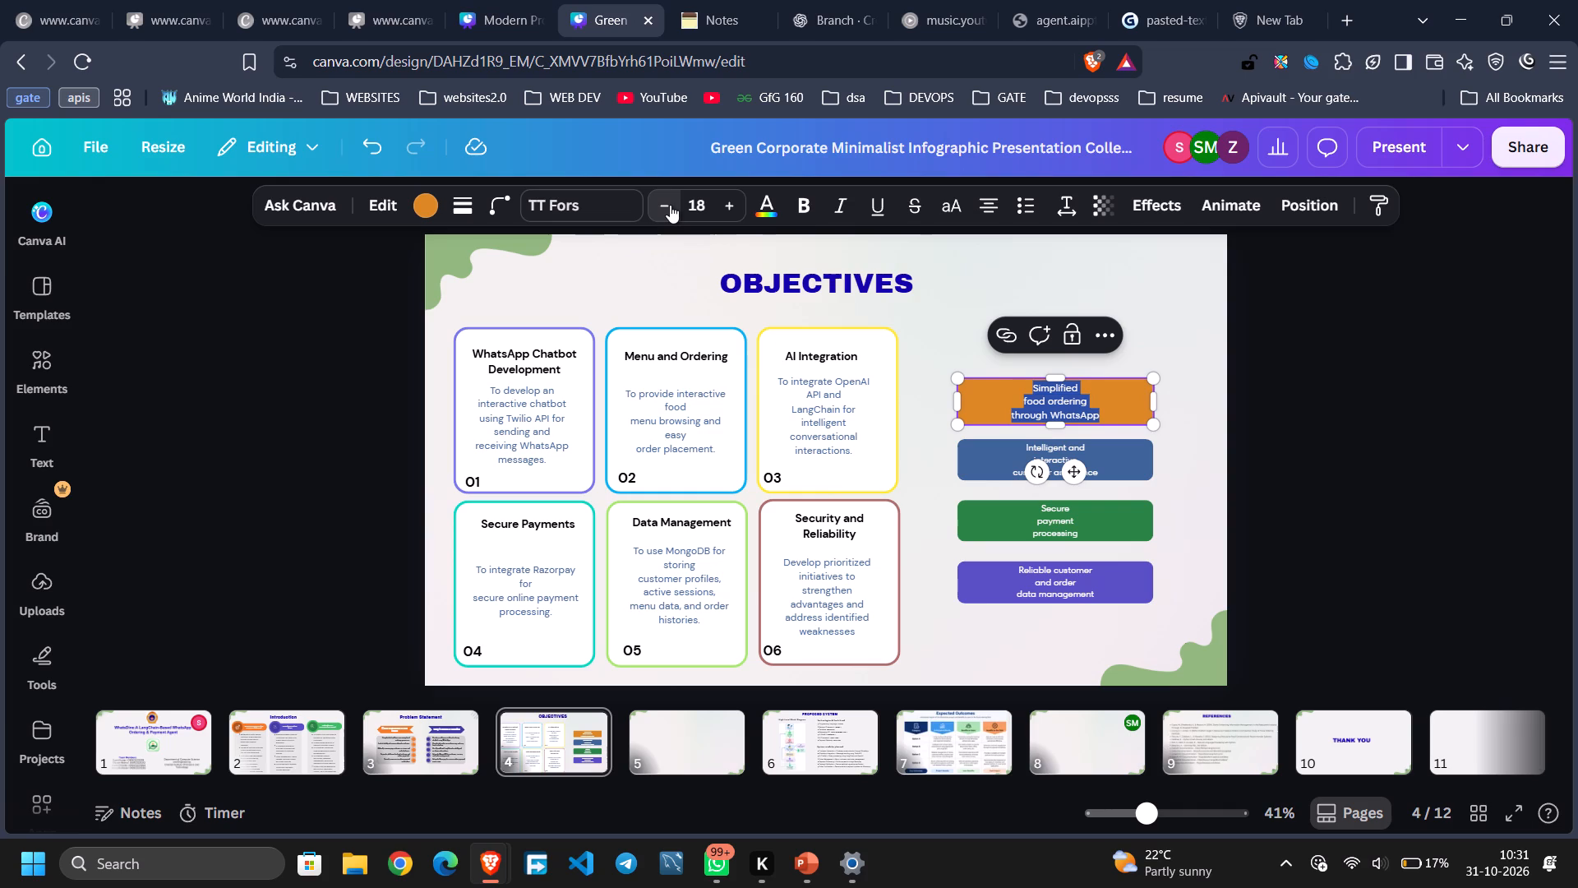
double_click(722, 206)
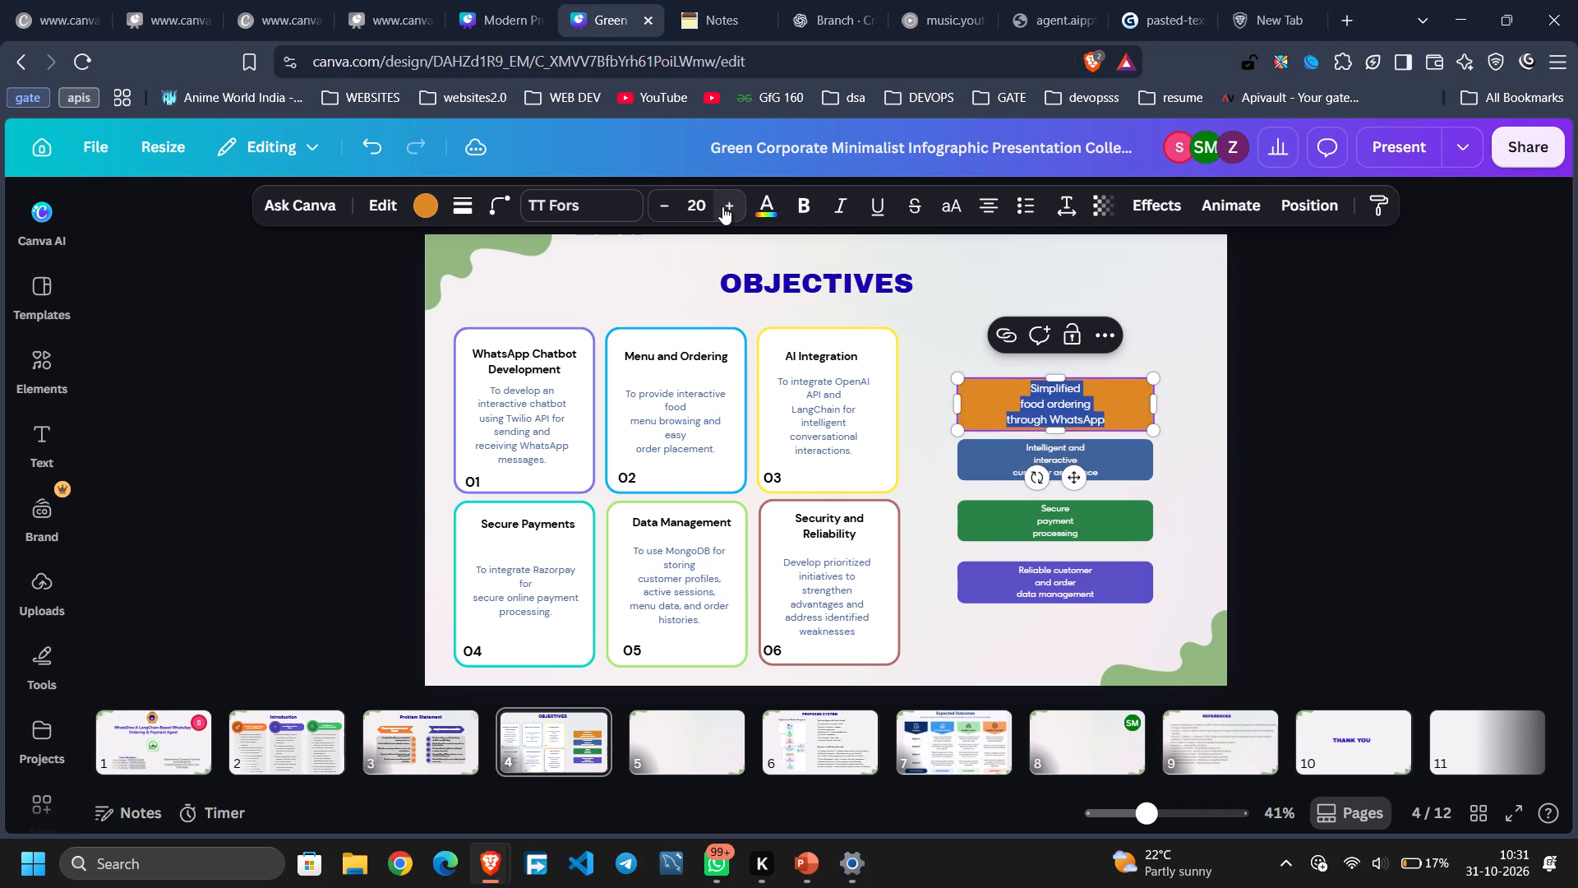
left_click(722, 206)
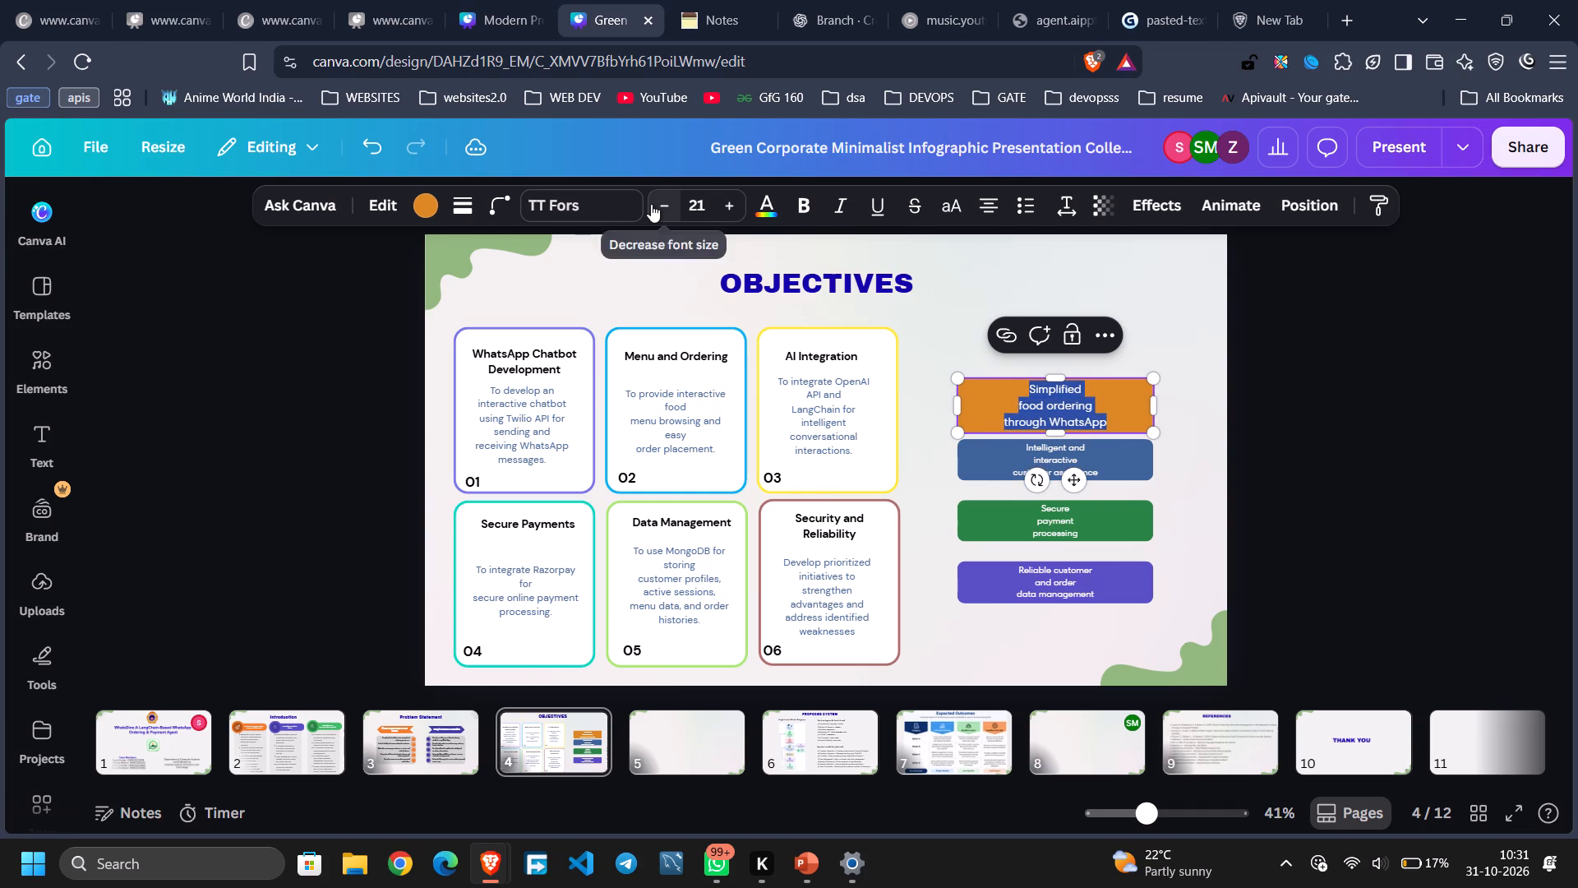
left_click(651, 204)
left_click(915, 474)
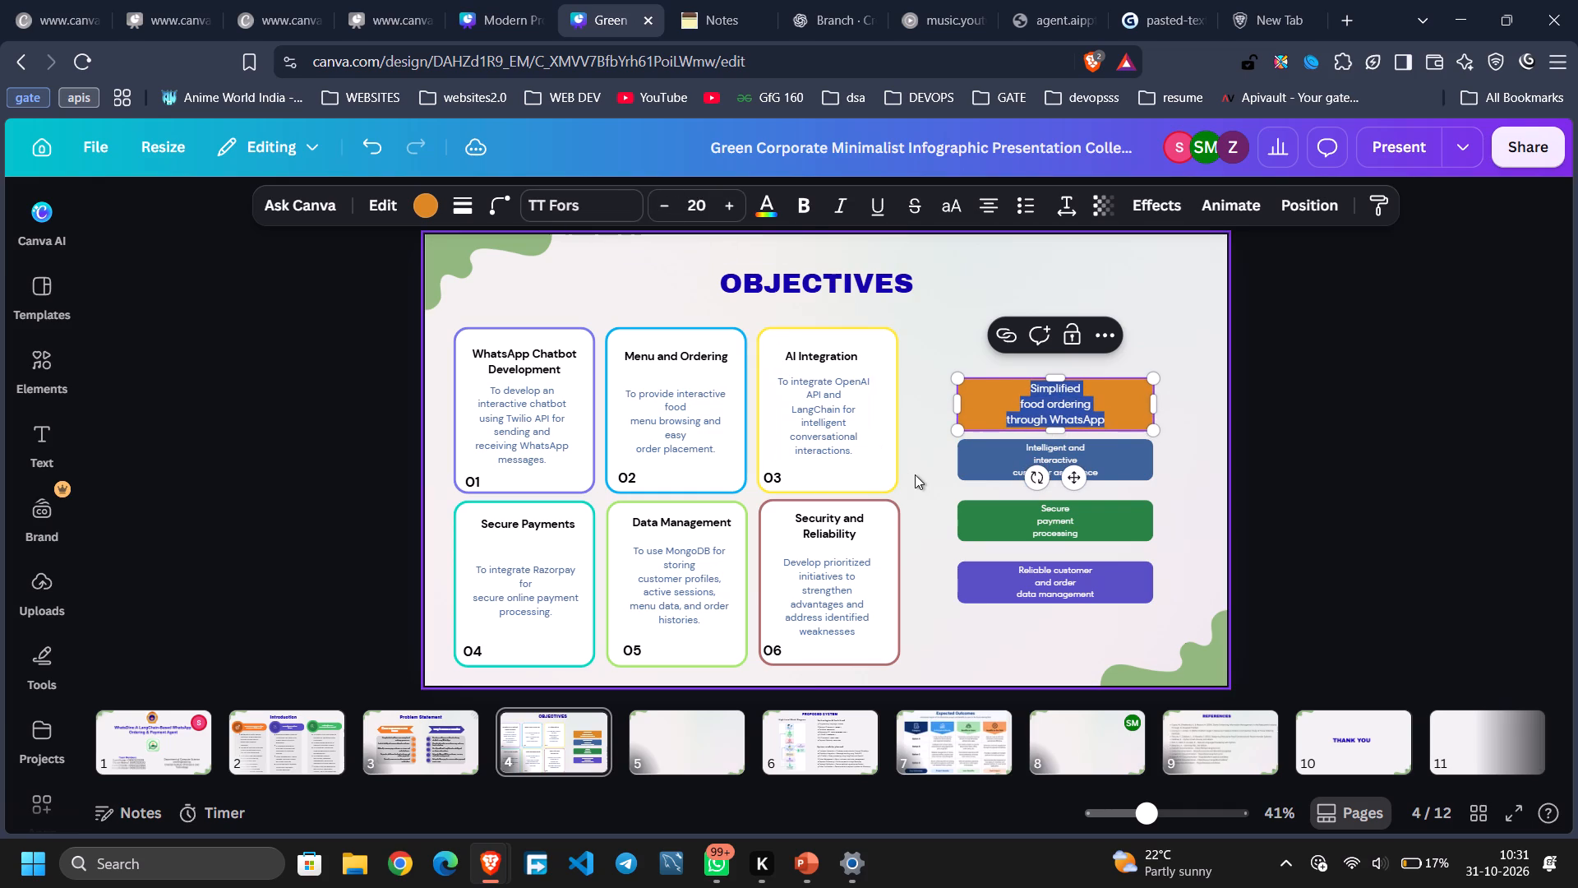
Make all the text in the orange "Simplified food ordering through WhatsApp" box bold.
left_click(1113, 422)
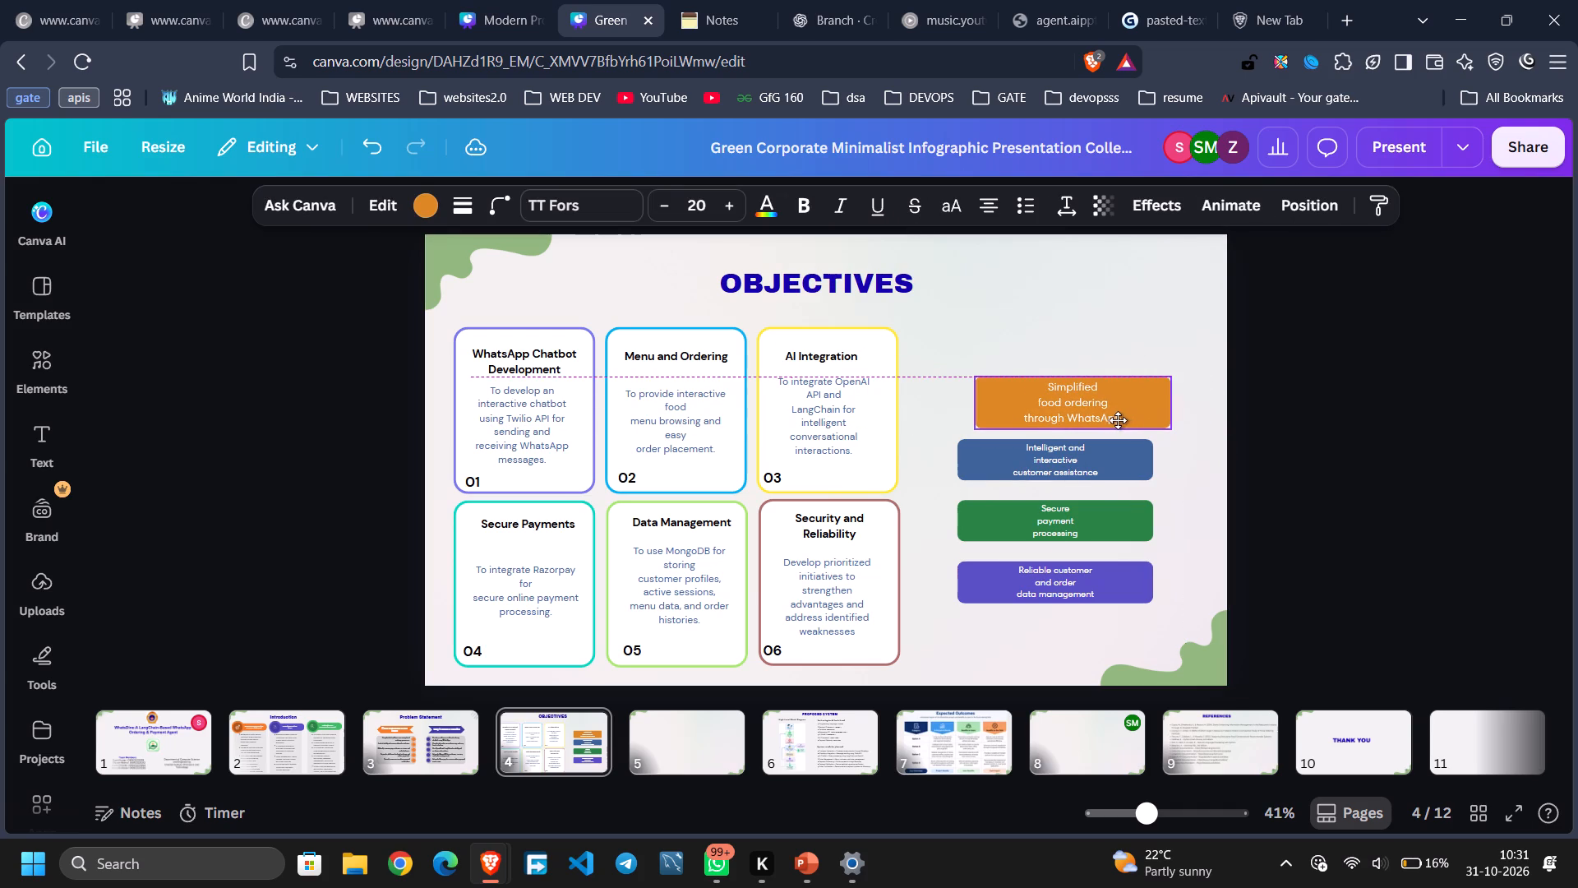
triple_click(1101, 414)
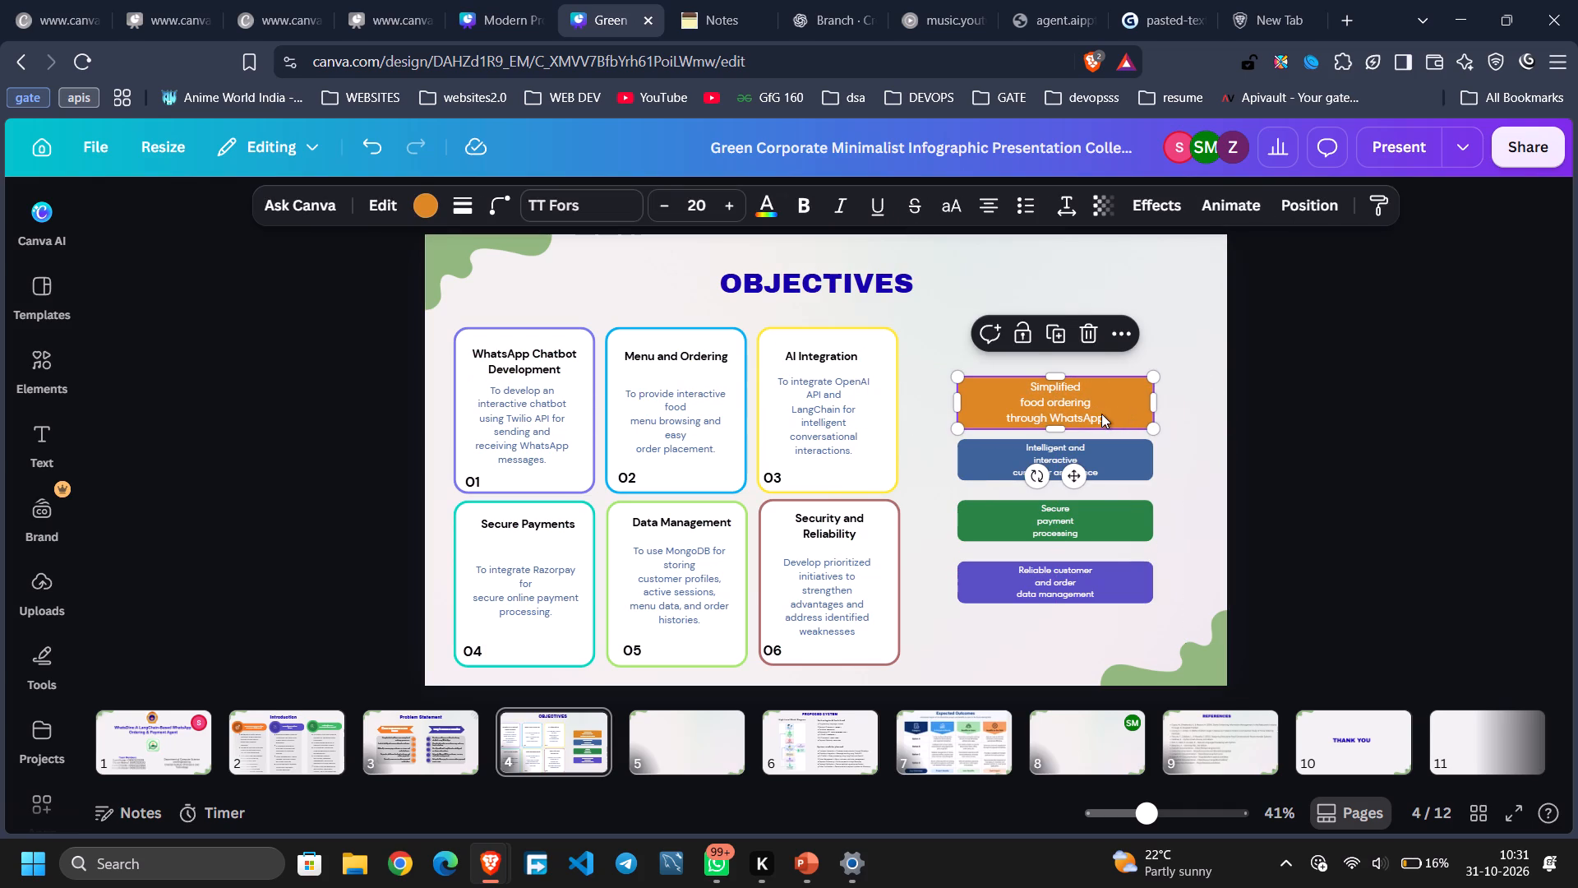
double_click(1101, 414)
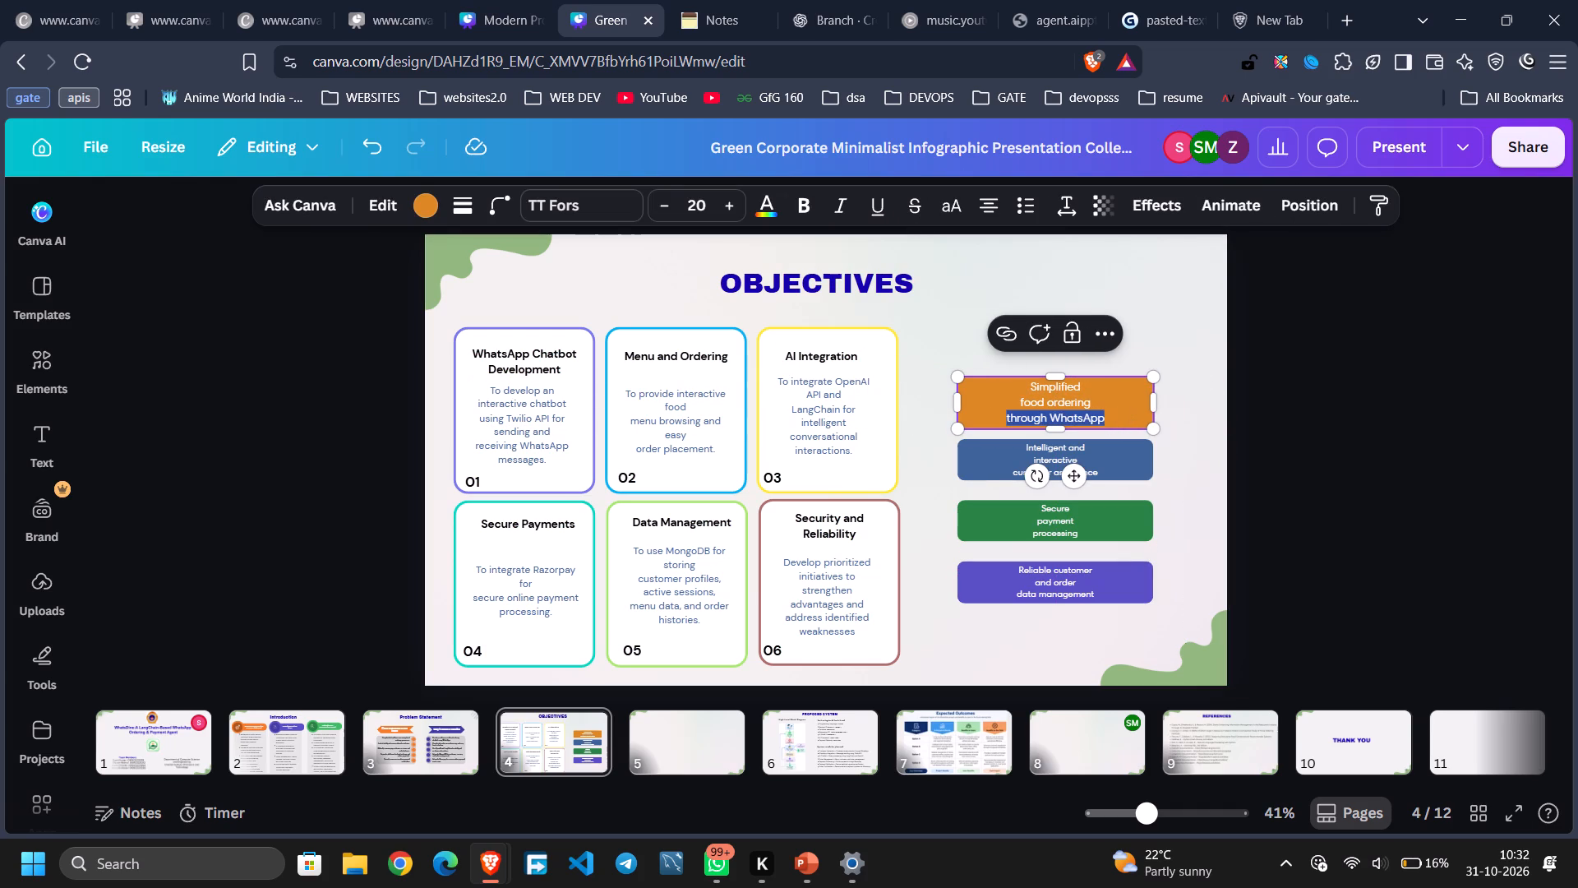
double_click(1101, 414, "ctrl")
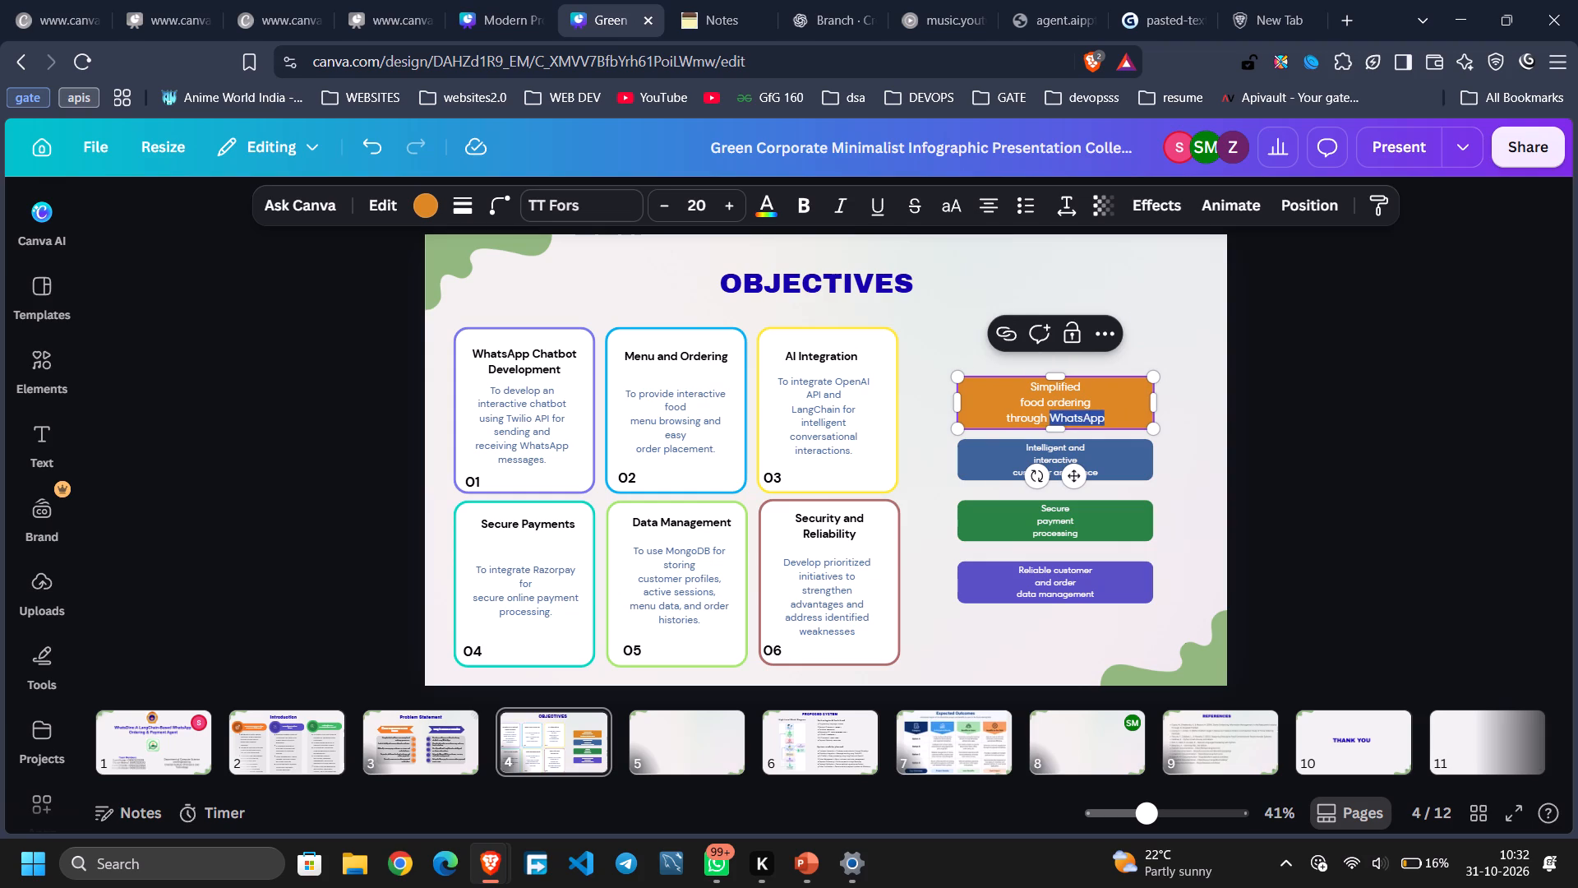
key("ctrl+a")
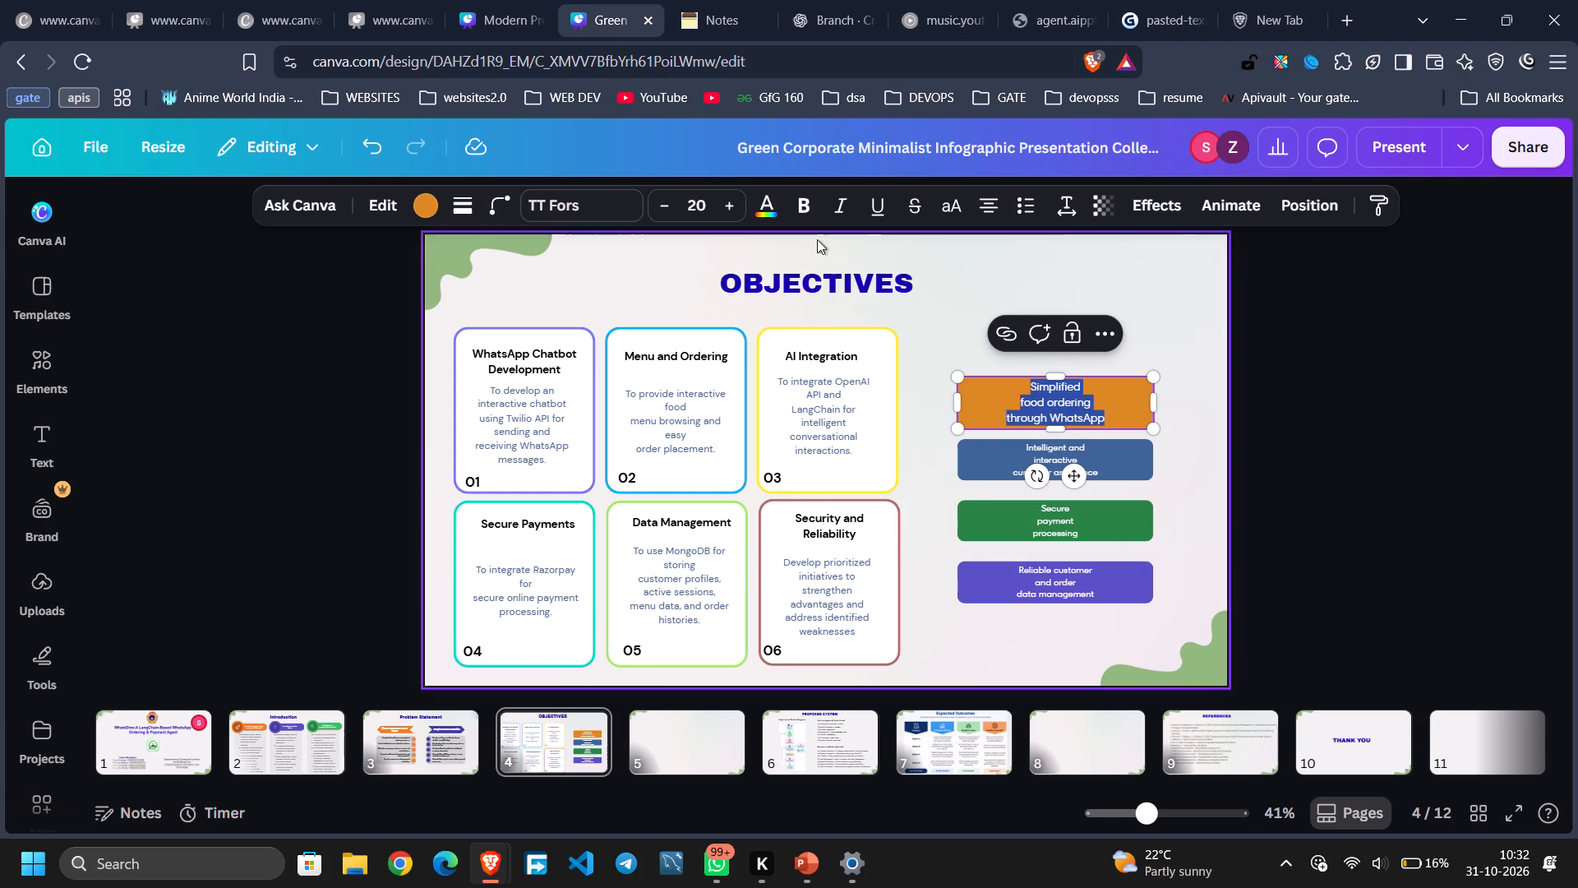
left_click(793, 212)
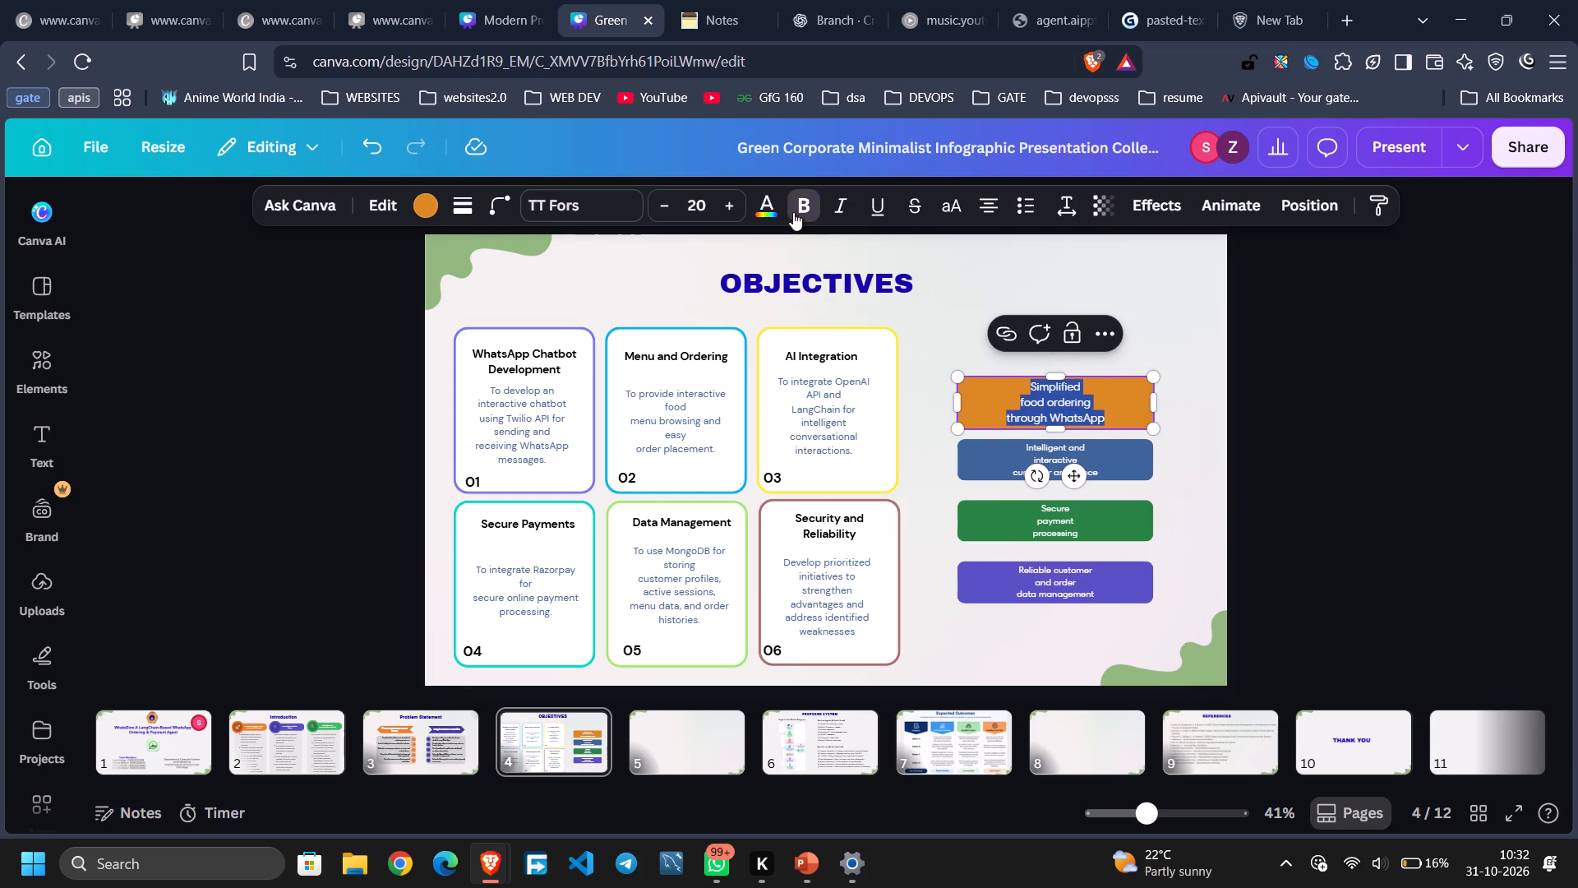
Select the blue "Intelligent and interactive customer assistance" outcome box.
left_click(1061, 452)
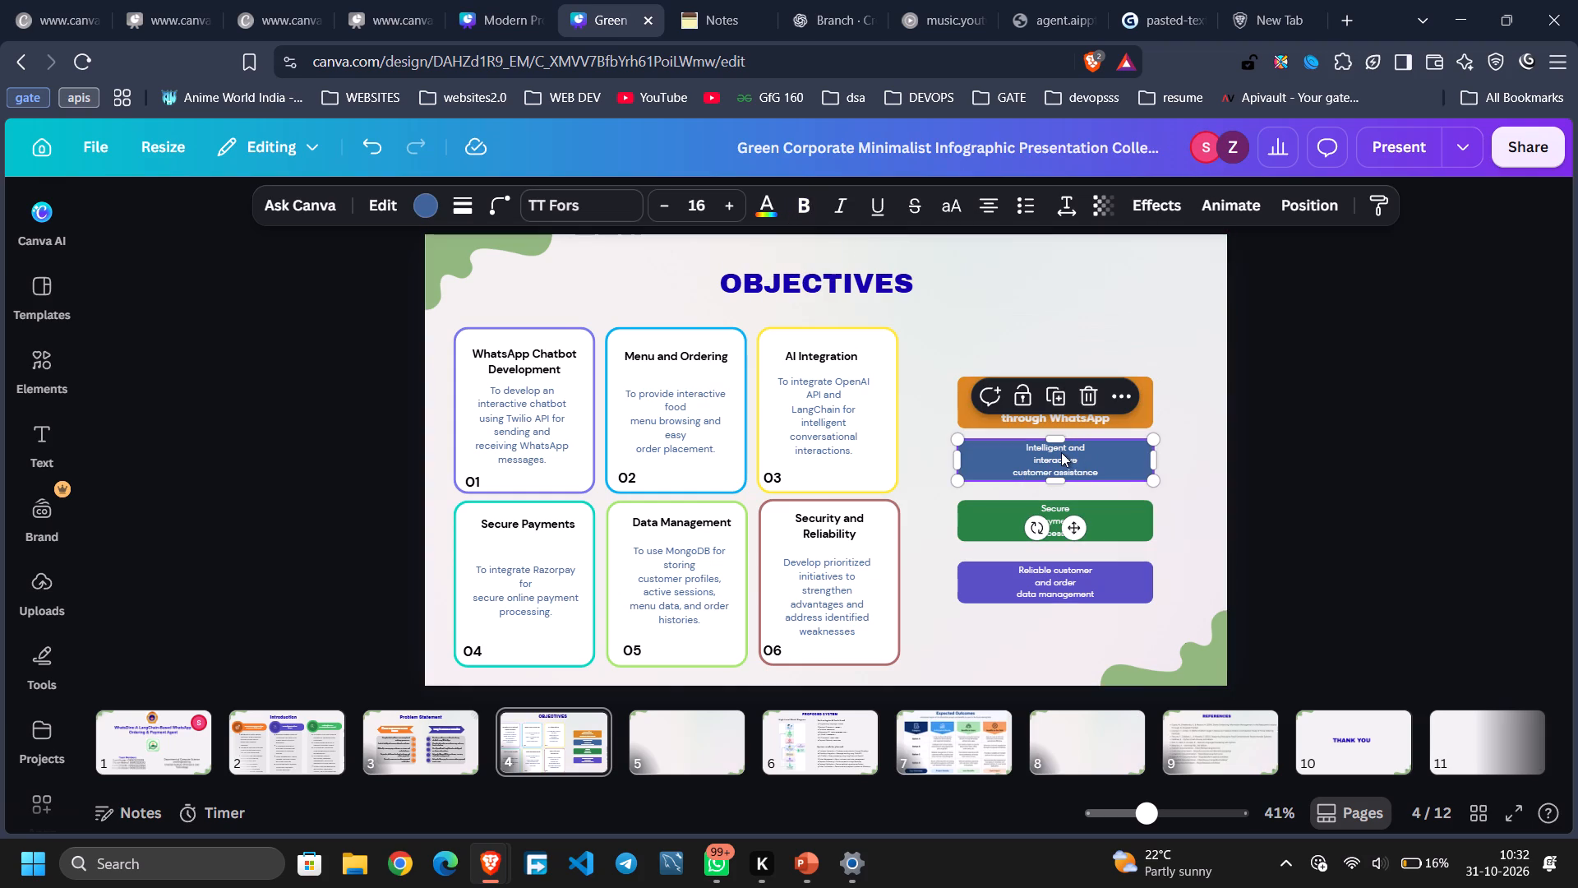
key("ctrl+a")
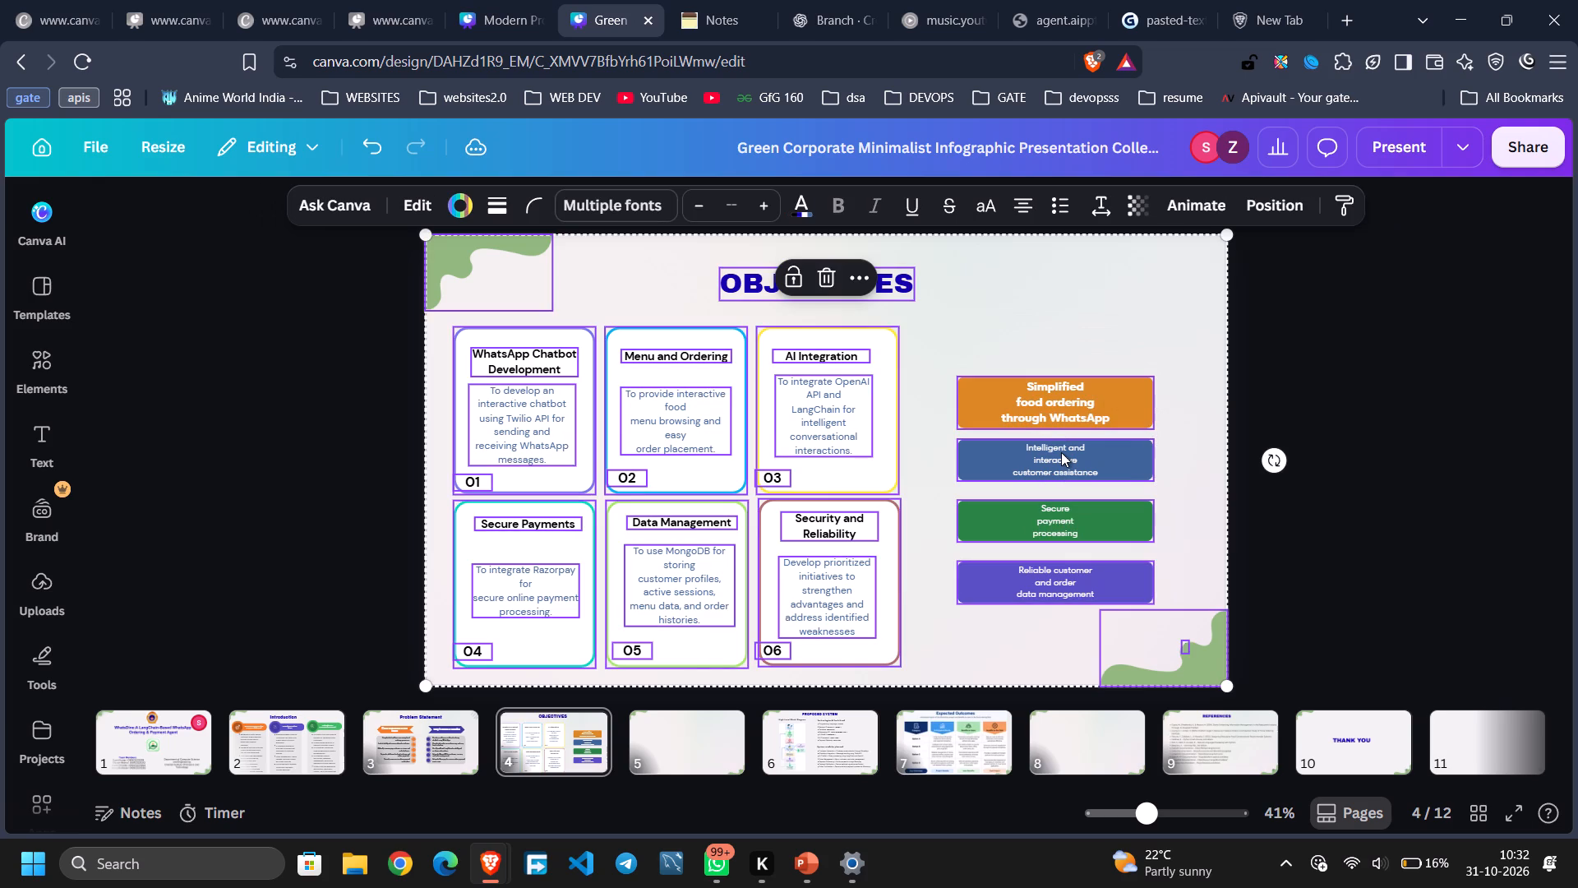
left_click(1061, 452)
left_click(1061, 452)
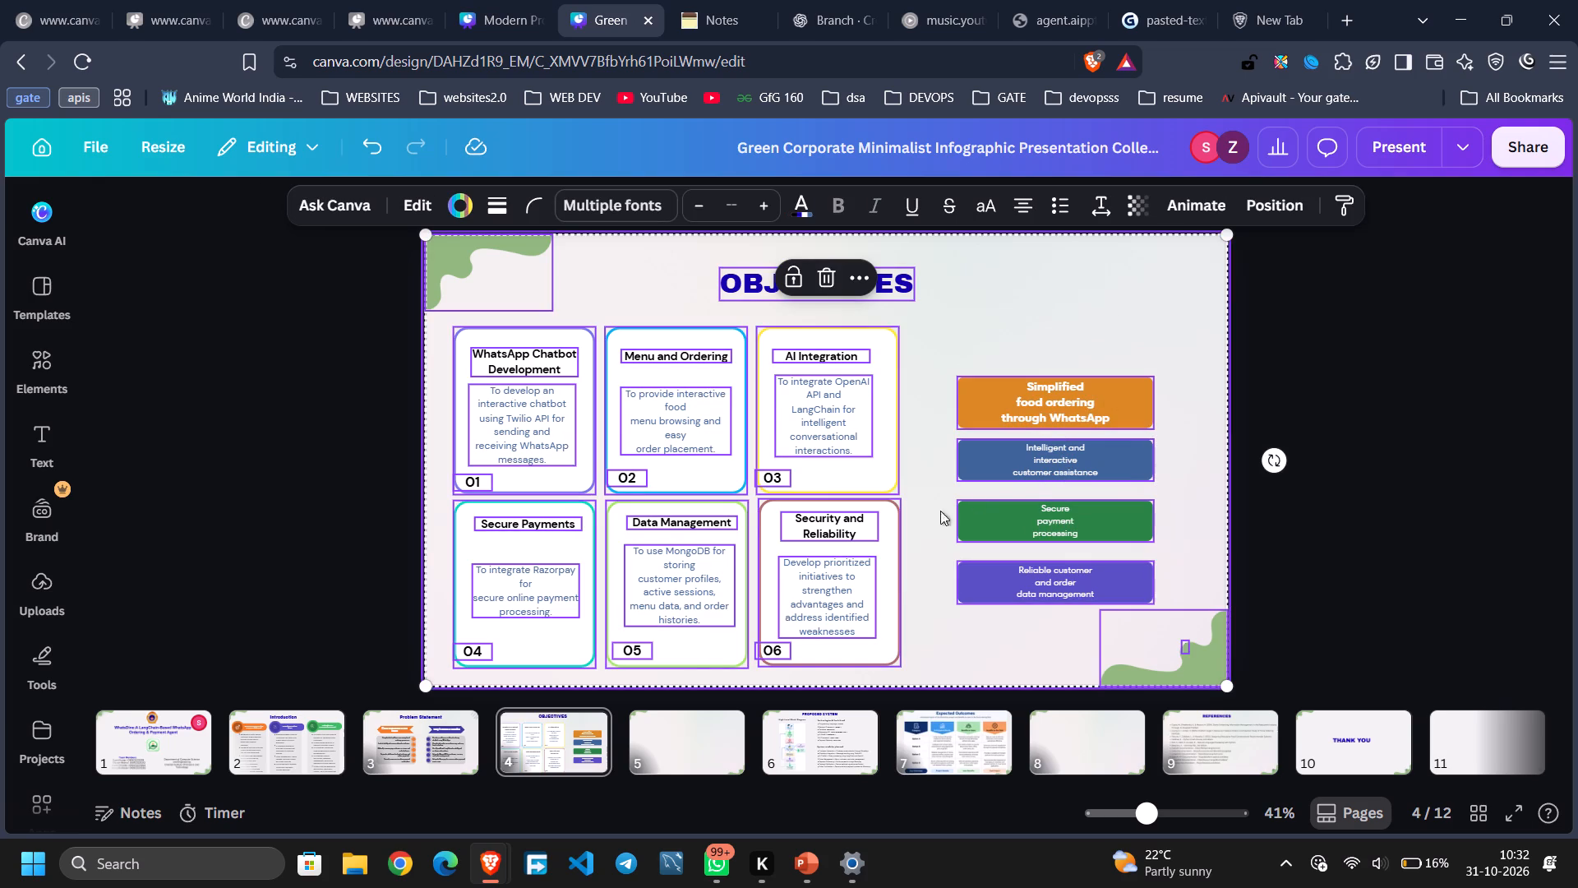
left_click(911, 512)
Make the text in the blue "Intelligent and interactive customer assistance" box bold at font size 20.
double_click(1065, 449)
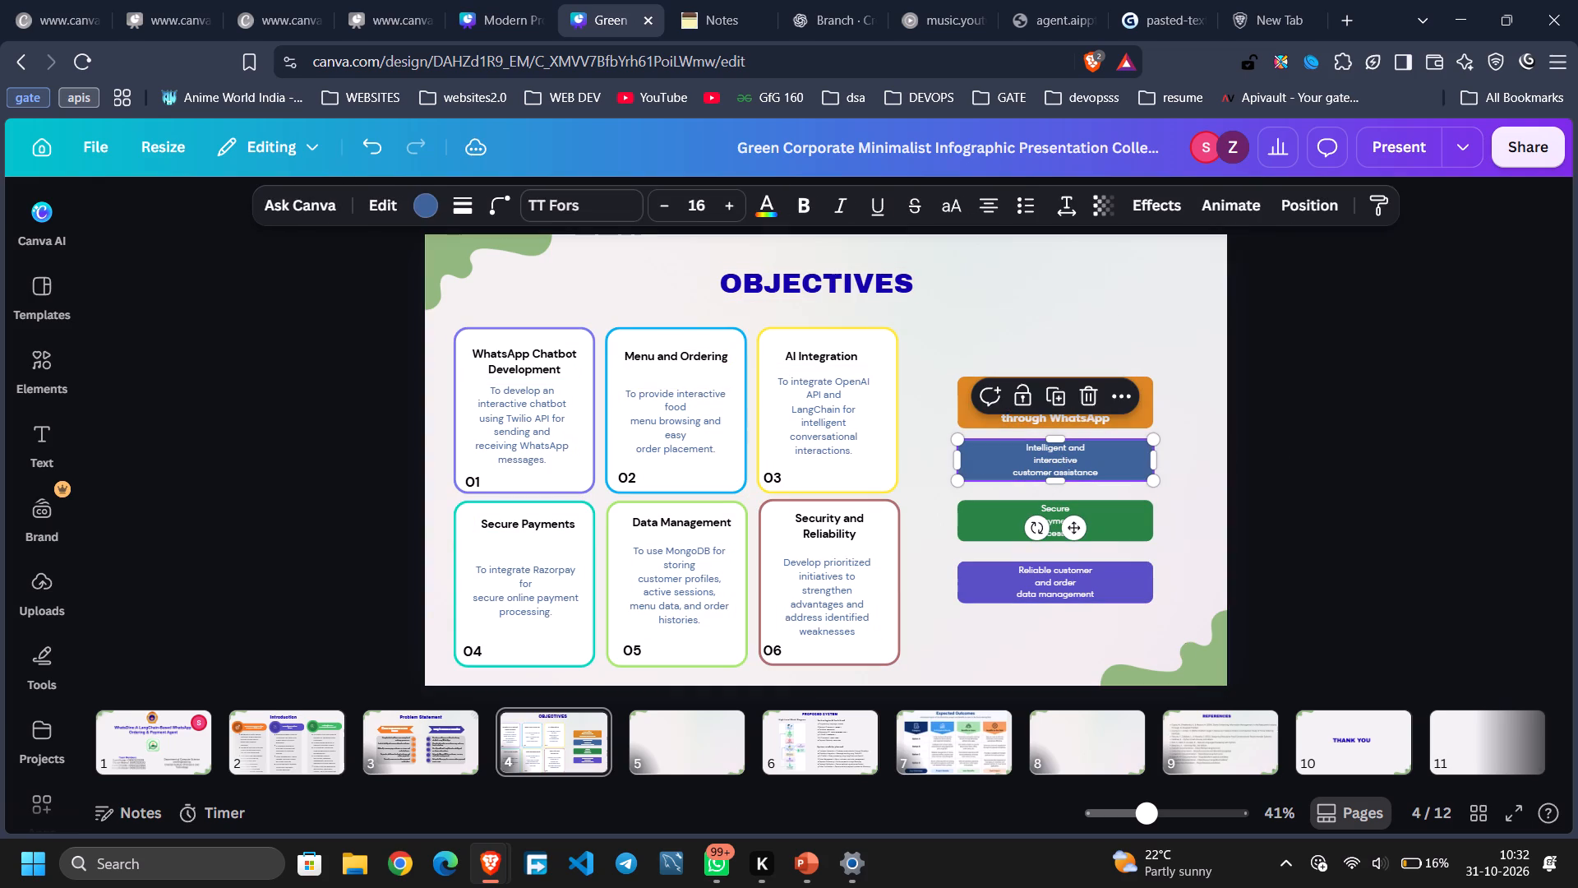
key("ctrl+a")
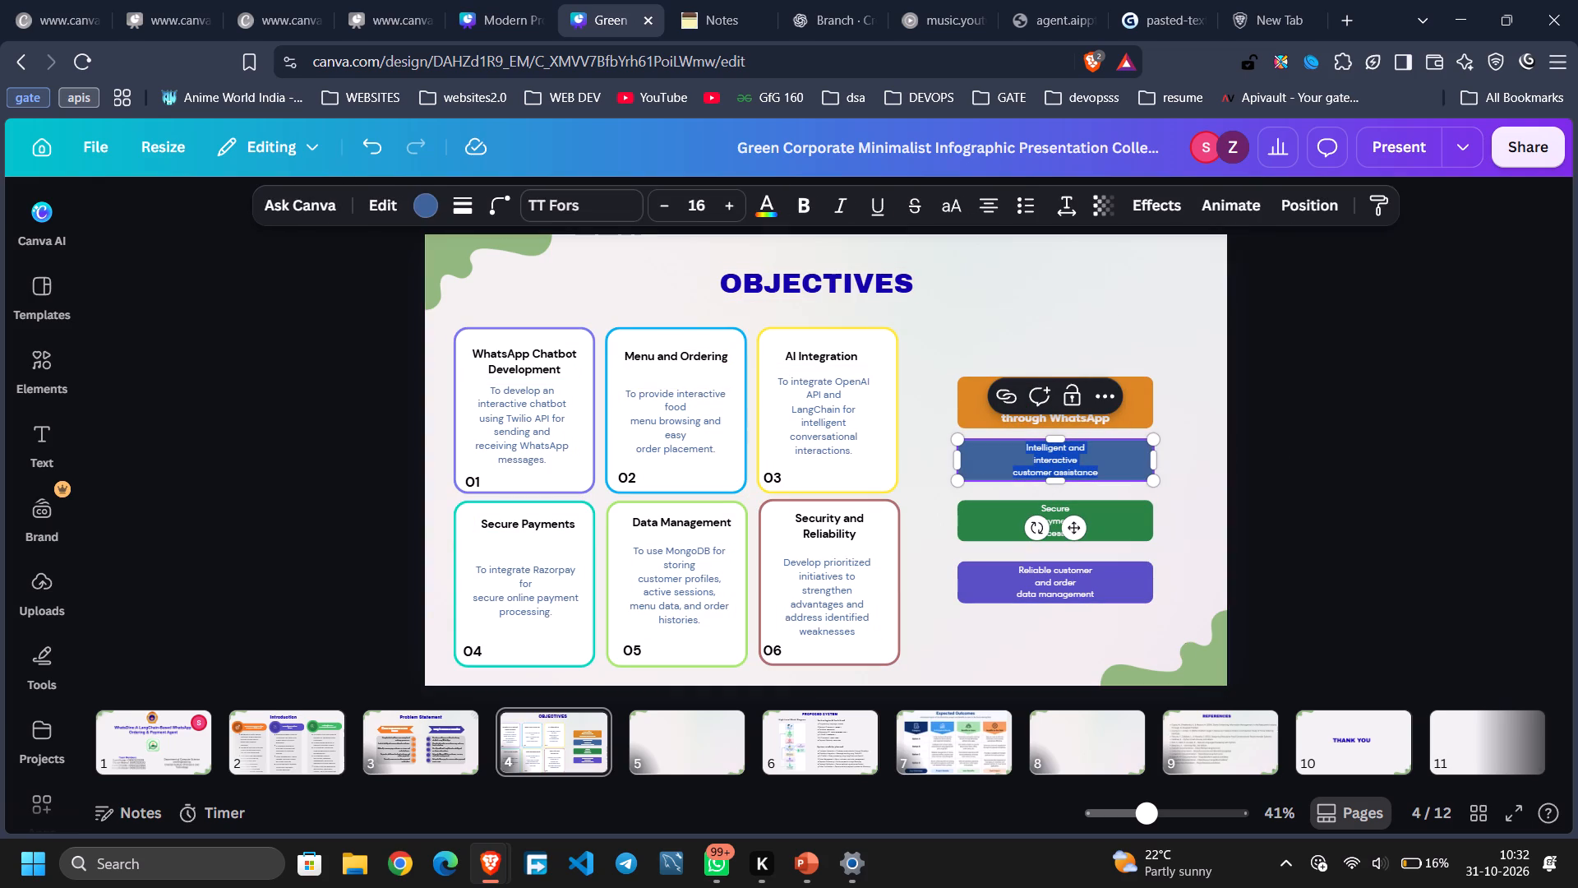
left_click(796, 195)
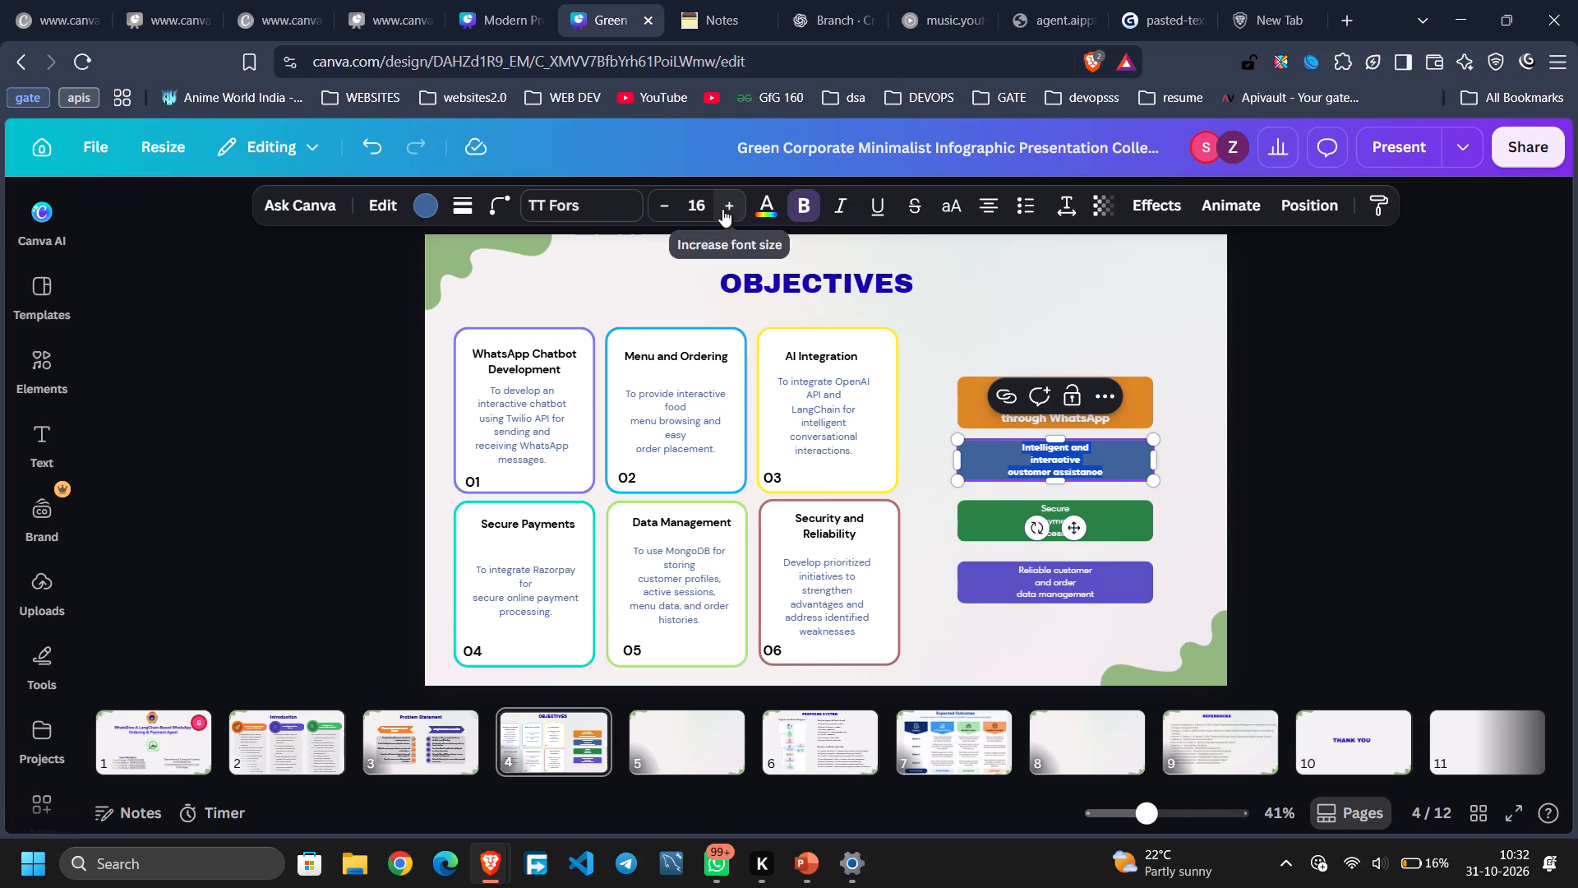
triple_click(722, 209)
left_click(722, 209)
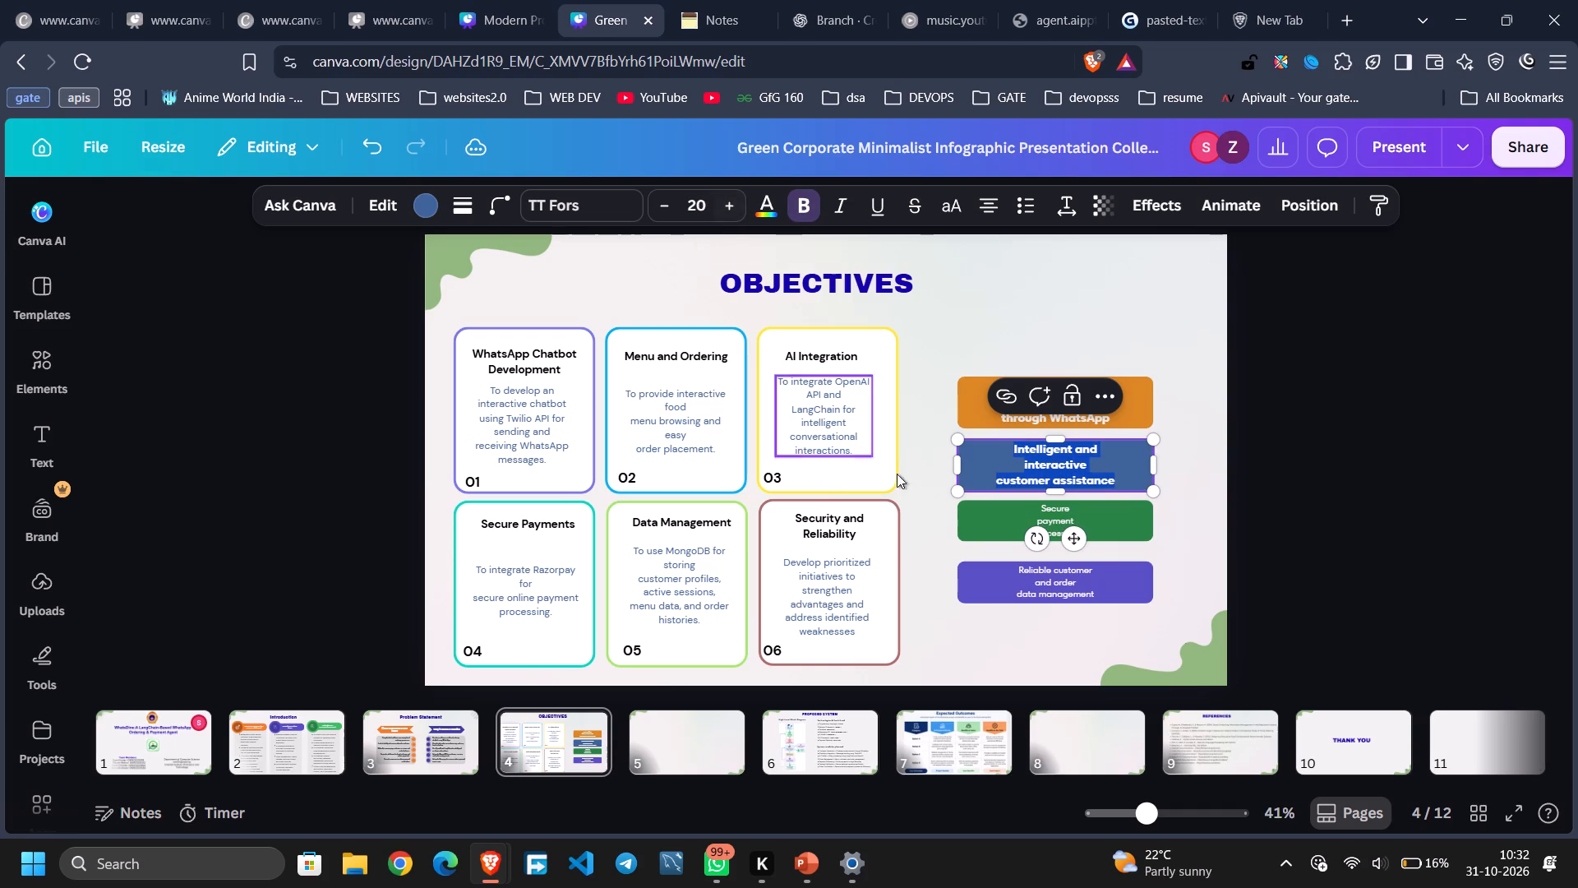
left_click(920, 520)
Make the text in the green "Secure payment processing" box bold at font size 20.
left_click(1052, 520)
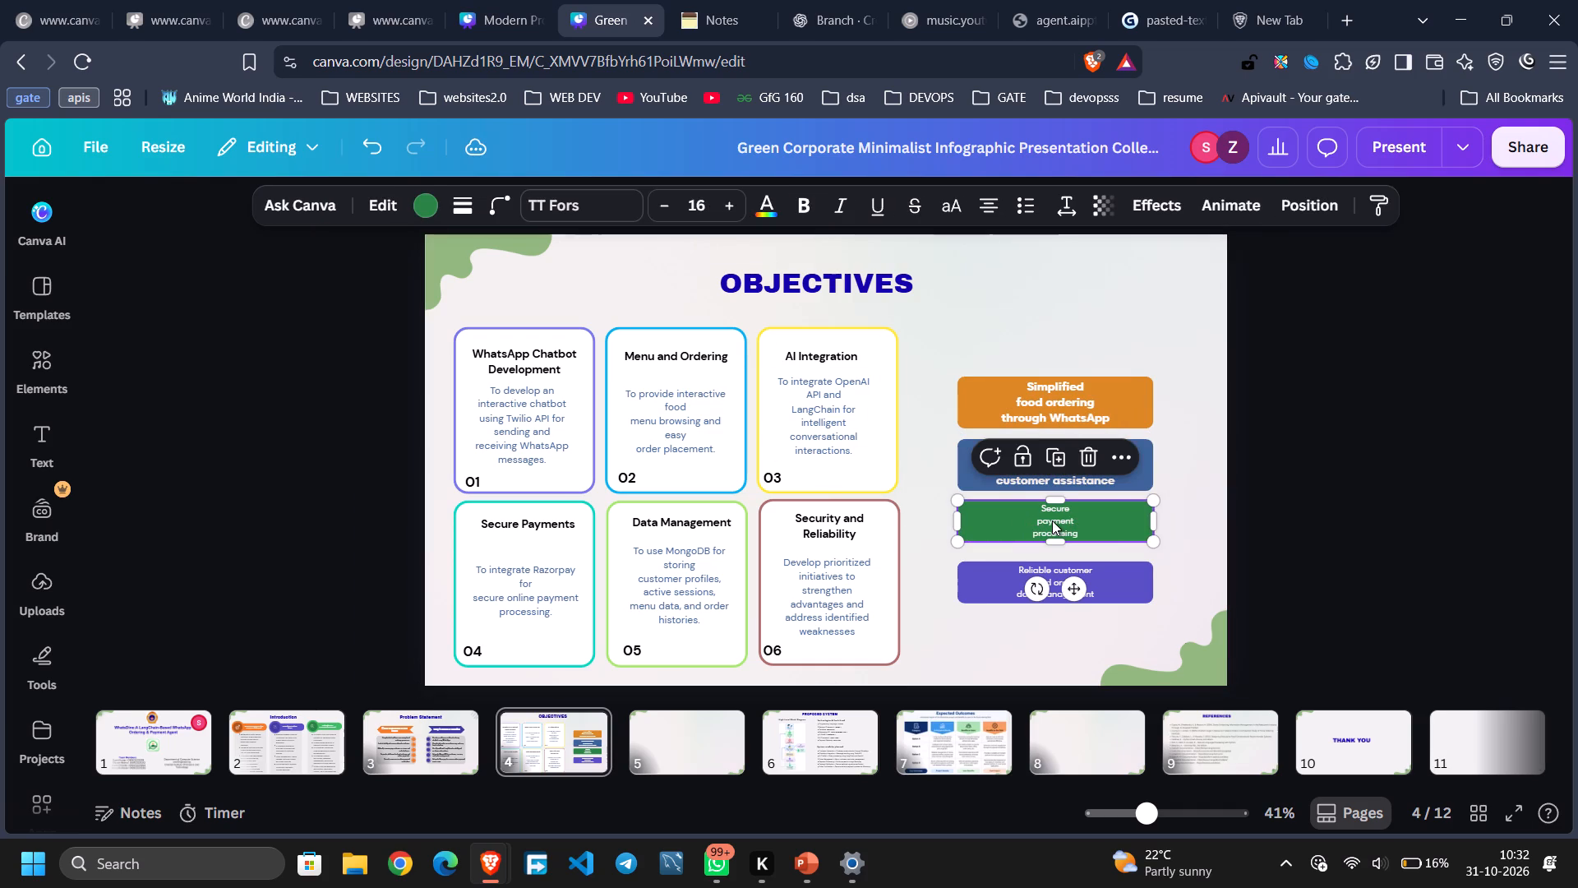
triple_click(1052, 520)
key("ctrl+a")
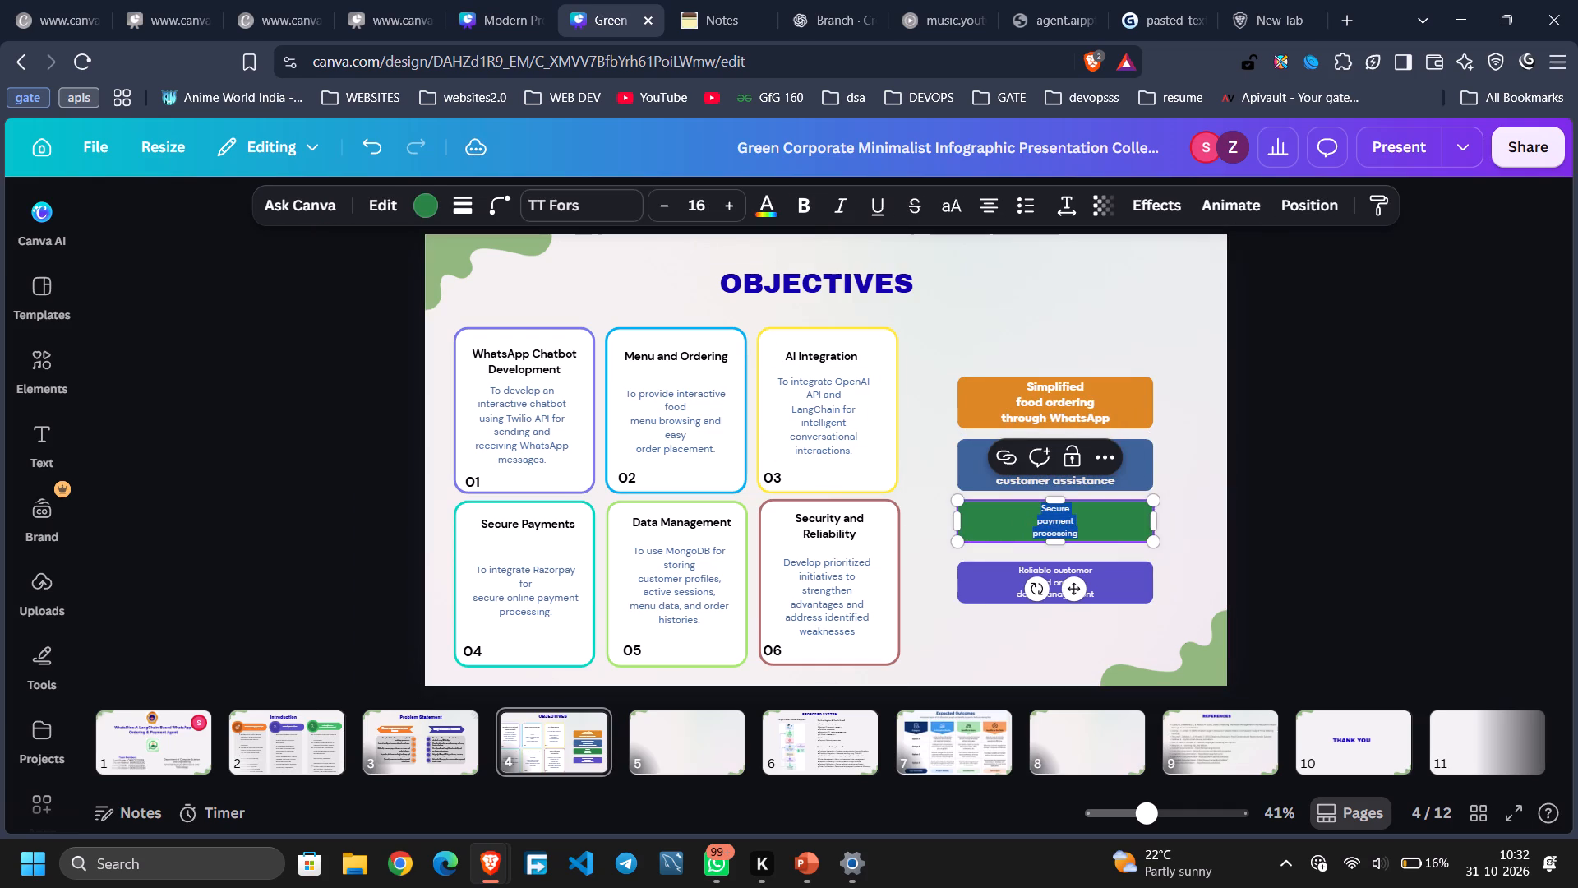
triple_click(723, 198)
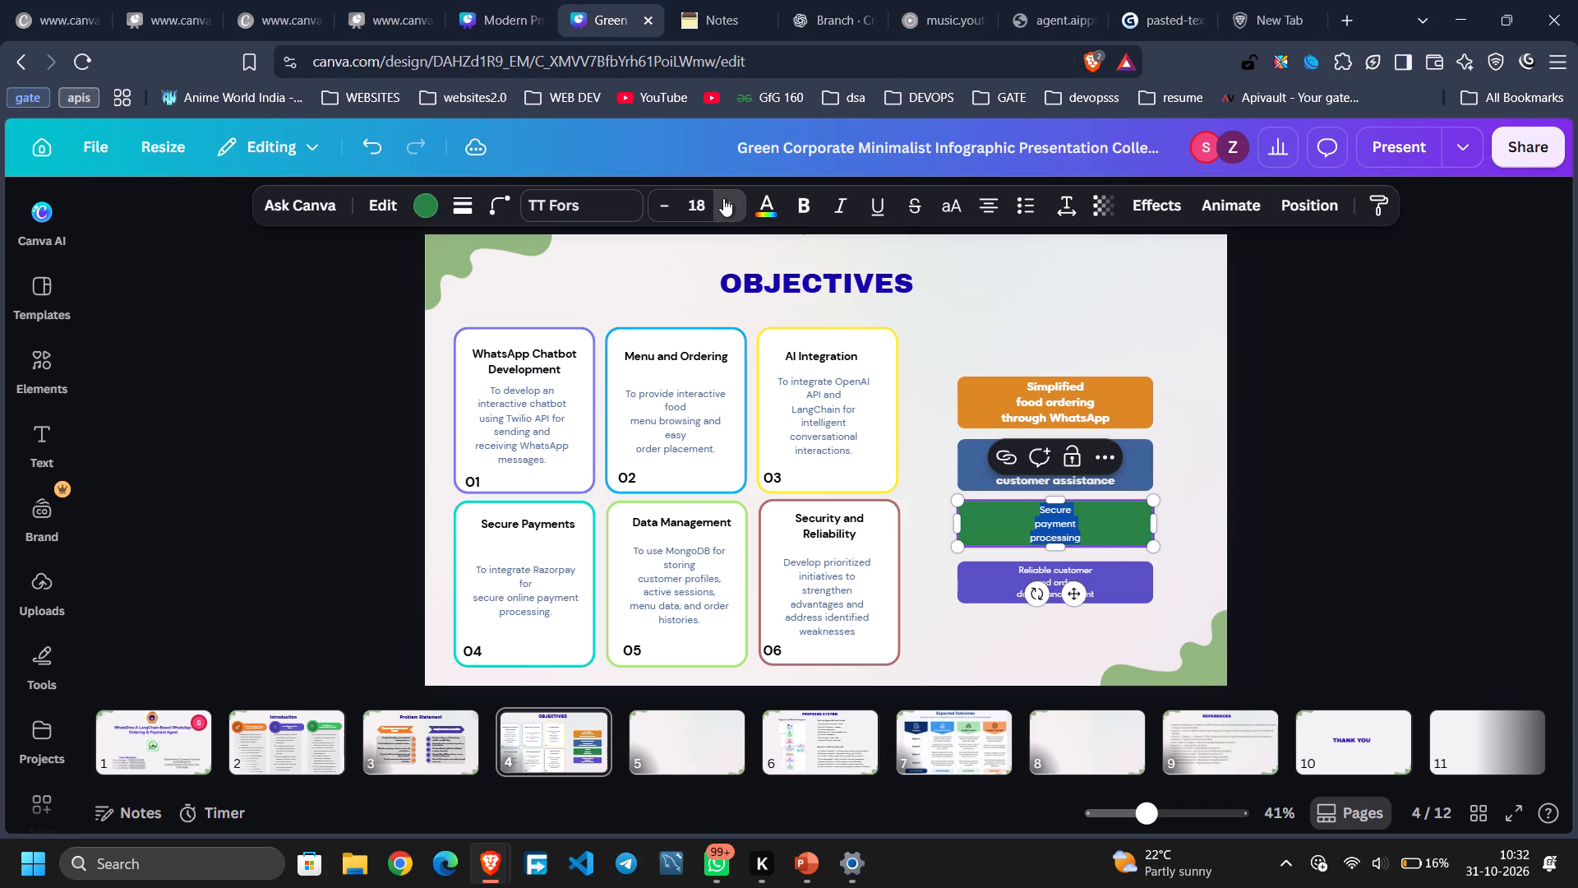
left_click(723, 198)
left_click(798, 202)
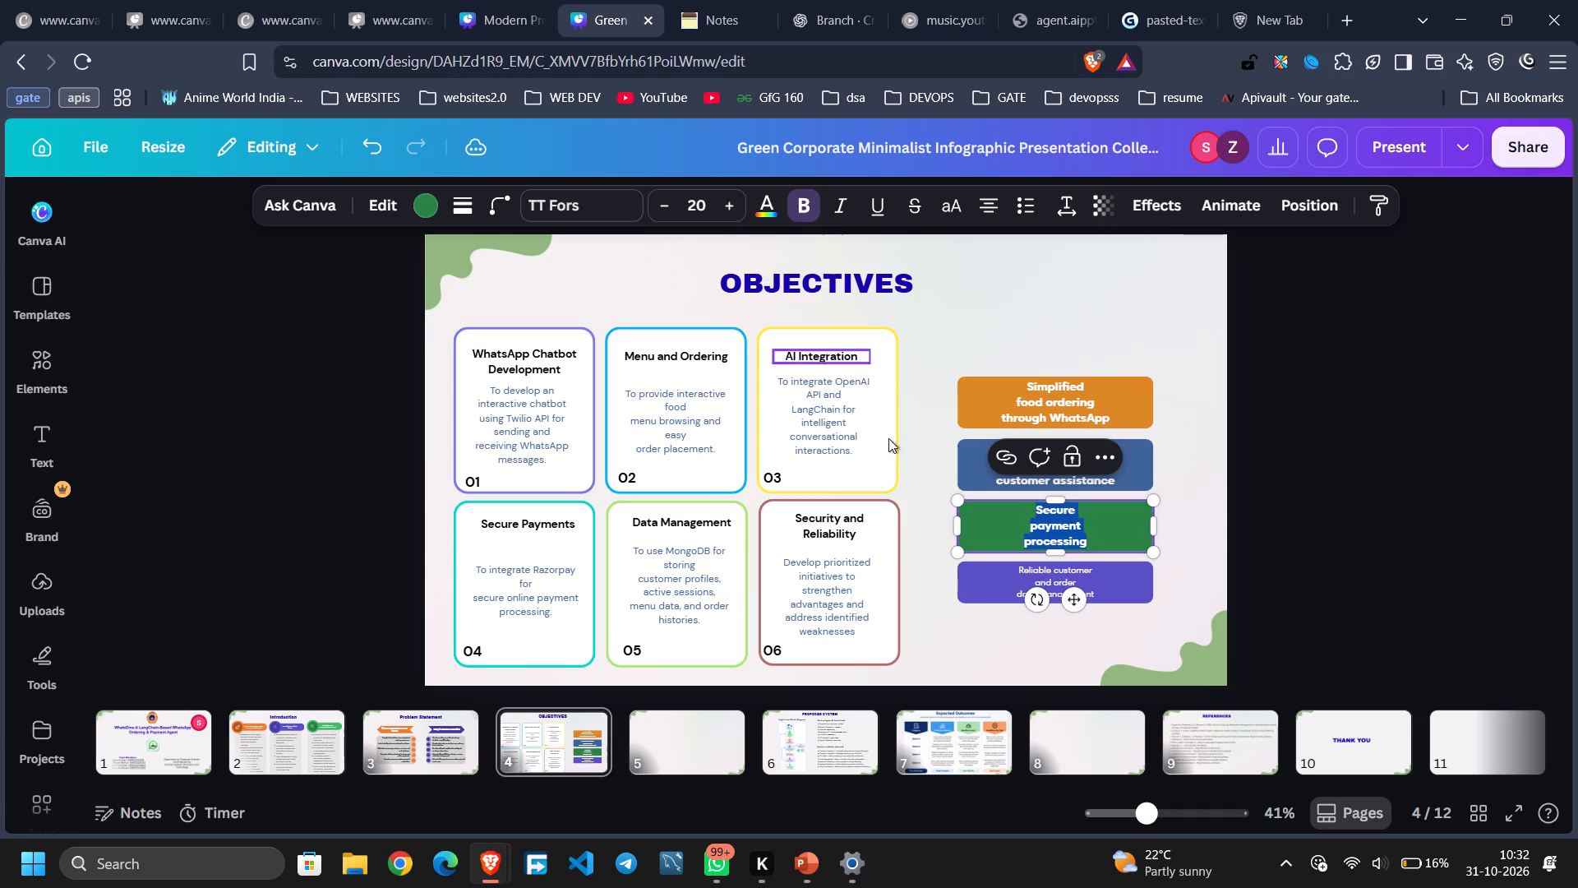
left_click(936, 590)
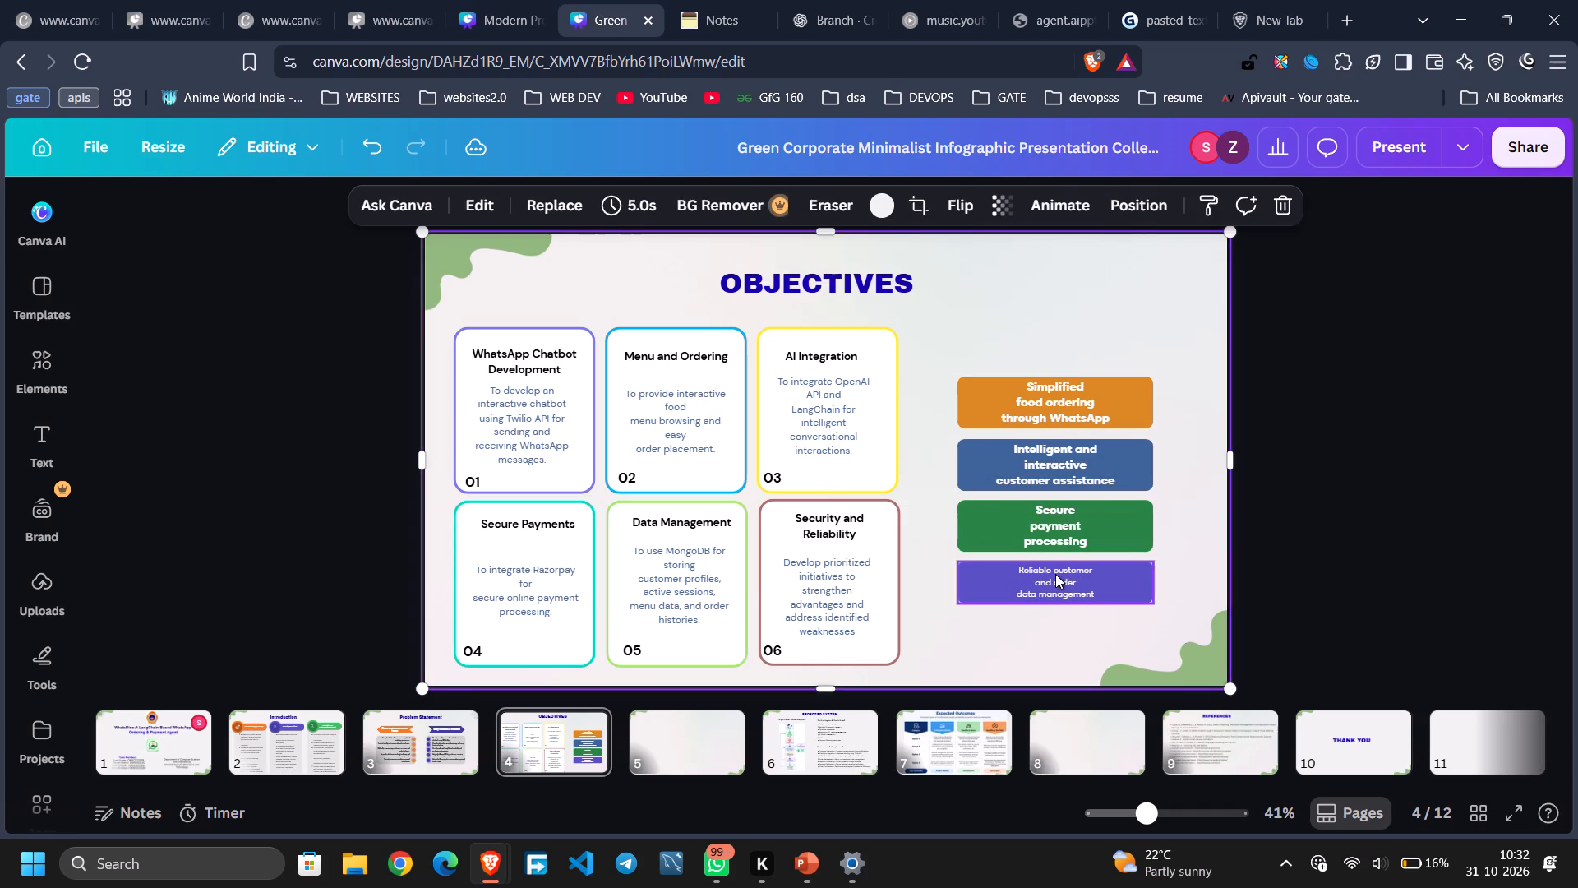
Make the text in the purple "Reliable customer and order data management" box bold at font size 20.
left_click(1055, 574)
triple_click(1055, 574)
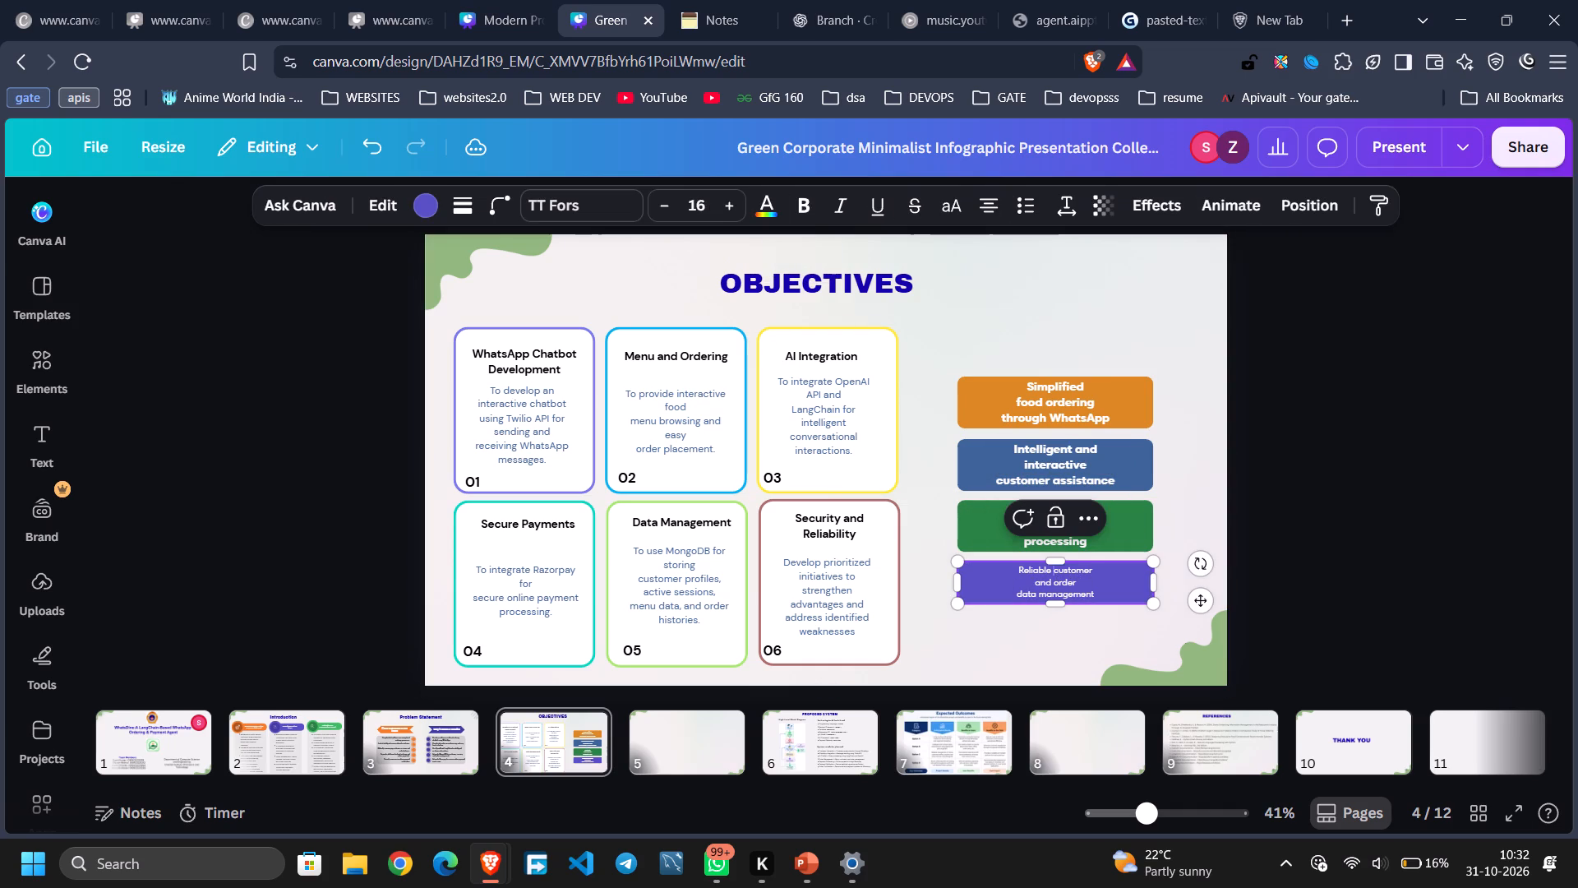
key("ctrl+a")
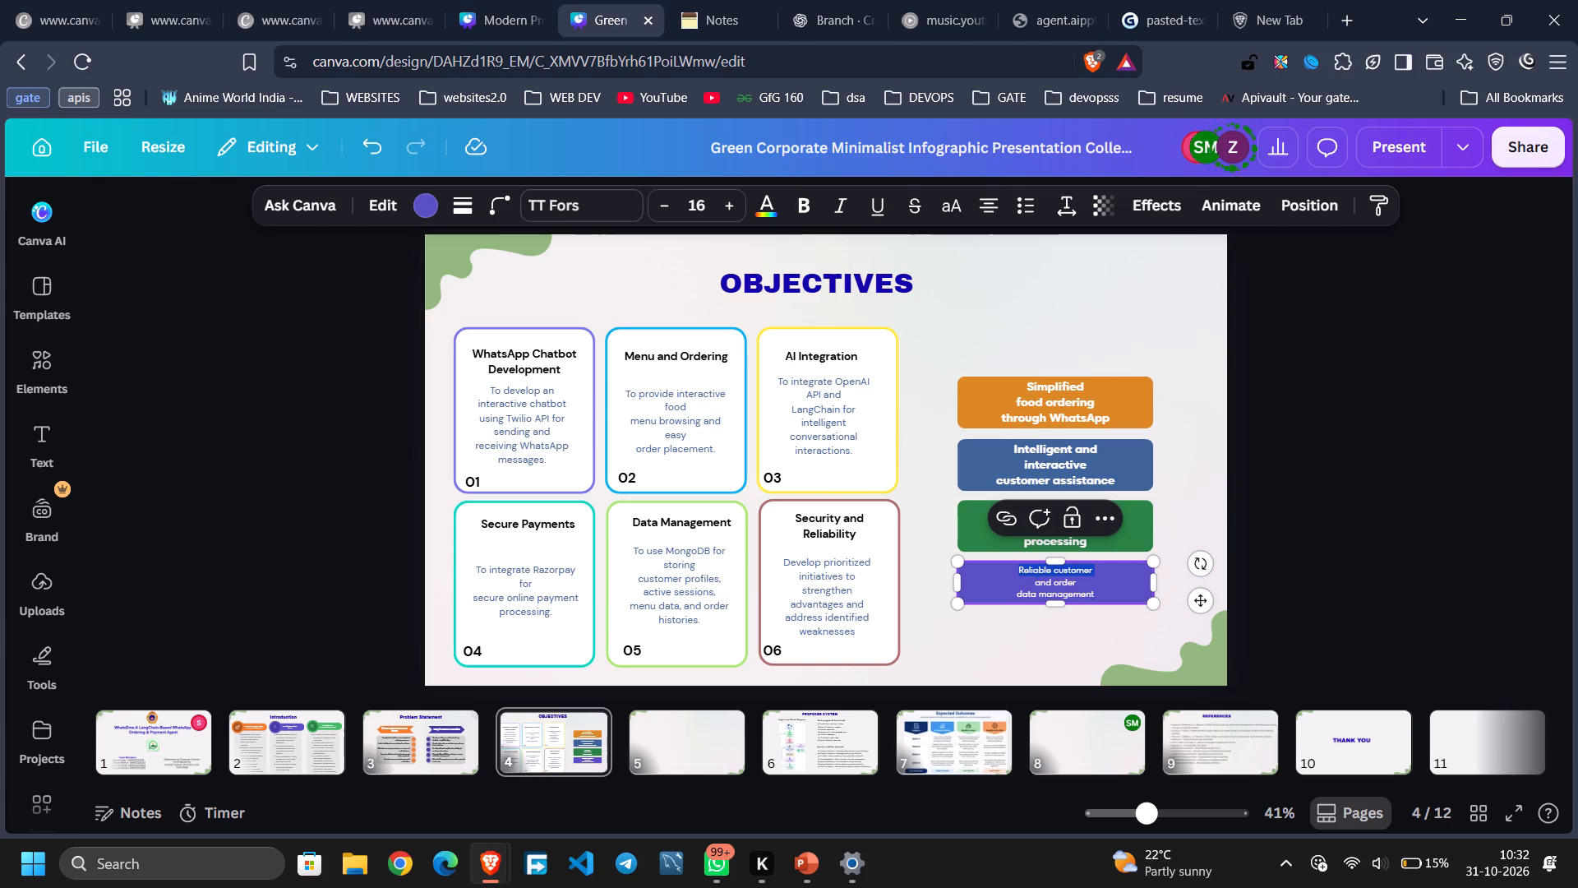
triple_click(735, 210)
left_click(735, 210)
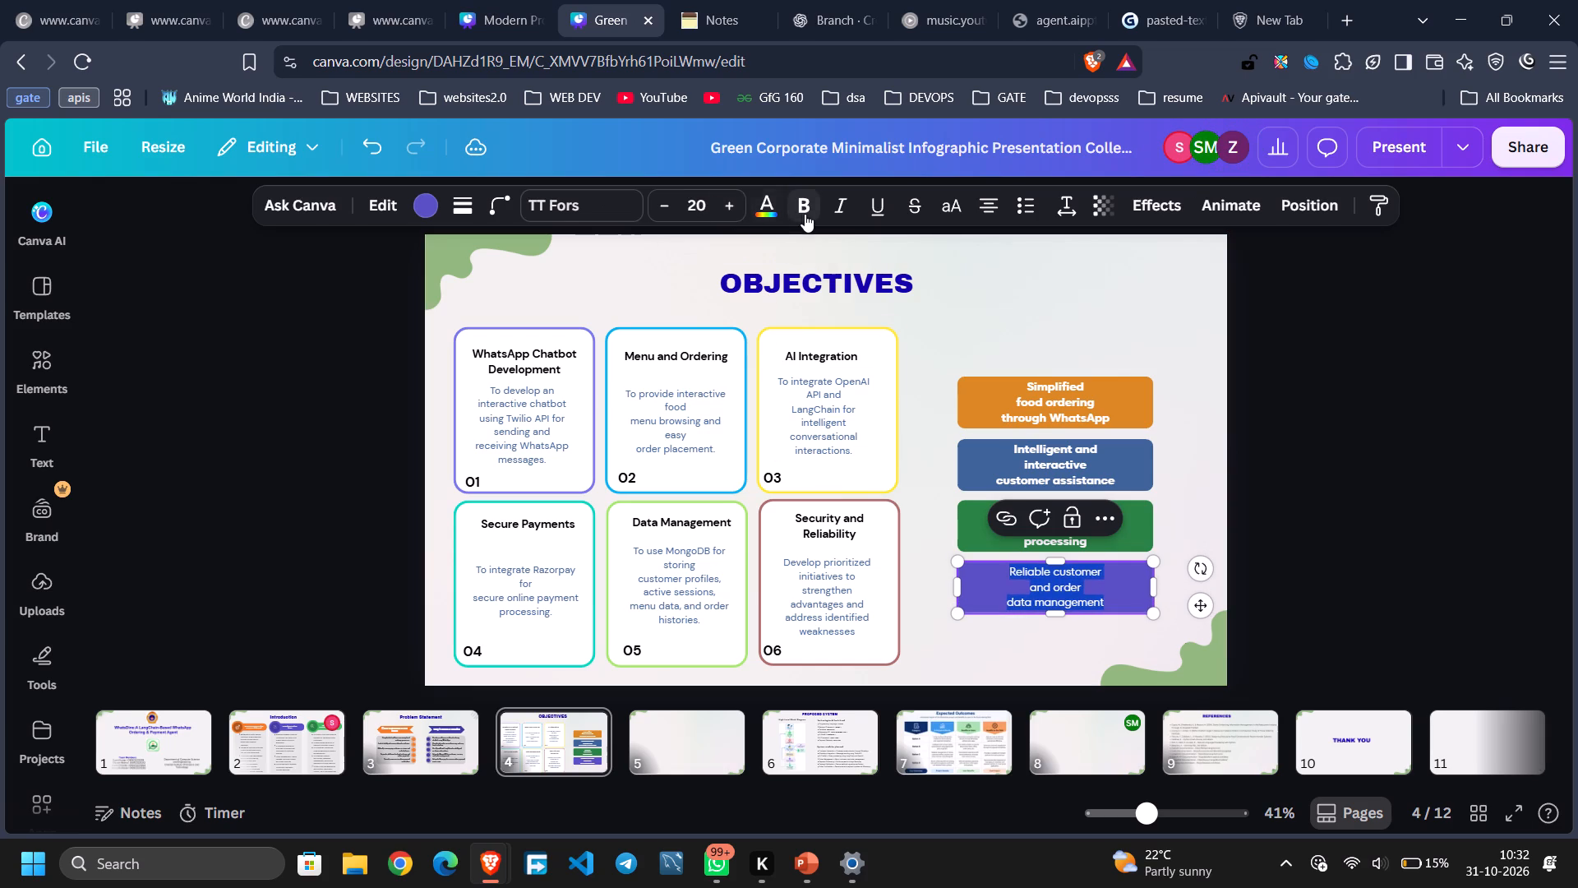
left_click(805, 214)
left_click(922, 442)
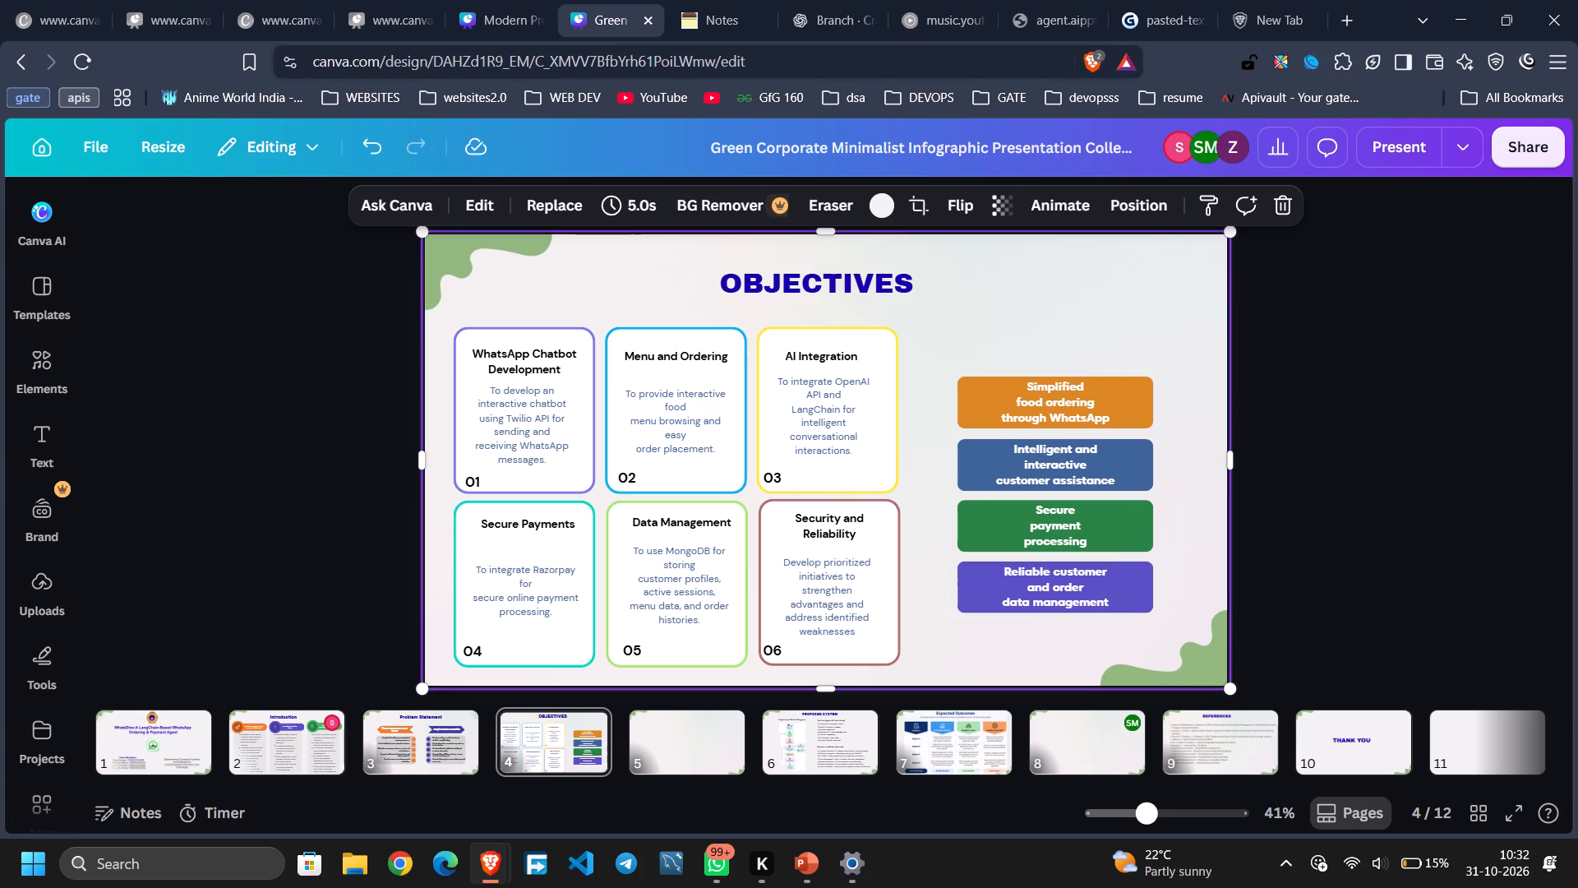
Switch to PowerPoint and copy the "Specific goals of the project" bullet from the template's Objectives slide.
left_click(812, 867)
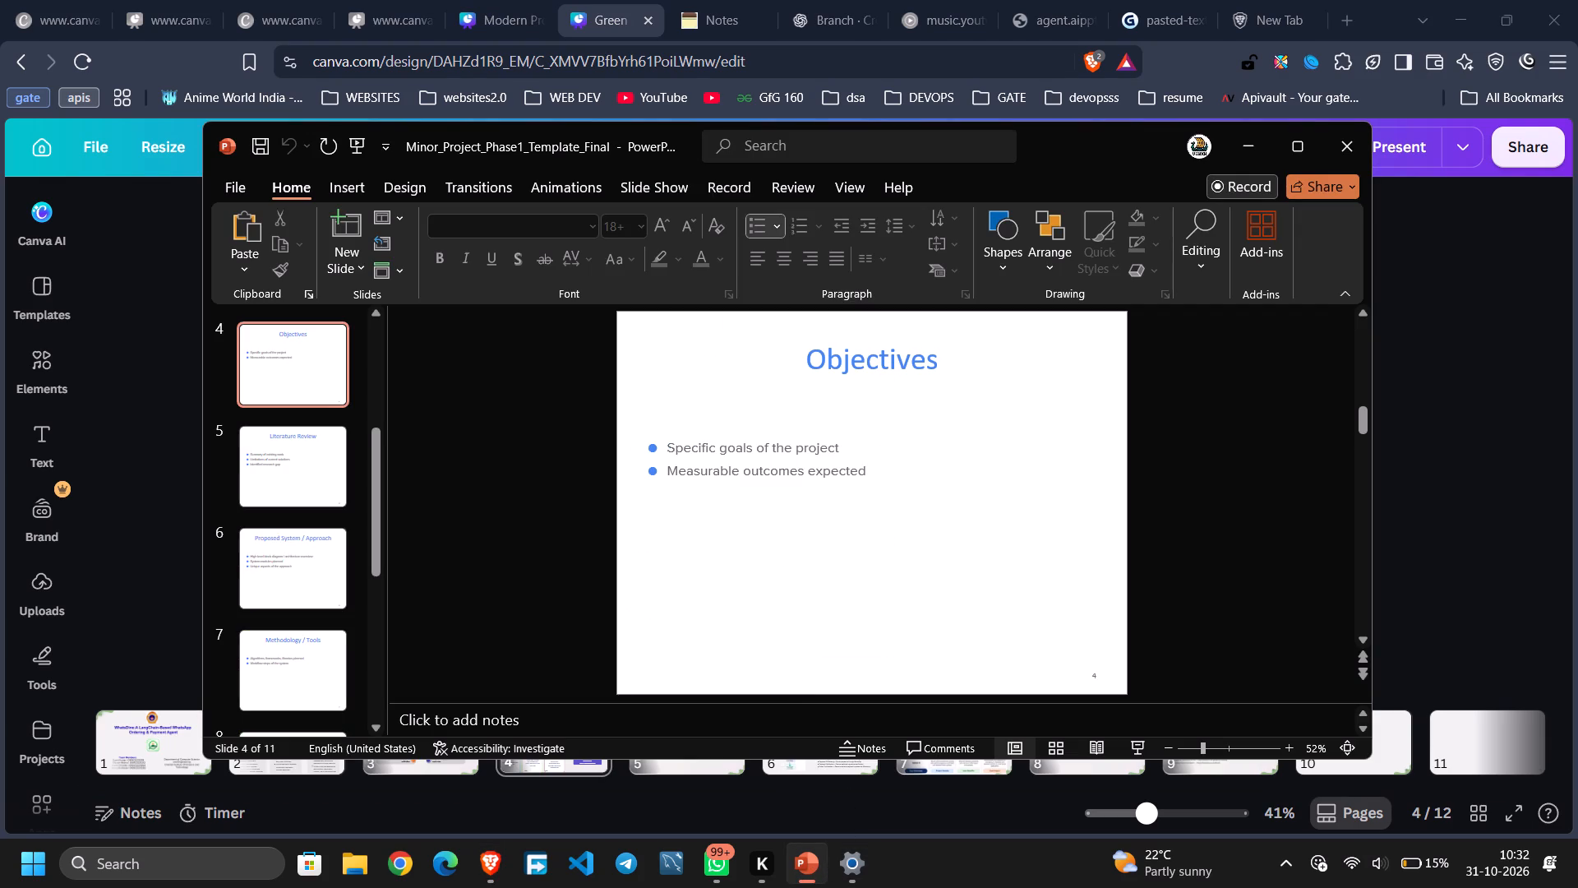
left_click_drag(670, 447, 828, 446)
key("ctrl+c")
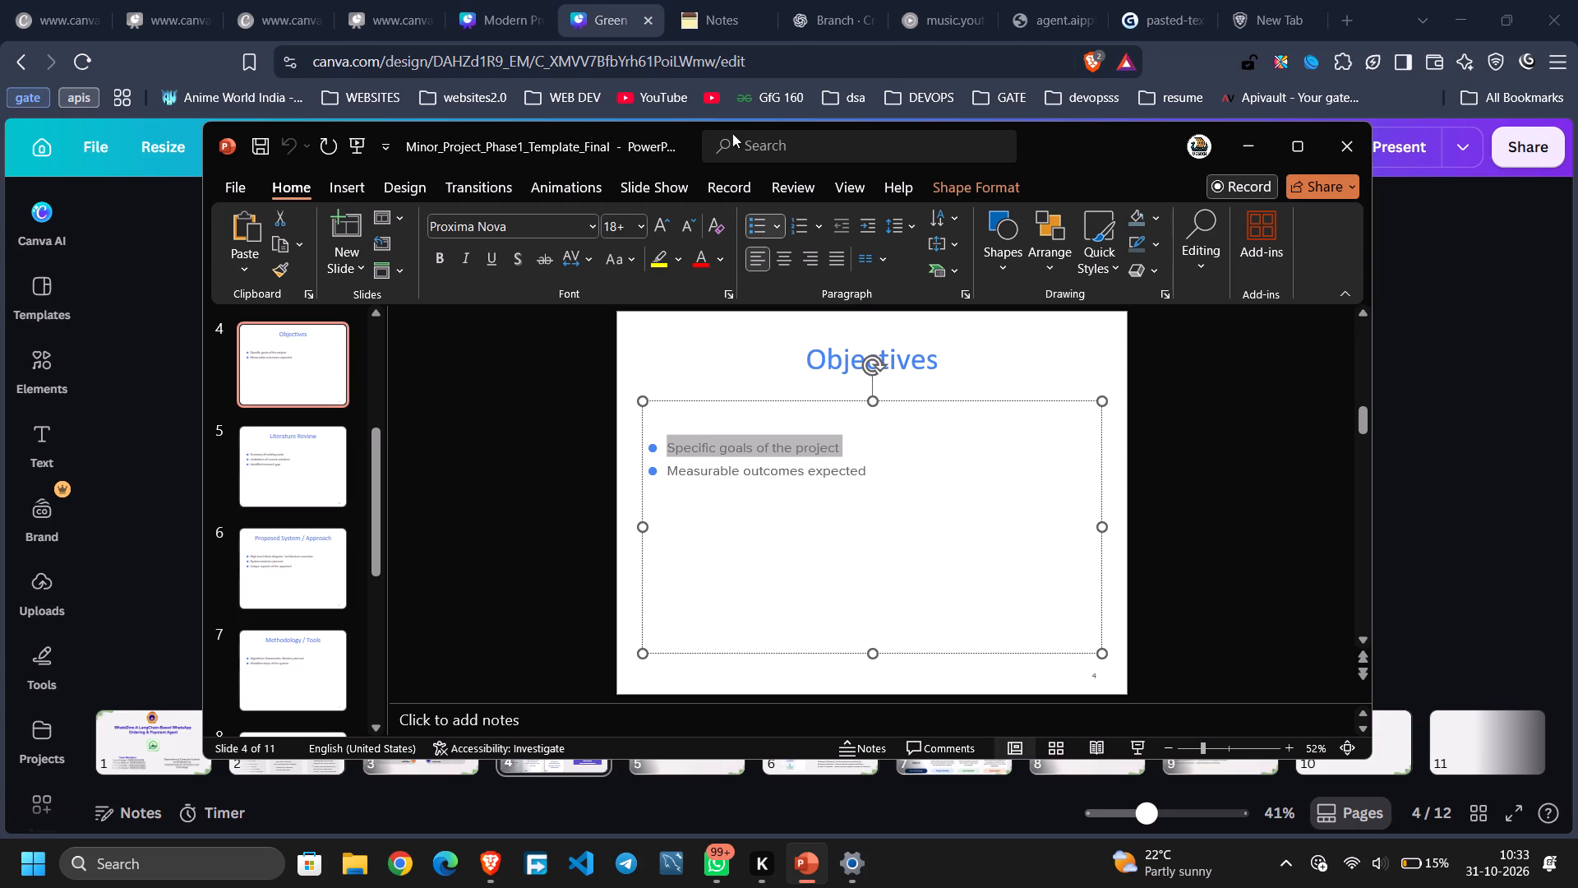
Switch back to the browser and look through the slide layouts in the Modern Product Feature Comparison design.
left_click(509, 5)
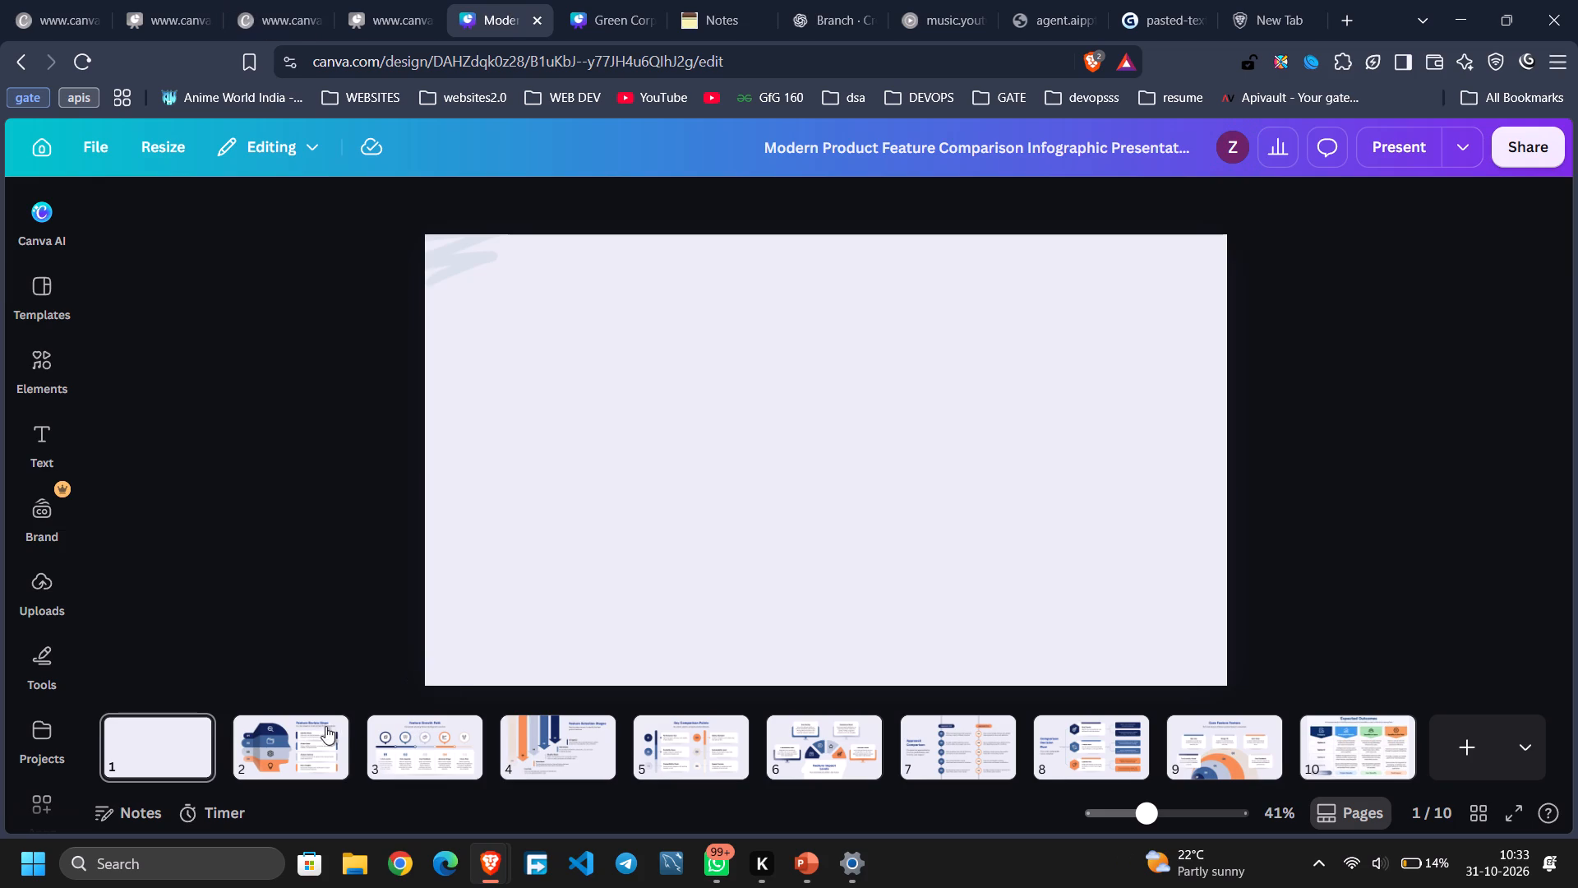
left_click(712, 754)
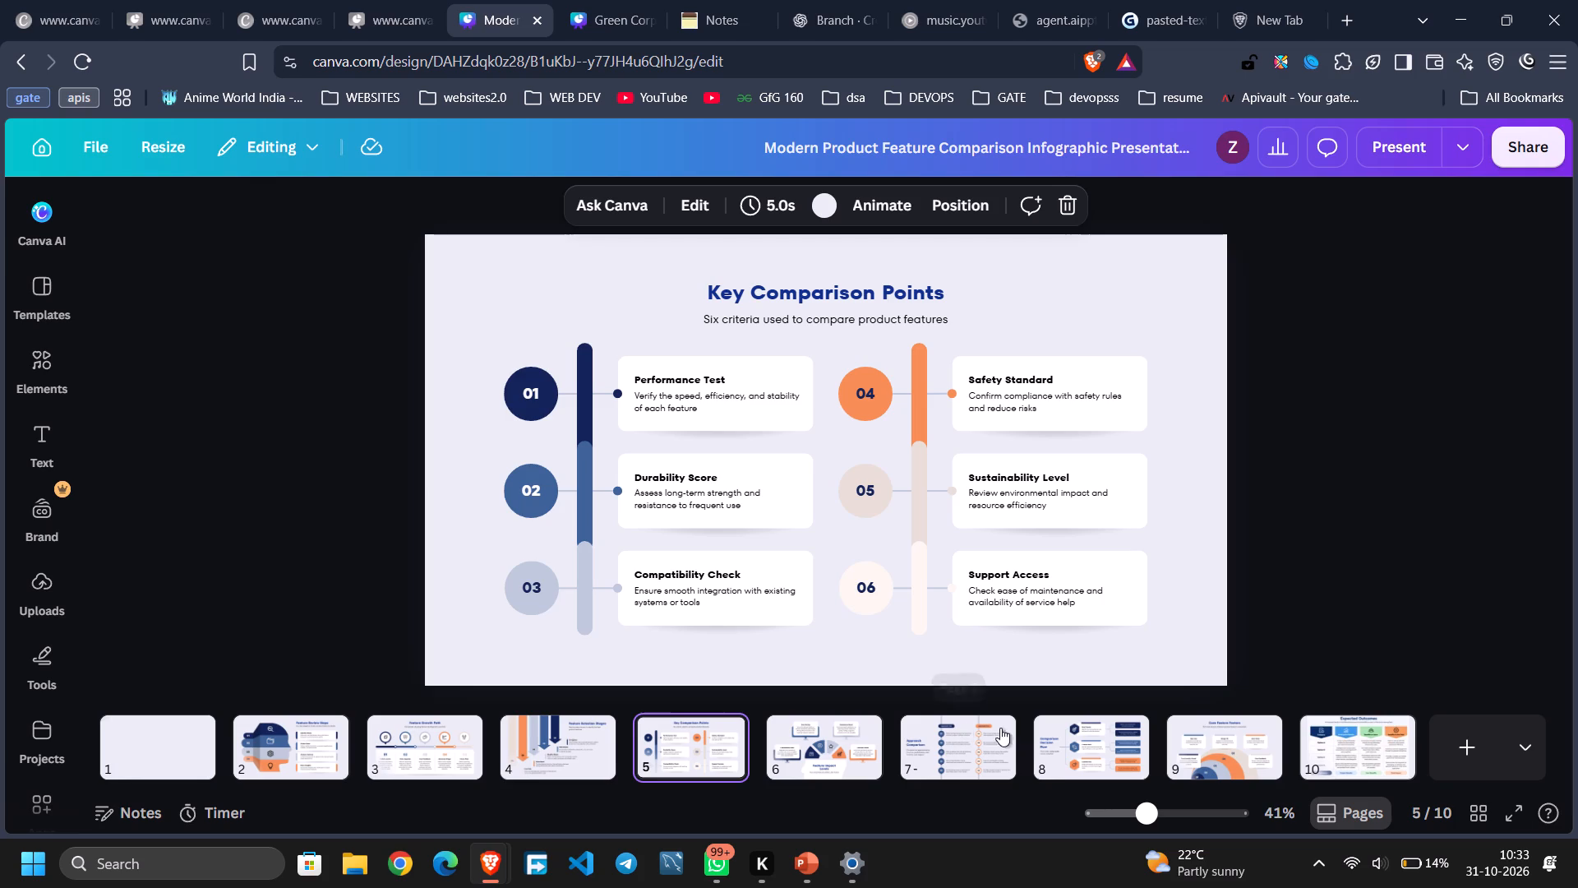
left_click(1059, 758)
left_click(1331, 727)
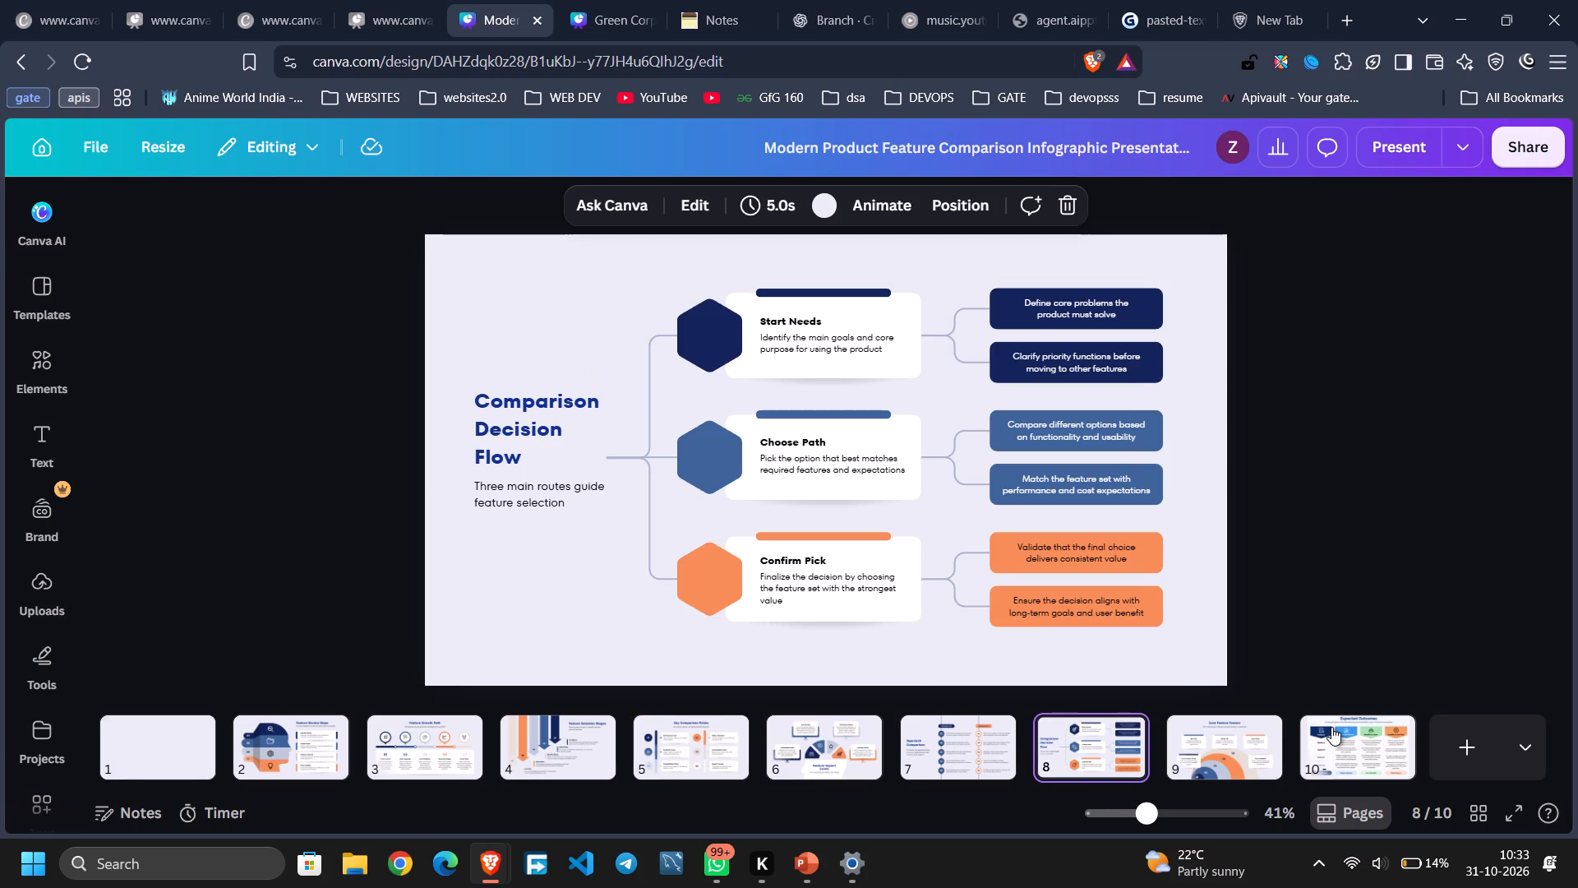
scroll(1331, 727, "left", 4)
scroll(1331, 727, "right", 5)
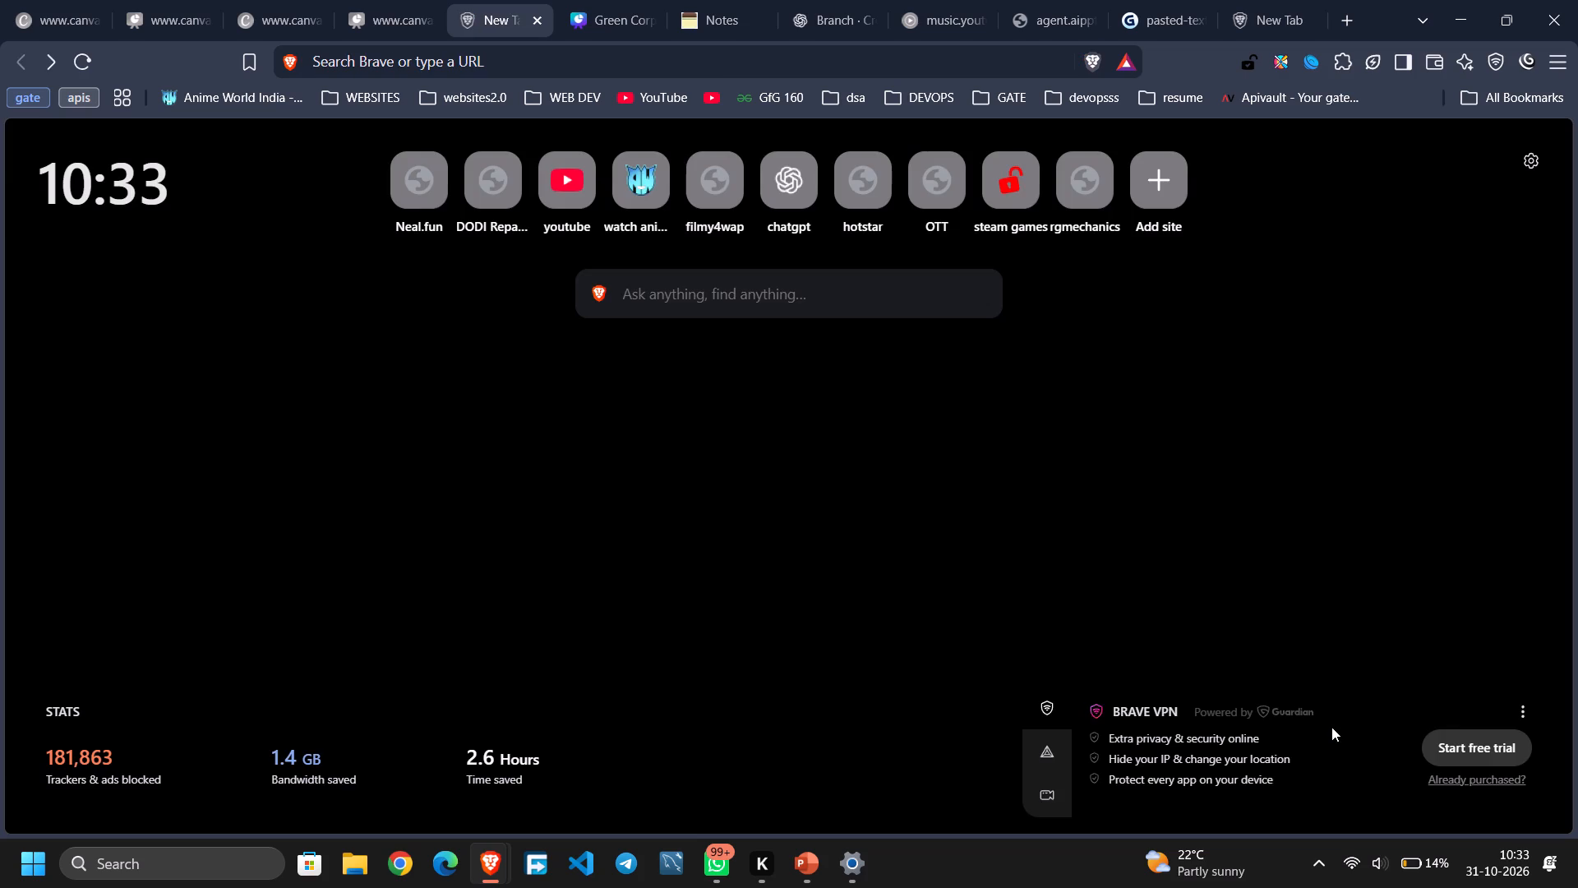
scroll(1331, 727, "left", 6)
Reload the Canva browser tabs that could not be reached, including the templates search and the Canva home page.
left_click(388, 26)
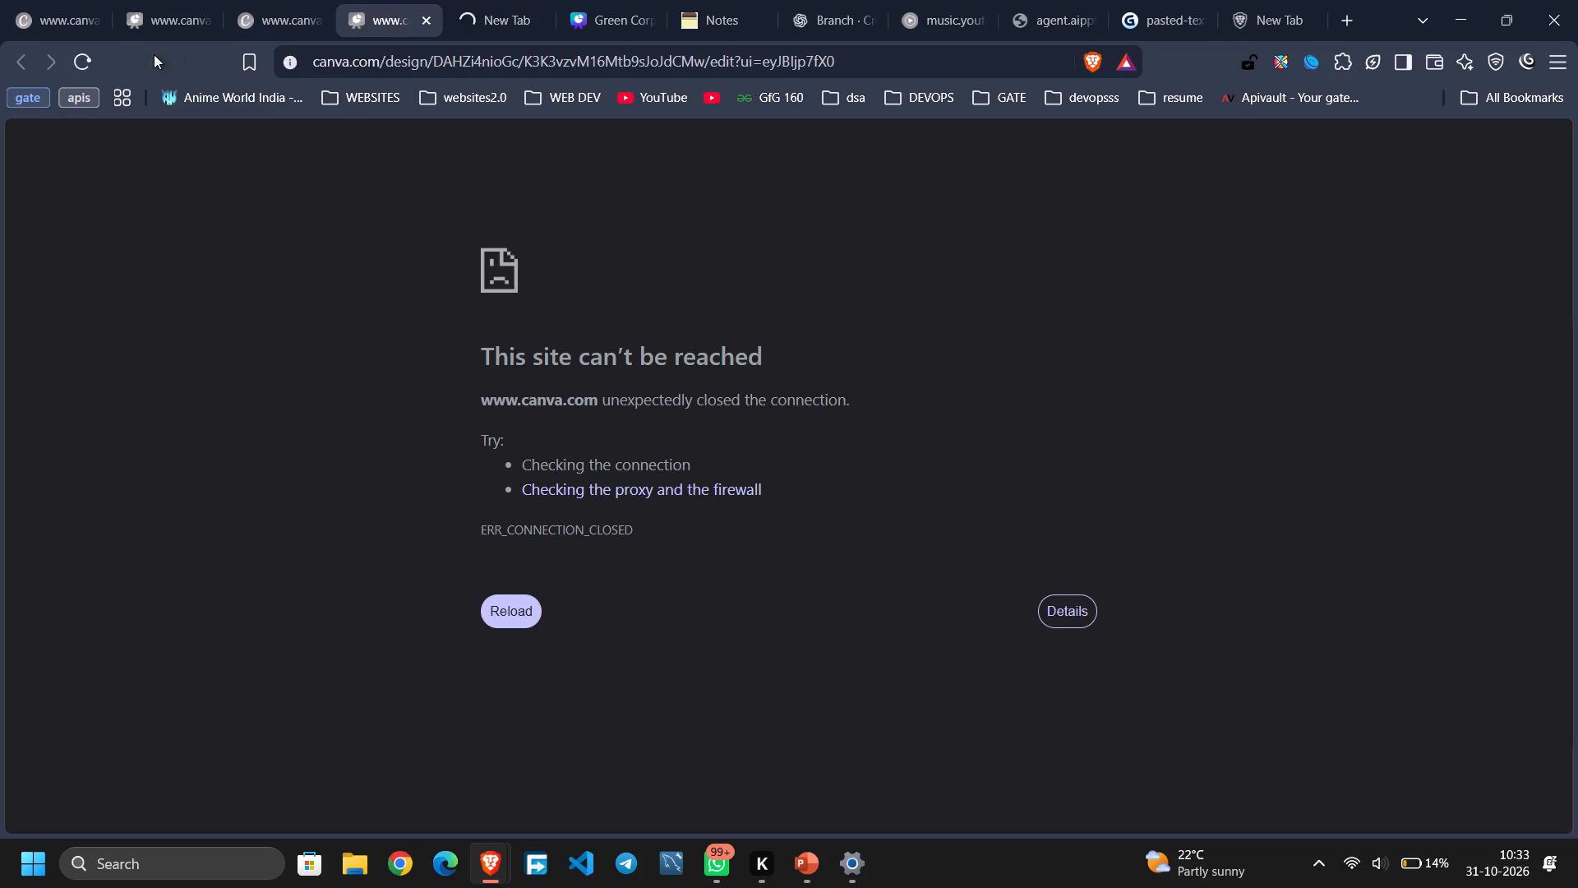
left_click(76, 67)
left_click(76, 67)
left_click(261, 25)
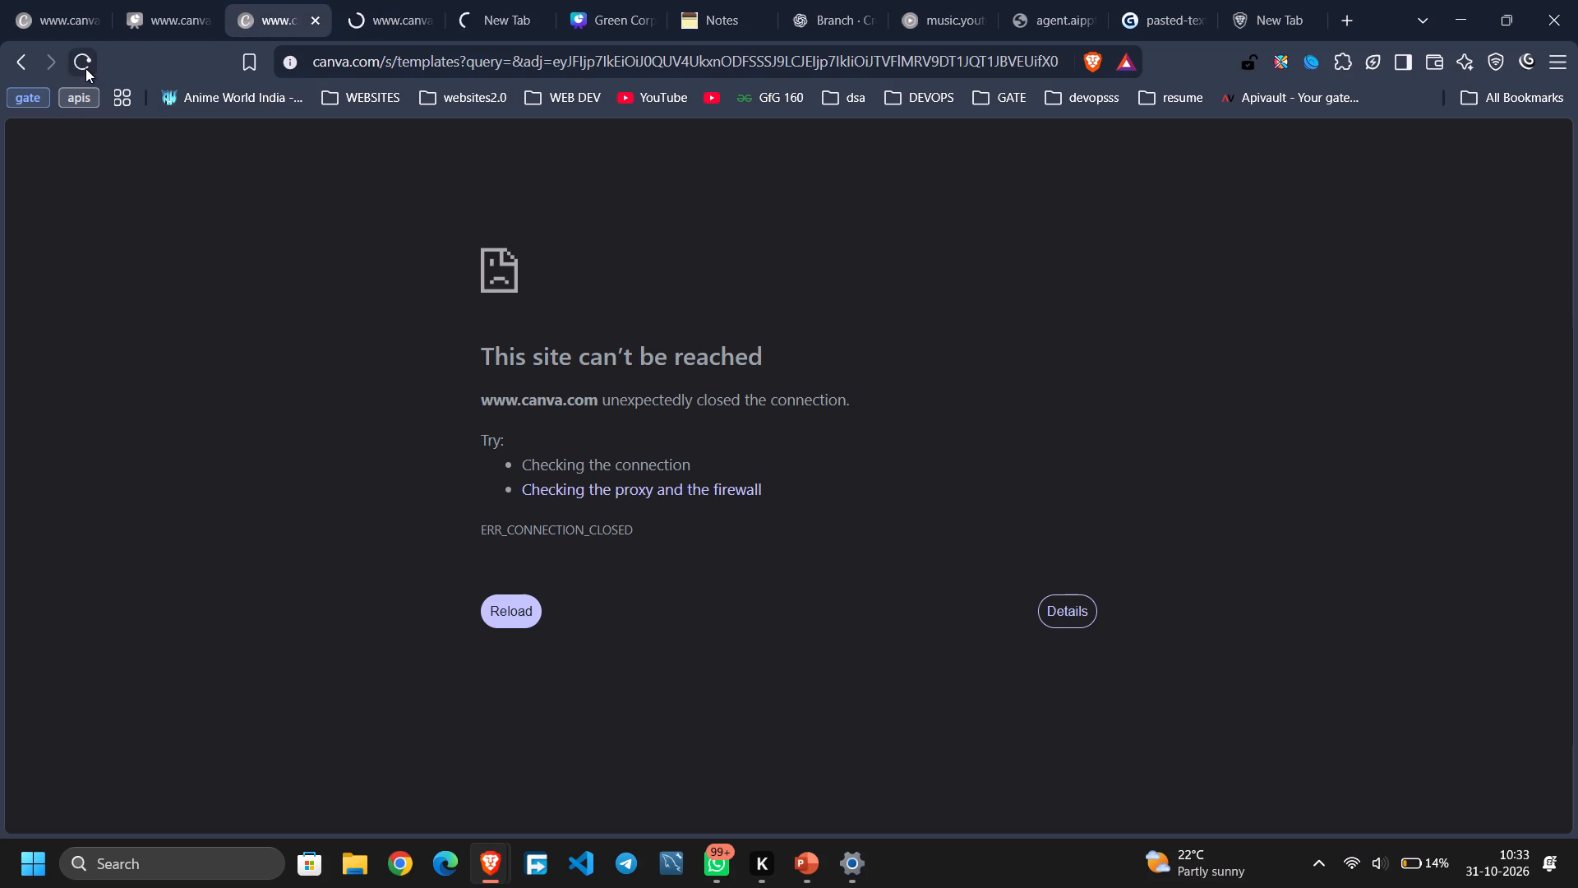
left_click(85, 68)
left_click_drag(184, 11, 76, 64)
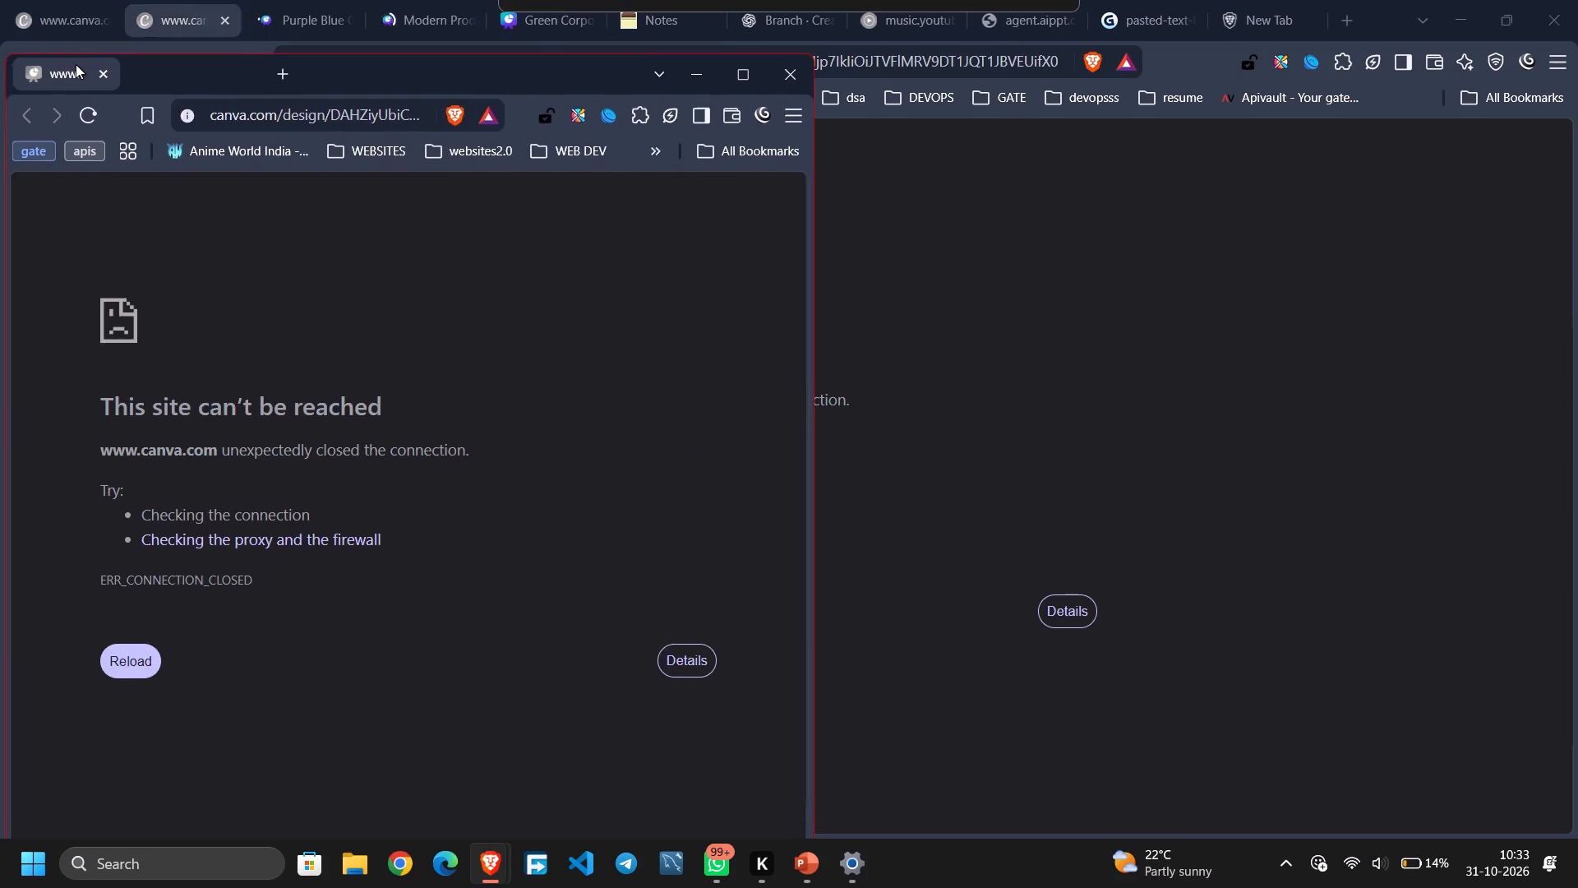
left_click_drag(76, 64, 174, 19)
left_click(174, 19)
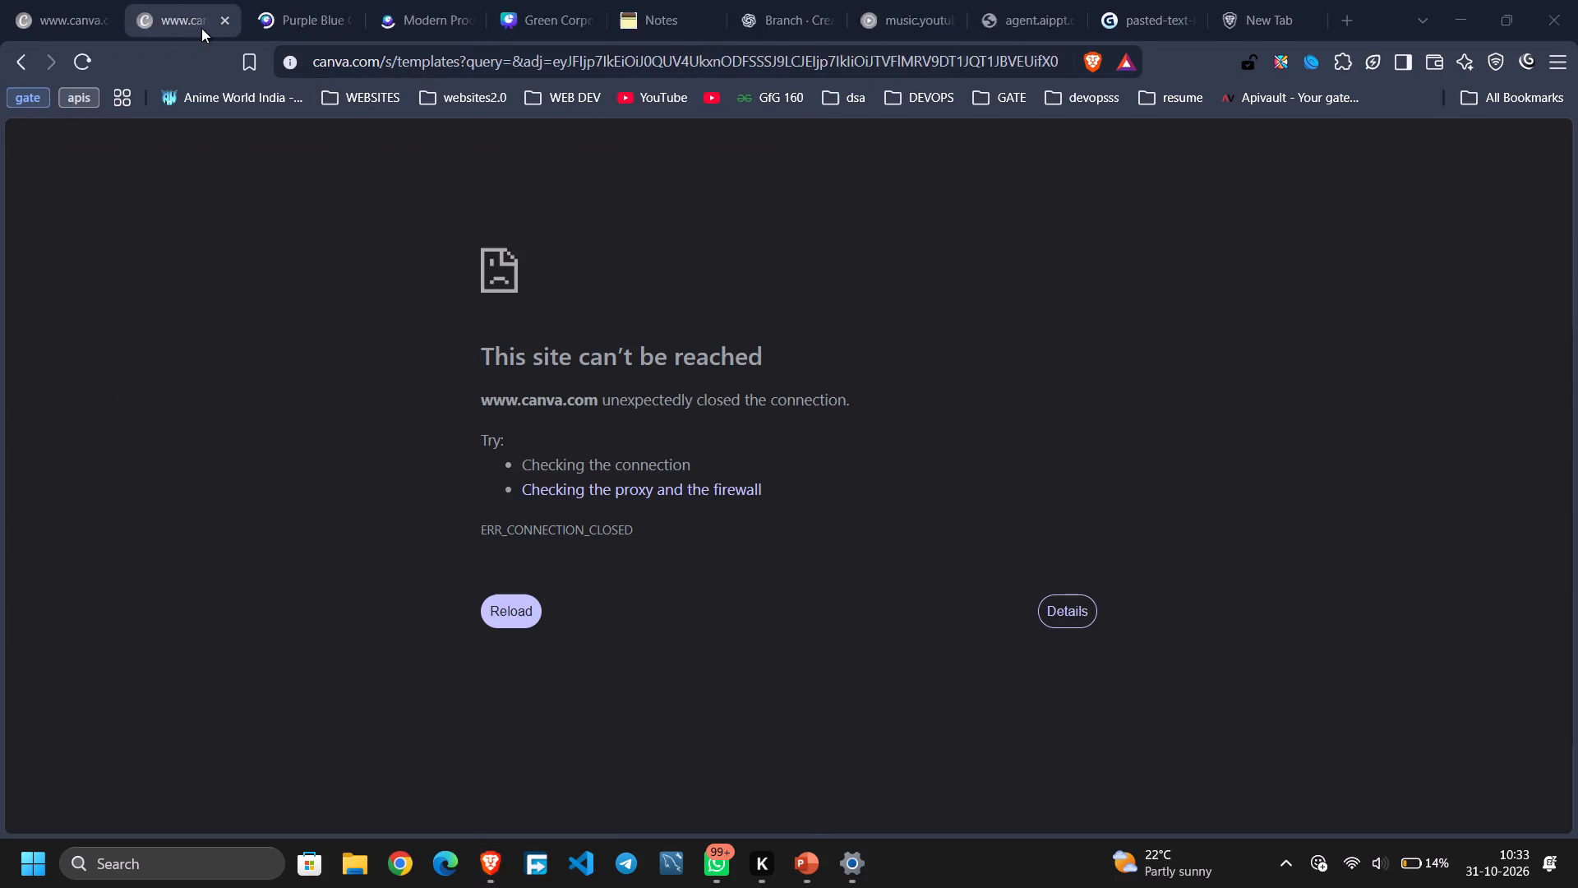
left_click(257, 26)
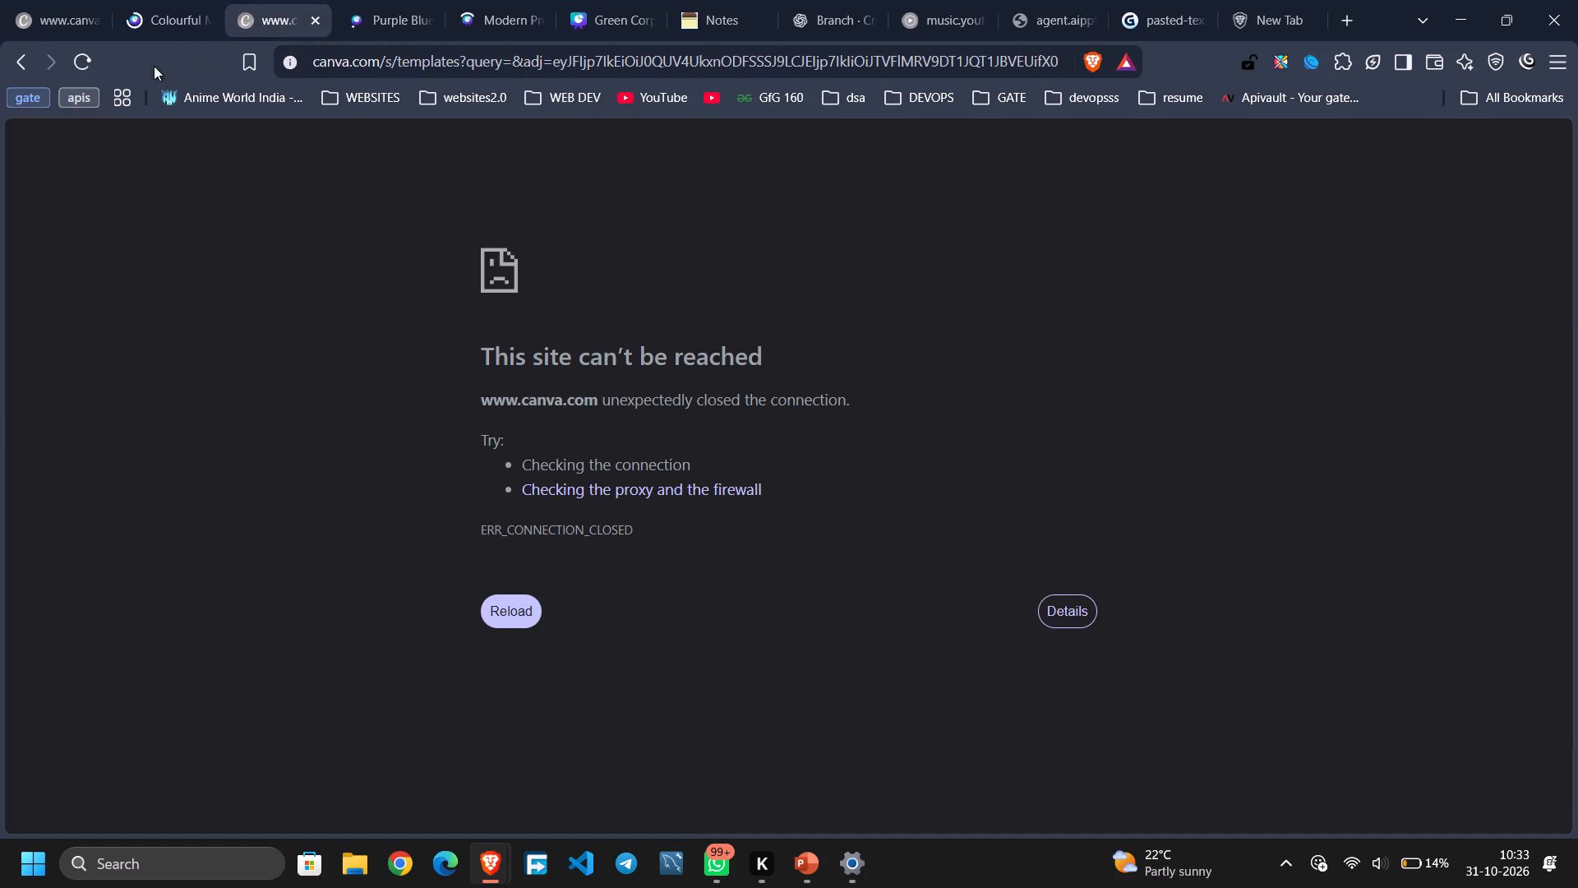
left_click(95, 64)
left_click(57, 20)
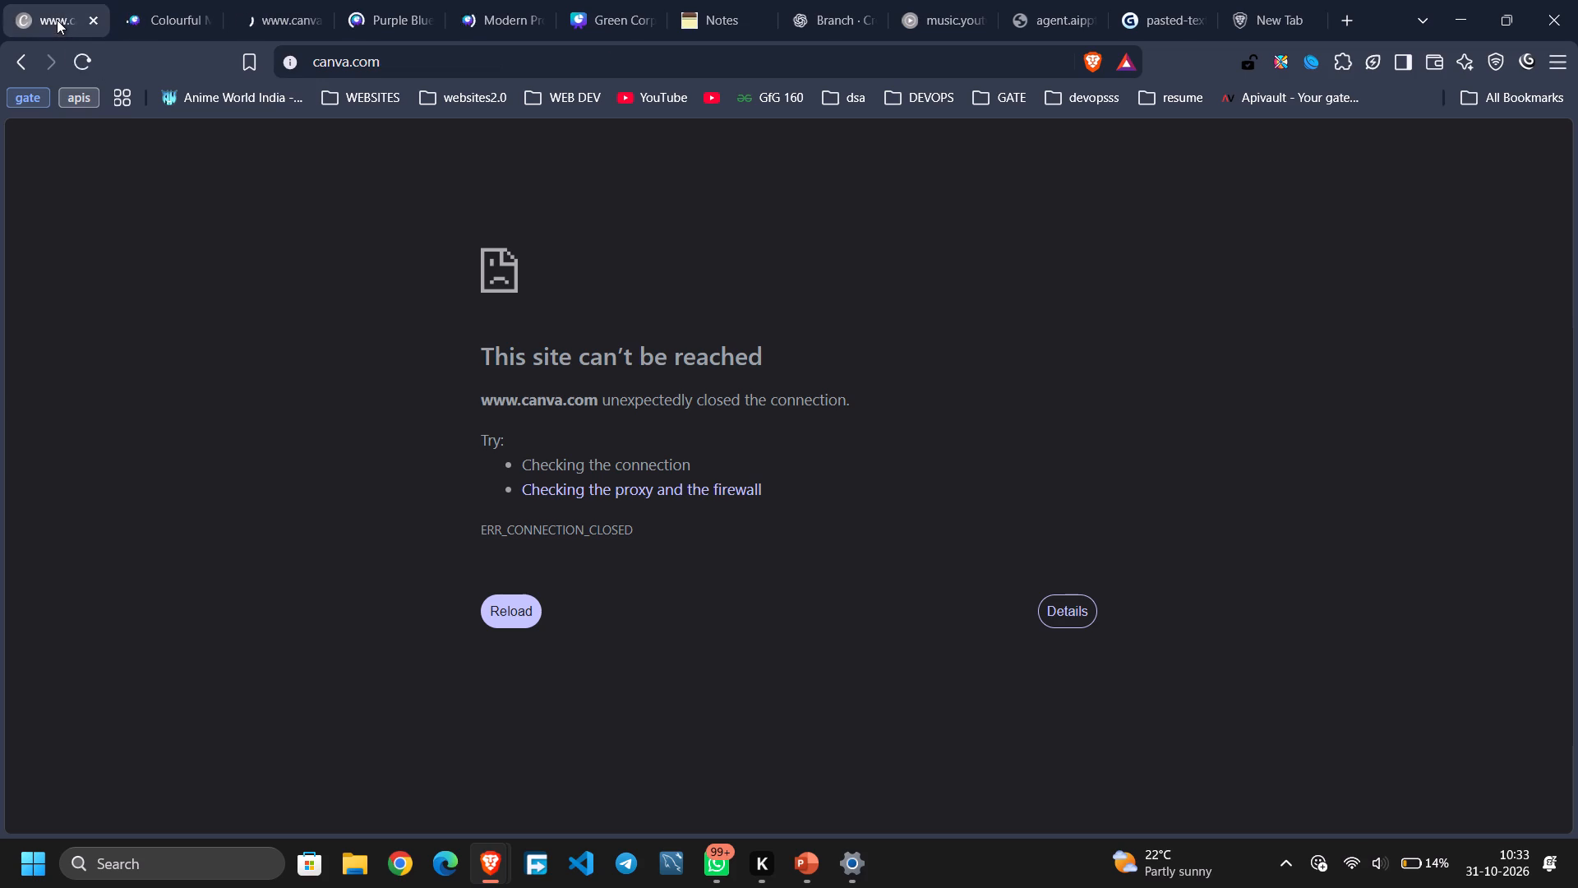
left_click(76, 61)
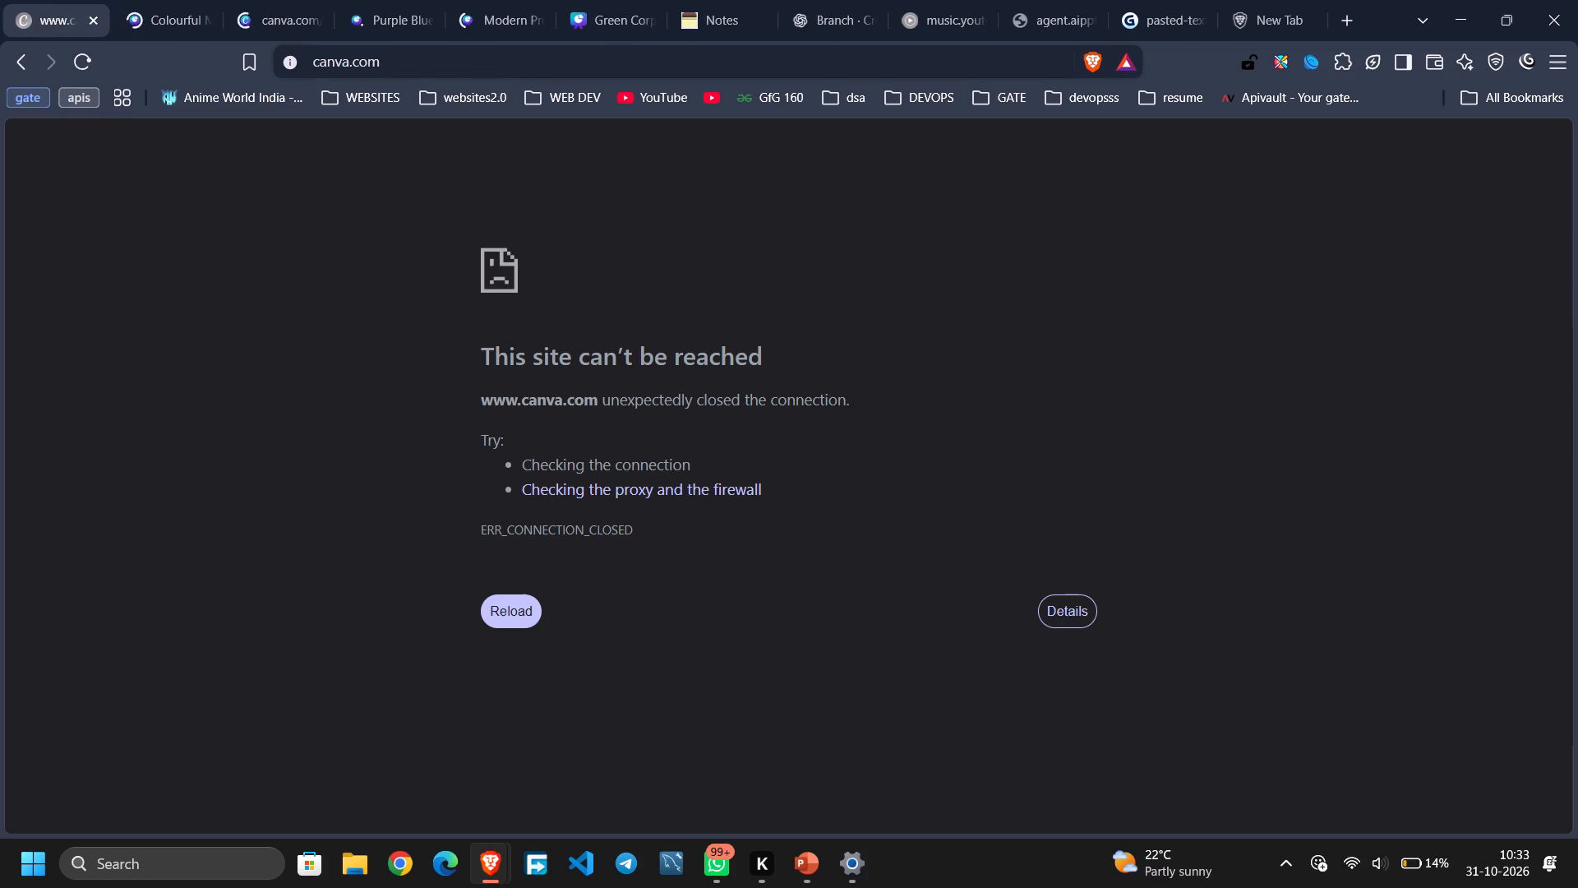
Delete the two blank pages after the Thank You slide in the Green Corporate Minimalist design.
left_click(604, 29)
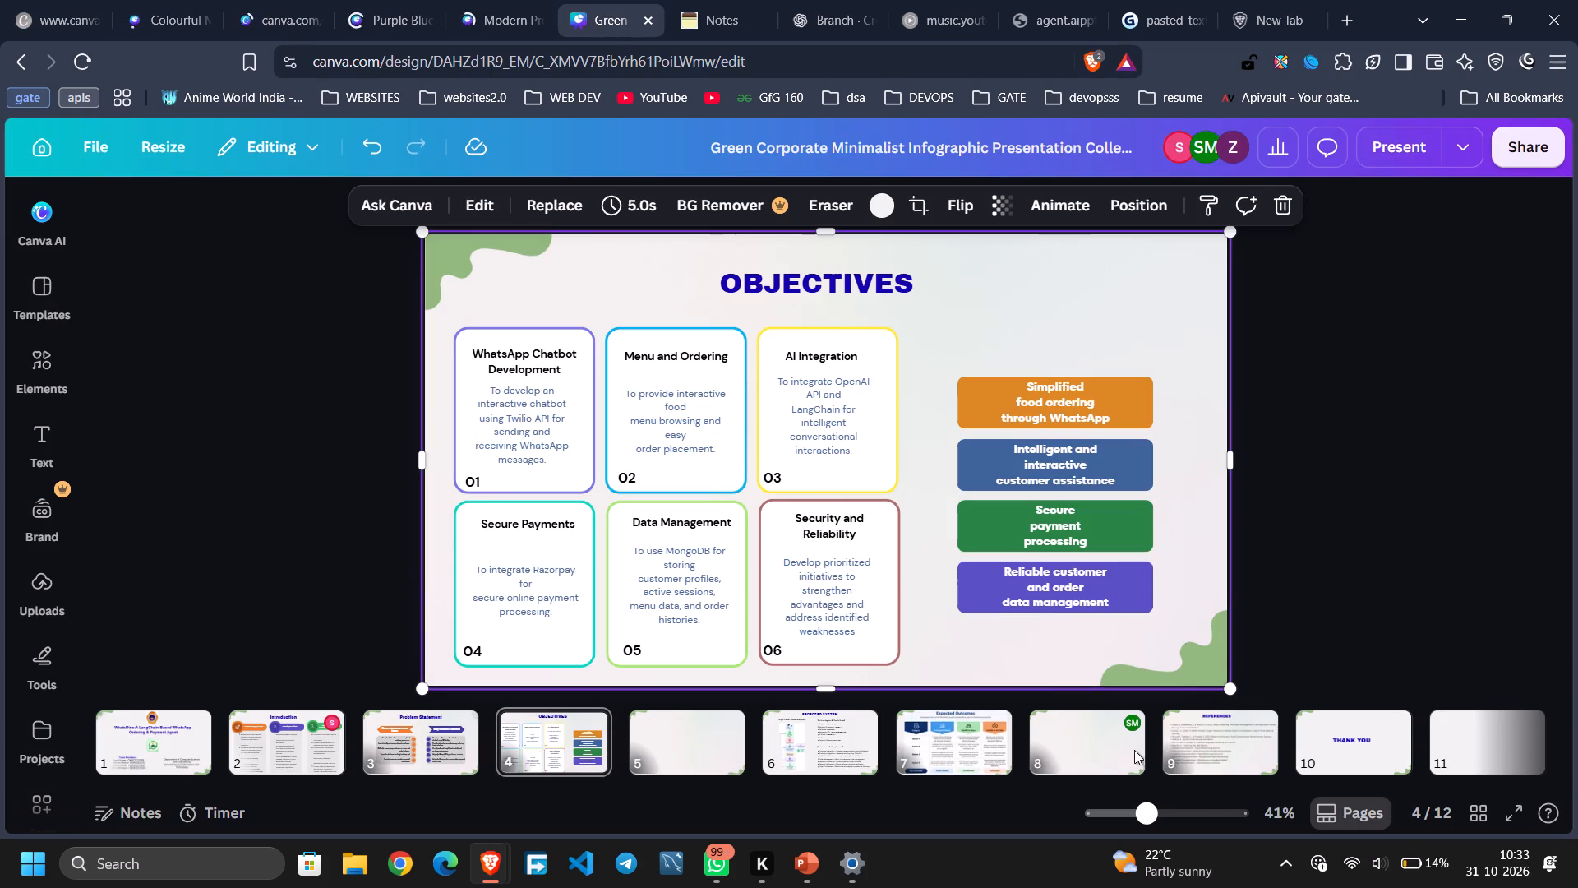
left_click(1106, 752)
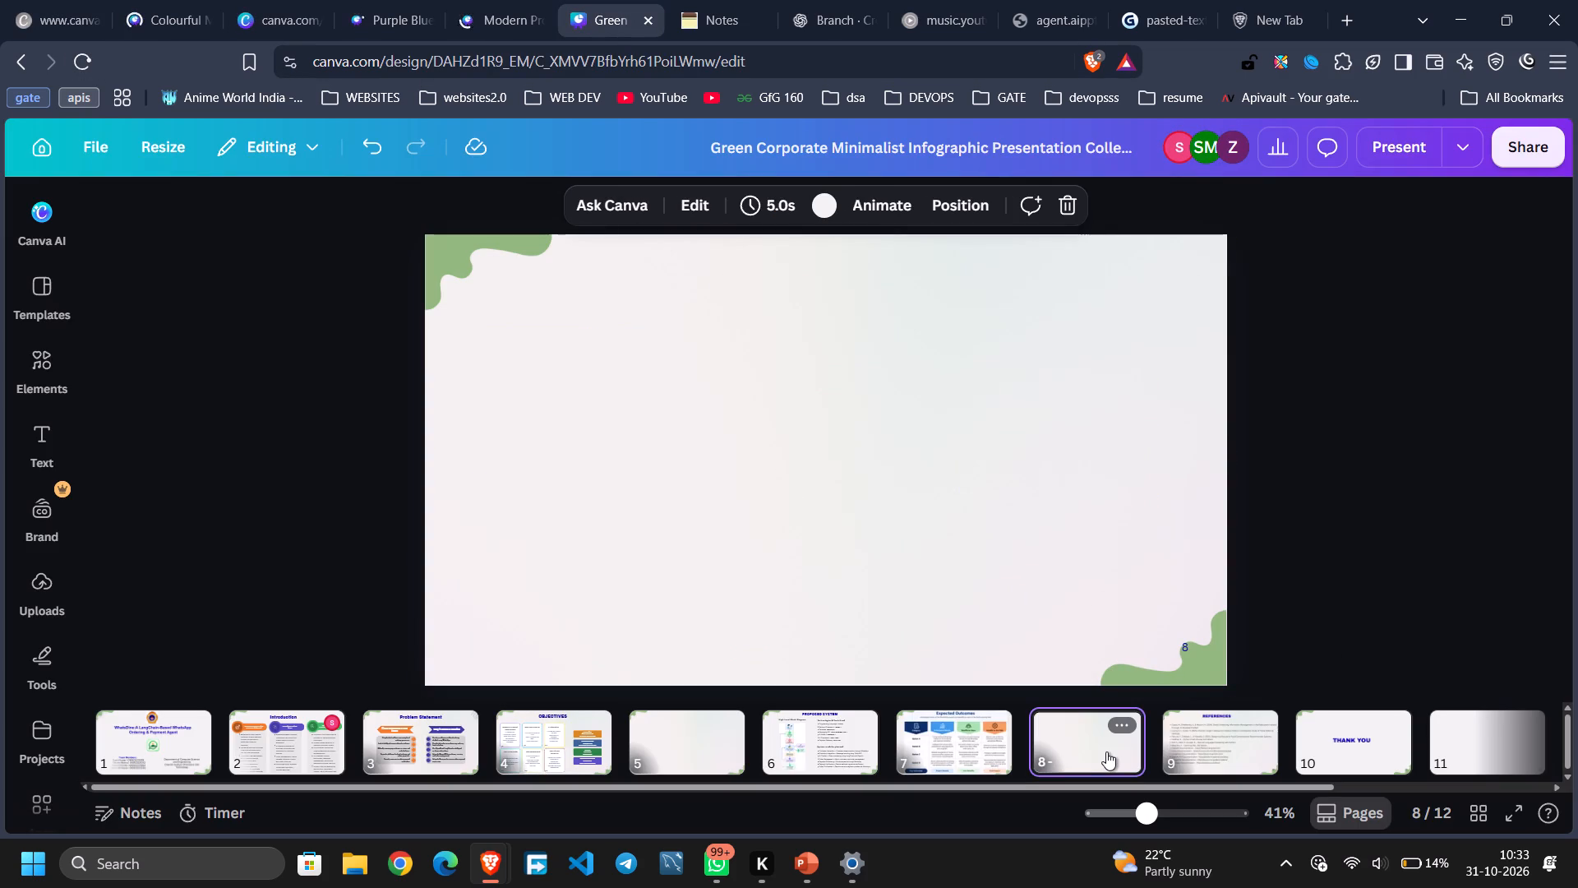
left_click(1210, 746)
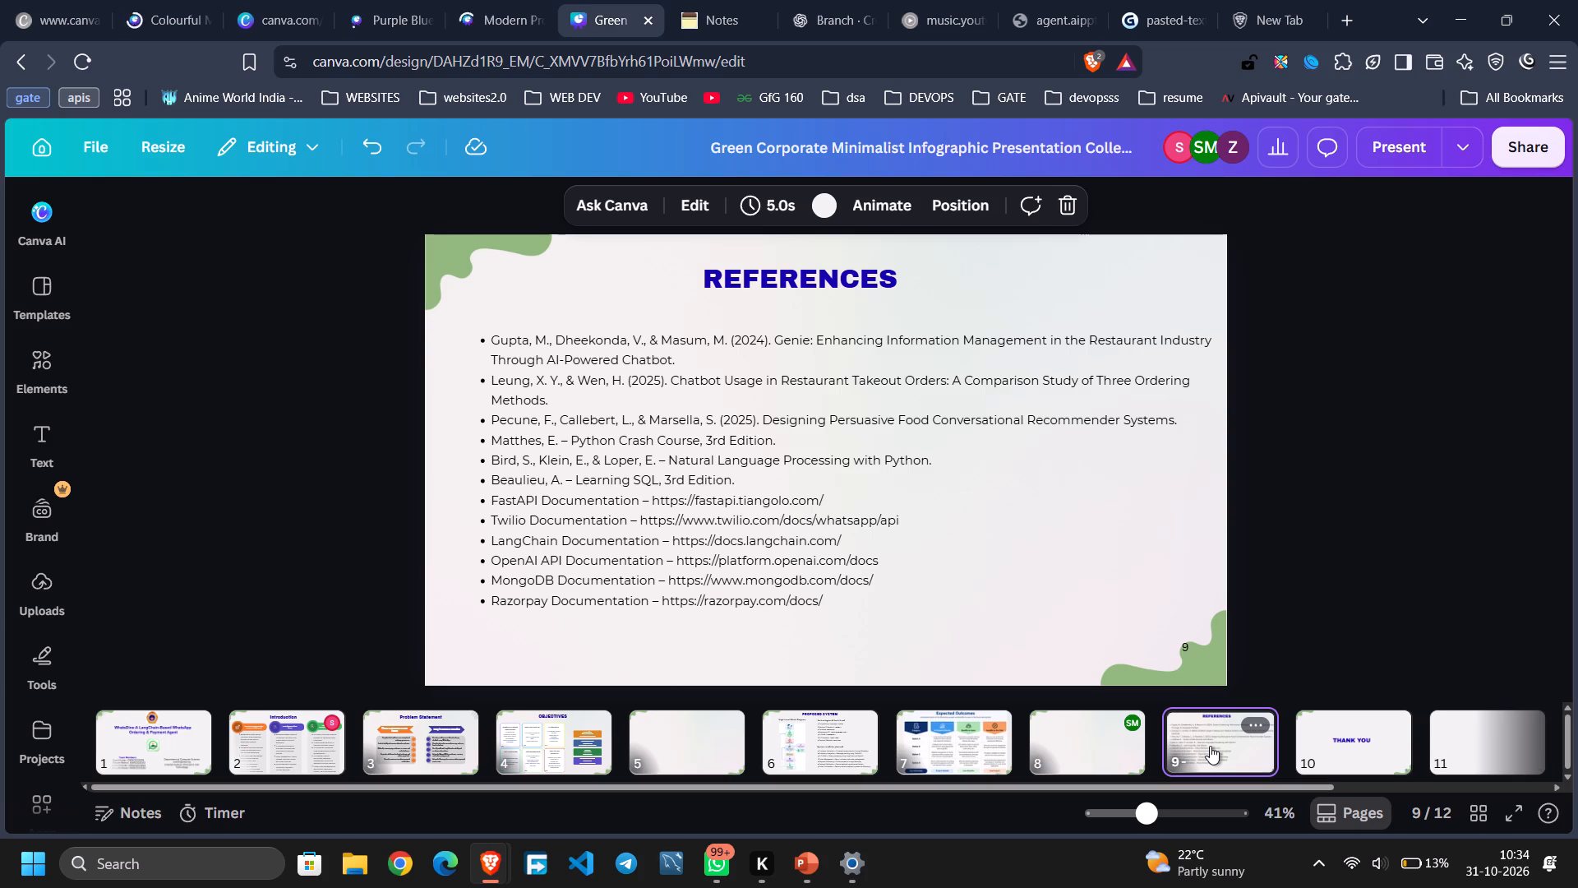
left_click(1337, 742)
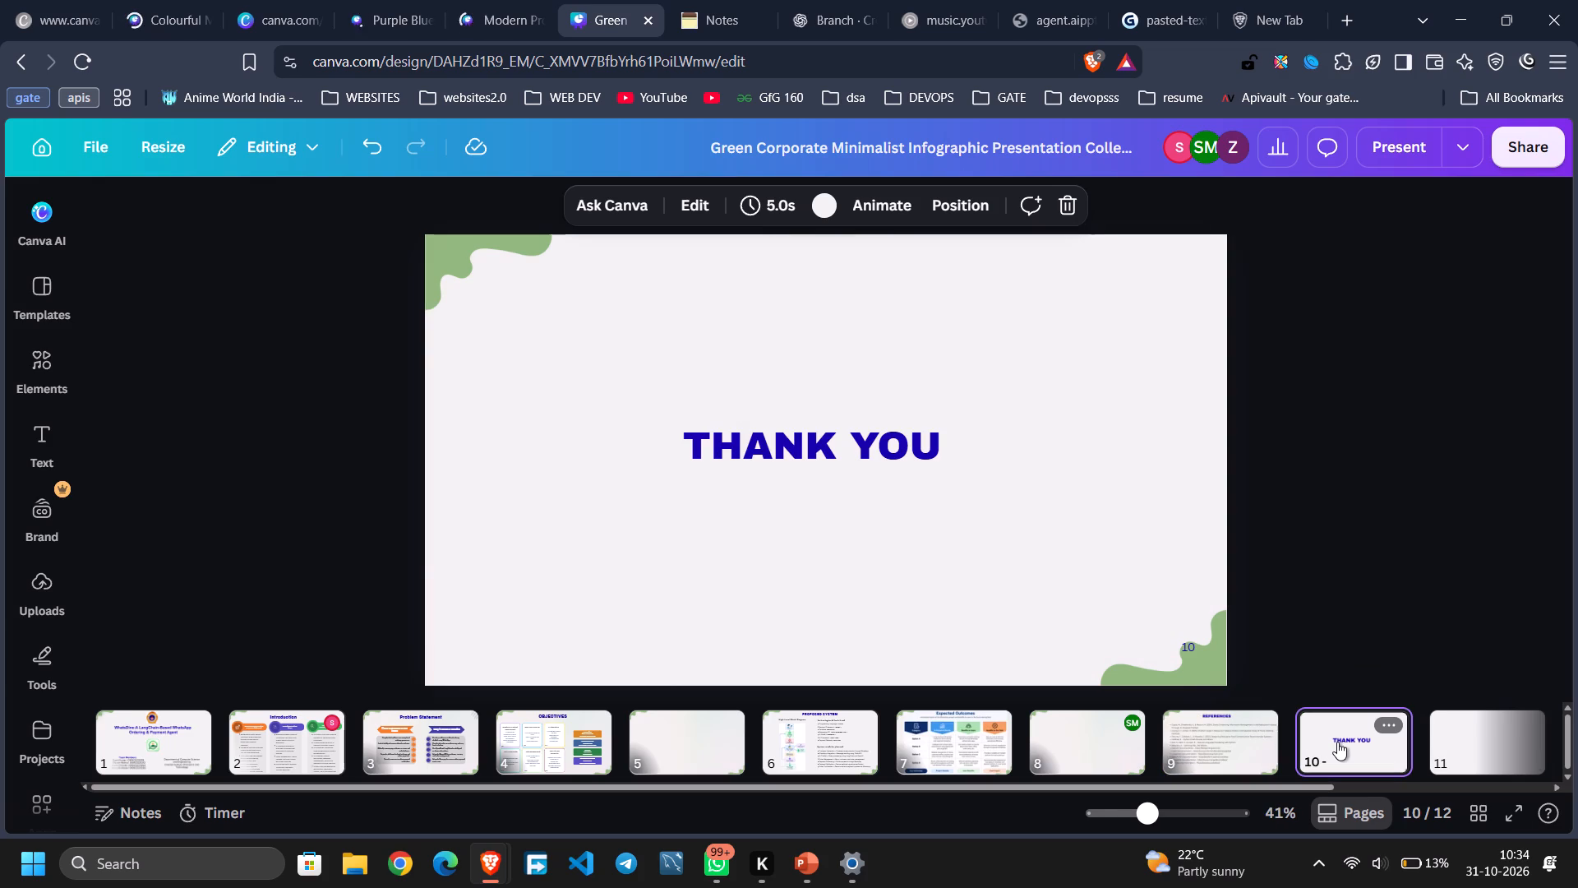
left_click(1482, 742)
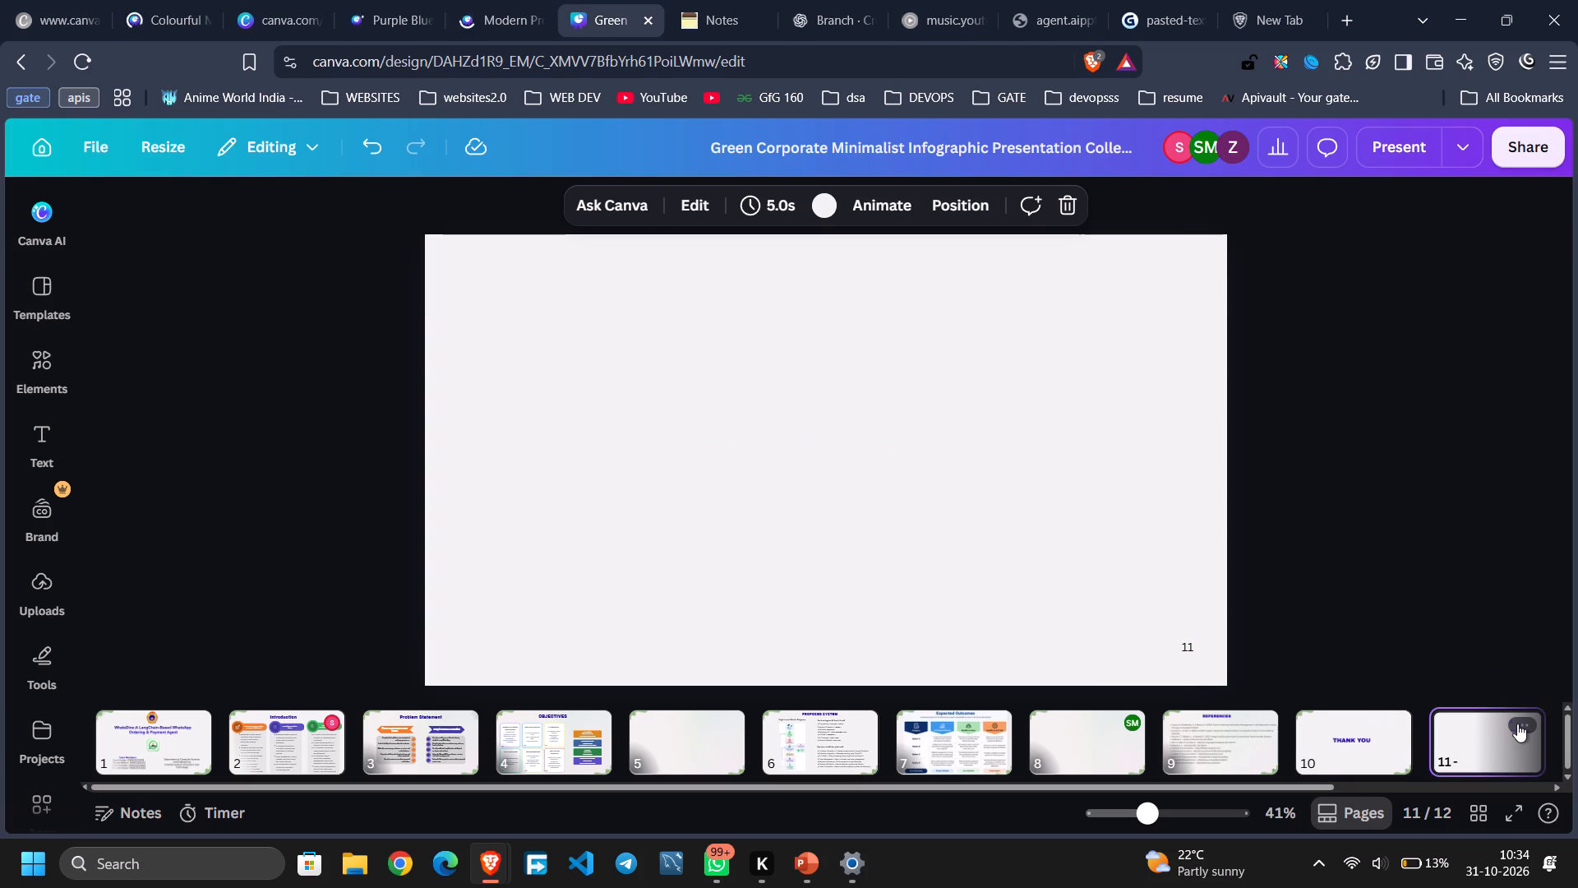
left_click(1522, 721)
scroll(1441, 628, "down", 5)
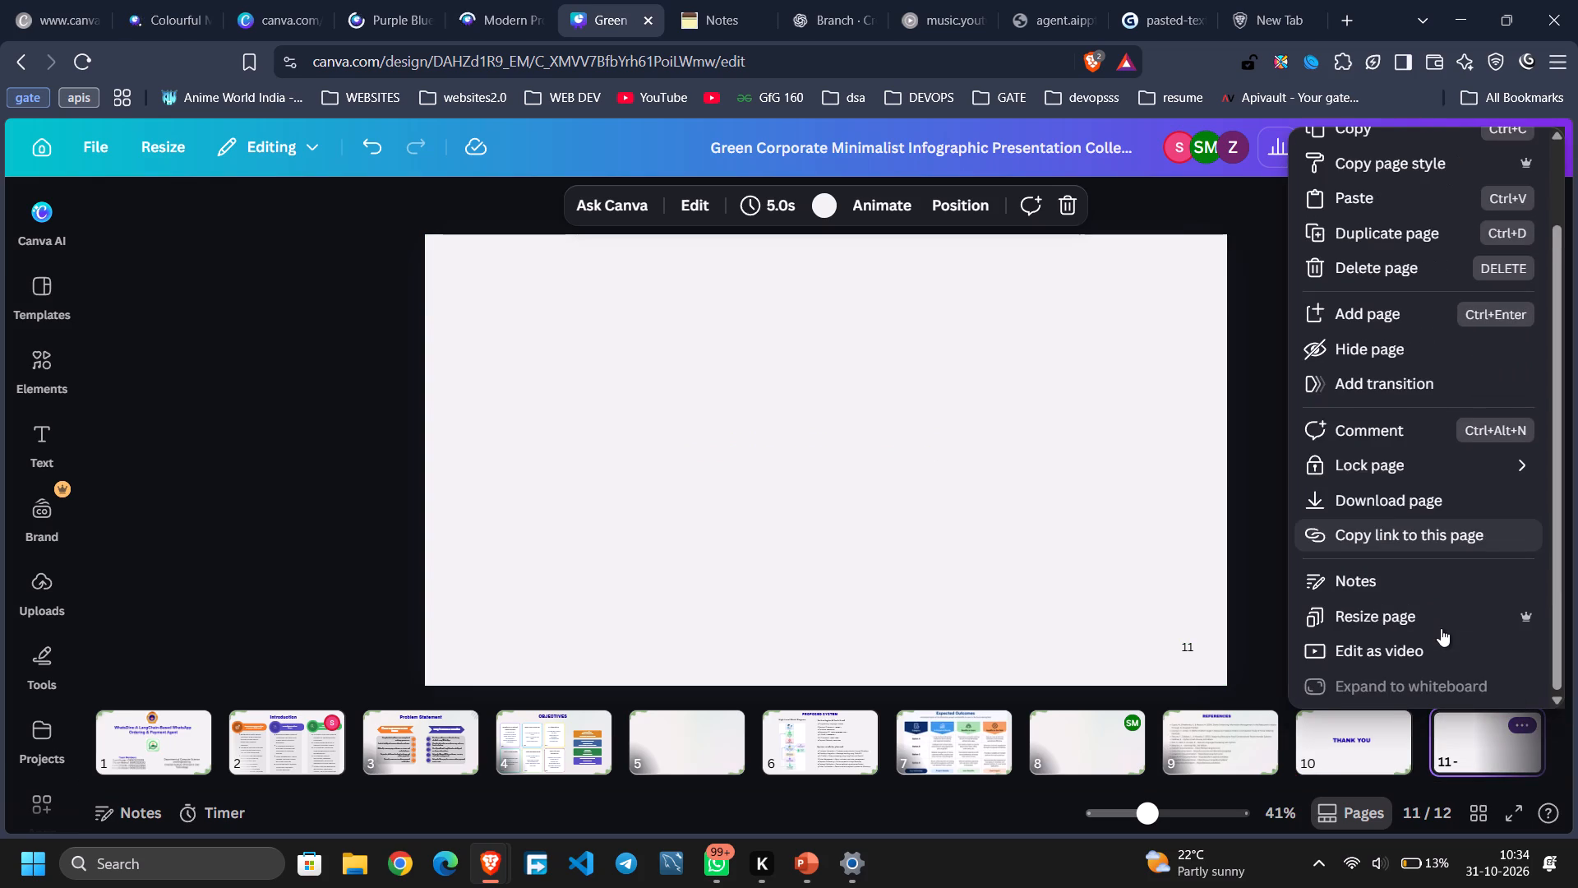
scroll(1441, 628, "up", 6)
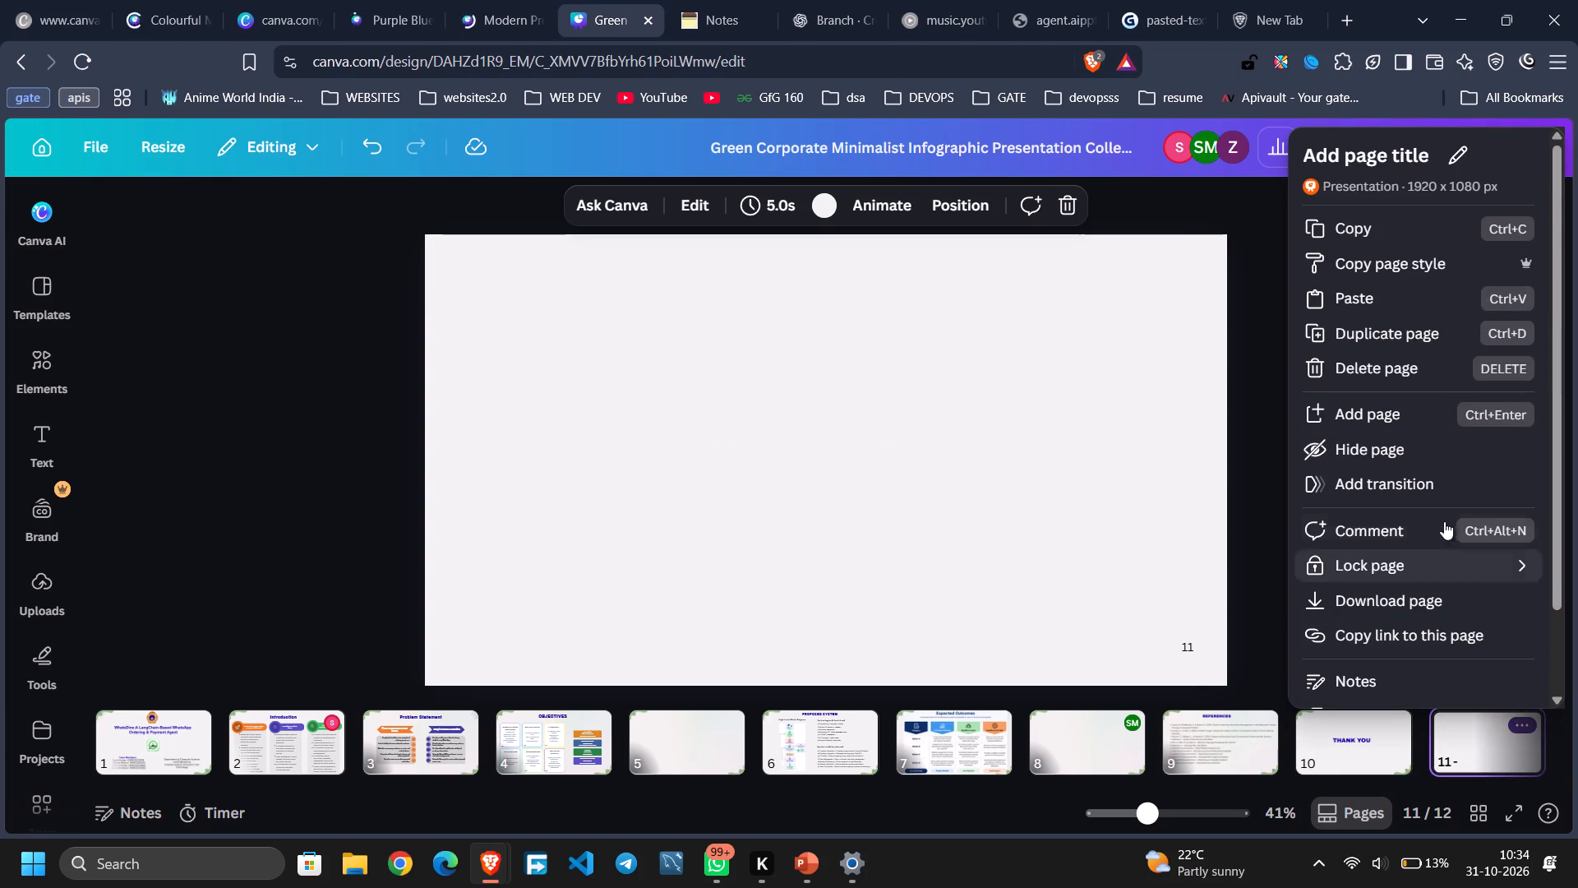
left_click(1502, 726)
left_click(1516, 728)
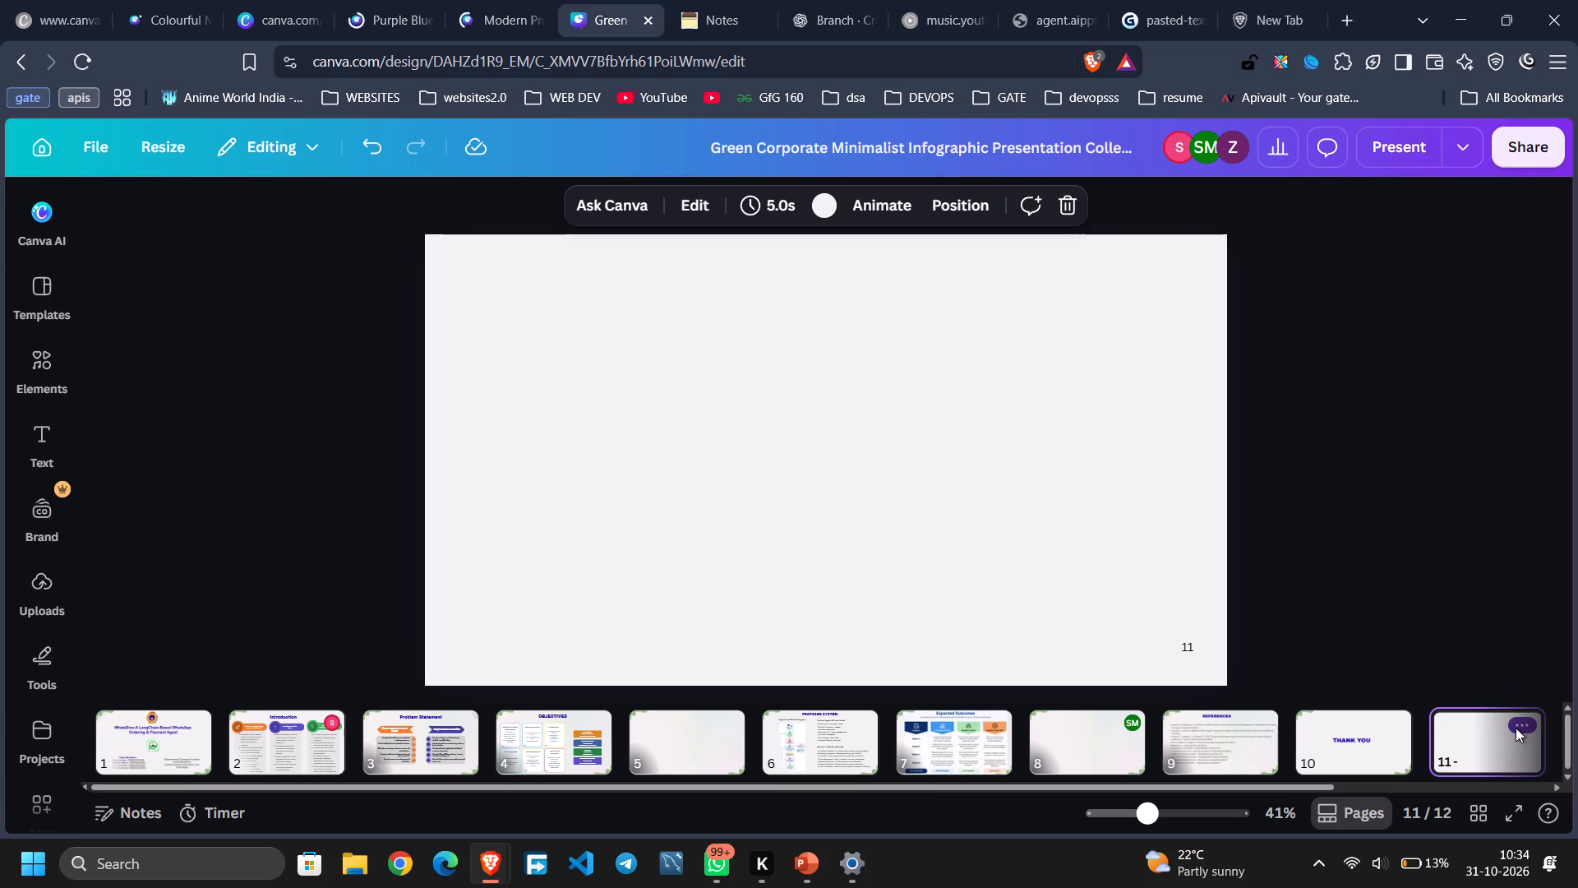
left_click(1516, 728)
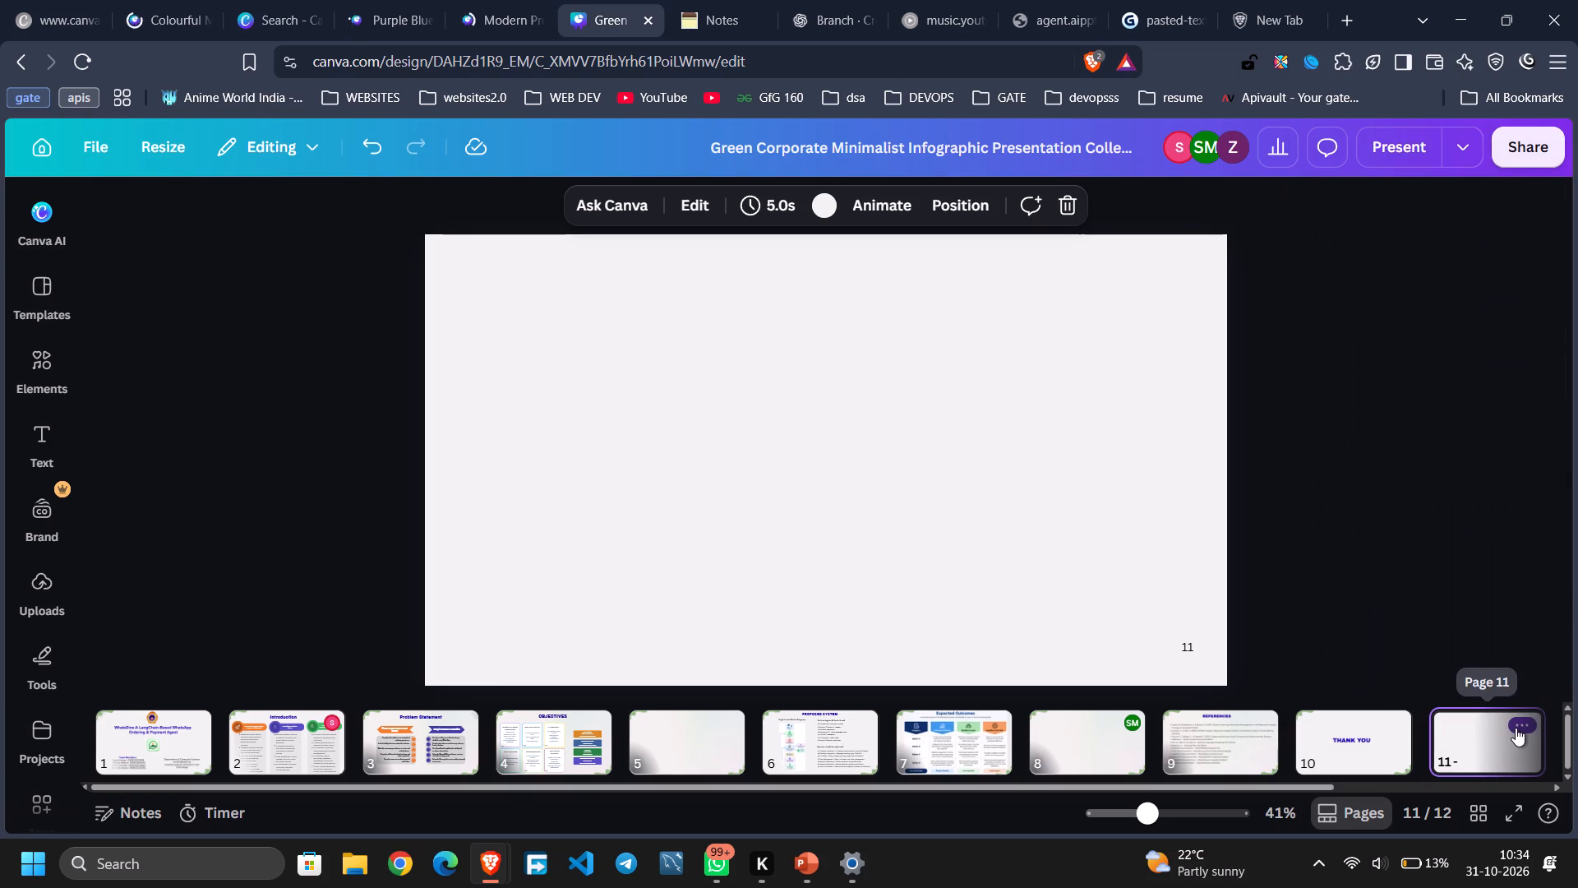
left_click(1068, 201)
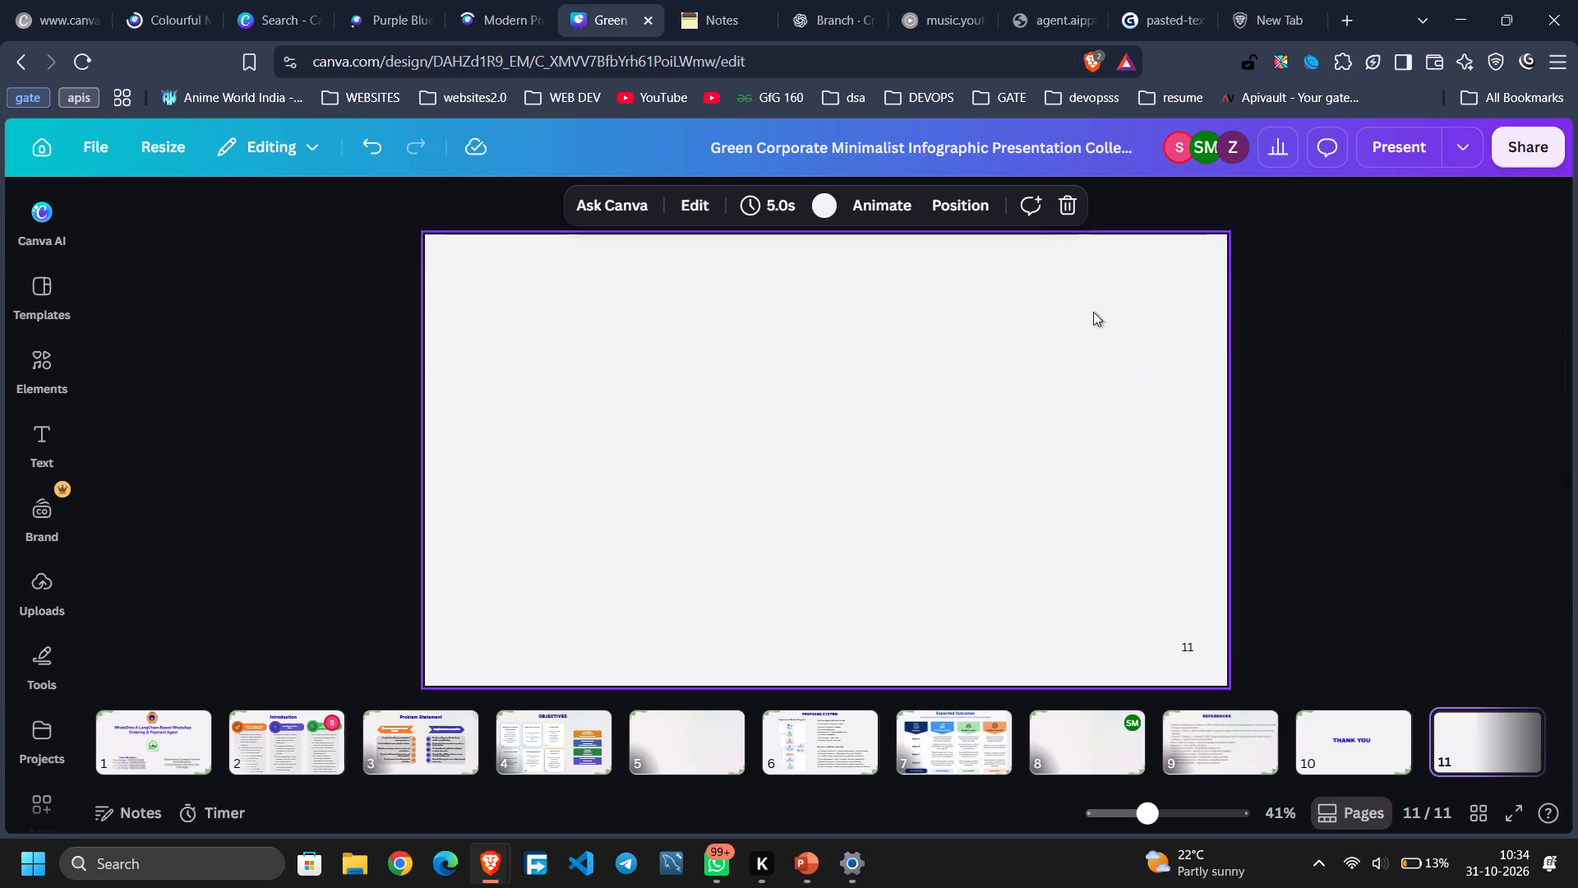
left_click(1069, 197)
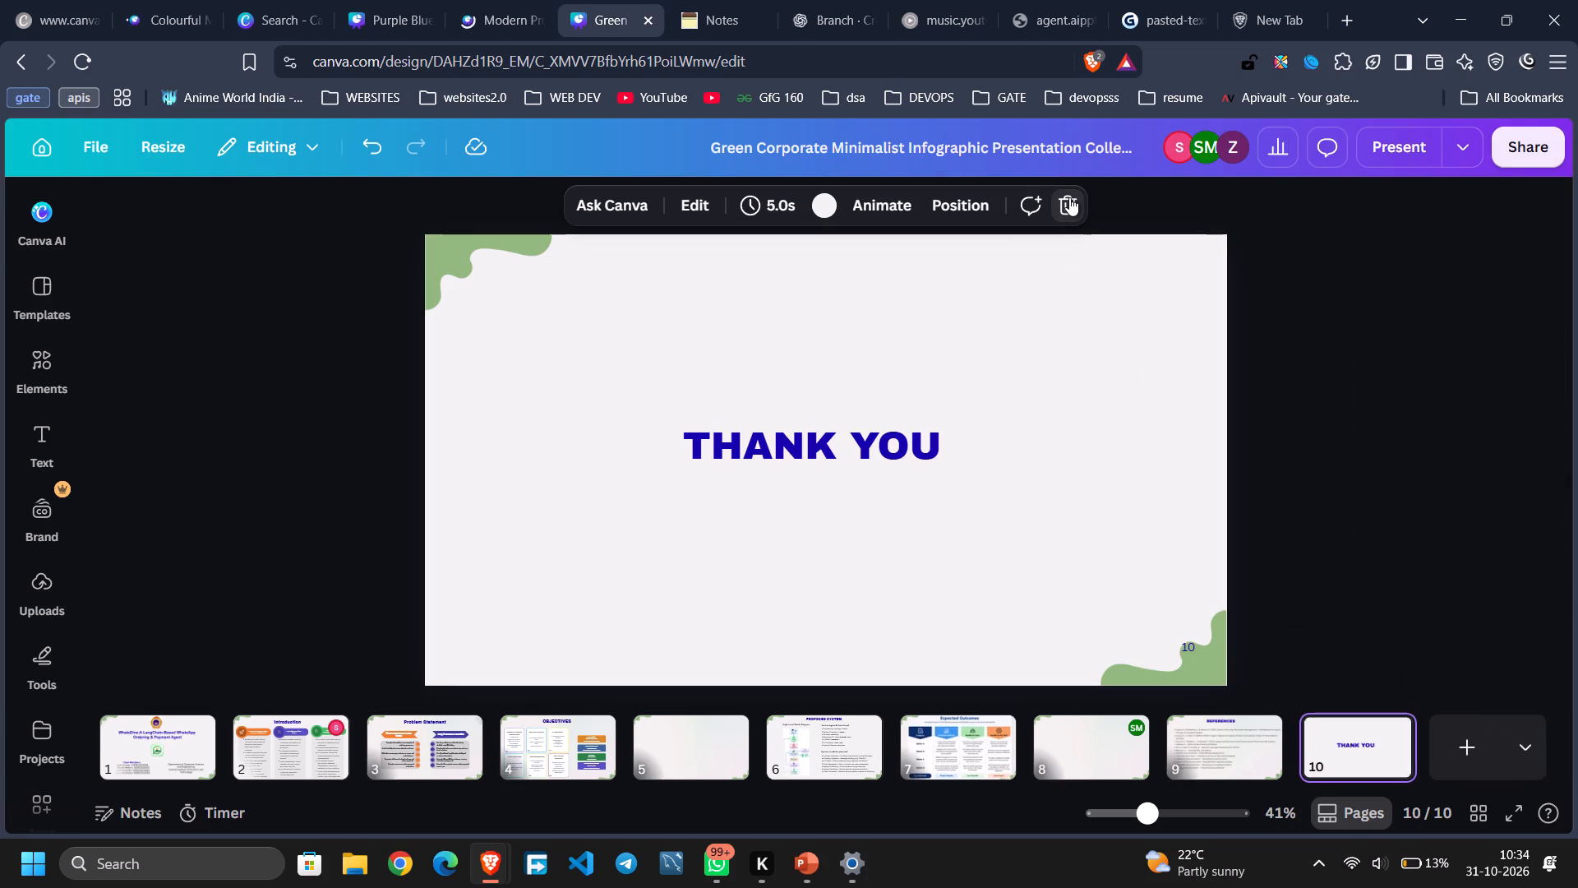
Delete the blank page between the Objectives and Proposed System slides.
left_click(821, 759)
left_click(708, 764)
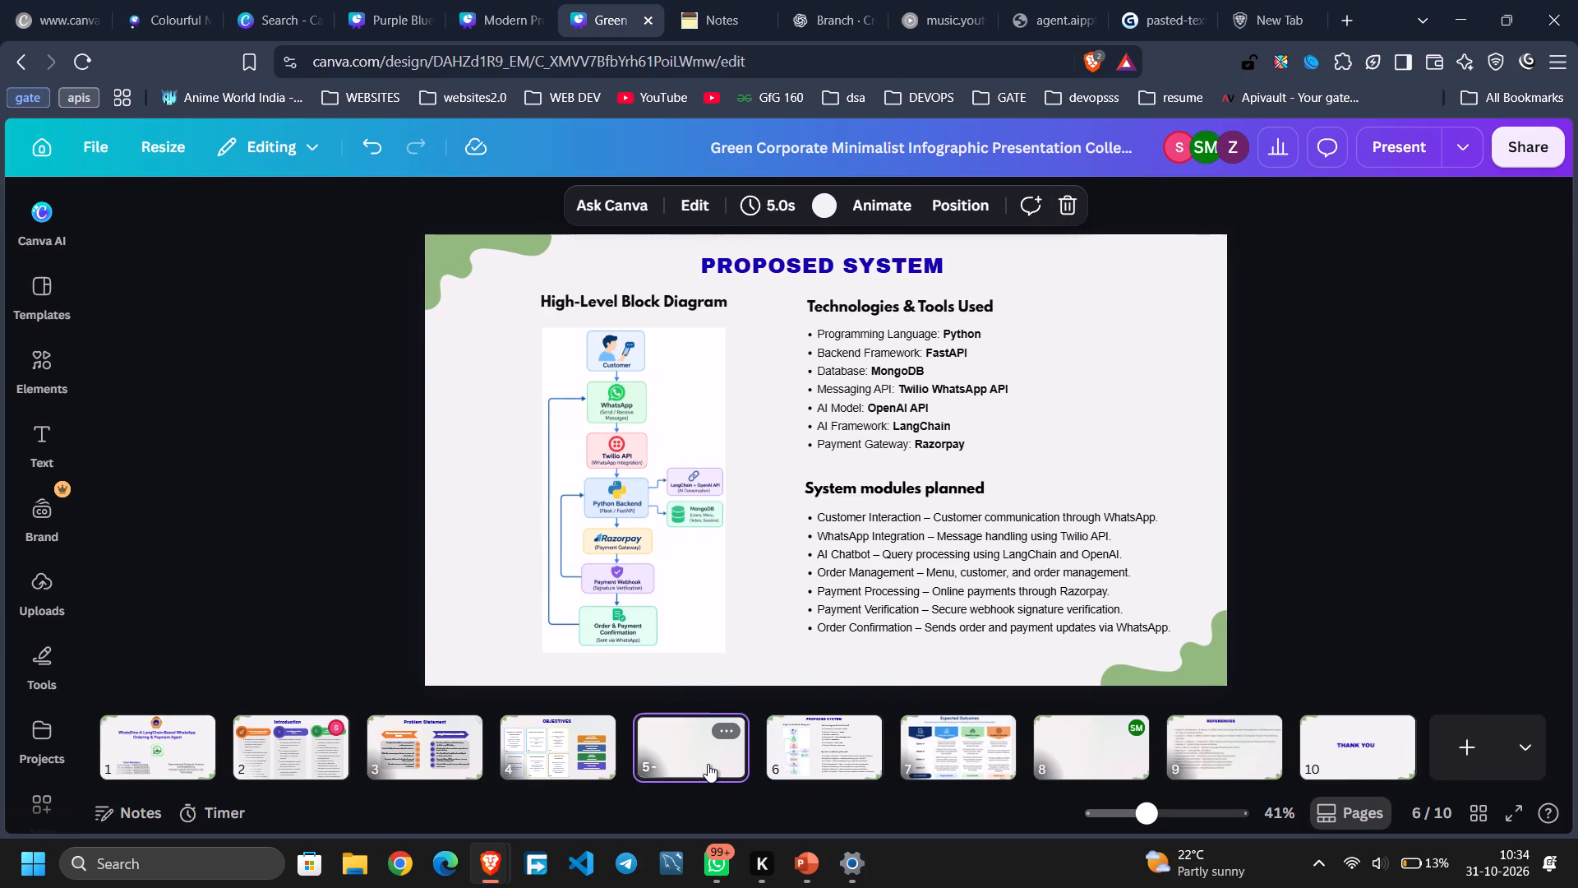
left_click(810, 750)
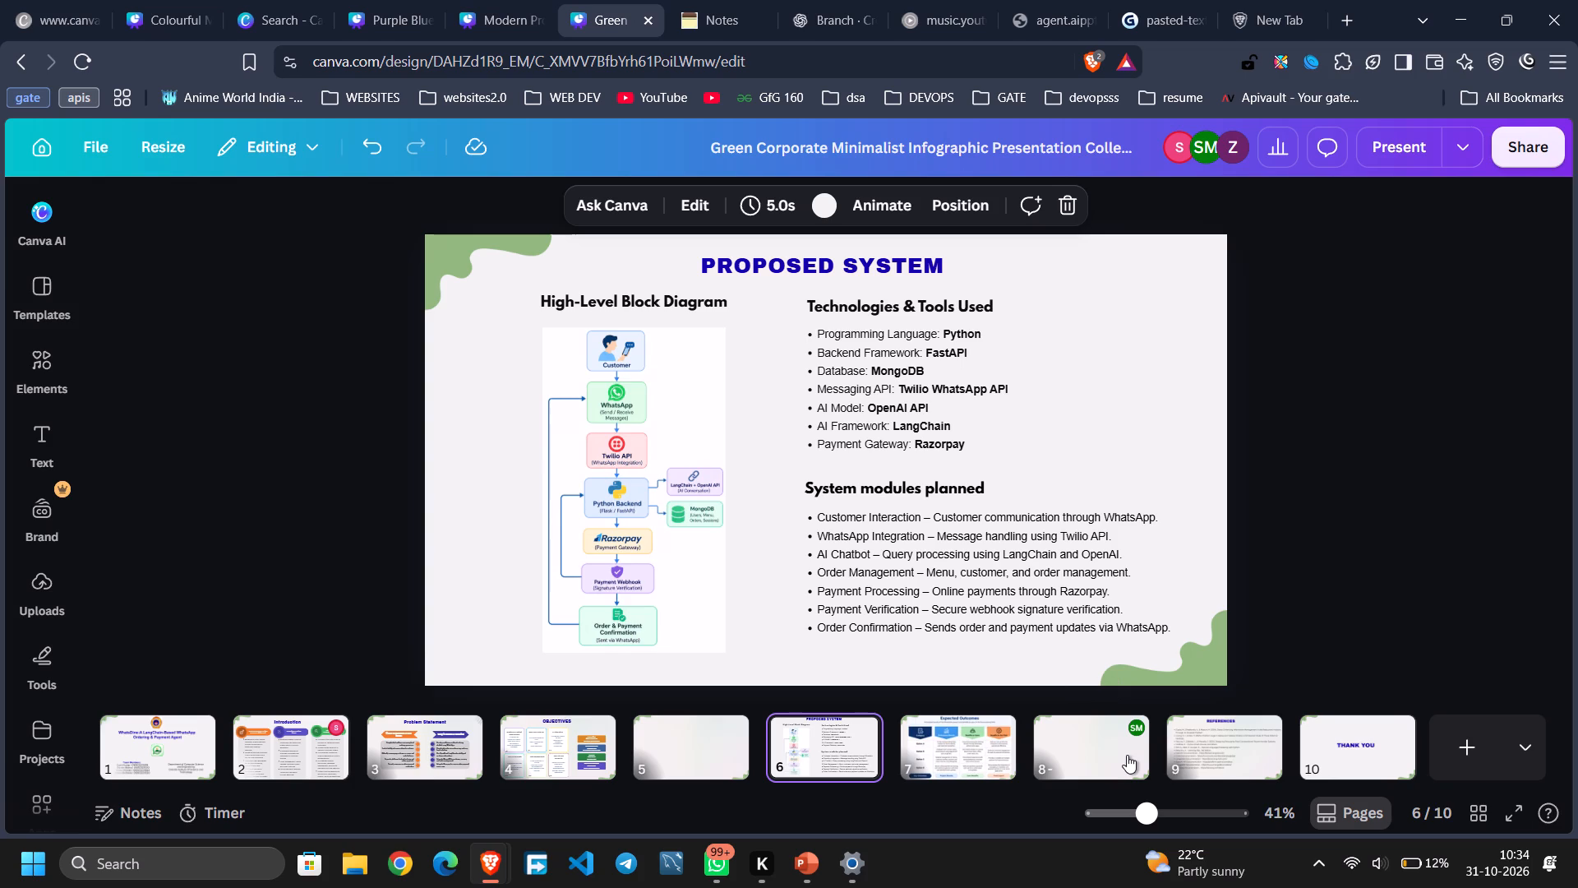
left_click(699, 721)
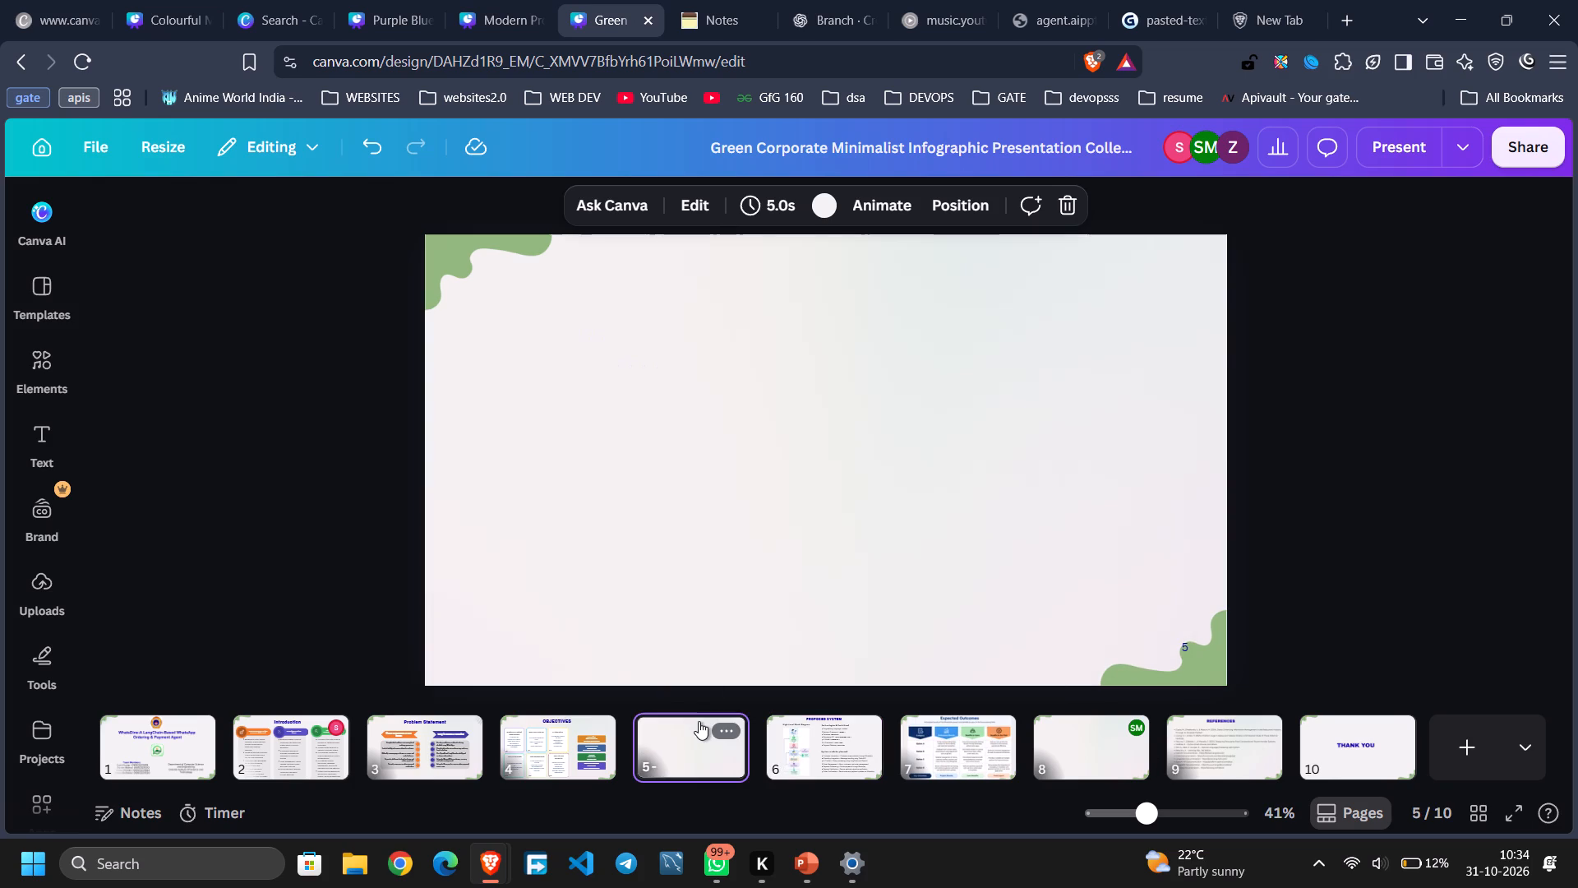
left_click(1082, 208)
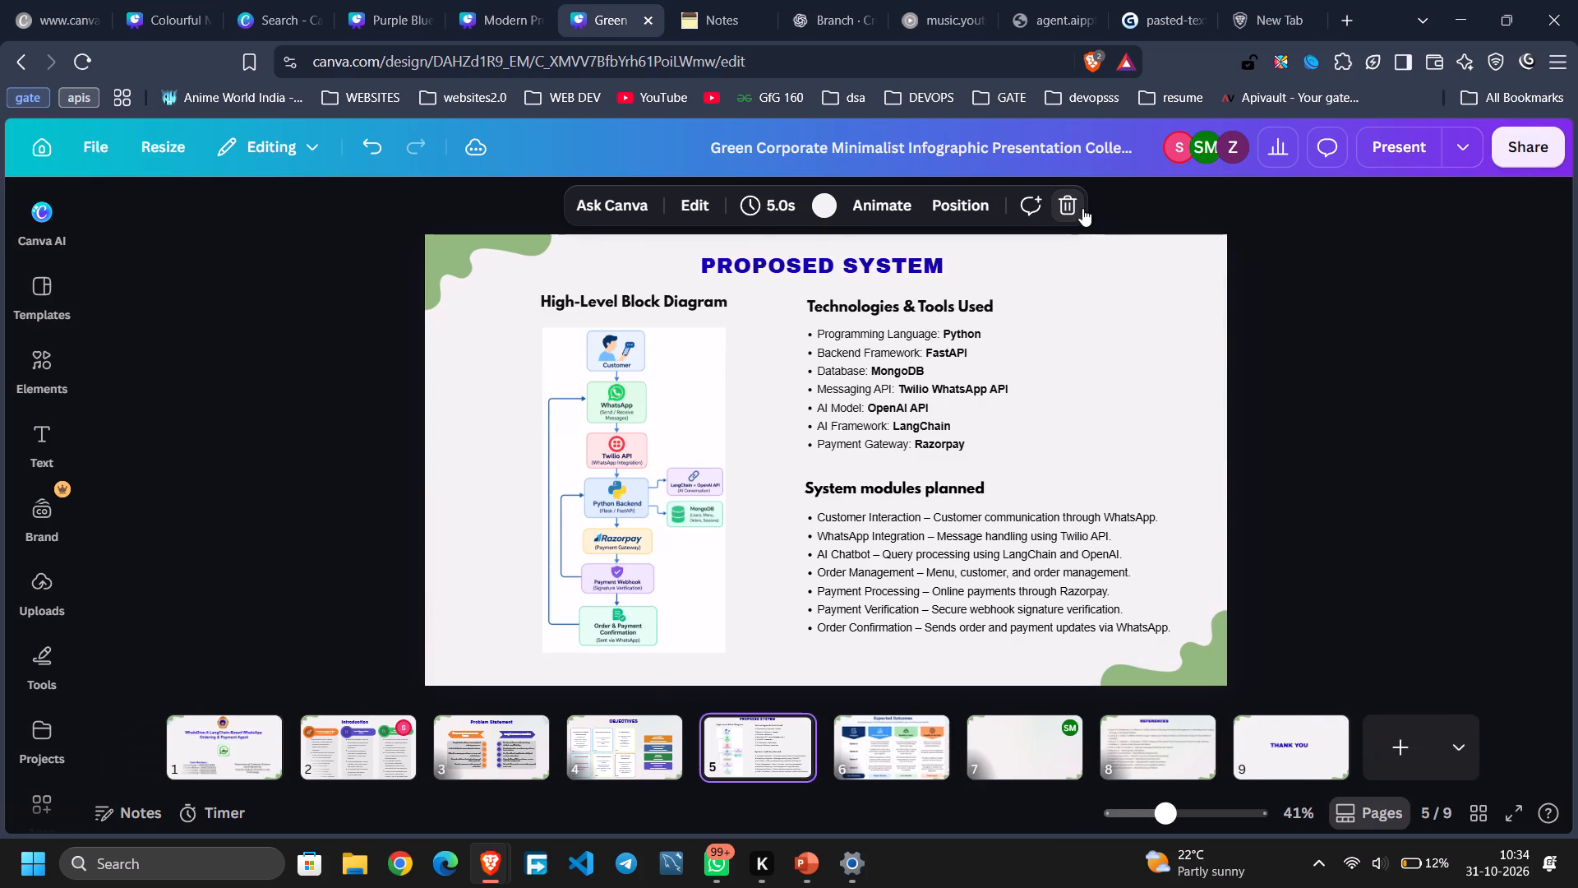
Delete the grey scribble decorations from the bottom-left and top-right corners of the Problem Statement slide.
left_click(491, 767)
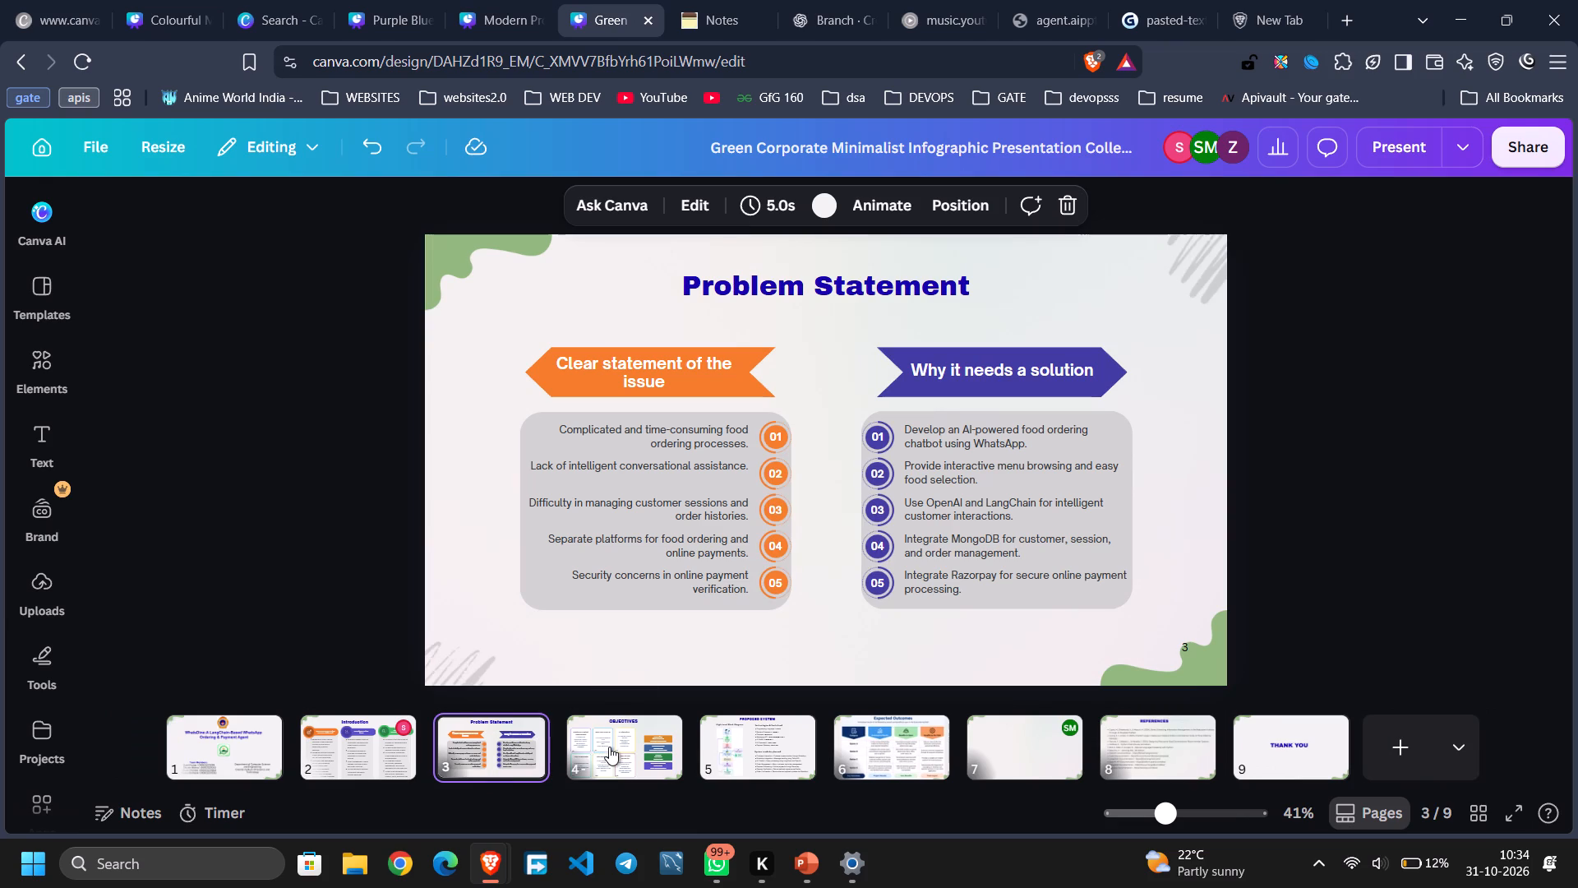
left_click(609, 747)
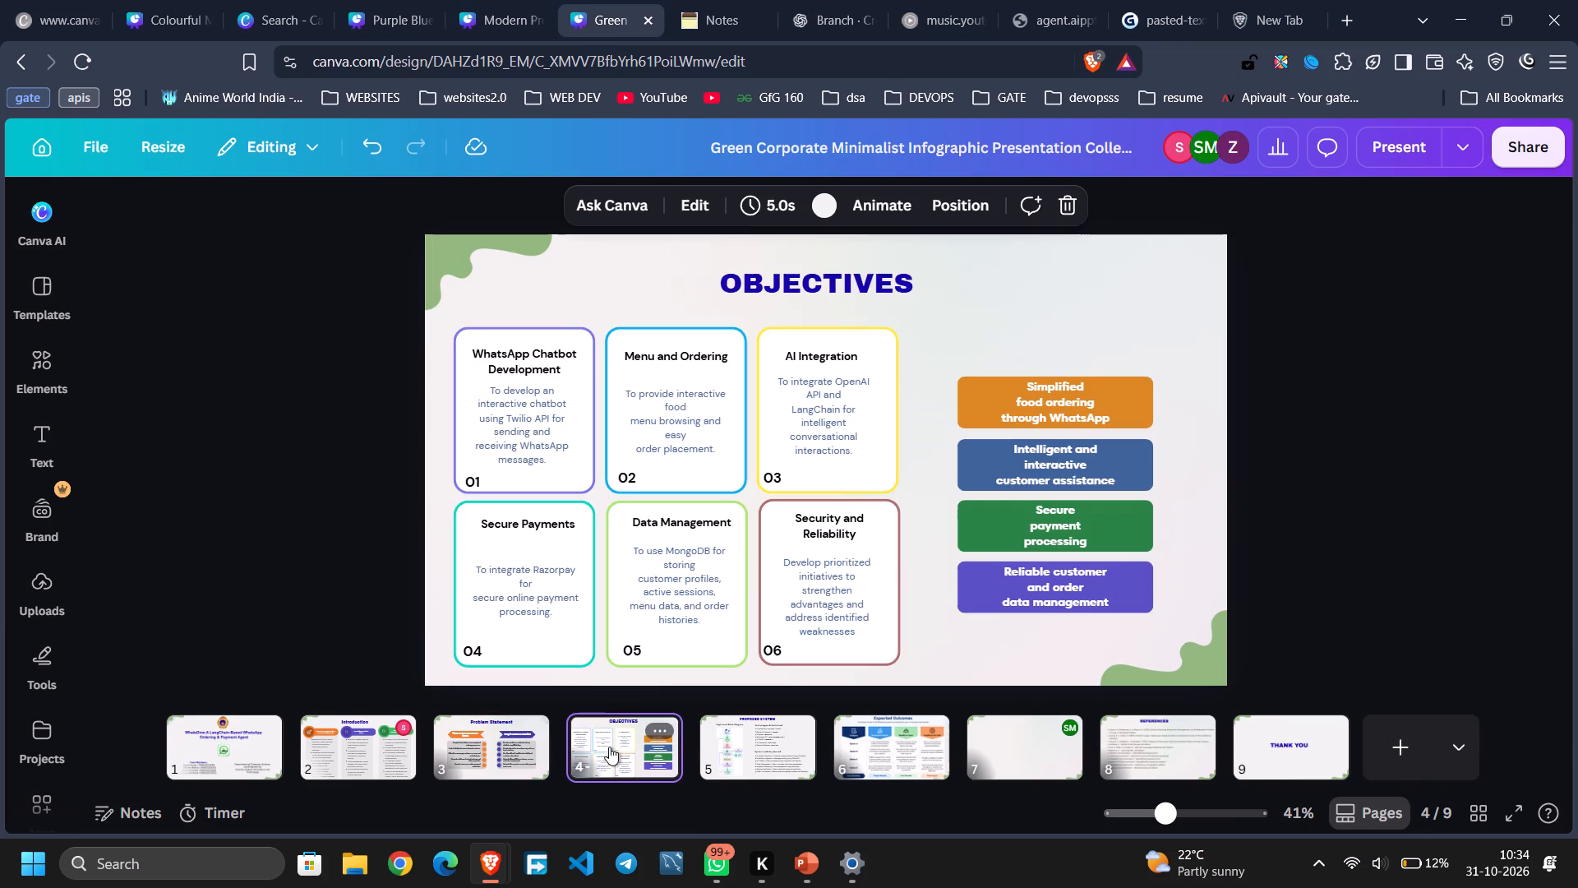
left_click(498, 759)
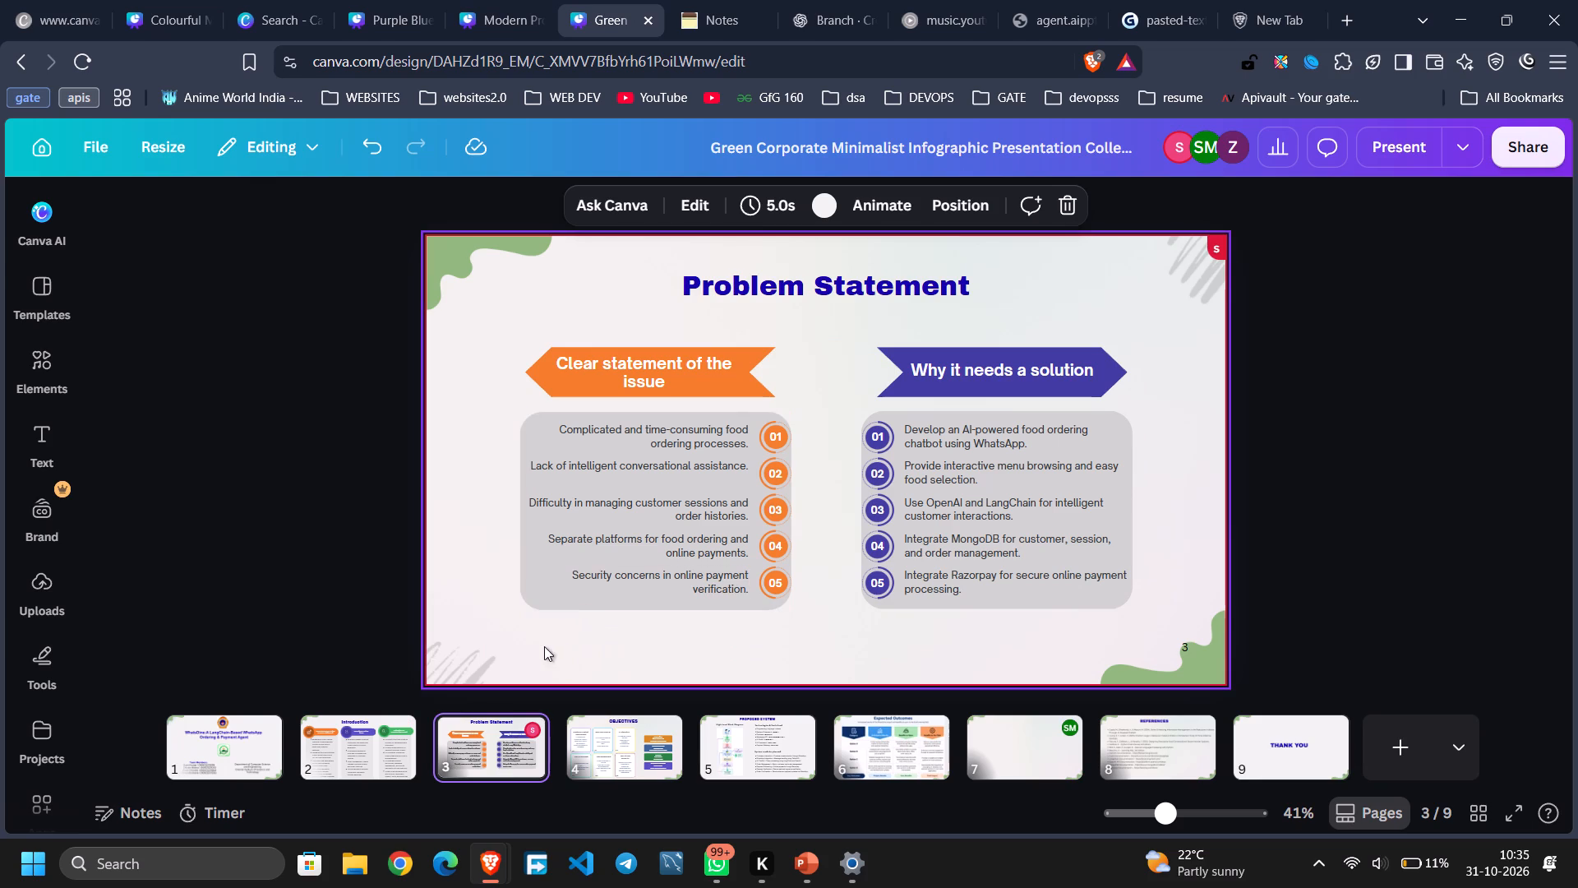
left_click(467, 652)
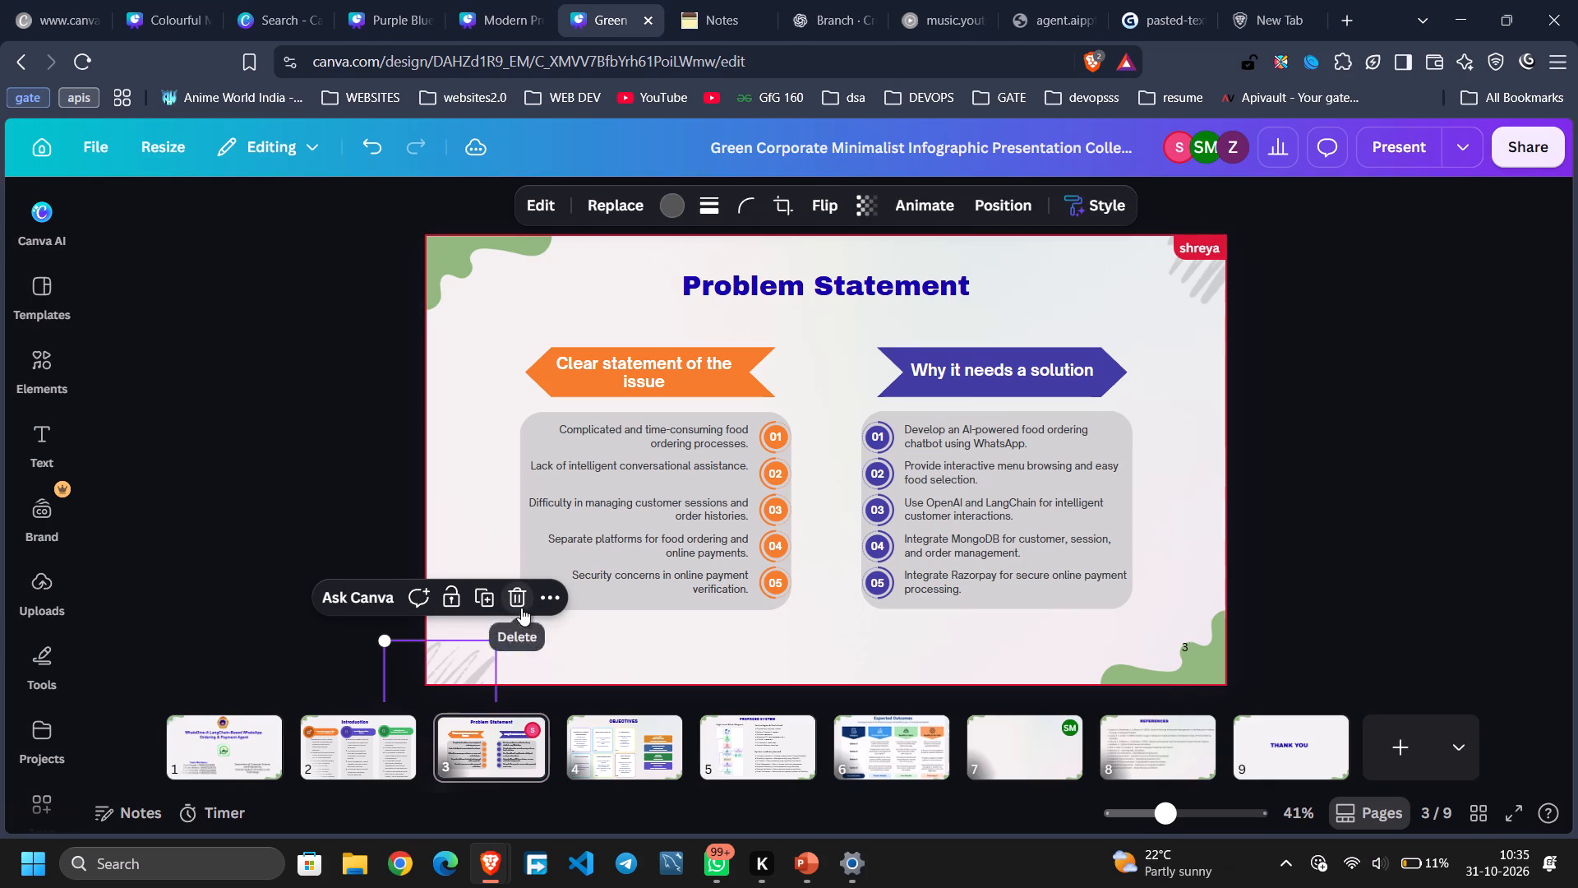
left_click(521, 608)
left_click(1202, 257)
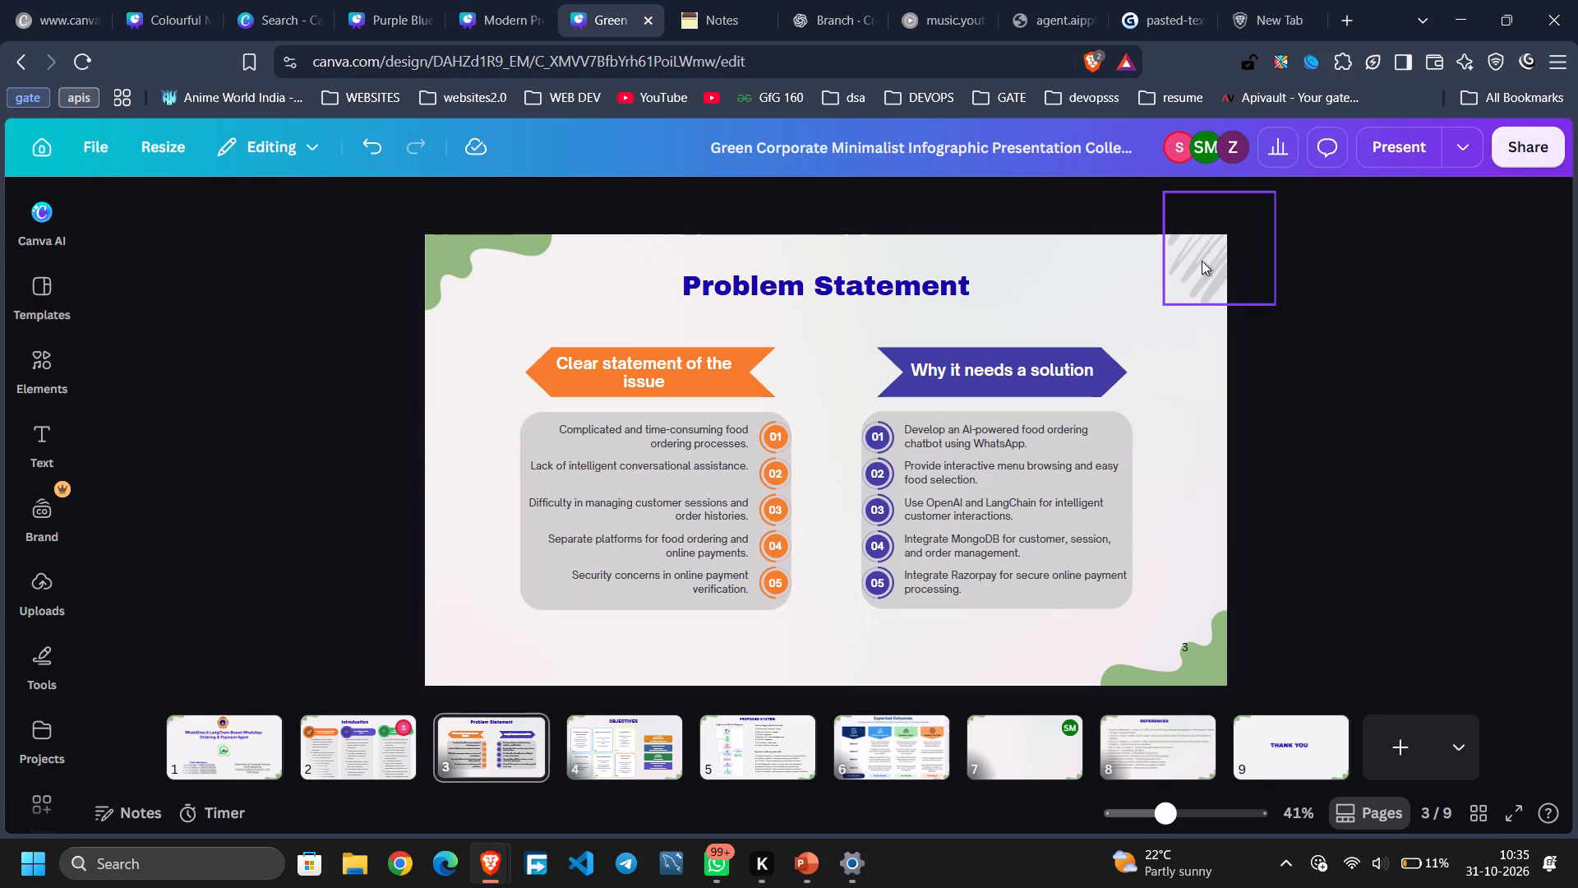
left_click(1202, 261)
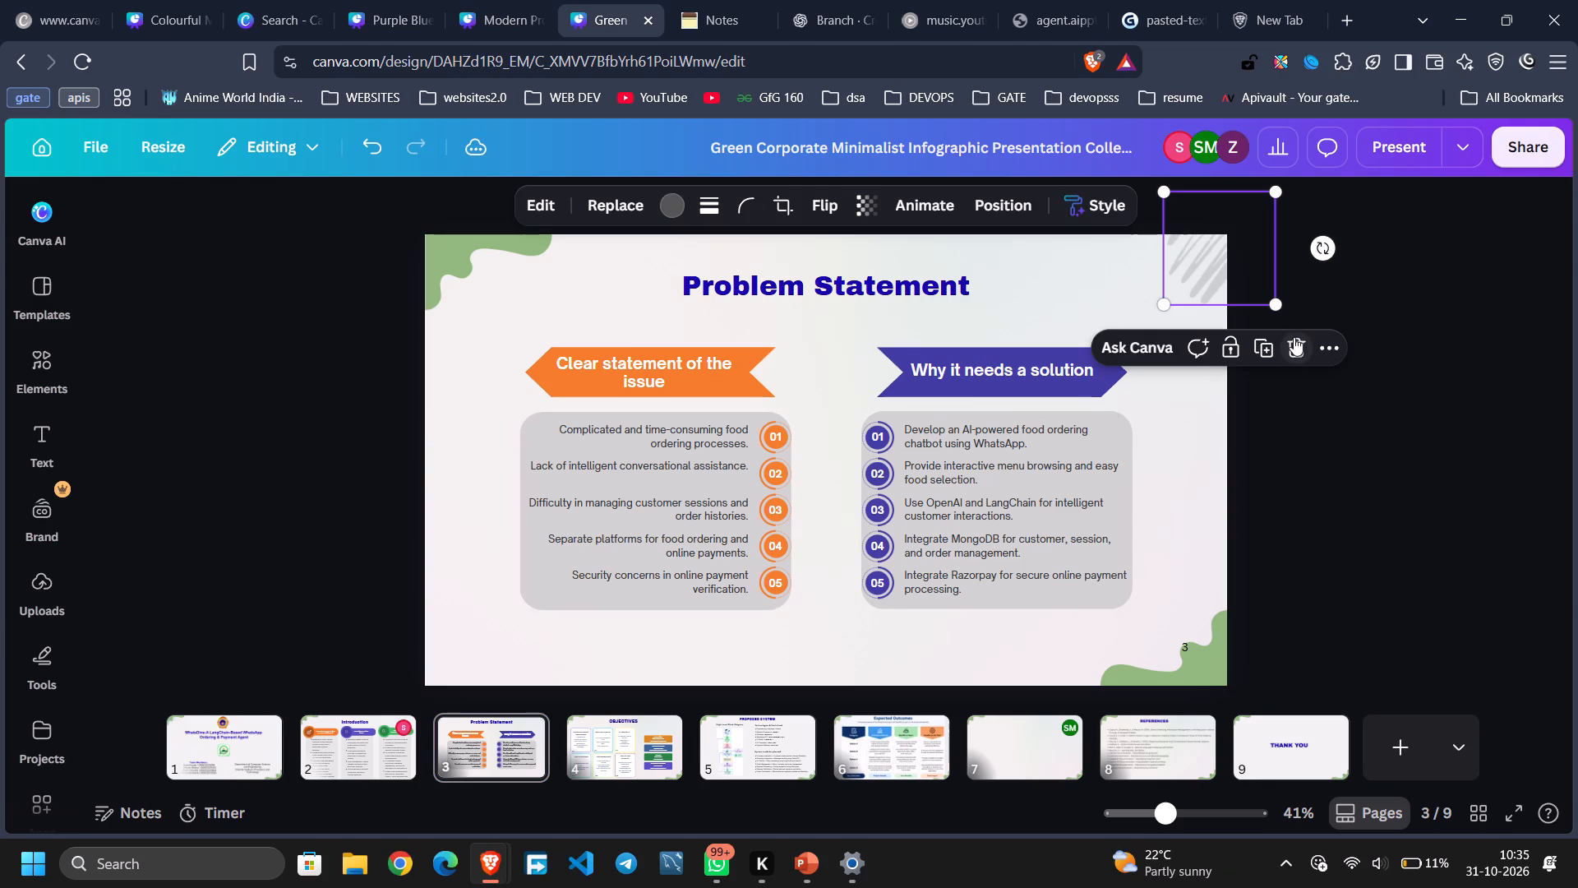
left_click(1294, 337)
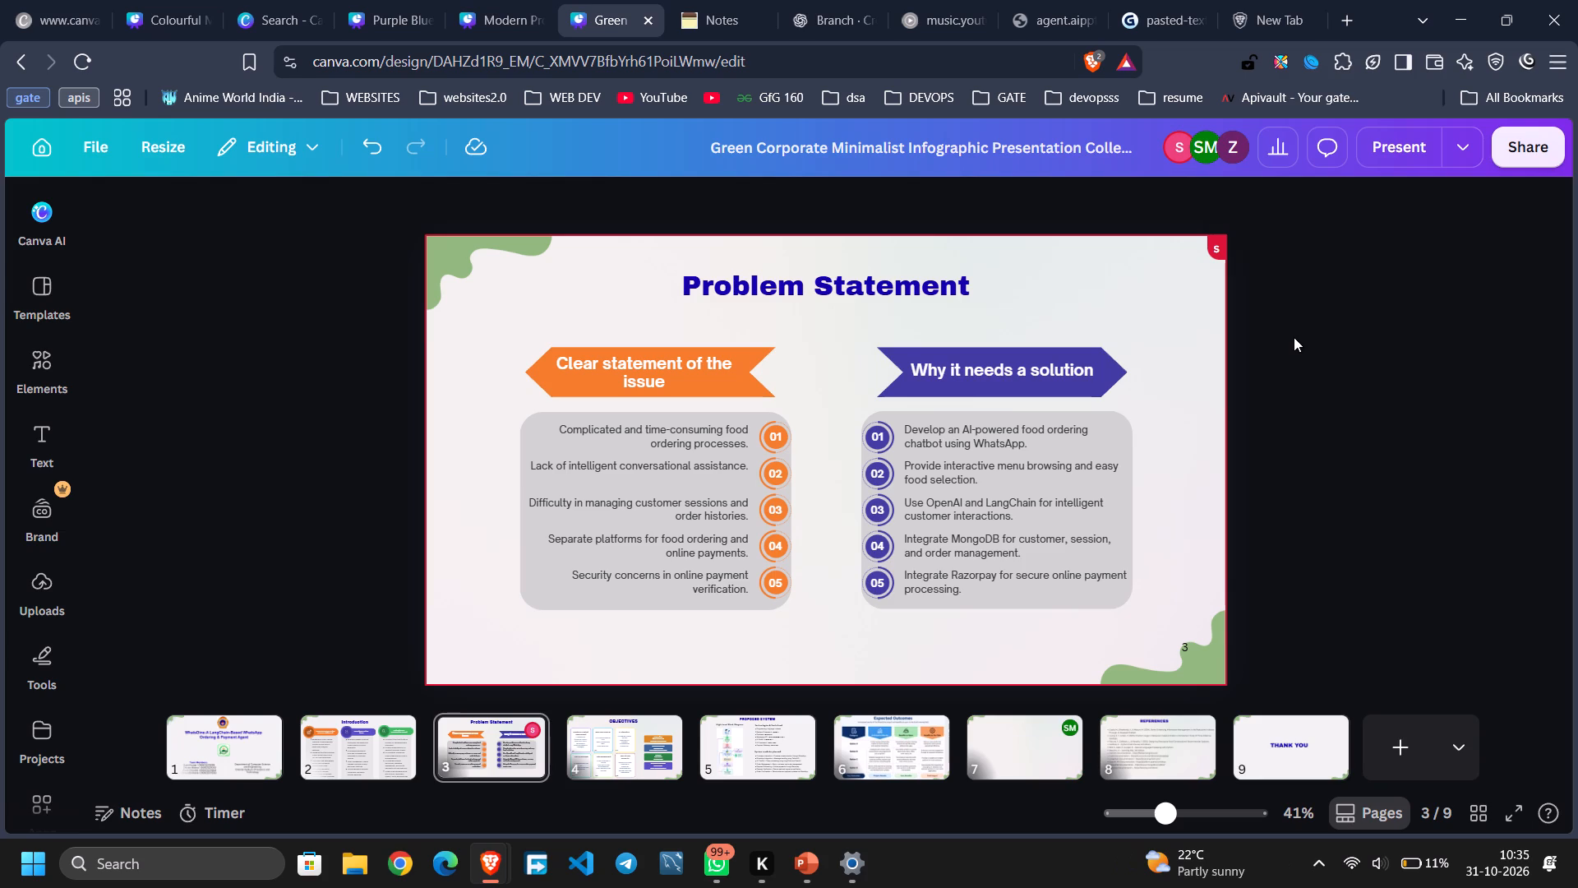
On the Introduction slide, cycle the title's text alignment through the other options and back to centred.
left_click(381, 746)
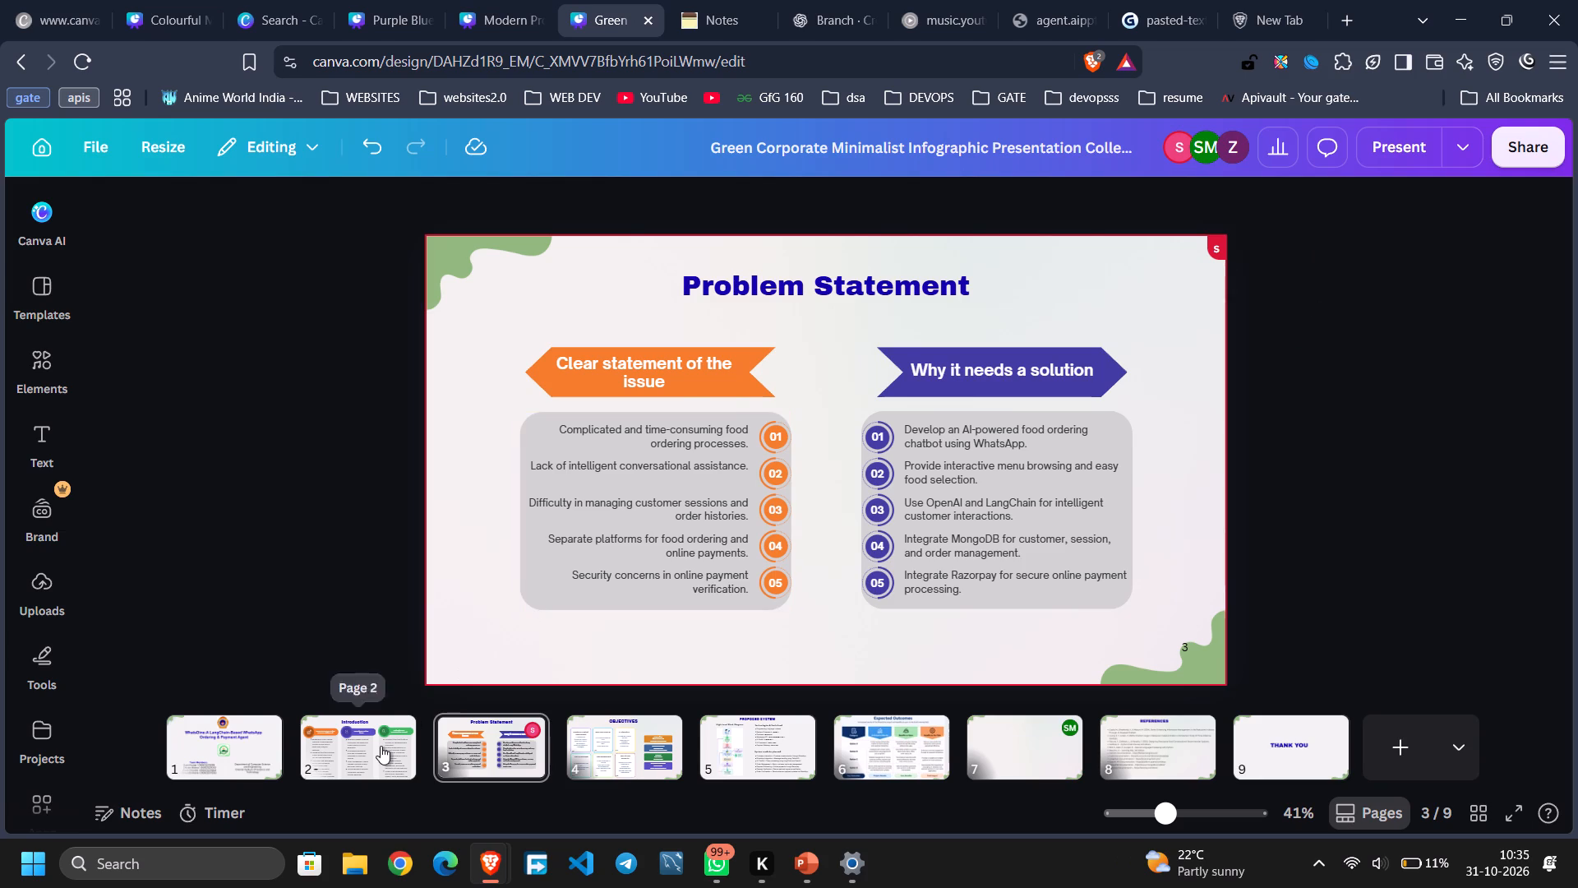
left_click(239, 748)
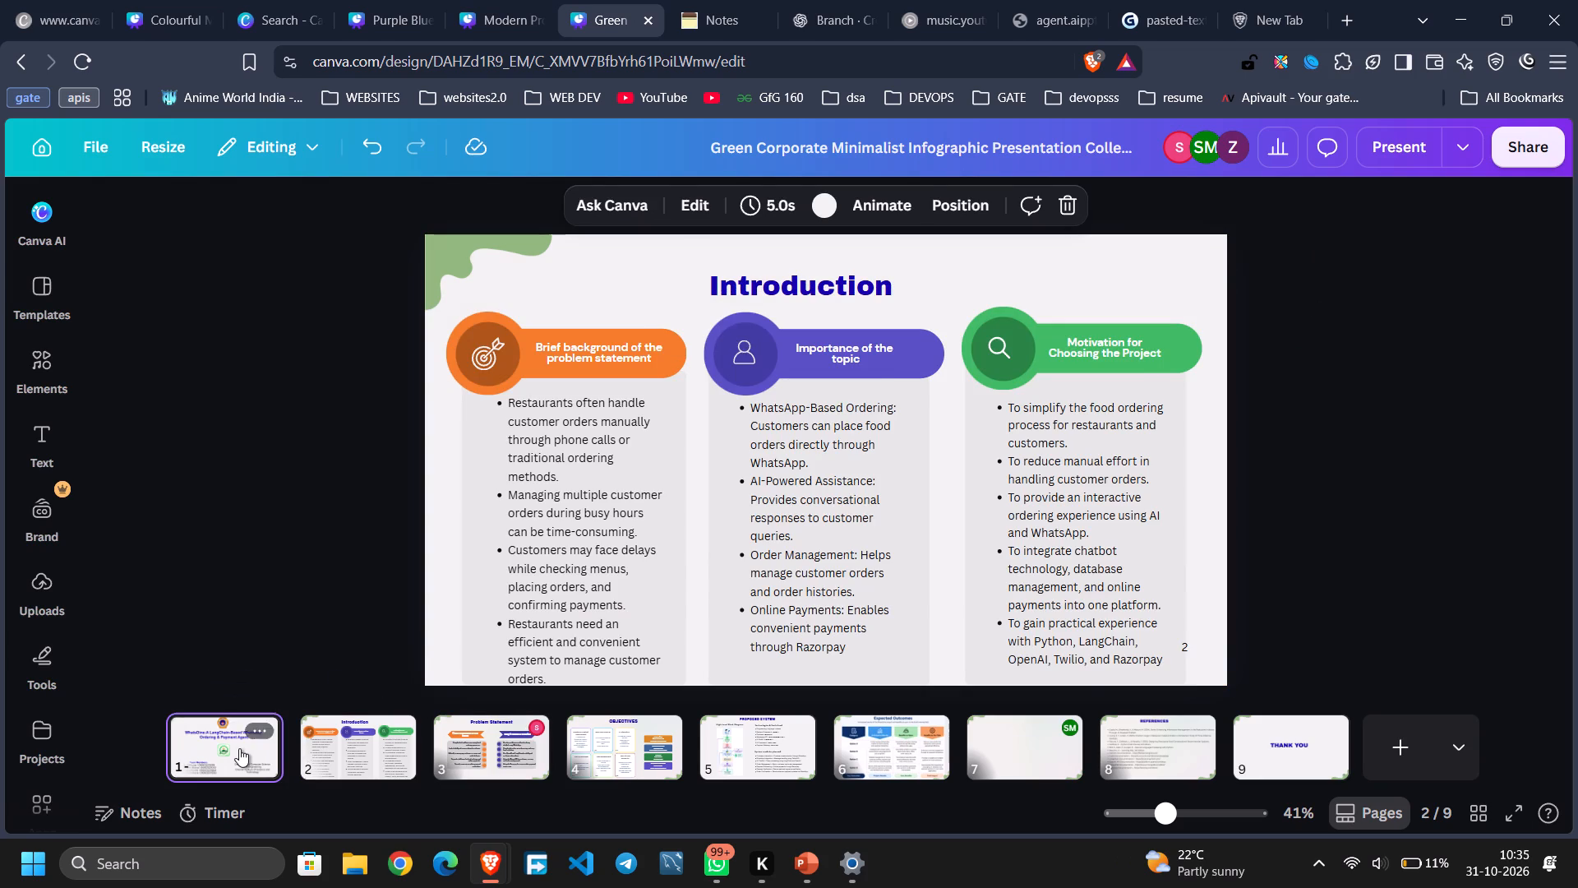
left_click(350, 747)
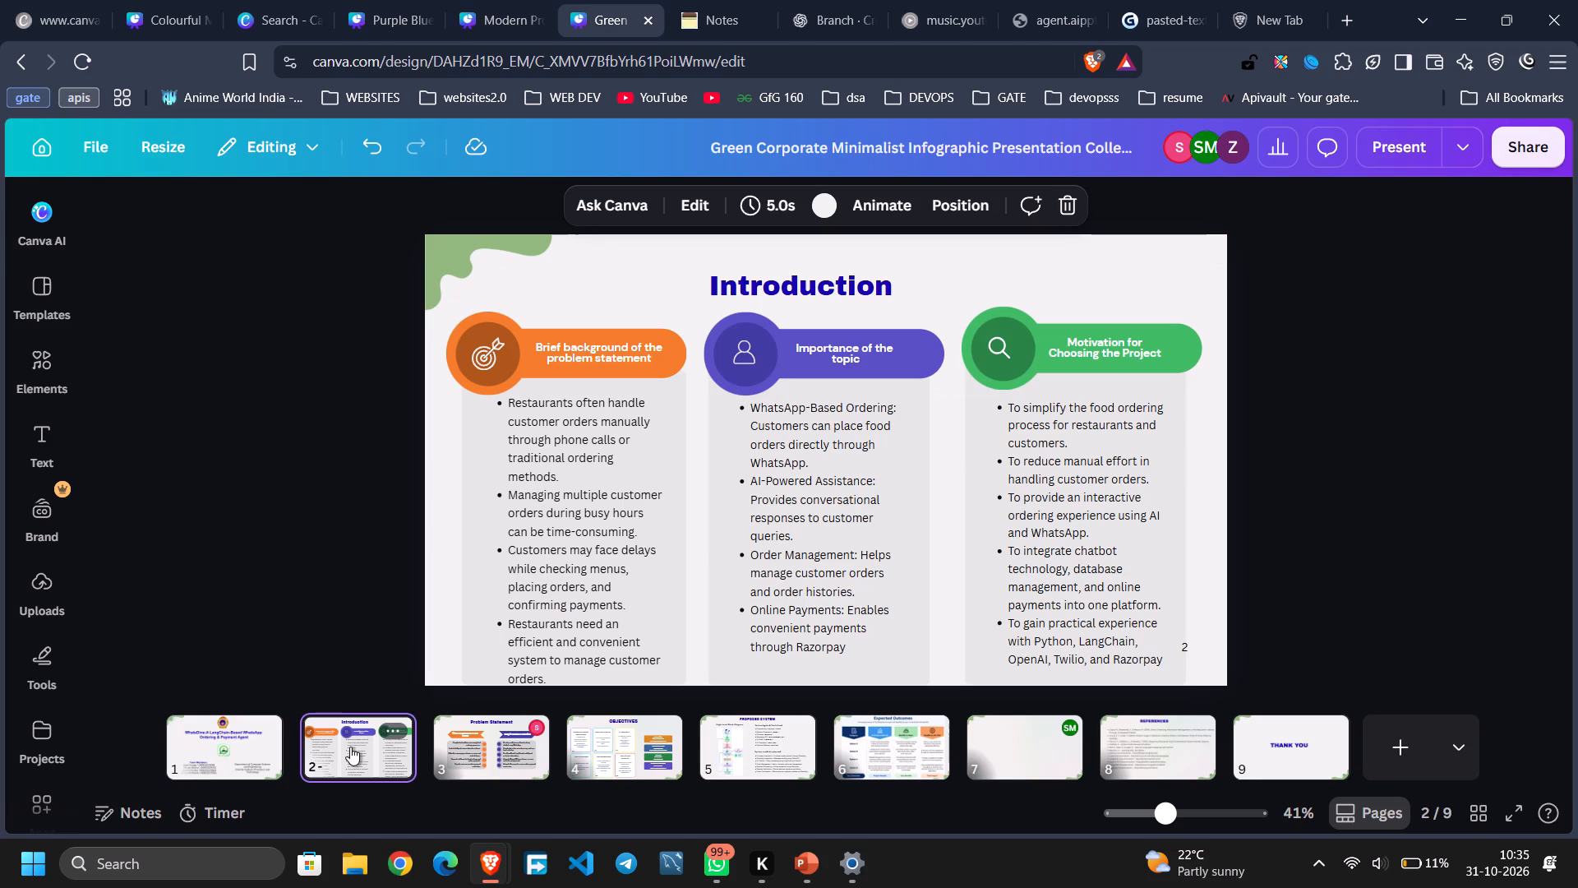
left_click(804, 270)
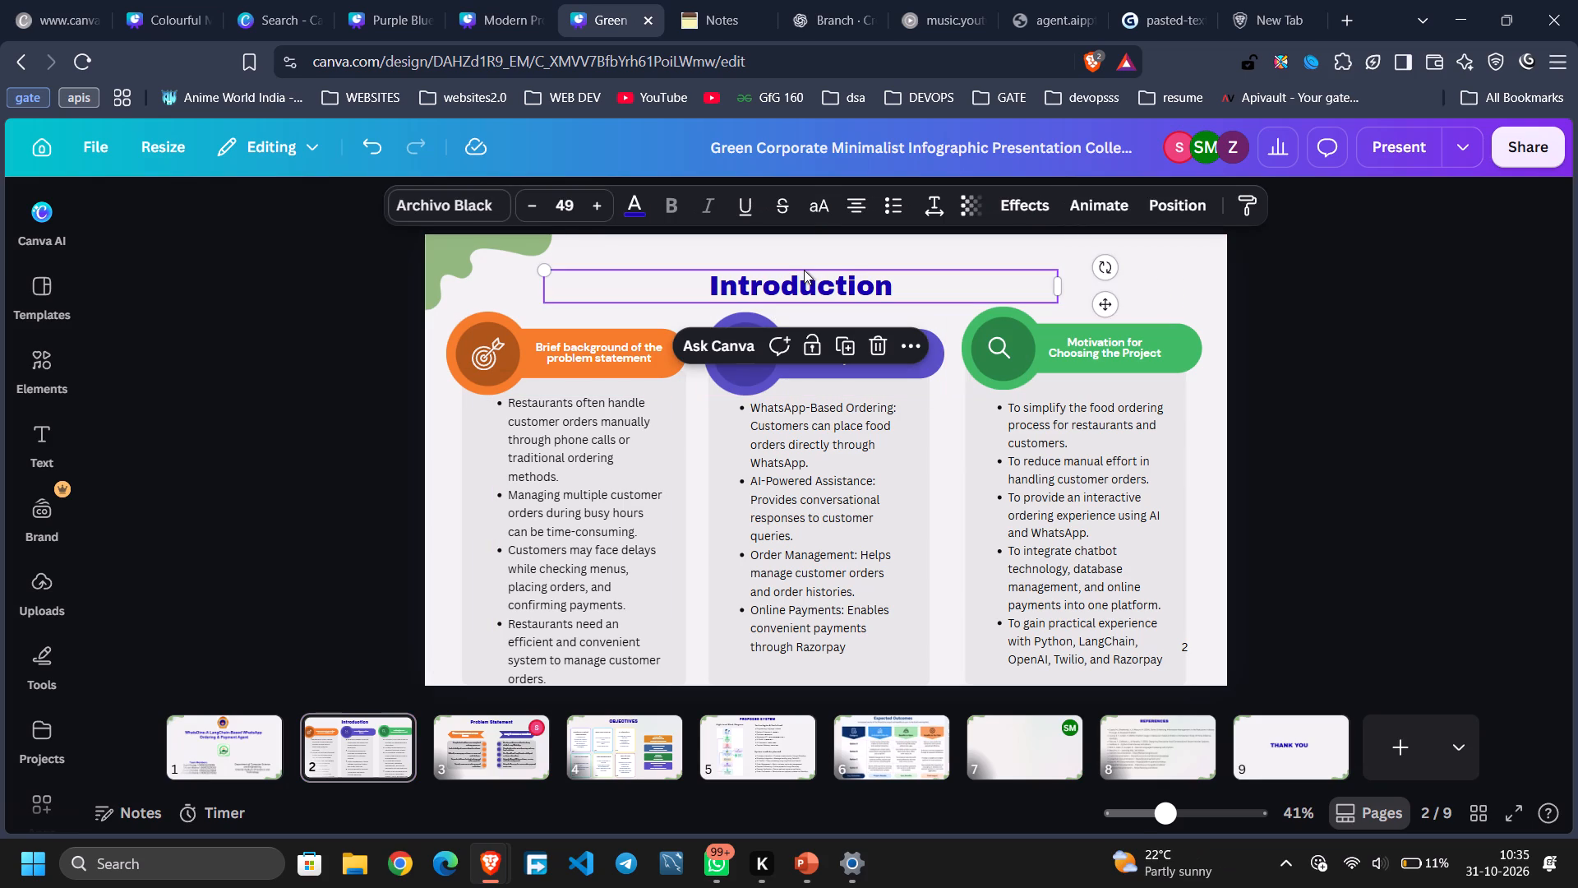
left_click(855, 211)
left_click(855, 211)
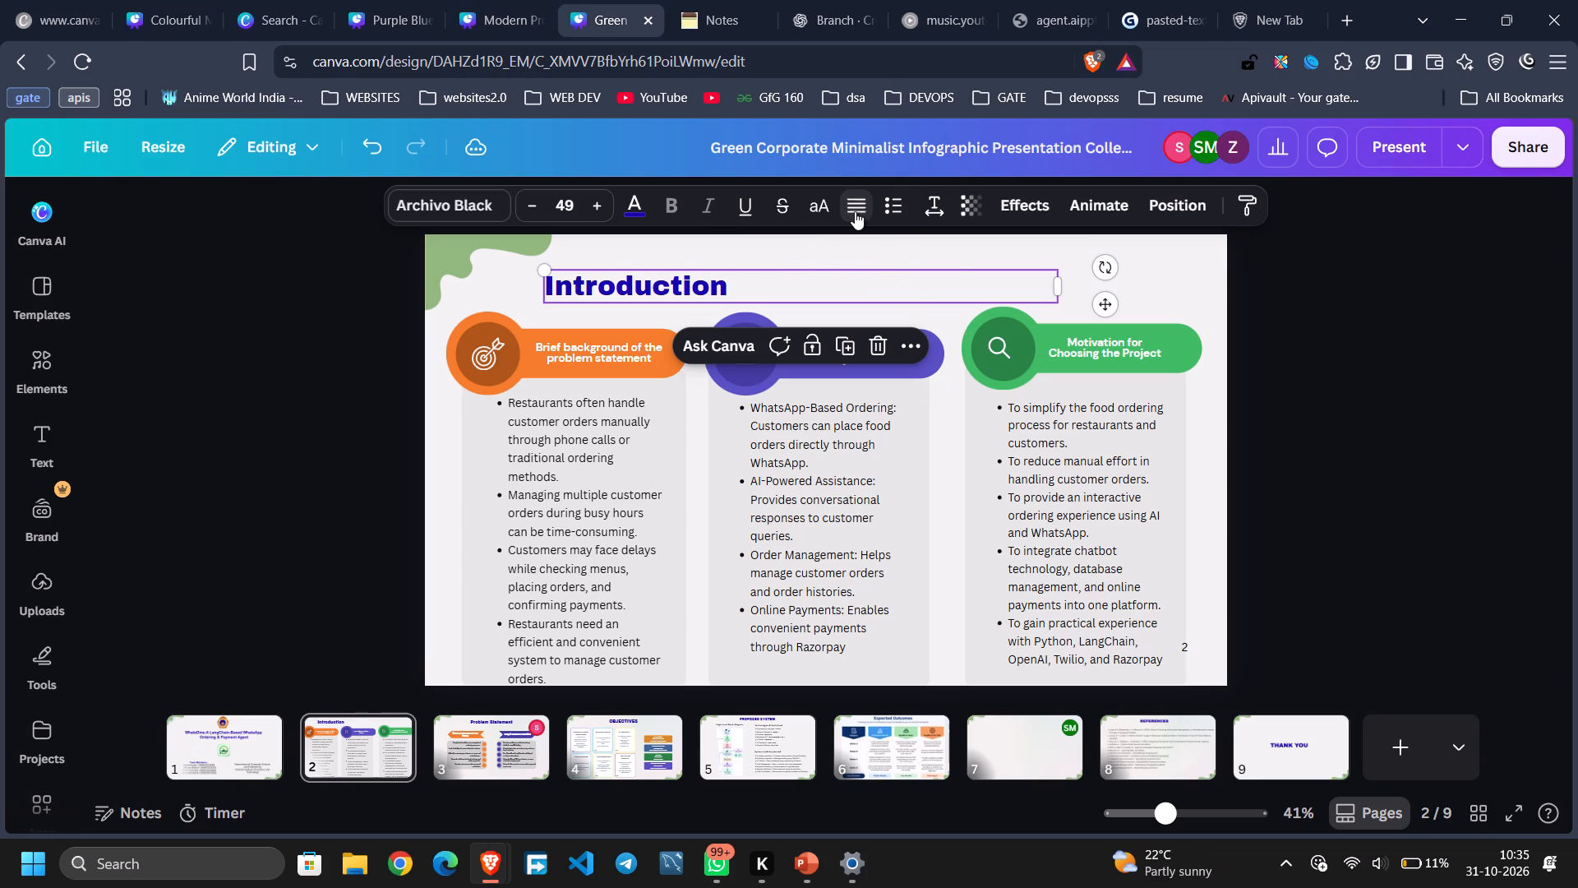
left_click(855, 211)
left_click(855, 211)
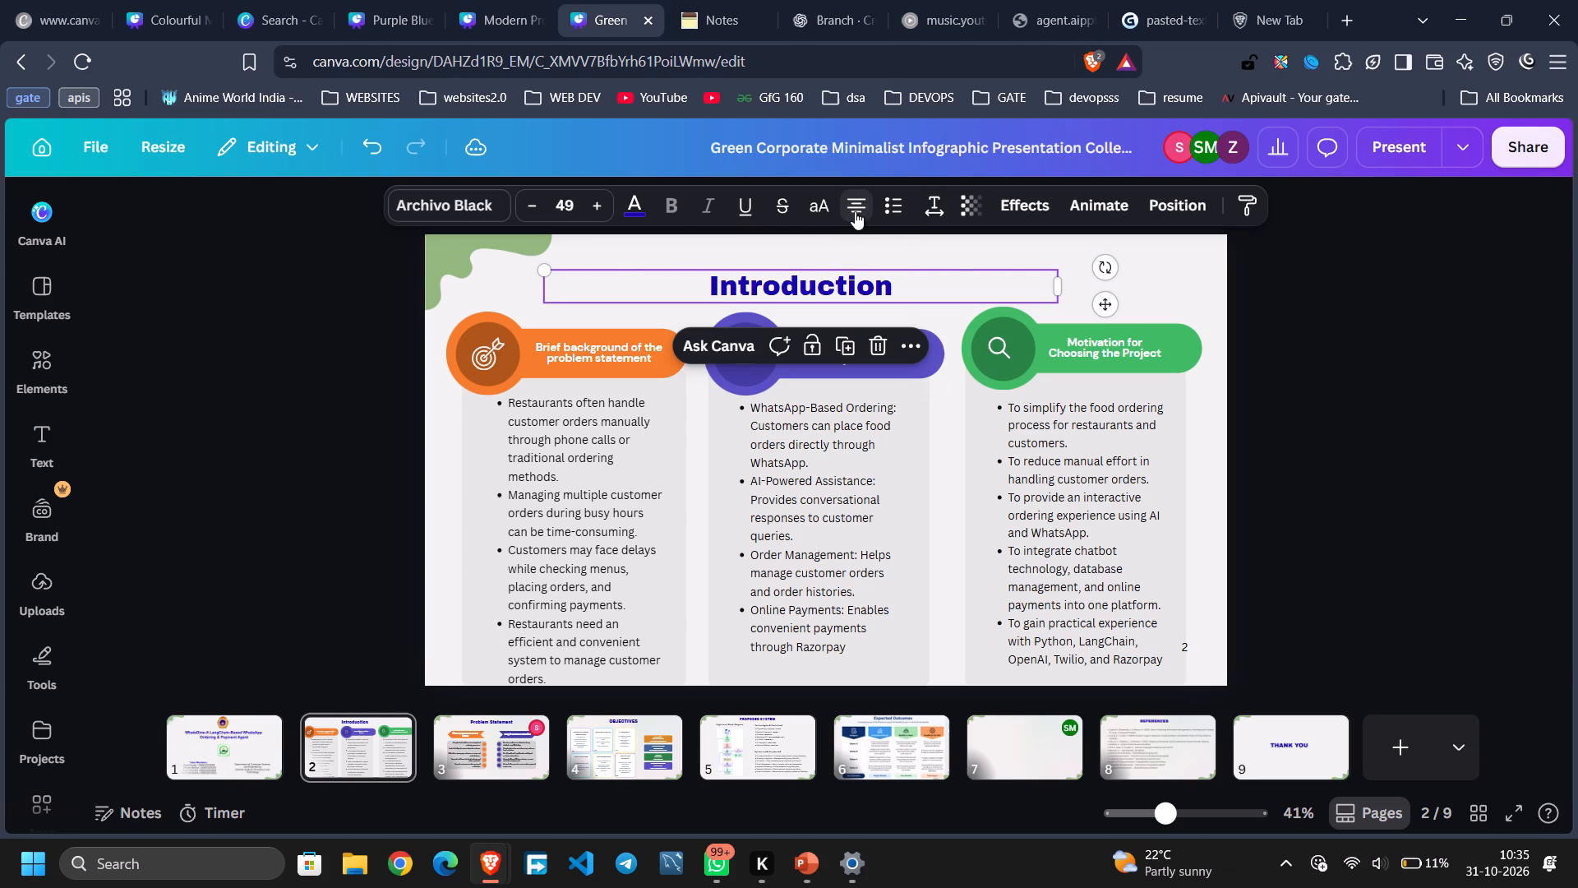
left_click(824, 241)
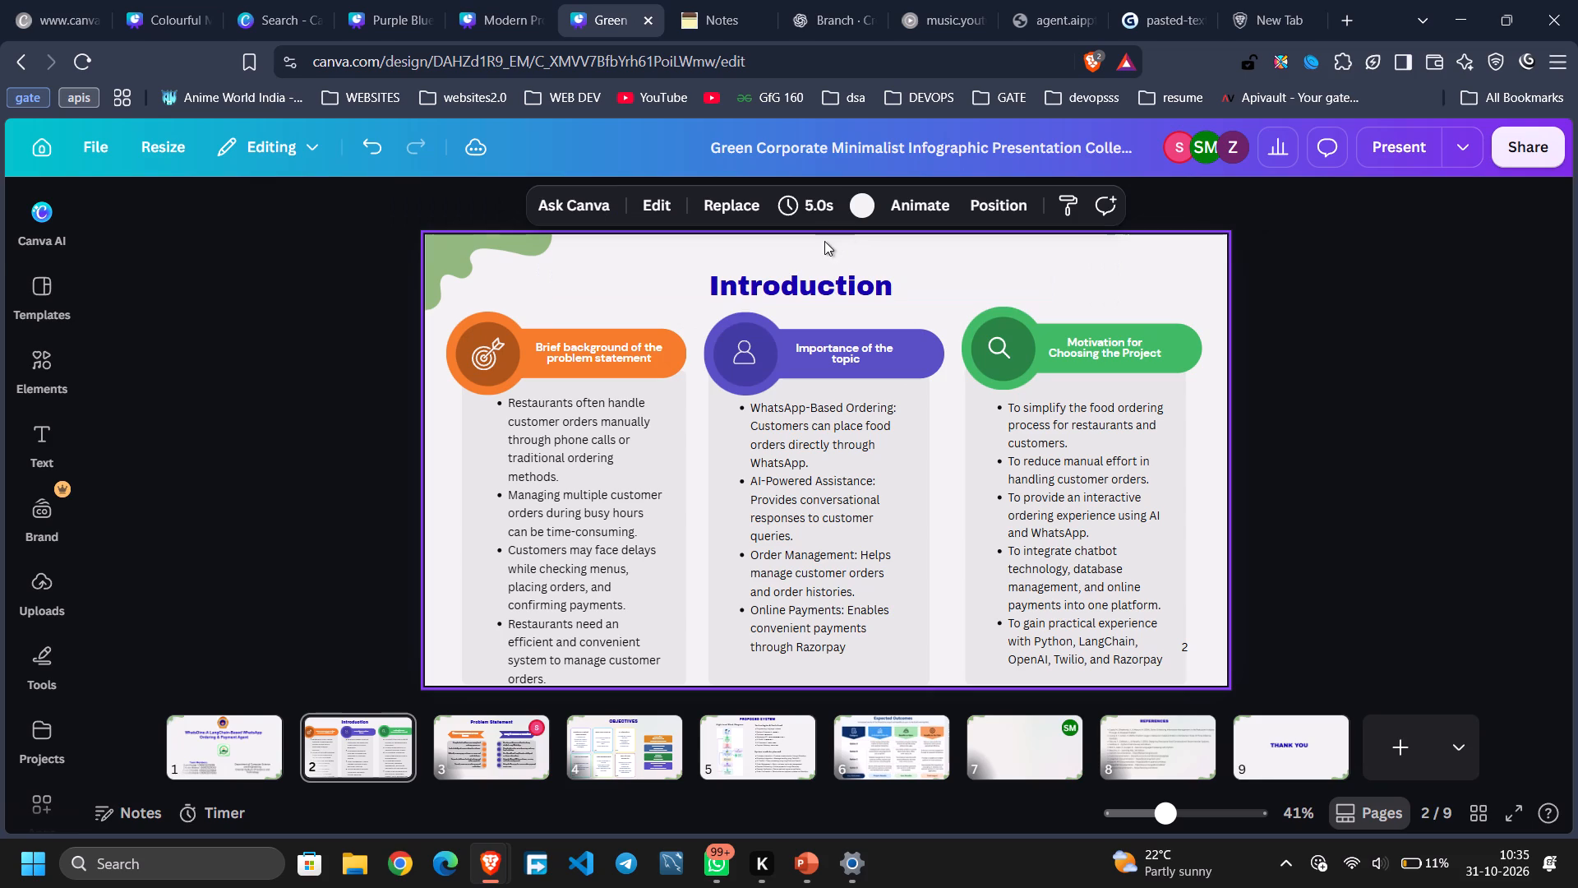
Reduce the font size of the headings and body text in all three Introduction columns by two steps.
left_click_drag(433, 317, 612, 404)
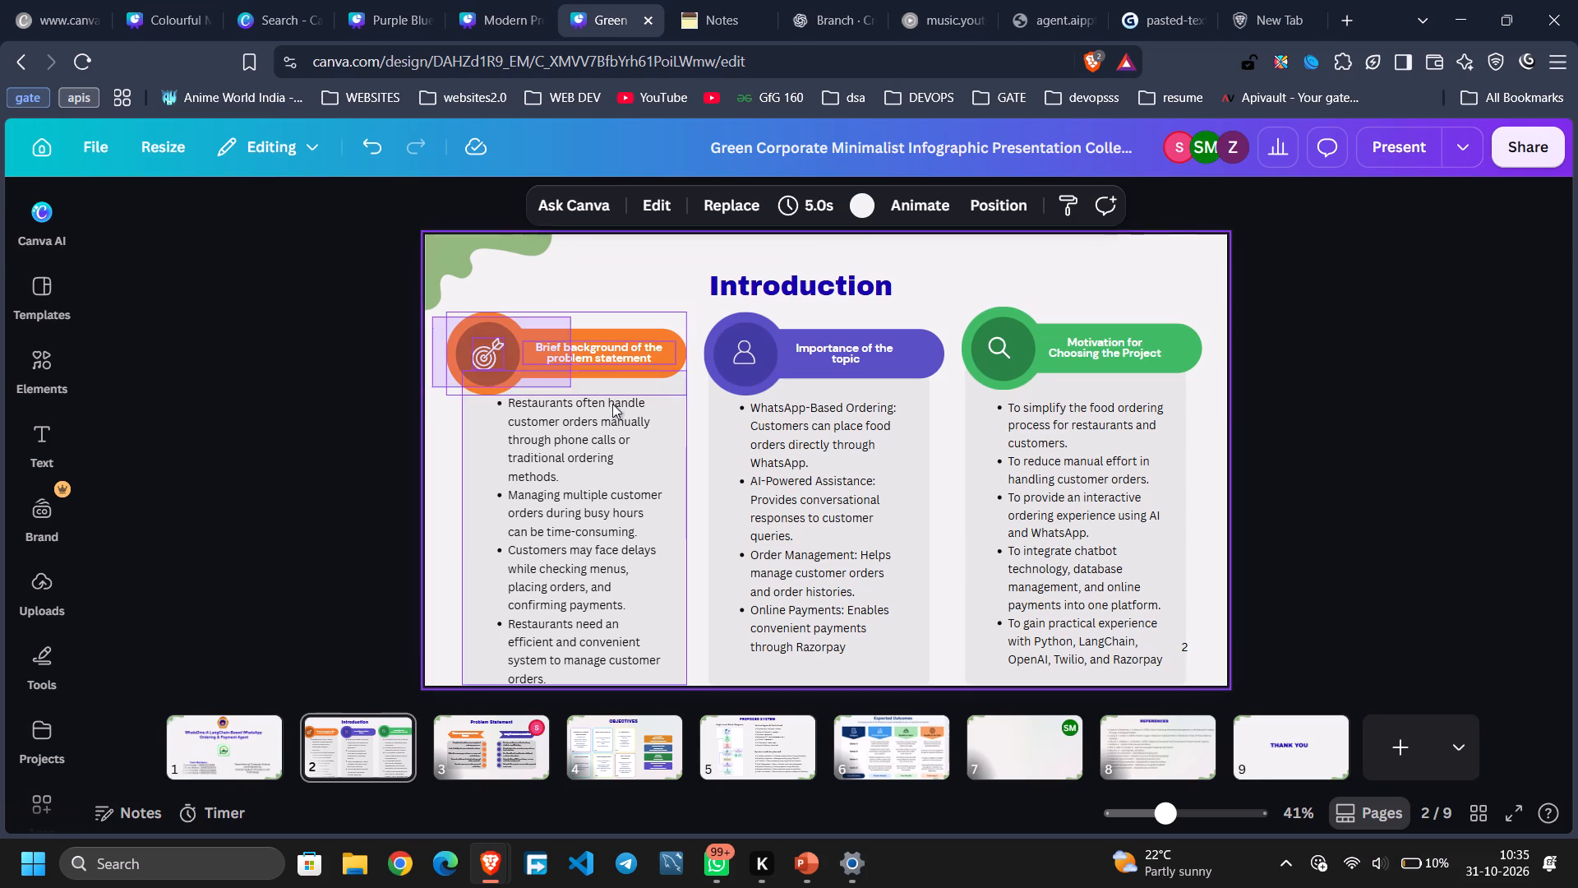
left_click_drag(612, 404, 1202, 615)
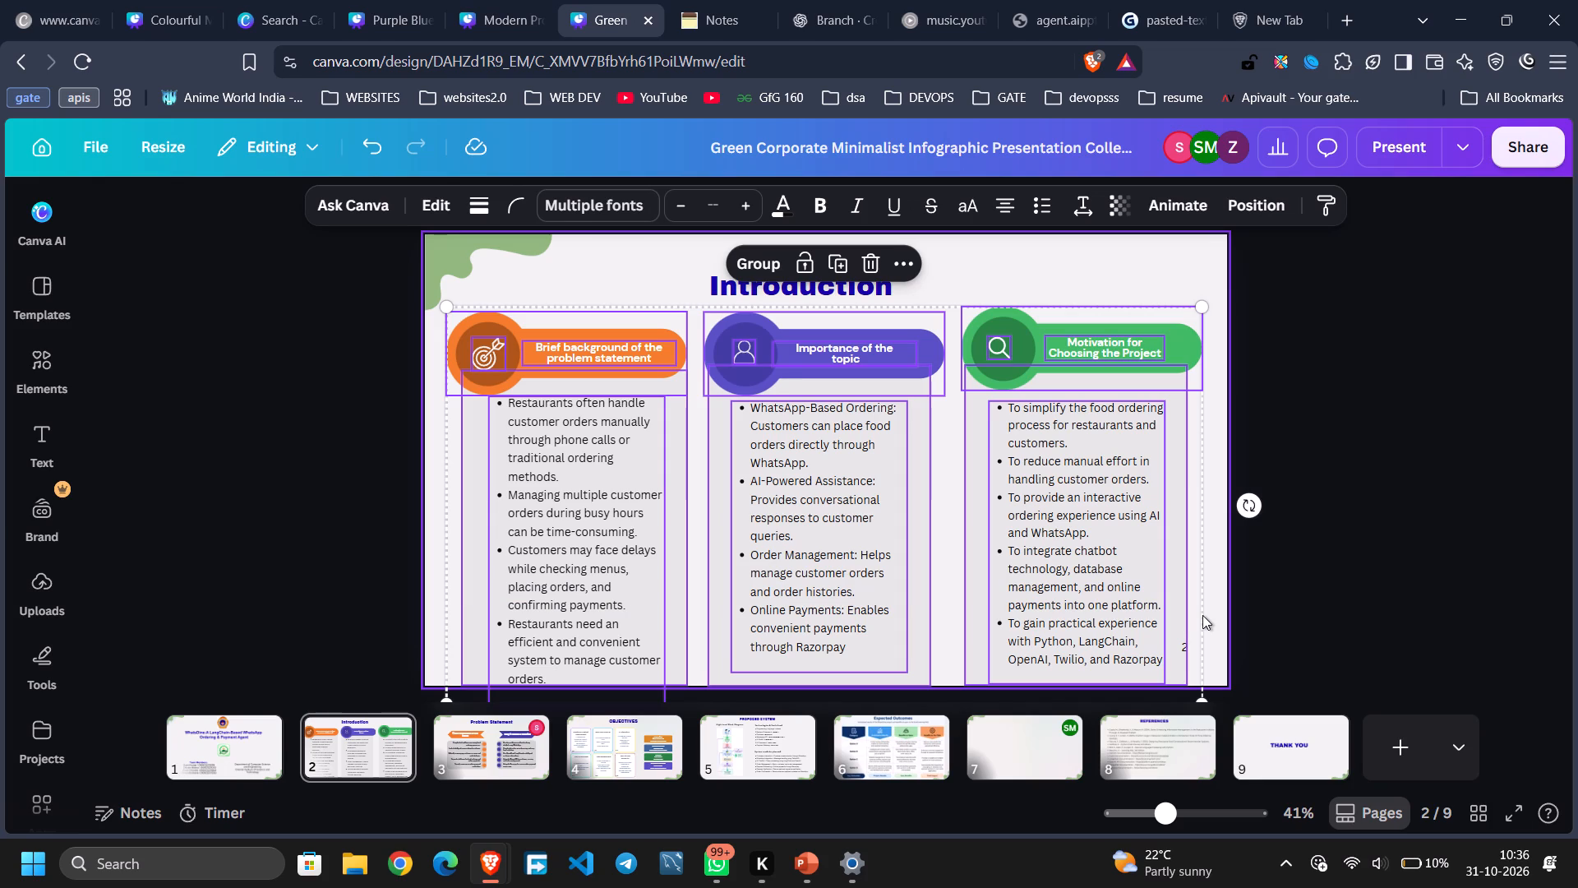
left_click(686, 204)
left_click(686, 204)
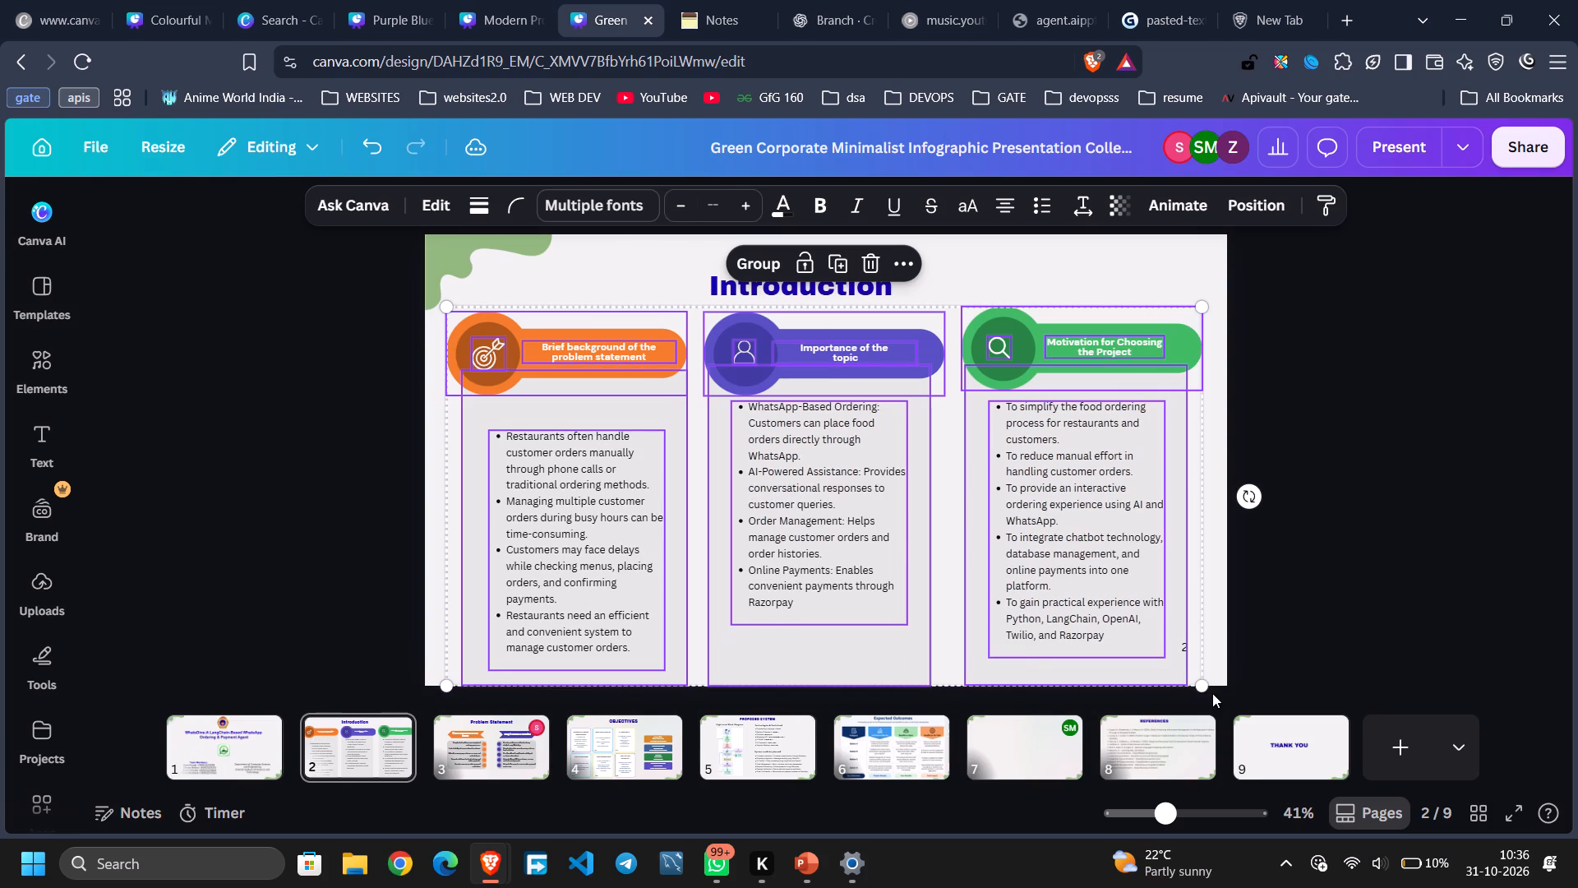
Scale the three Introduction columns down slightly together so their lower edge sits above the slide's bottom edge.
left_click_drag(1202, 689, 1202, 666)
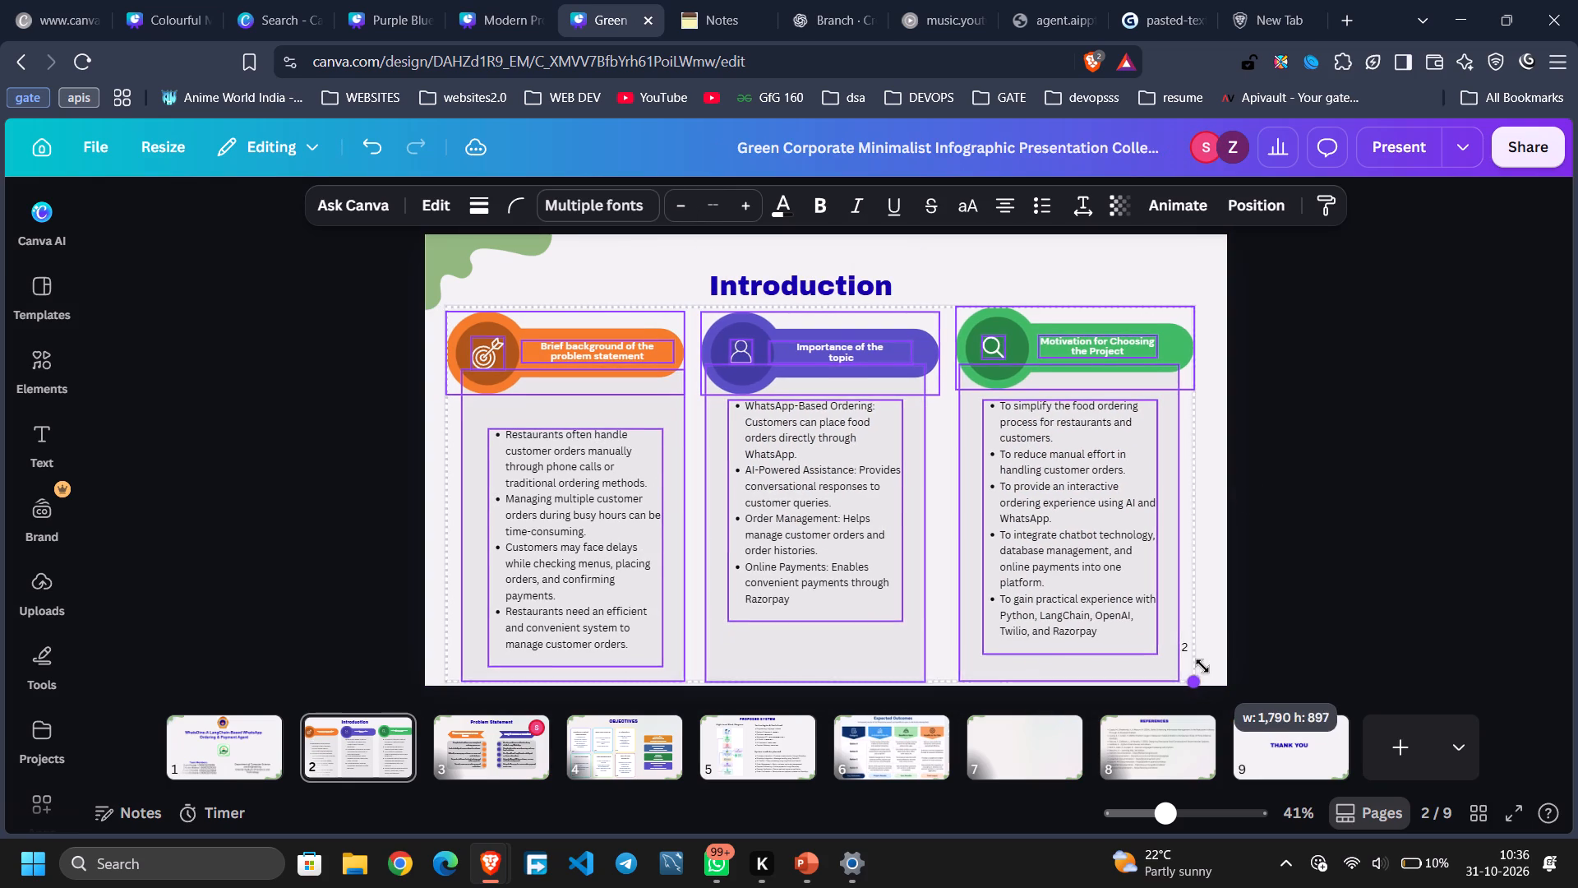
left_click_drag(1202, 666, 1191, 646)
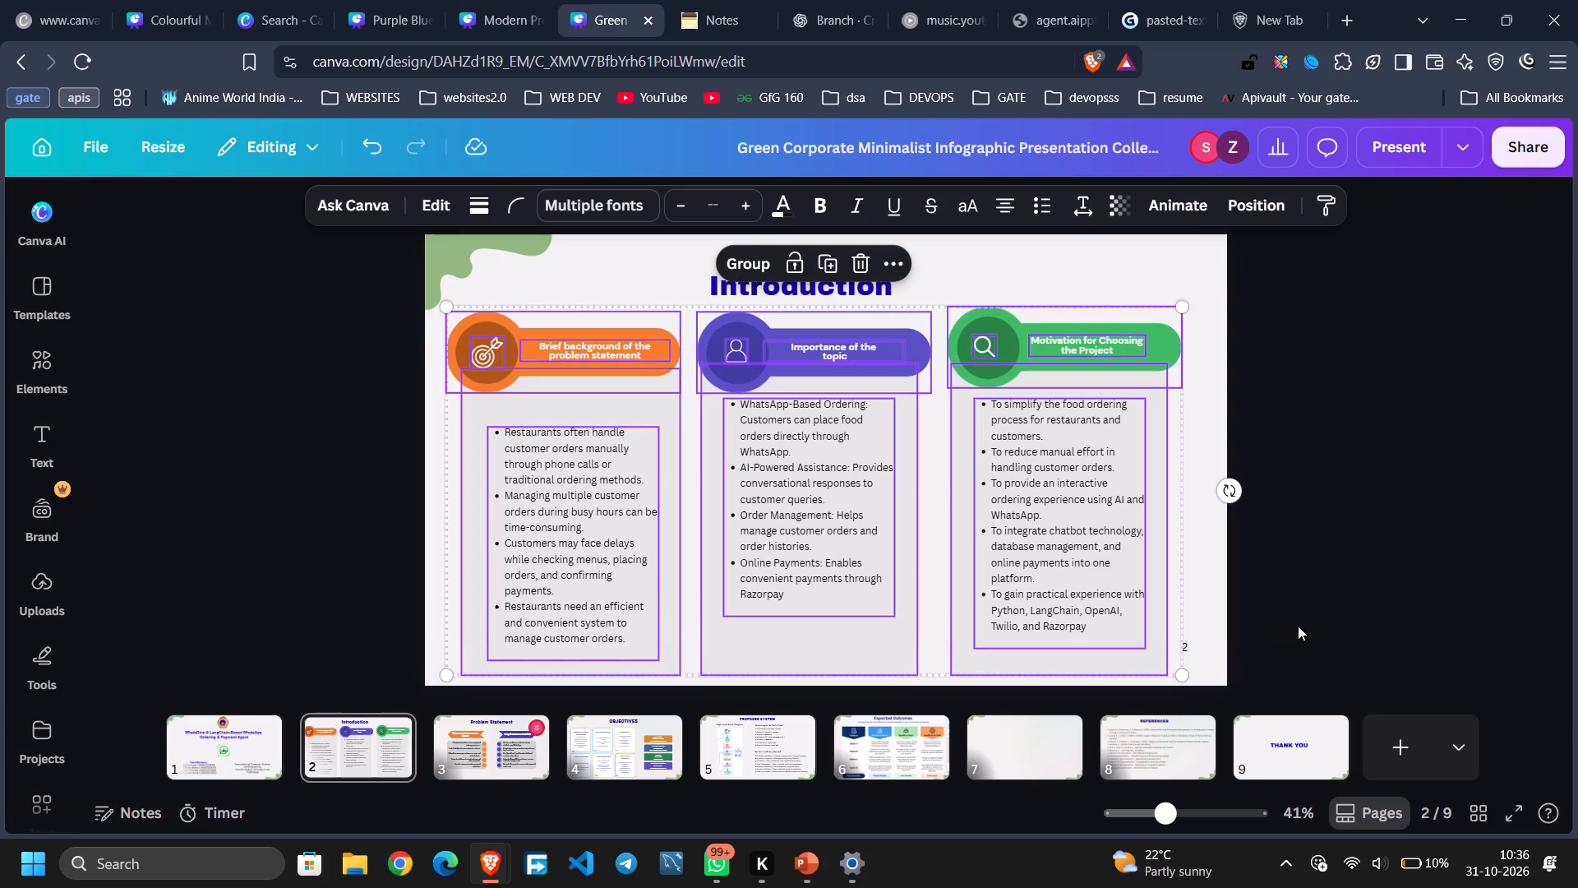
left_click(1298, 626)
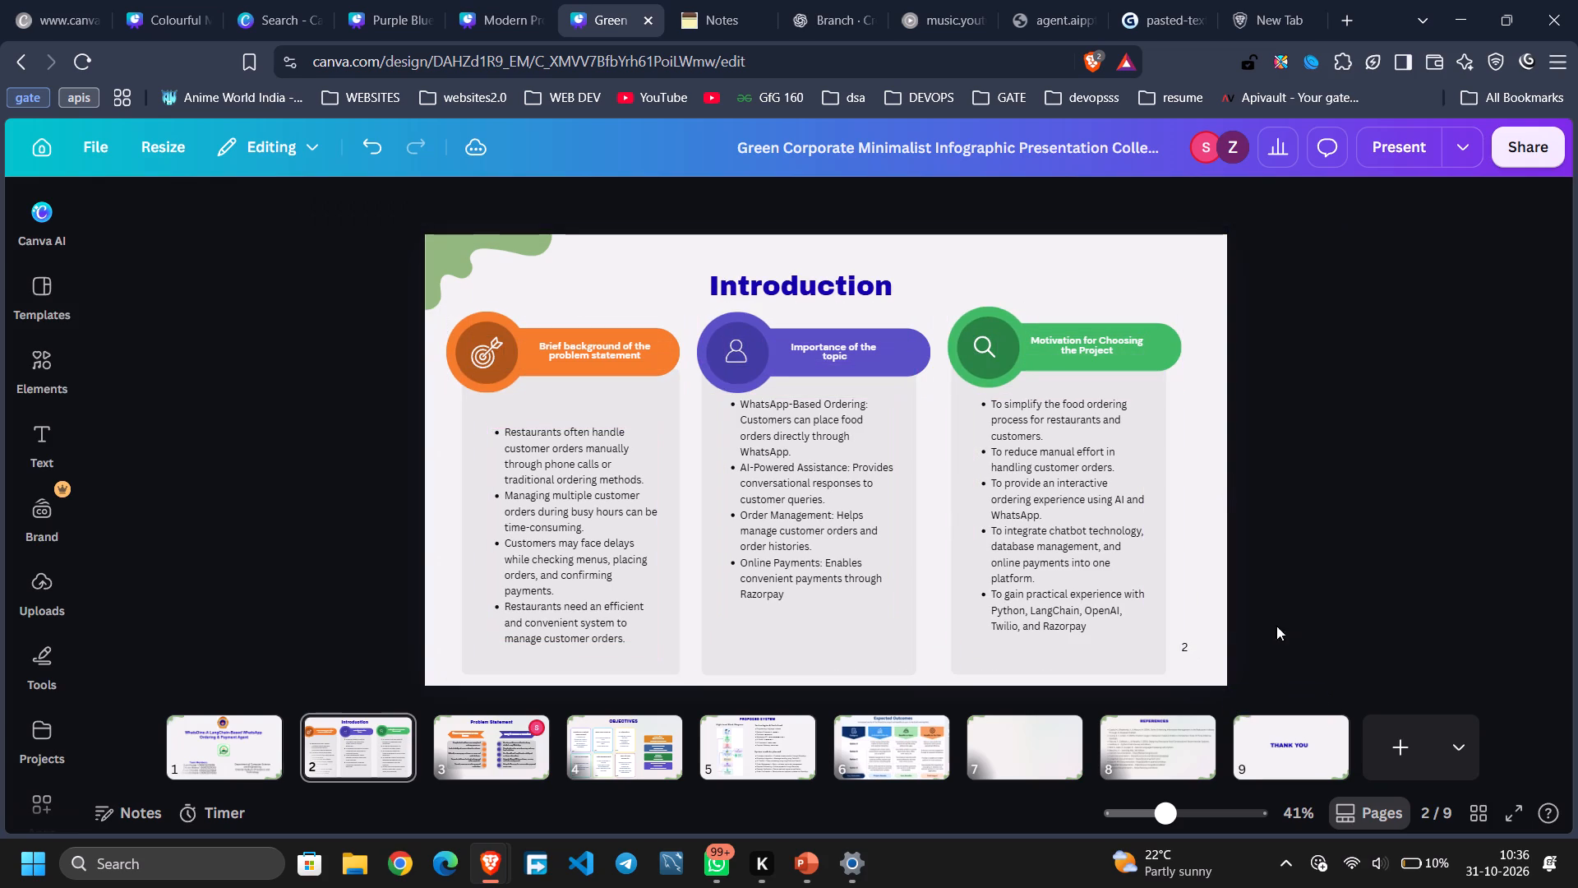
Enlarge the body text boxes of the first two Introduction columns, bringing their font sizes to about 19.4 and 19.5.
left_click(561, 557)
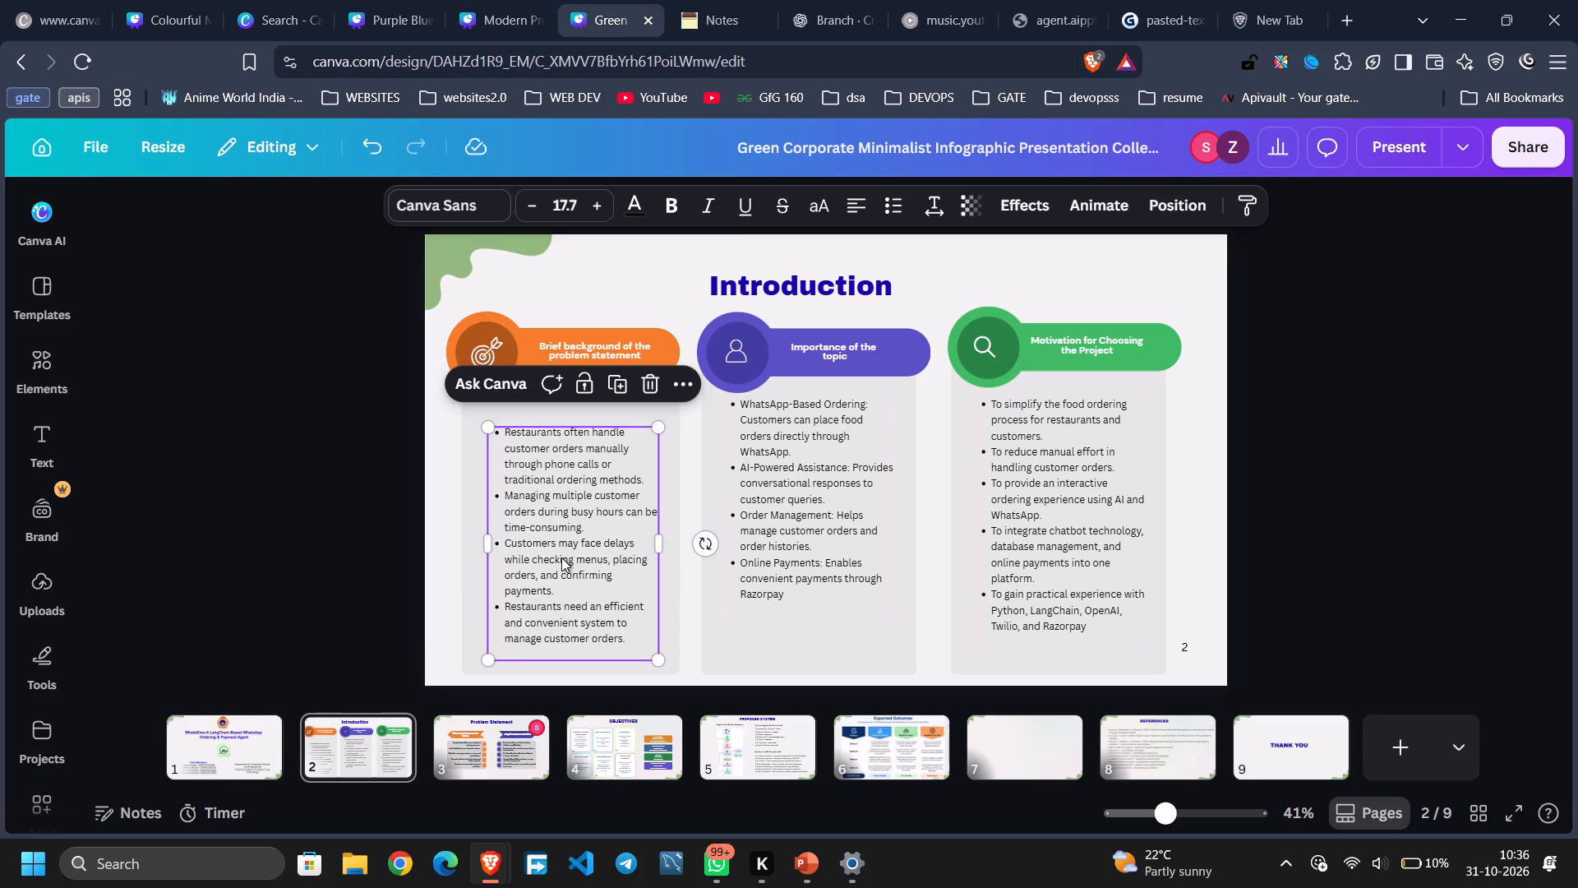
left_click_drag(490, 423, 478, 405)
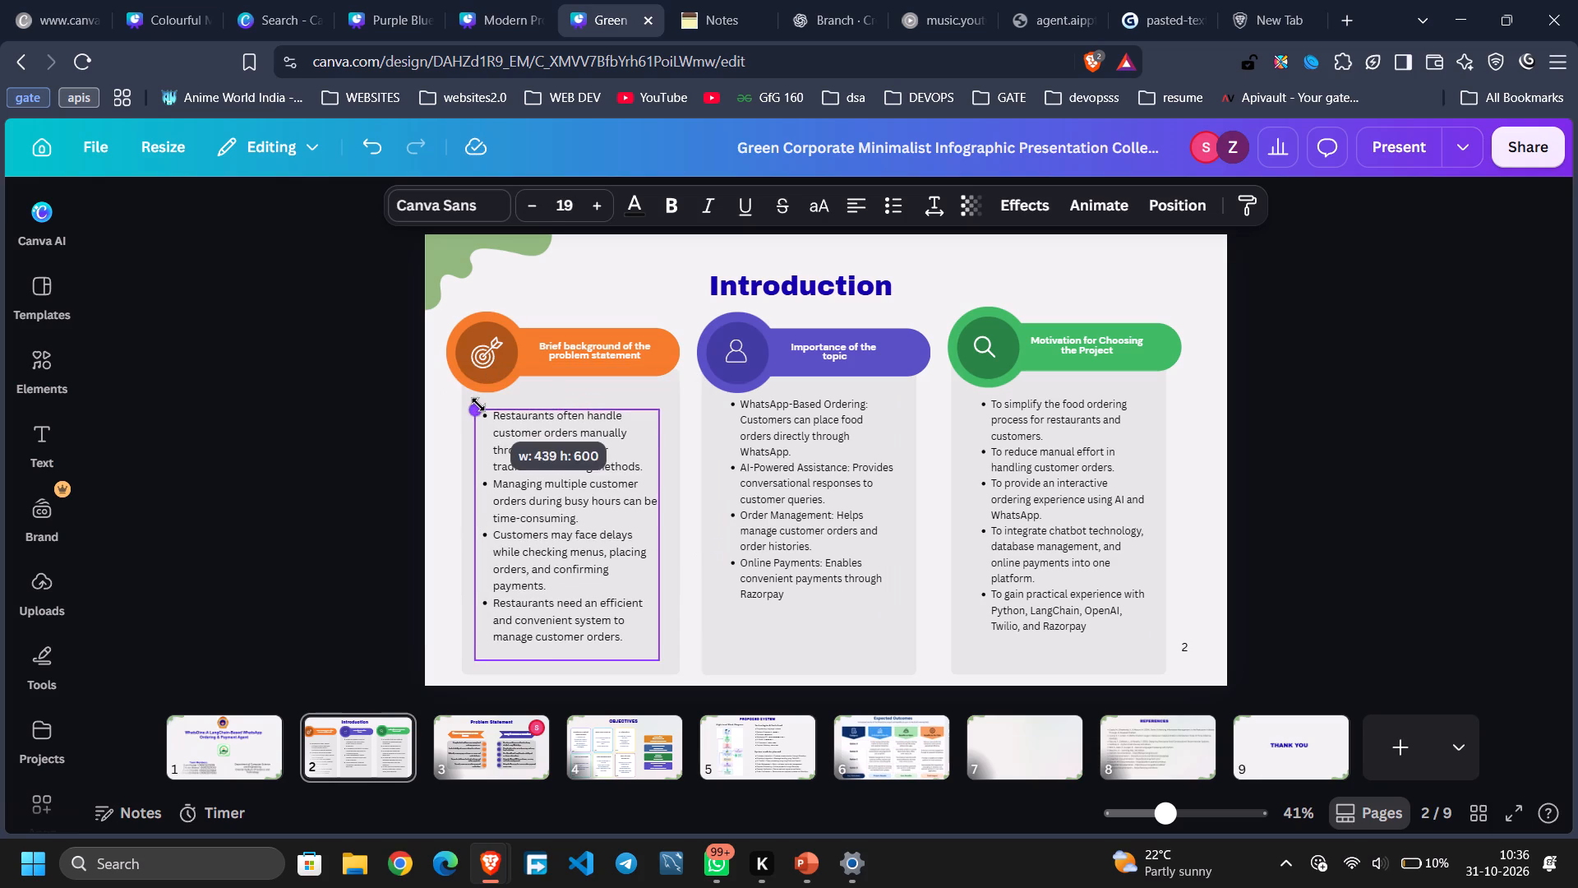
left_click_drag(478, 405, 478, 402)
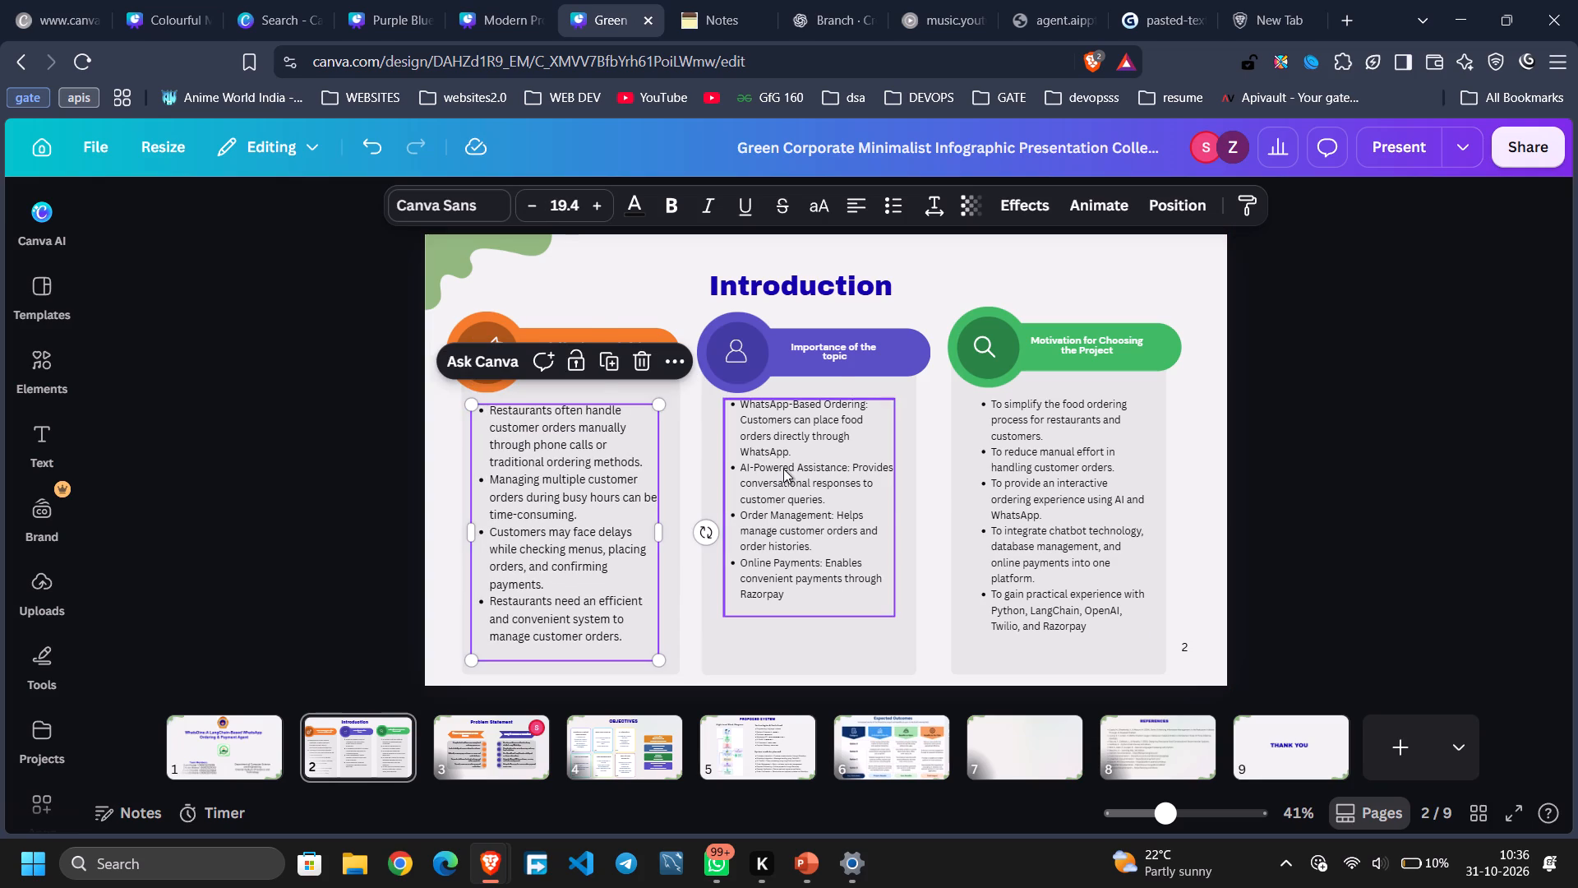
left_click(783, 469)
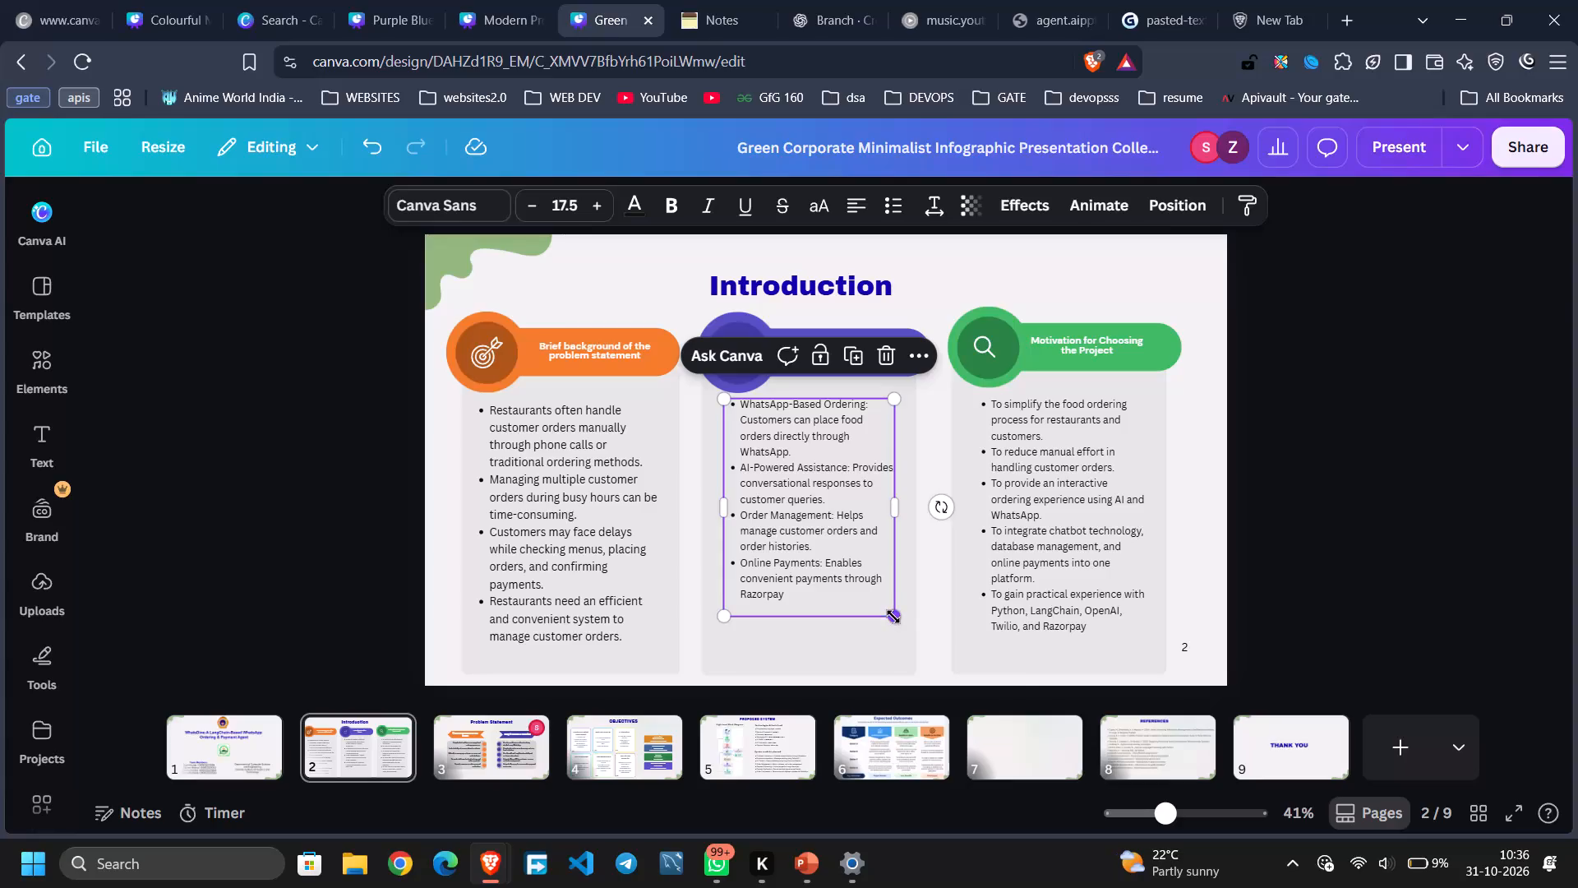
left_click_drag(893, 617, 903, 645)
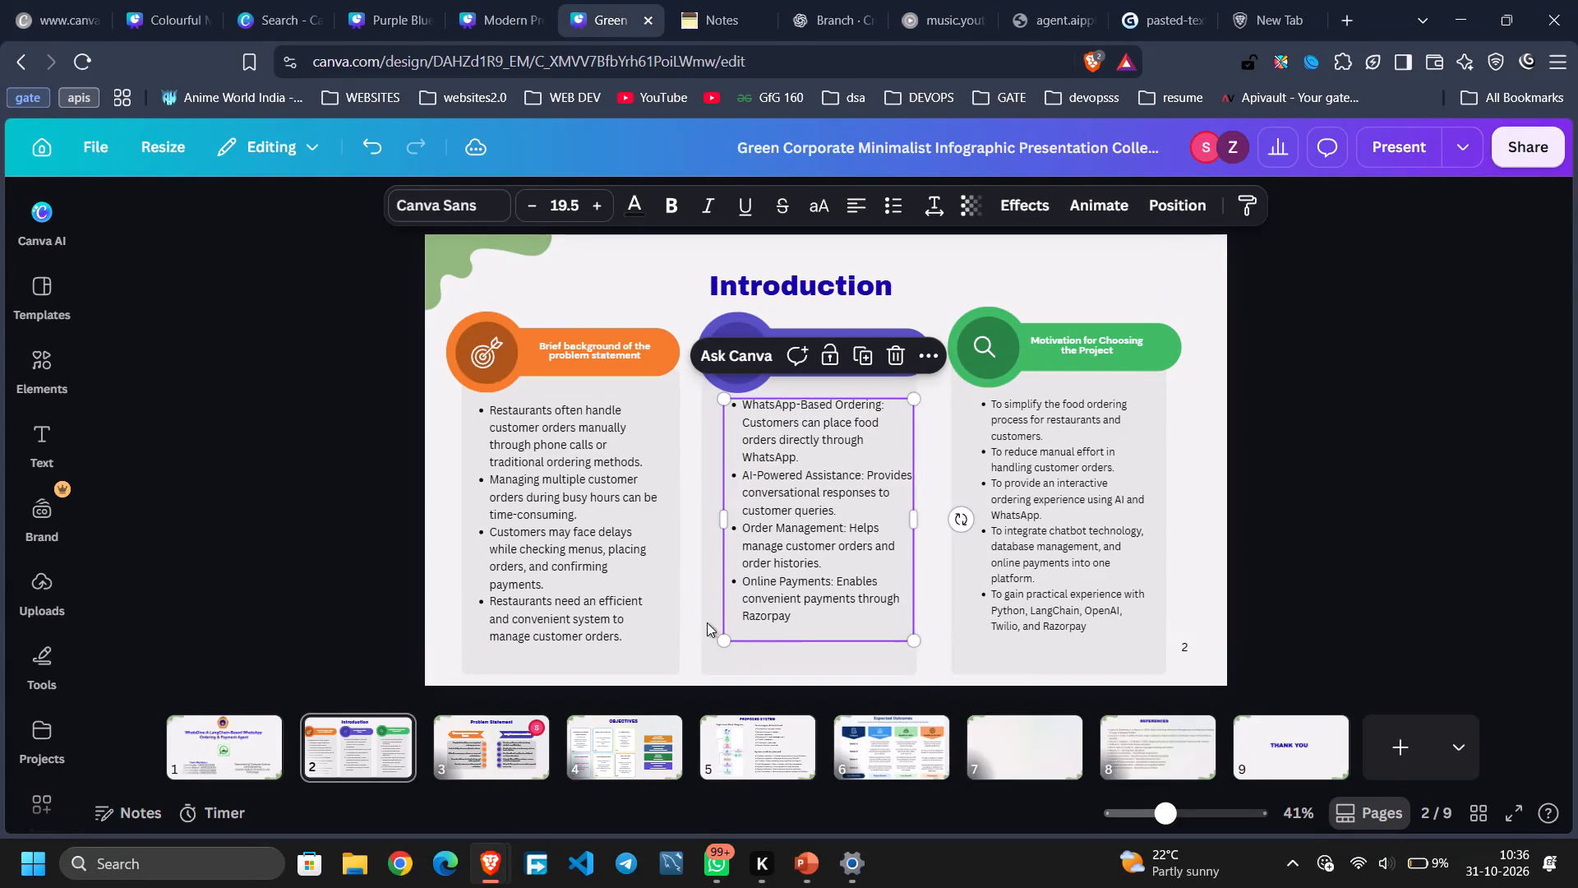
With proportions locked, set the height of the body text boxes in the first two Introduction columns to 600 px.
left_click(614, 595)
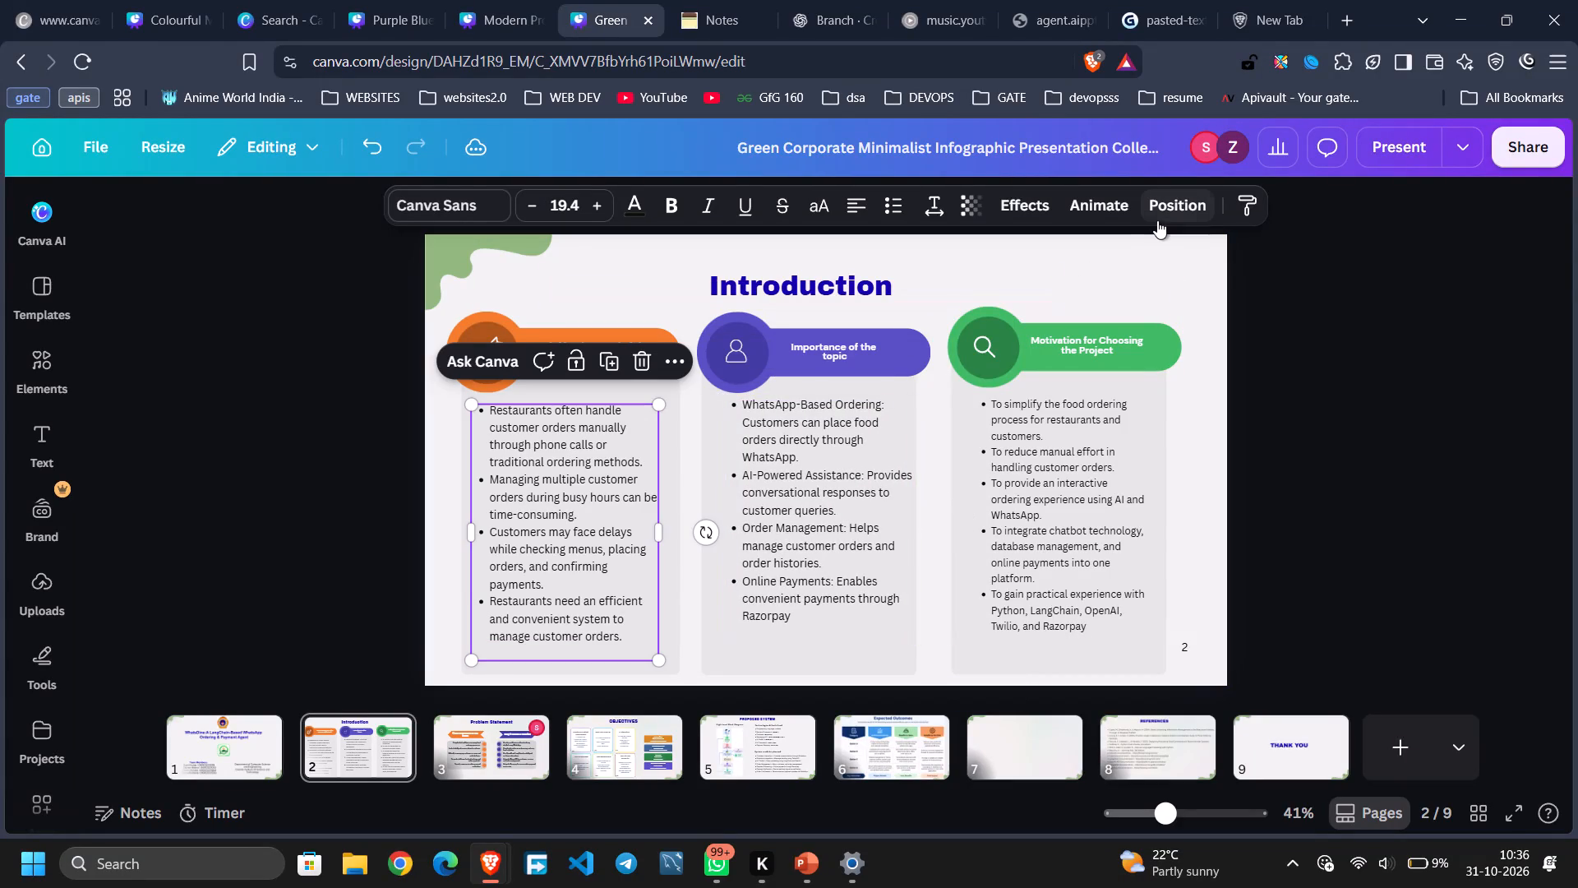
left_click(1166, 211)
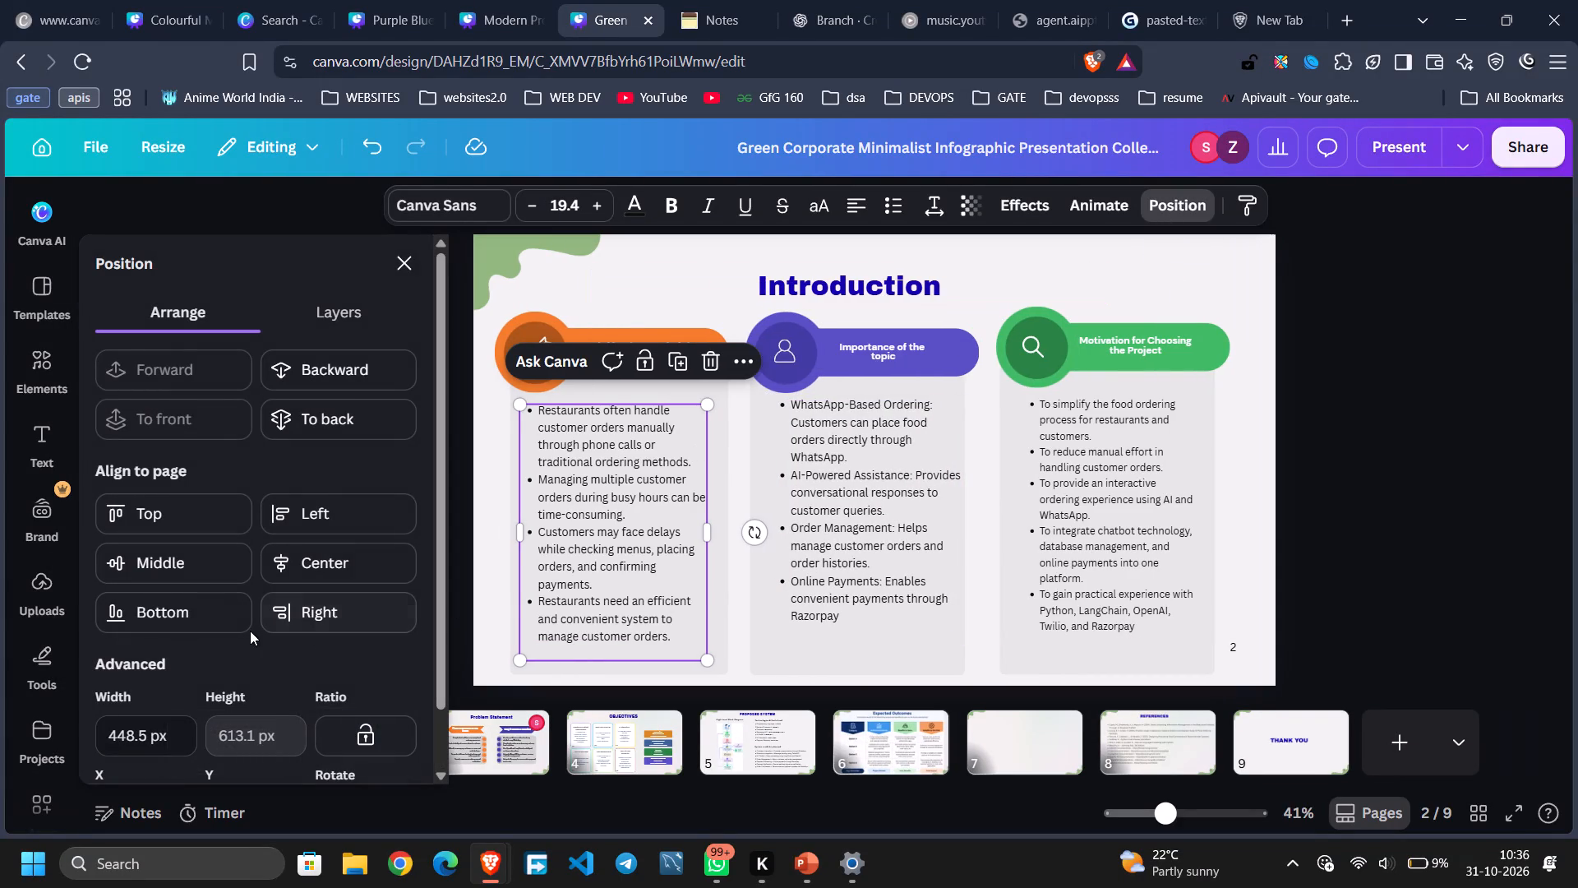
scroll(250, 631, "down", 1)
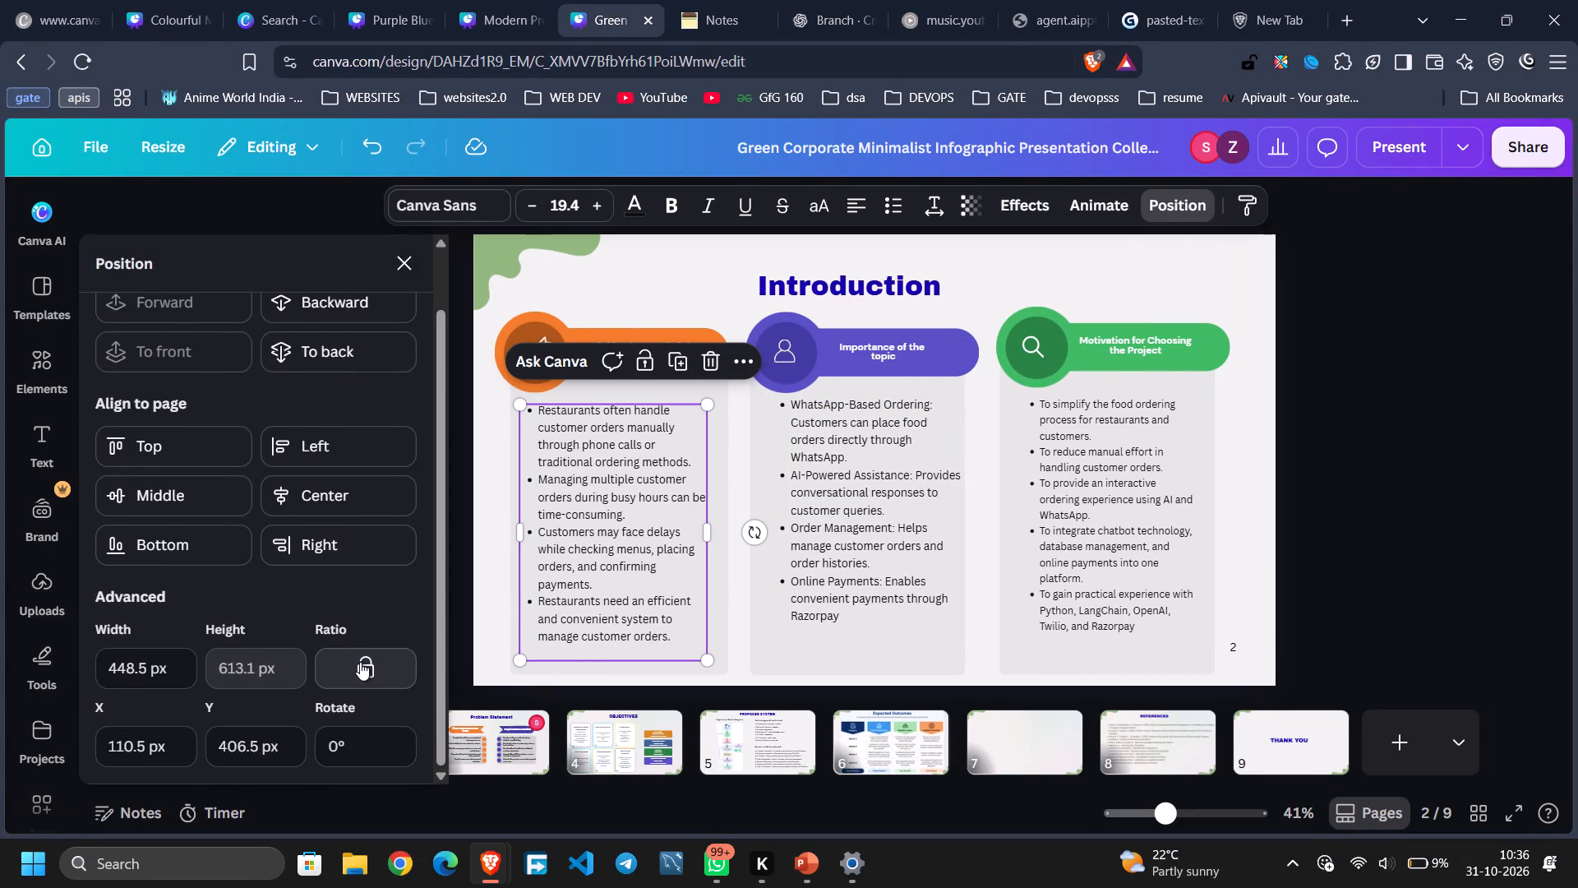
left_click(360, 662)
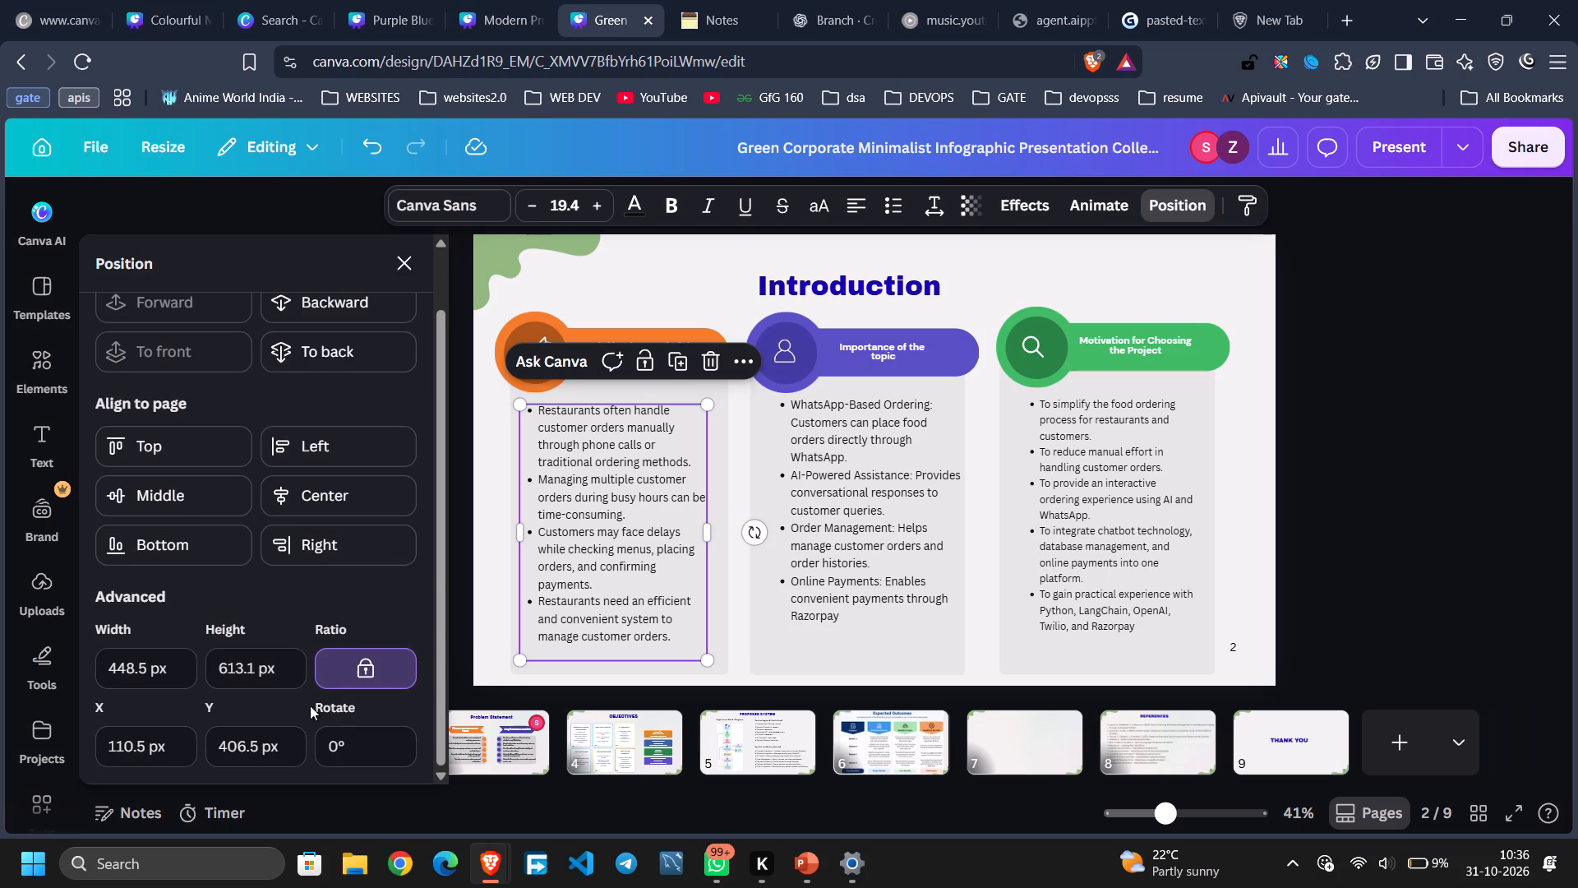
left_click(358, 678)
left_click(269, 680)
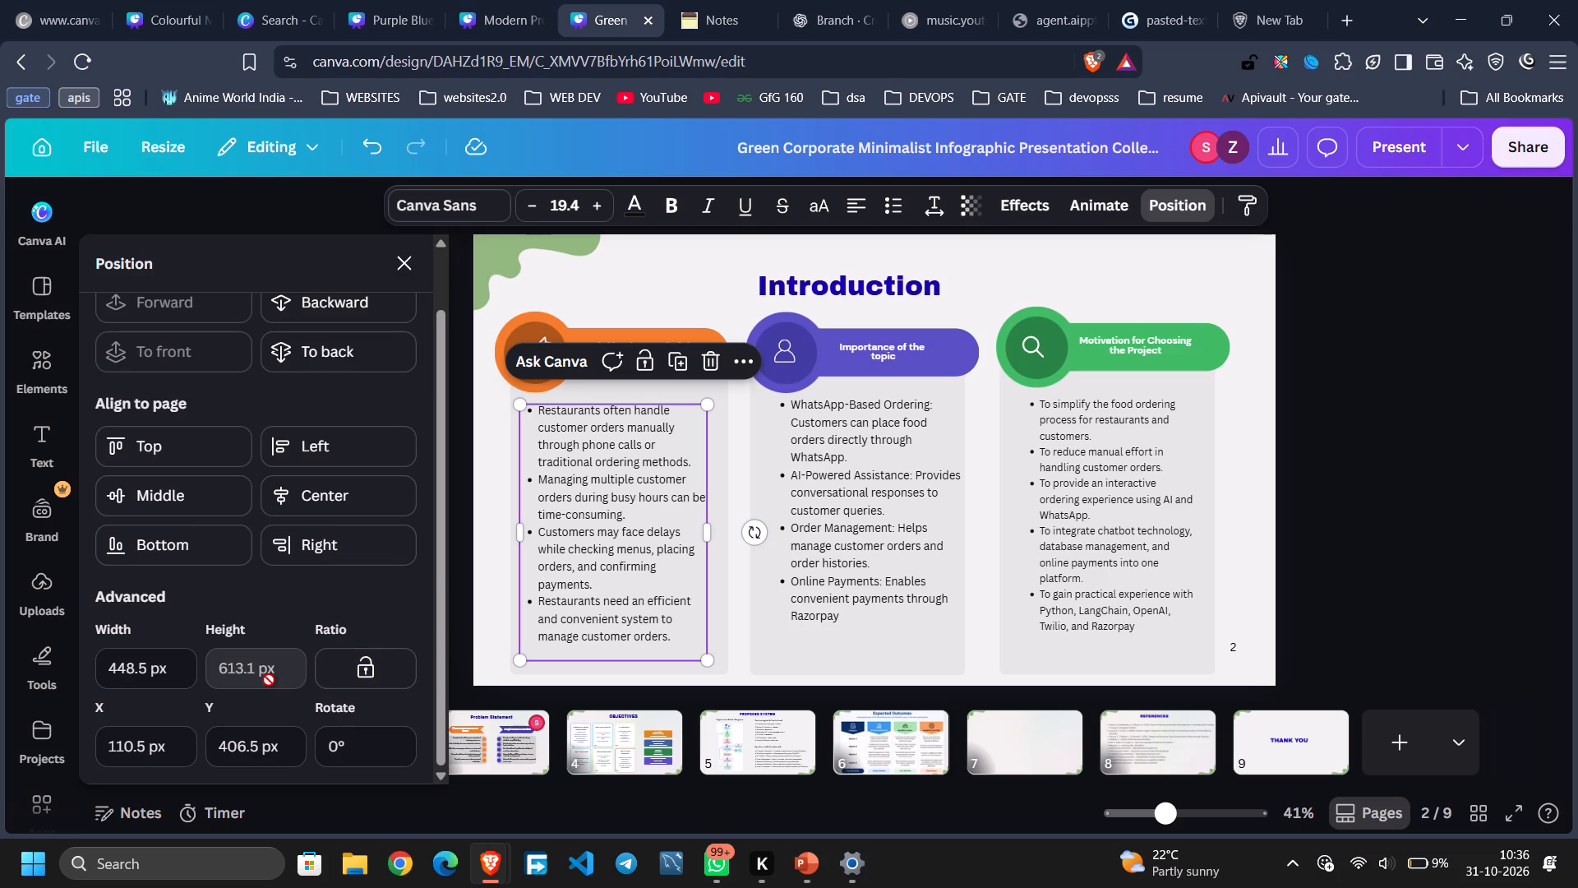
left_click(356, 675)
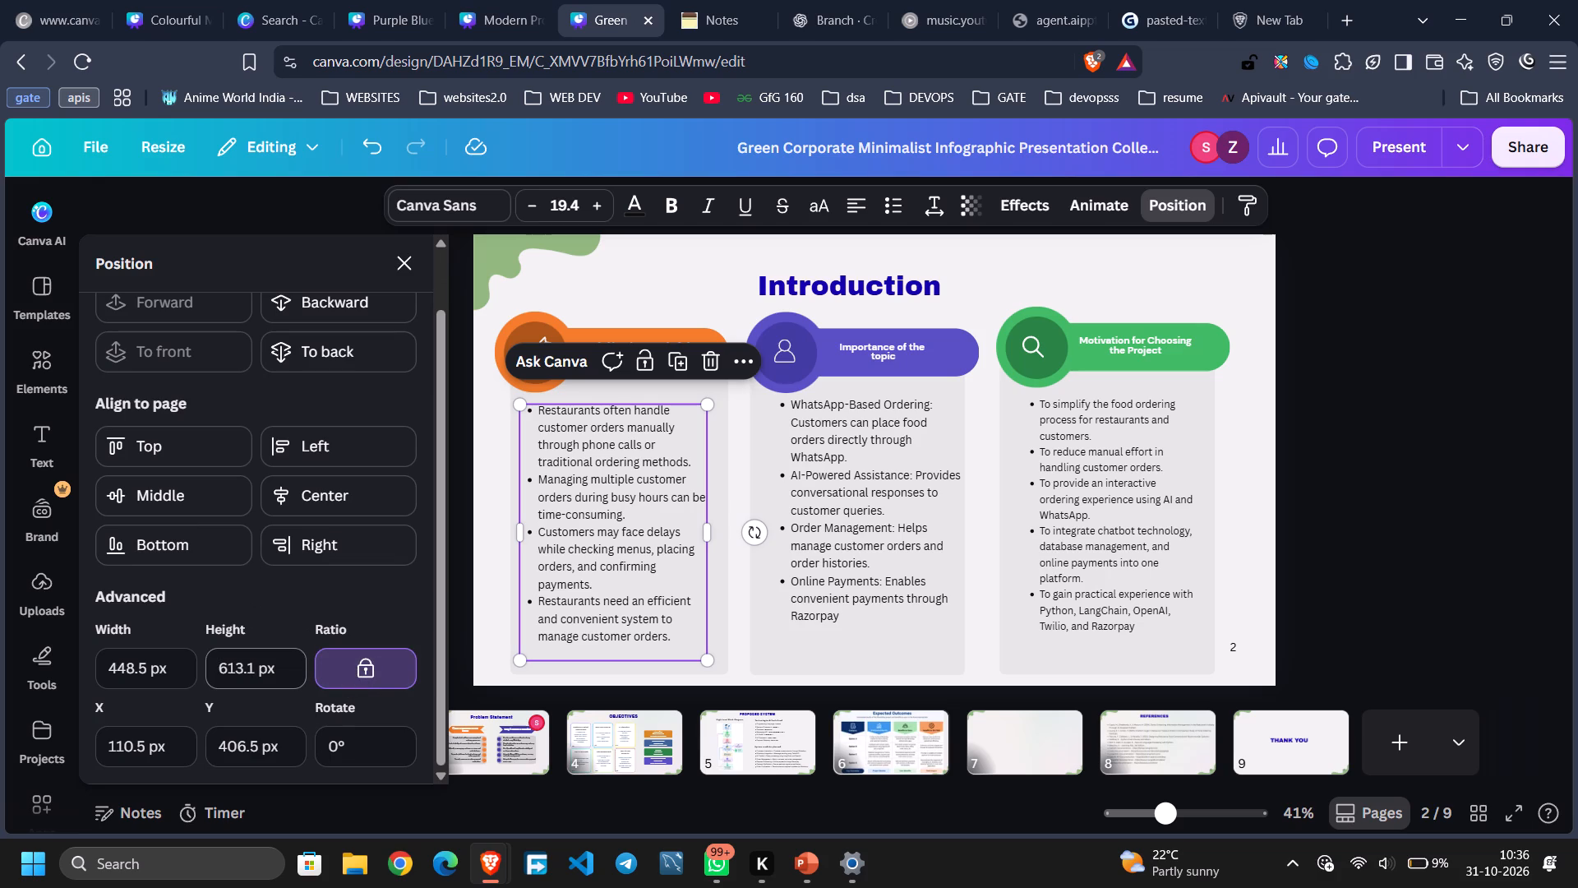
double_click(288, 670)
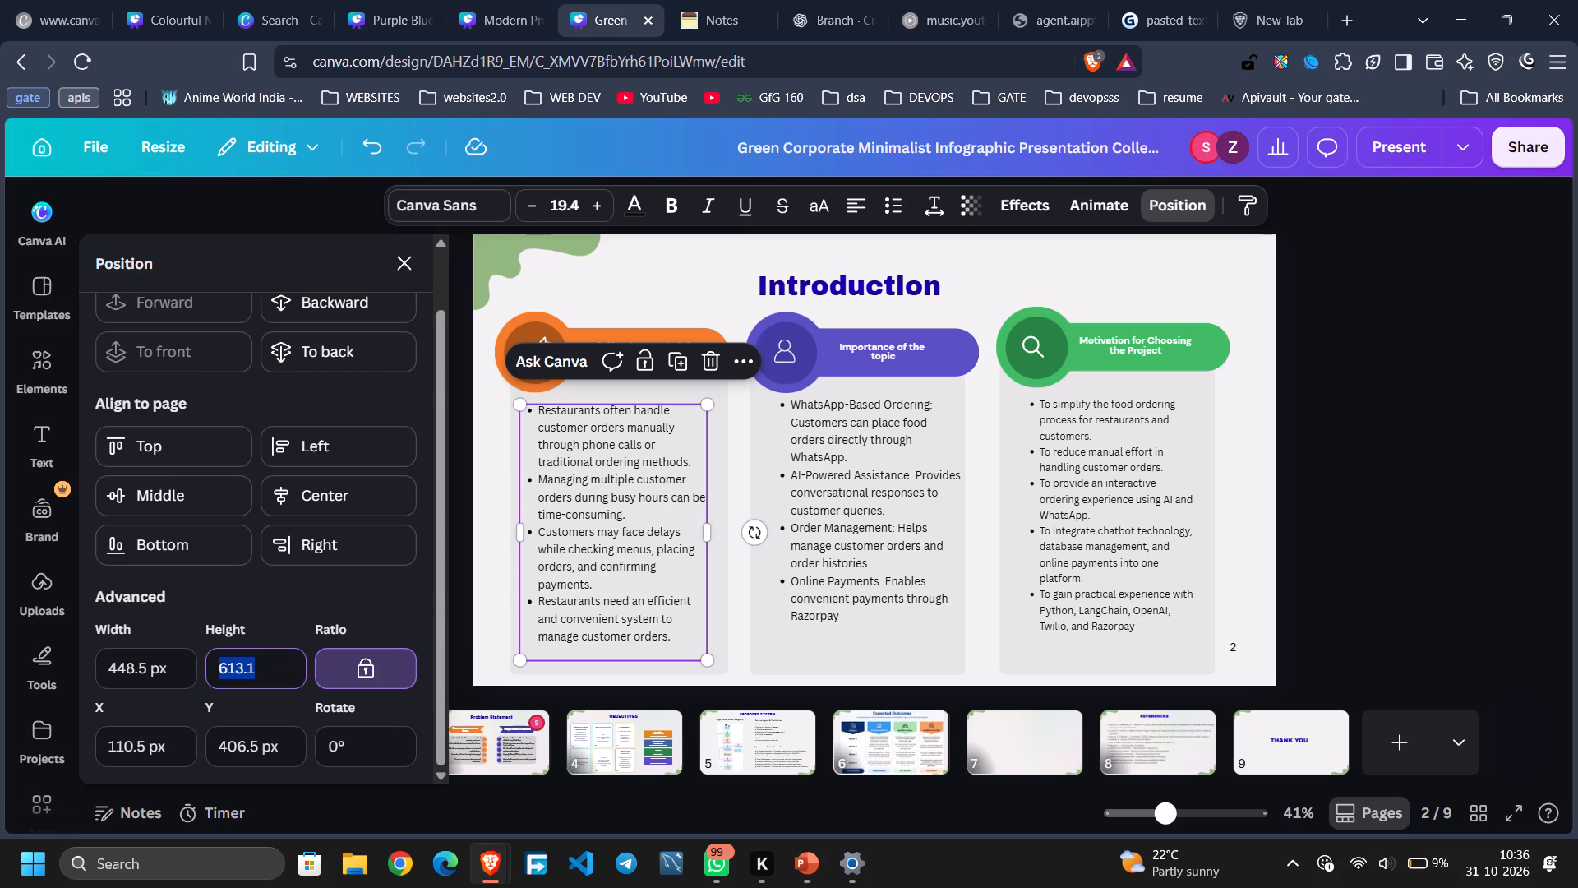
type("600")
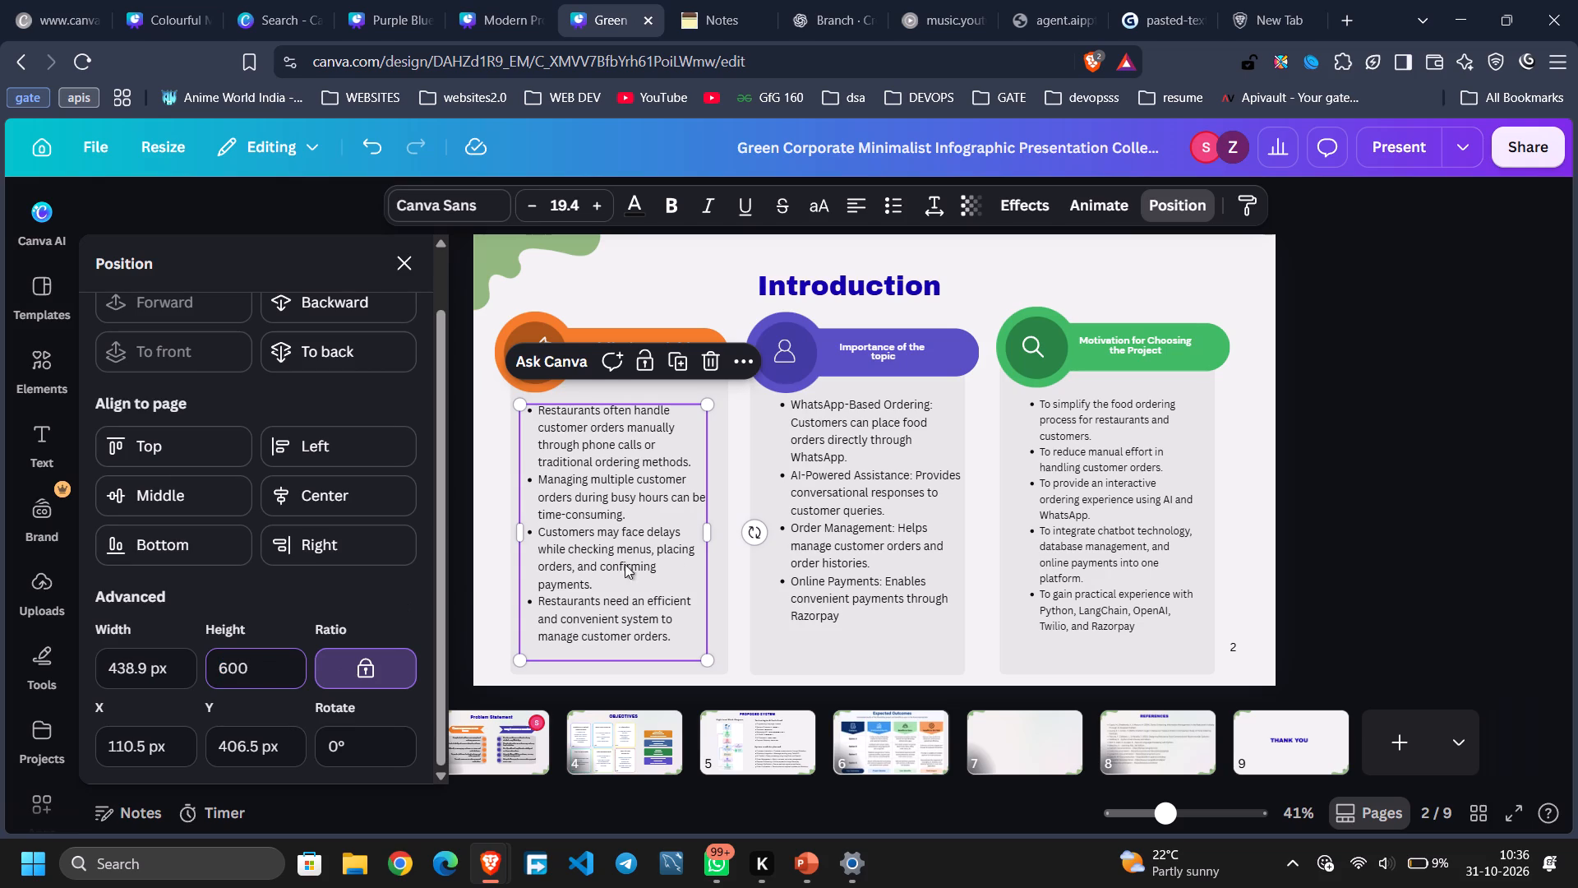
left_click(868, 611)
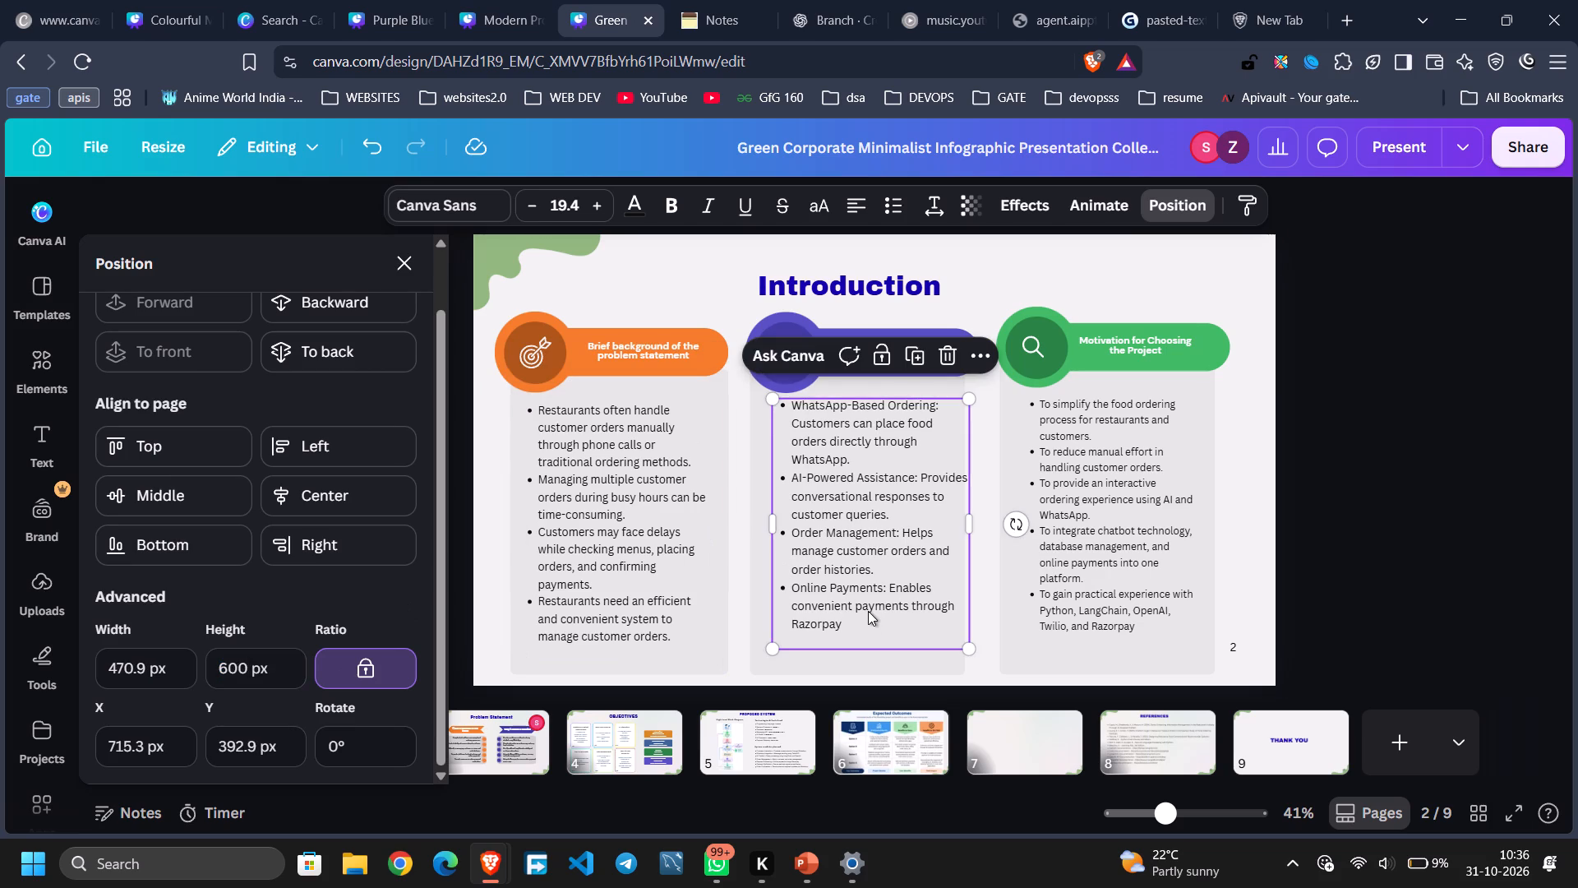
left_click(657, 643)
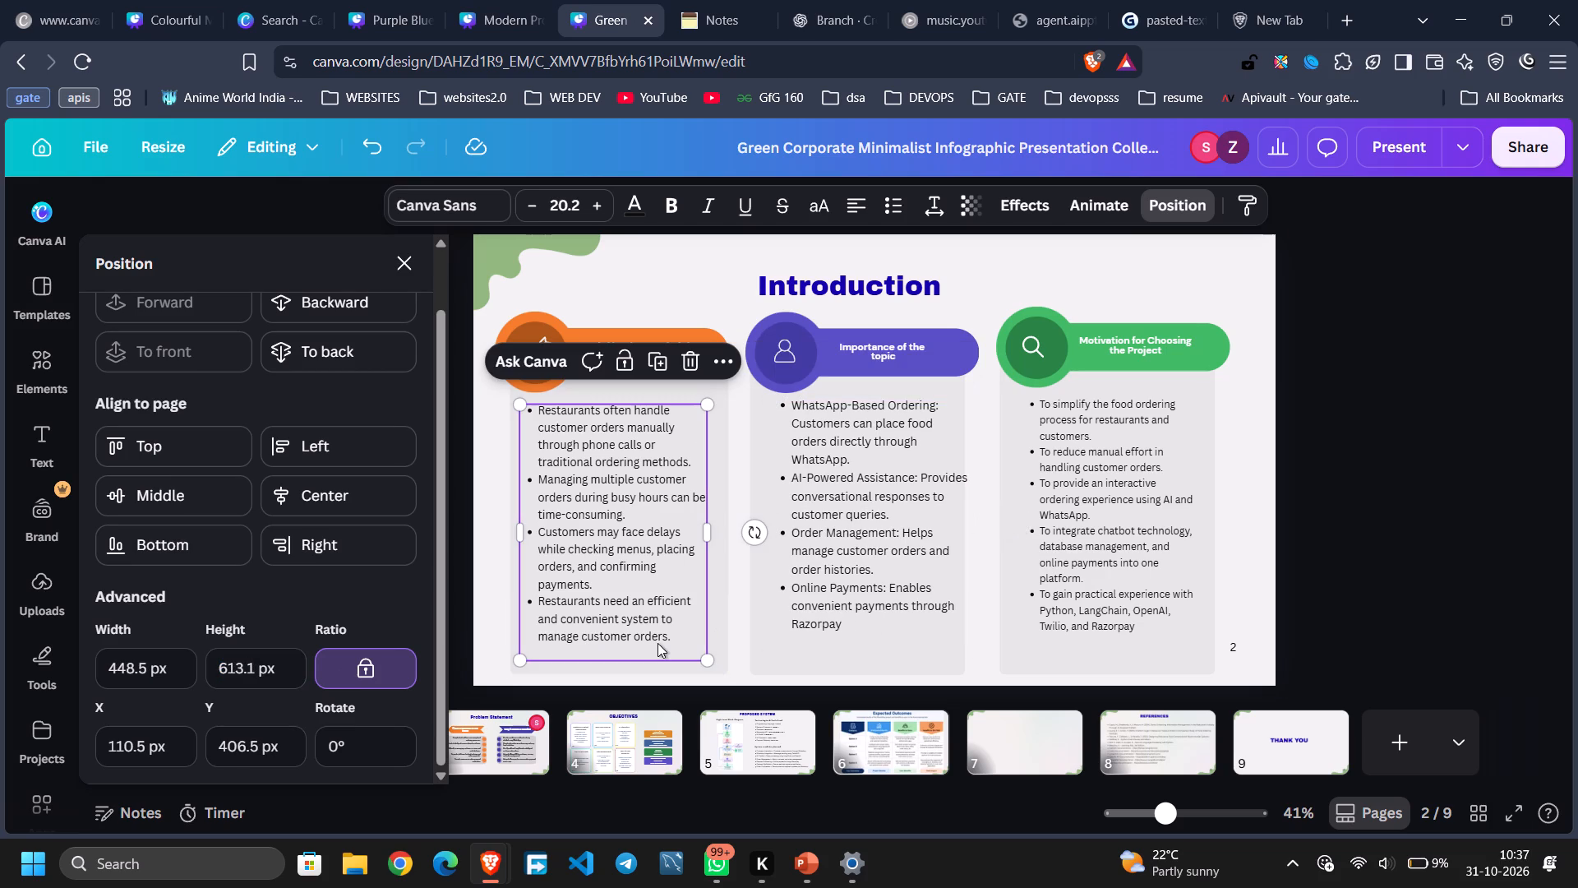
double_click(288, 659)
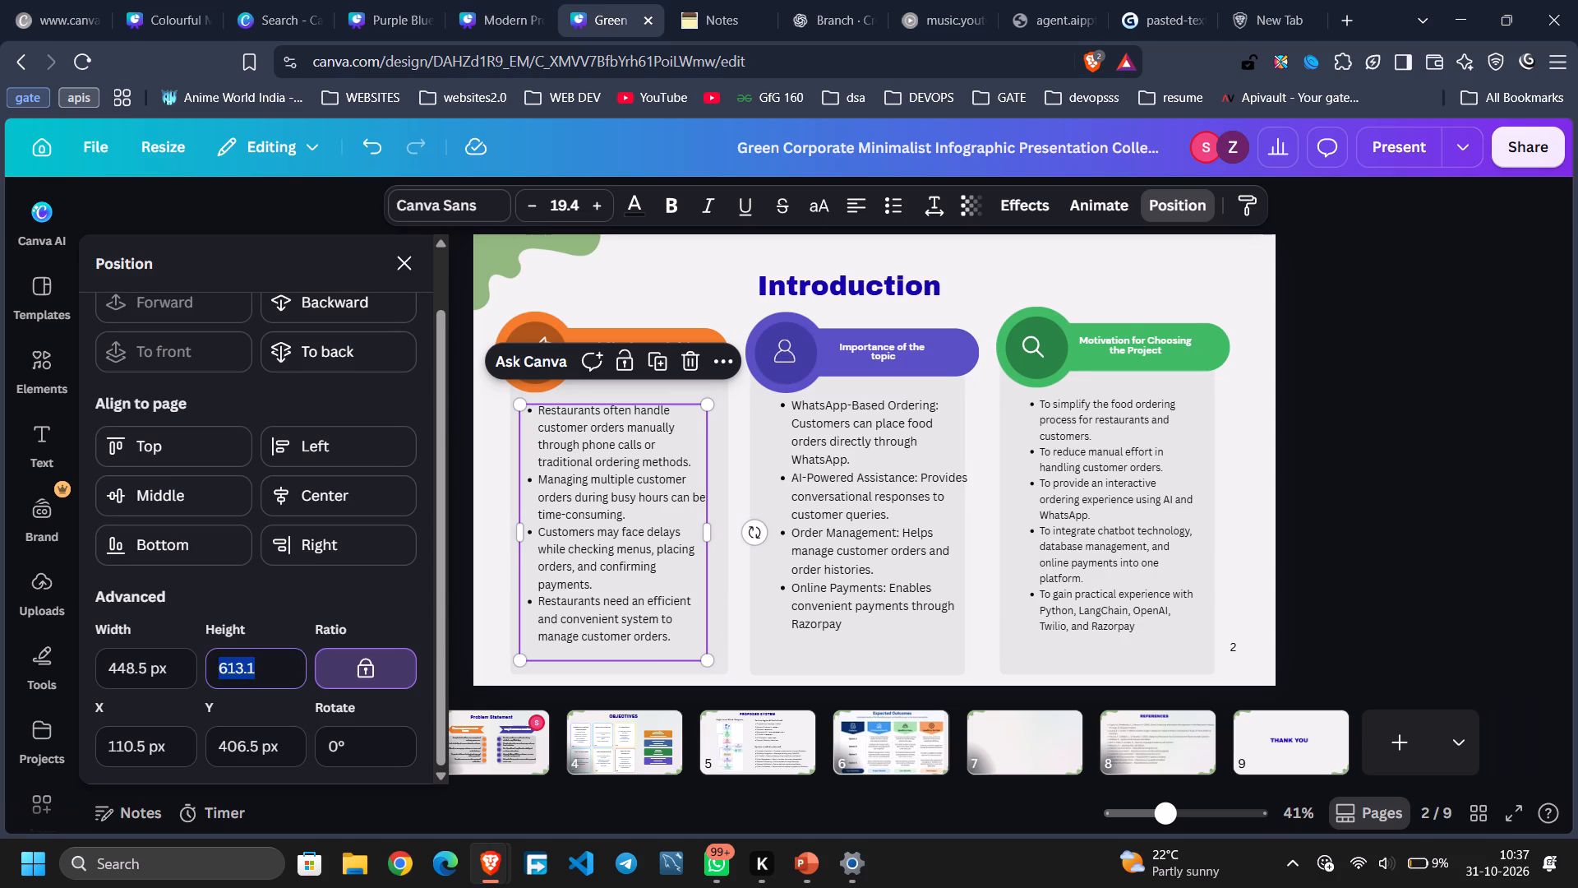
type("600")
key("Return")
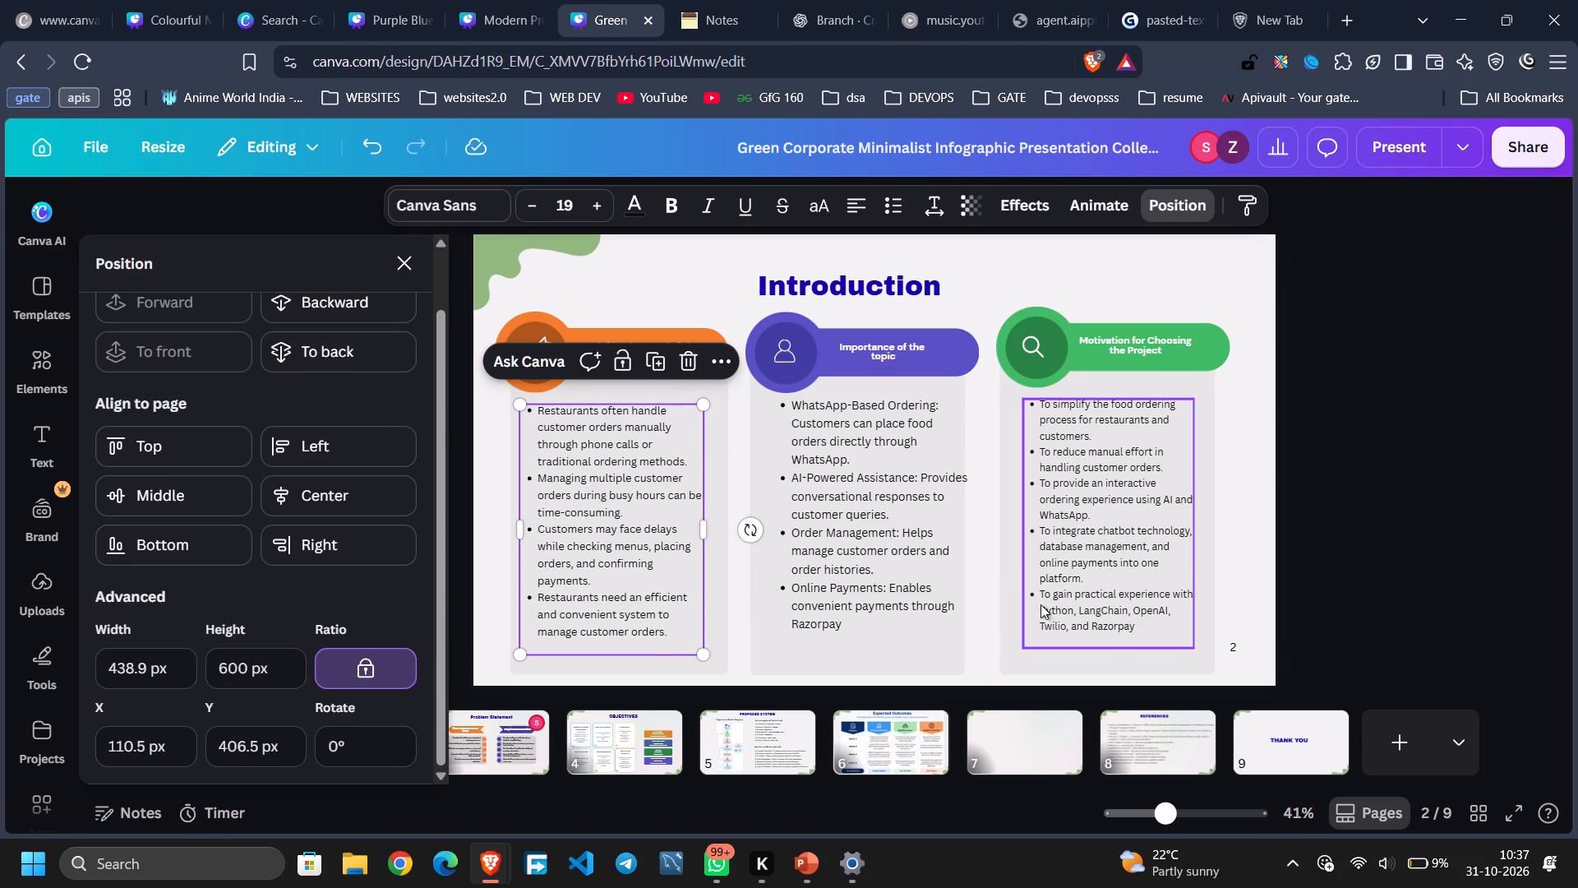
Set the height of the third Introduction column's body text box to 600 px, keeping its proportions locked.
left_click(1107, 645)
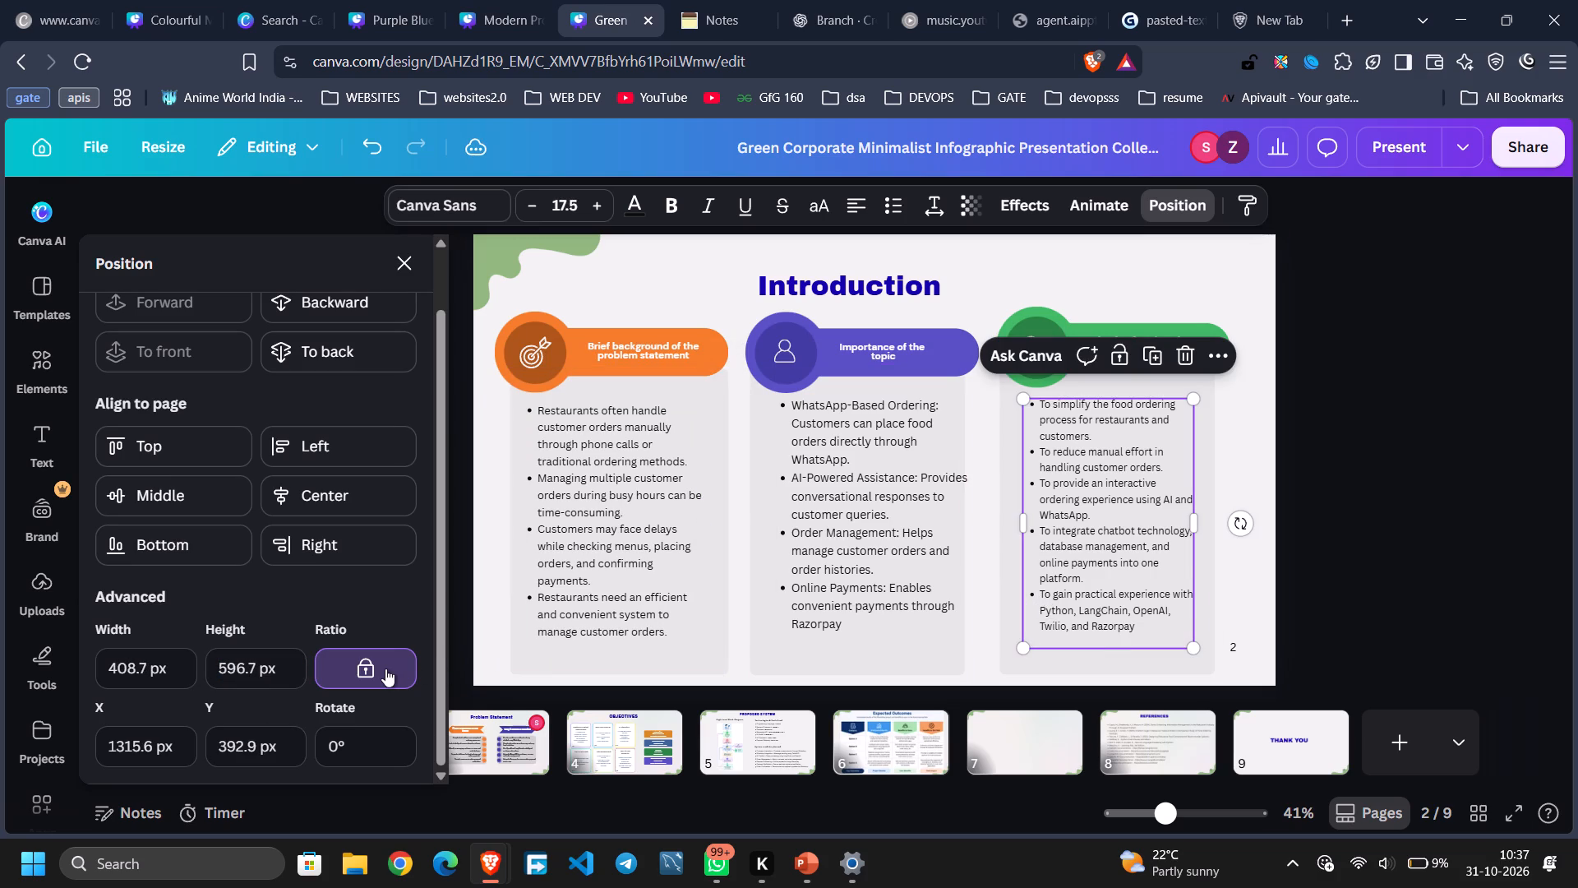
double_click(279, 670)
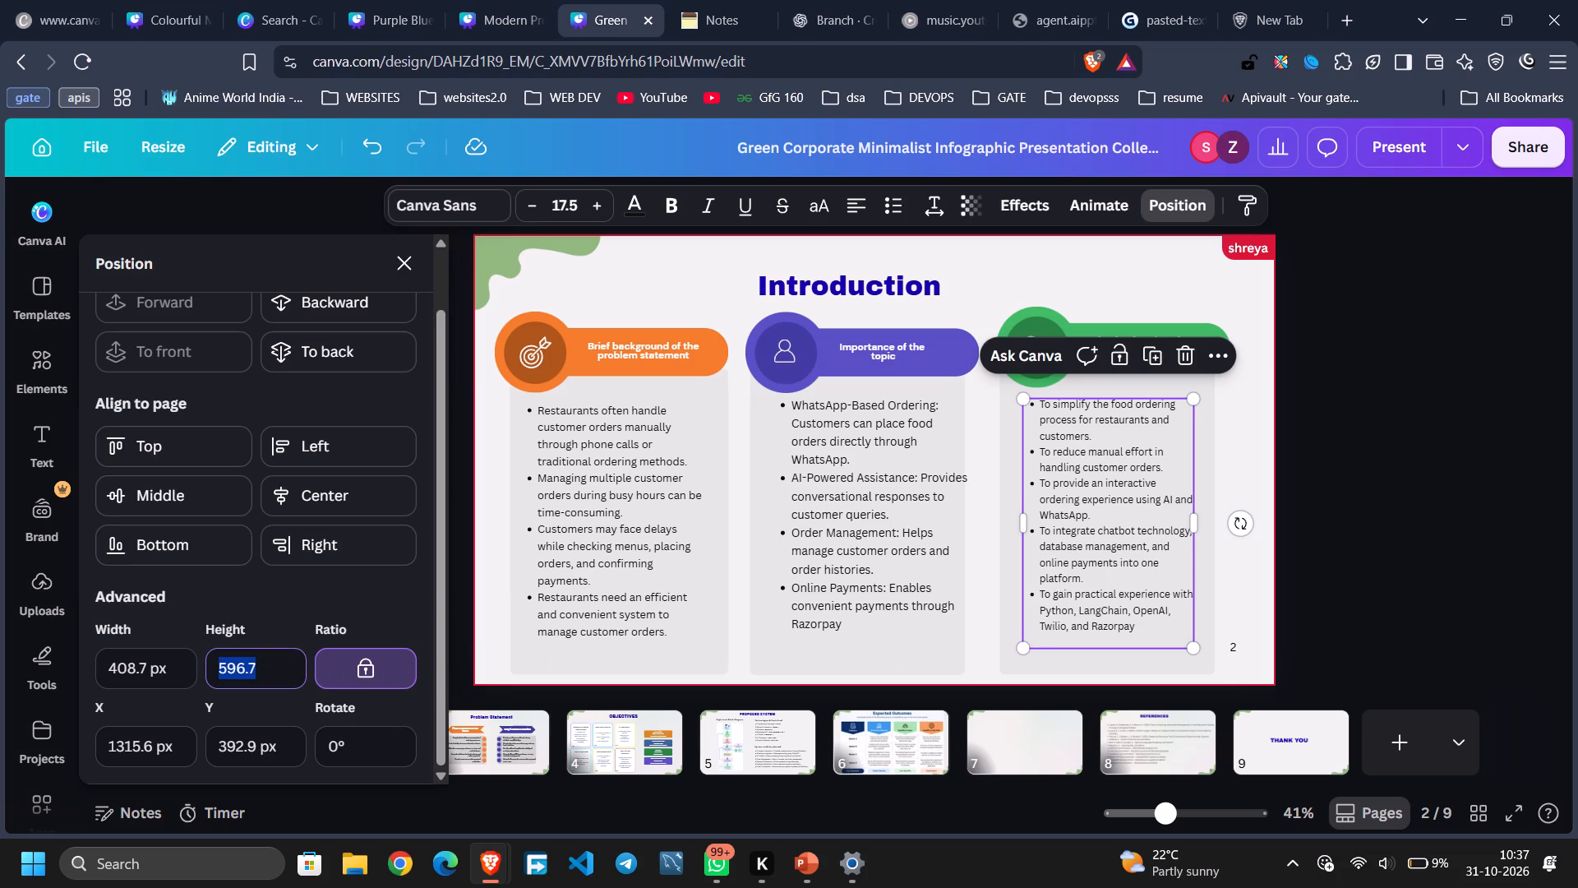
type("600")
key("Return")
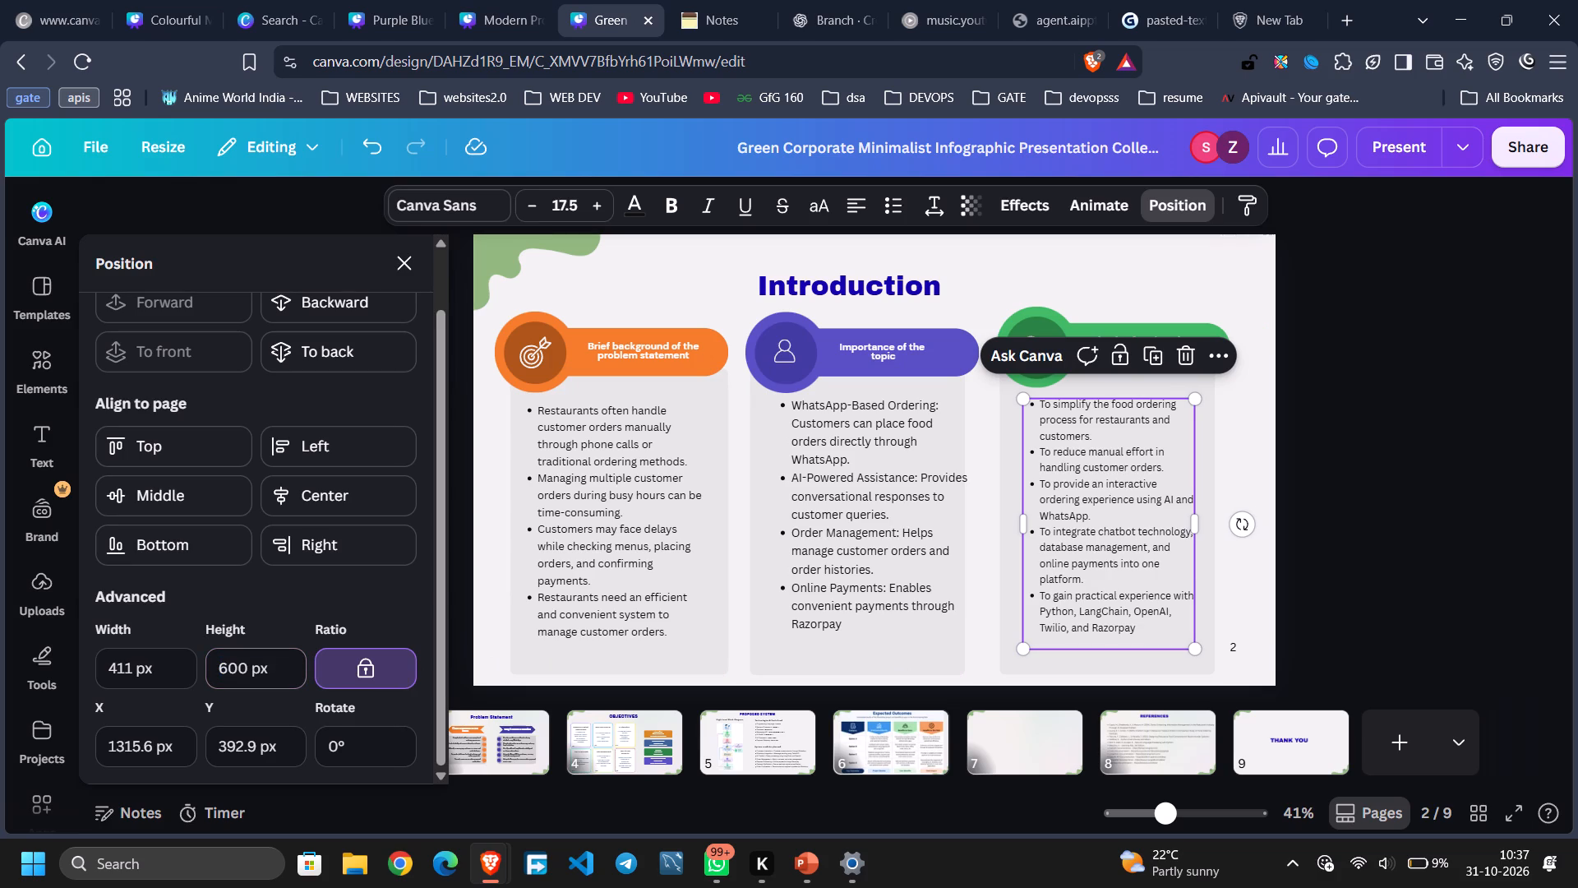
left_click(1248, 585)
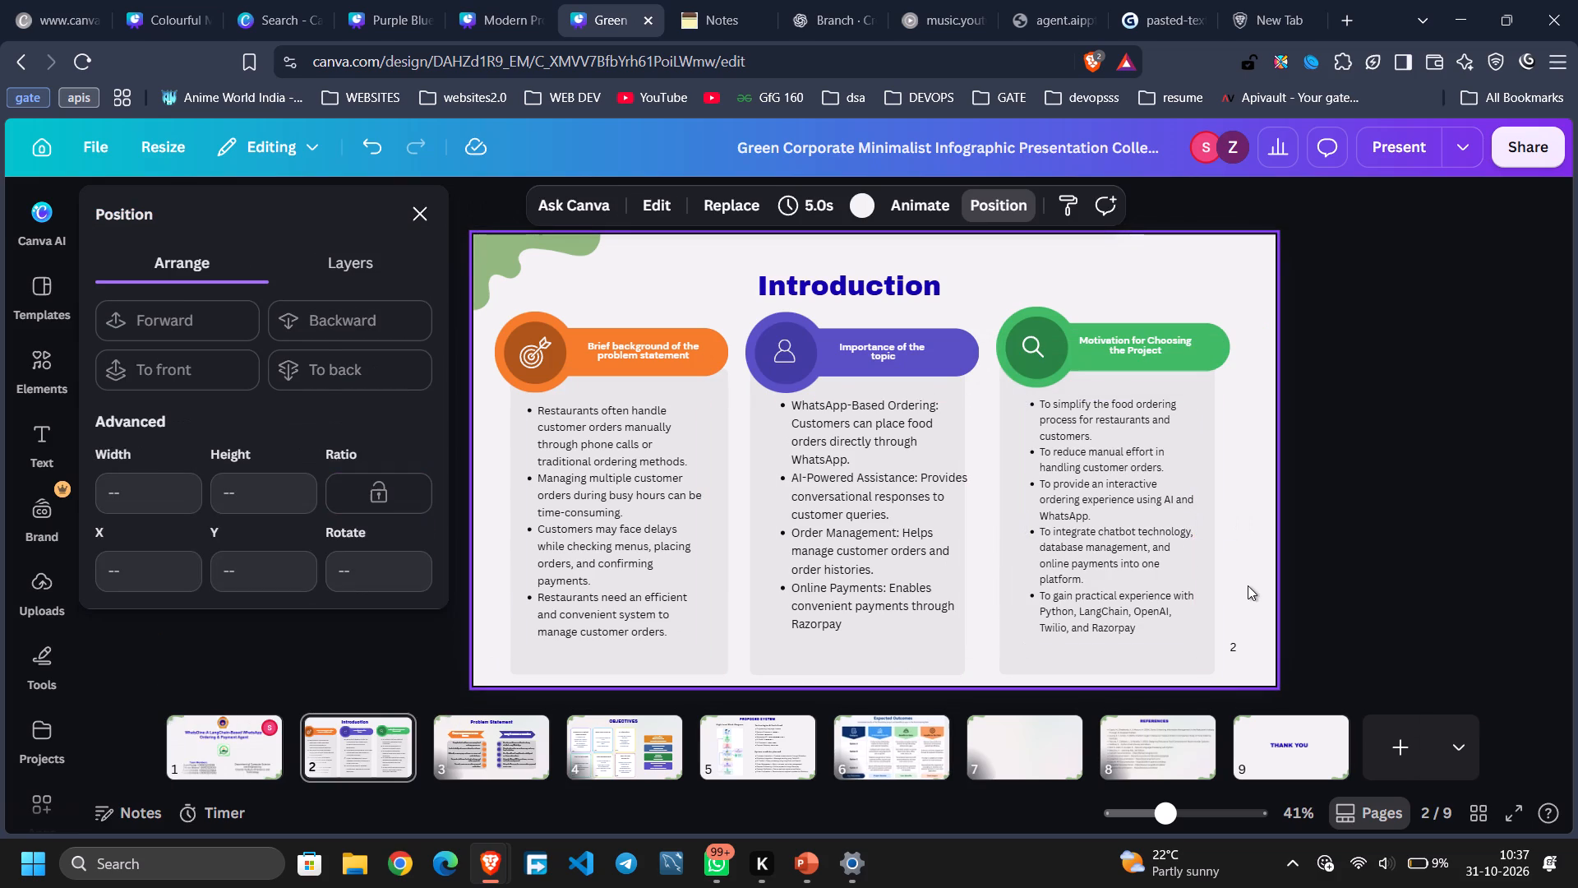
Set the font size of the "Brief background of the problem statement" heading to 20.
double_click(694, 349)
triple_click(694, 349)
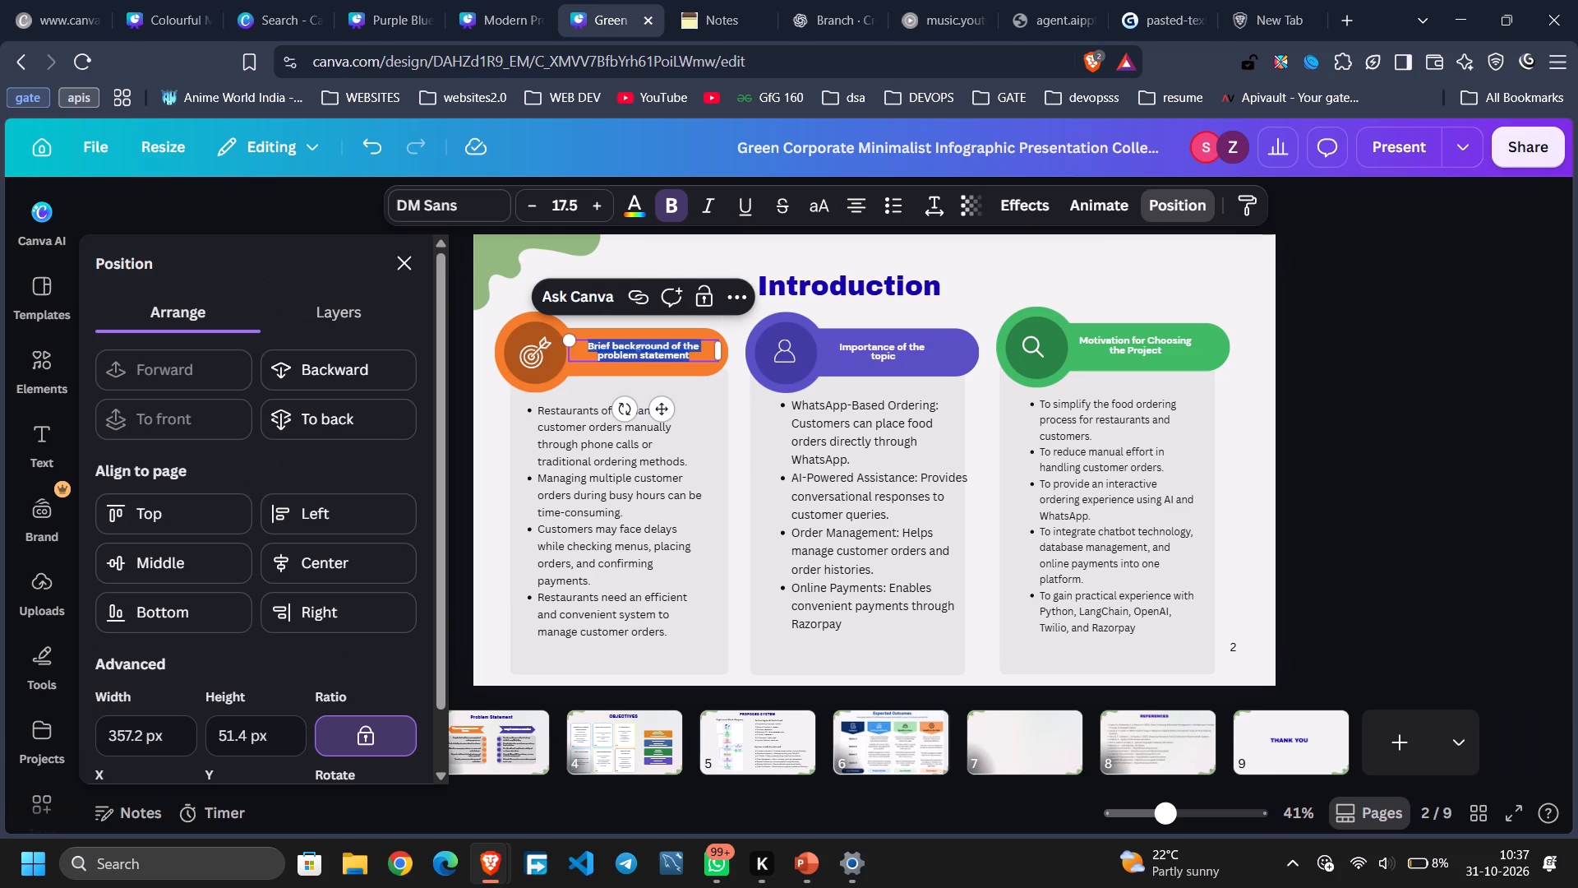
left_click(694, 349)
double_click(579, 201)
type("20")
key("Return")
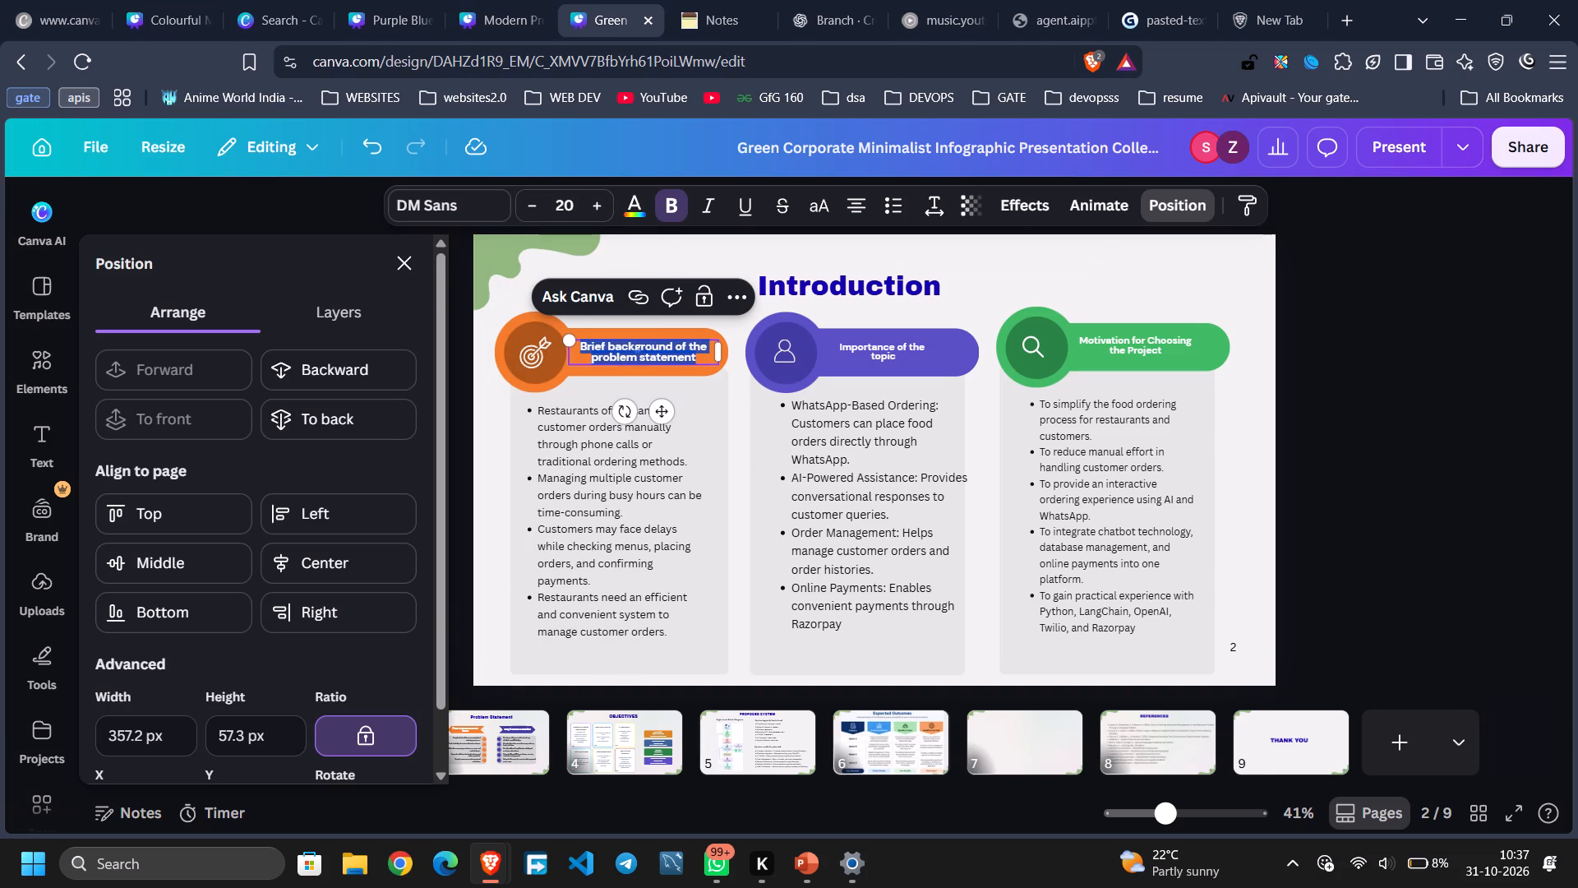
Set the font size of the "Importance of the topic" heading to 20.
triple_click(879, 344)
double_click(879, 344)
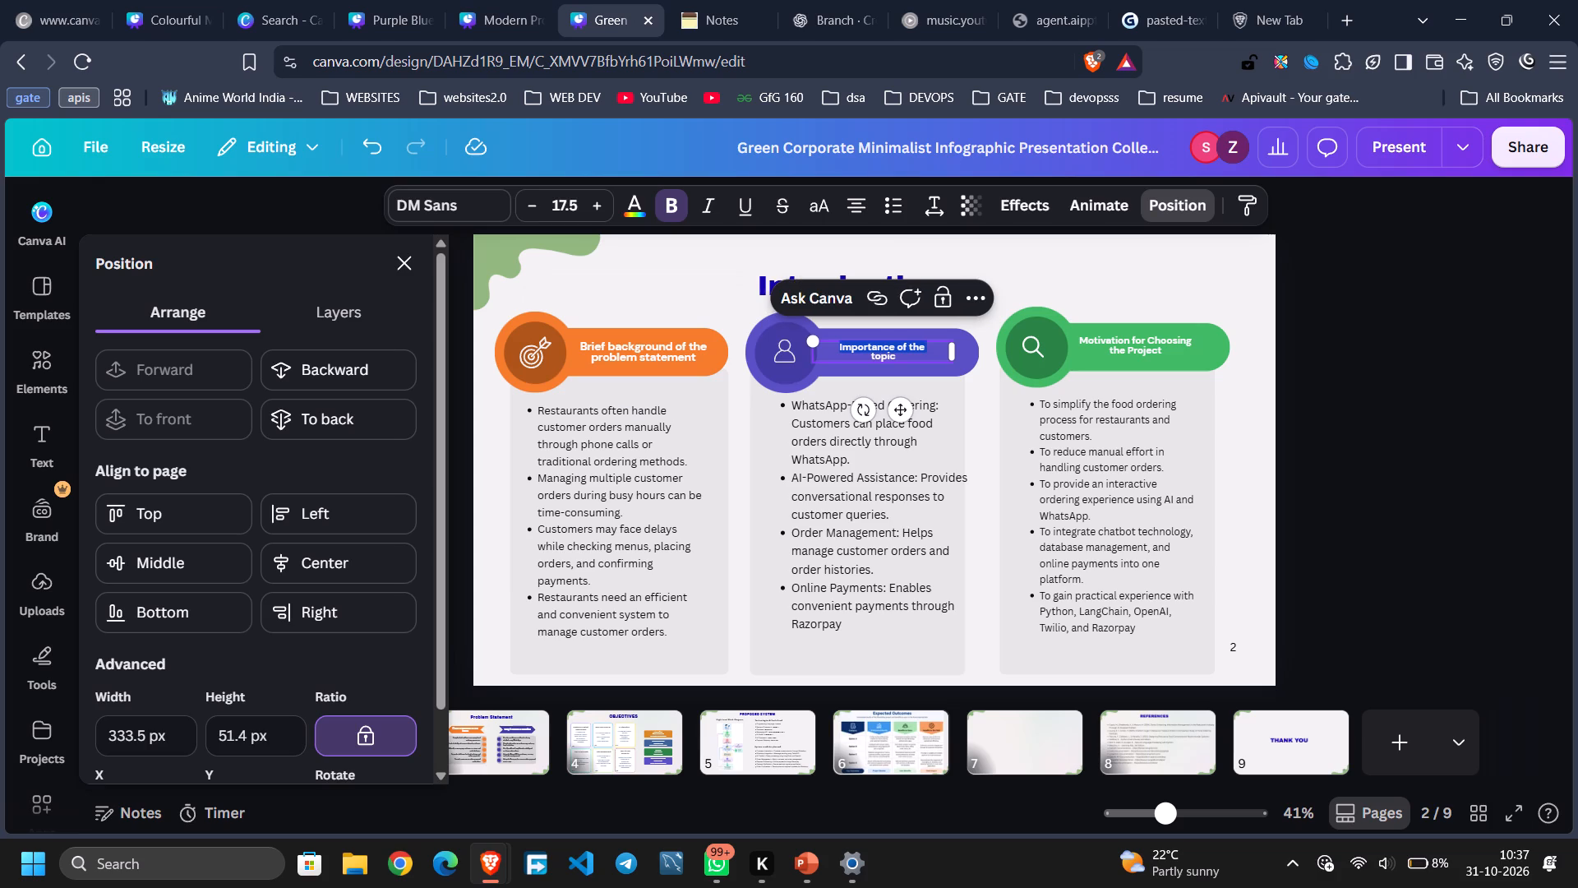
triple_click(879, 344)
left_click(879, 344)
key("ctrl+a")
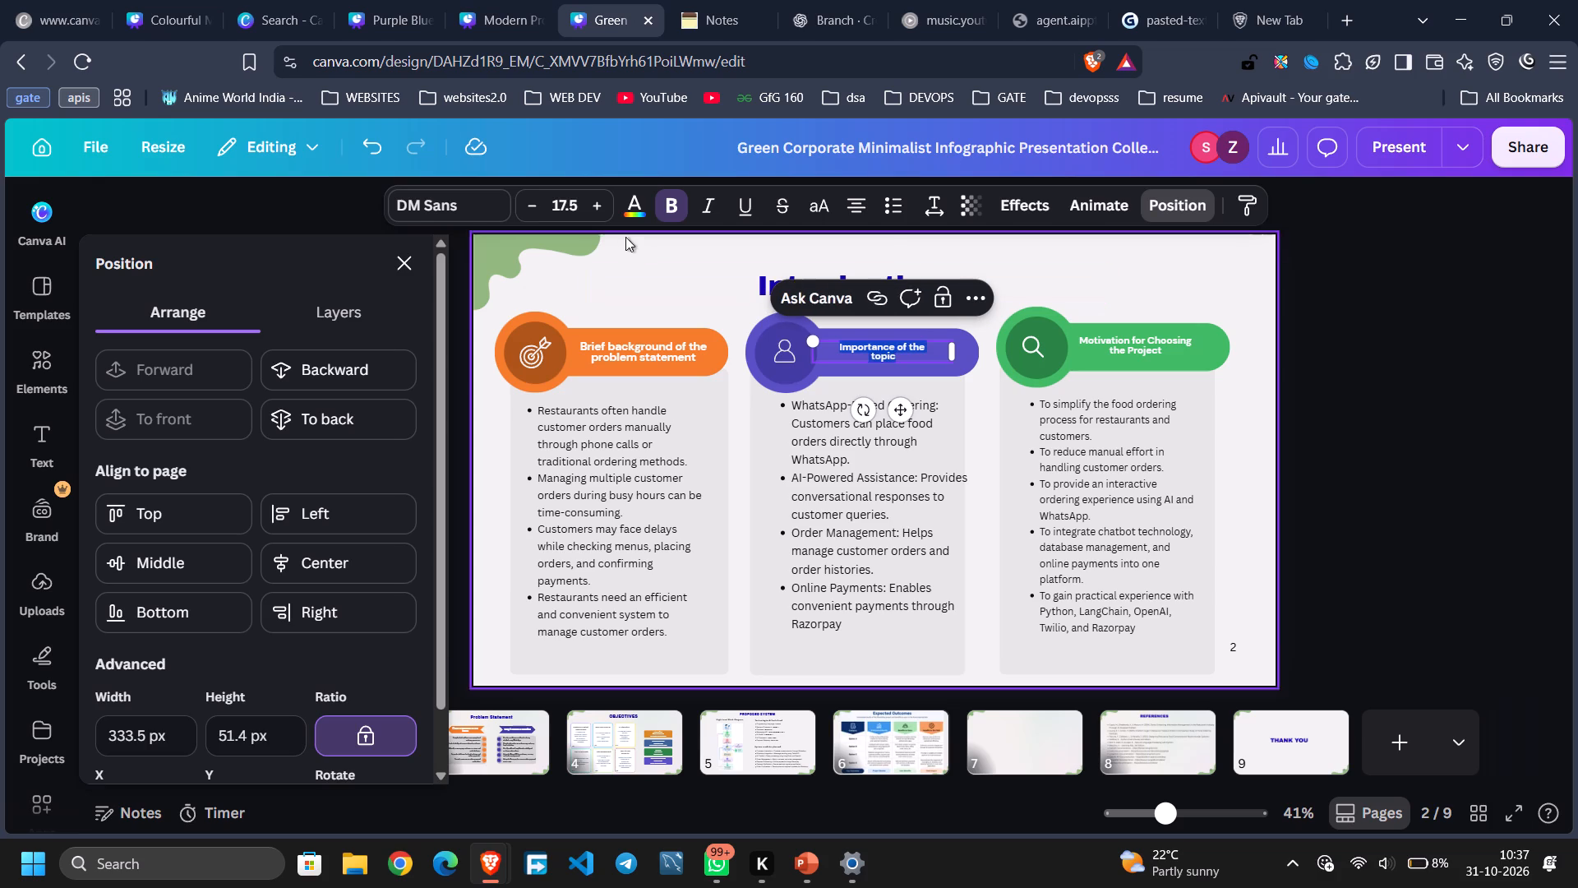
double_click(572, 202)
type("20")
key("Return")
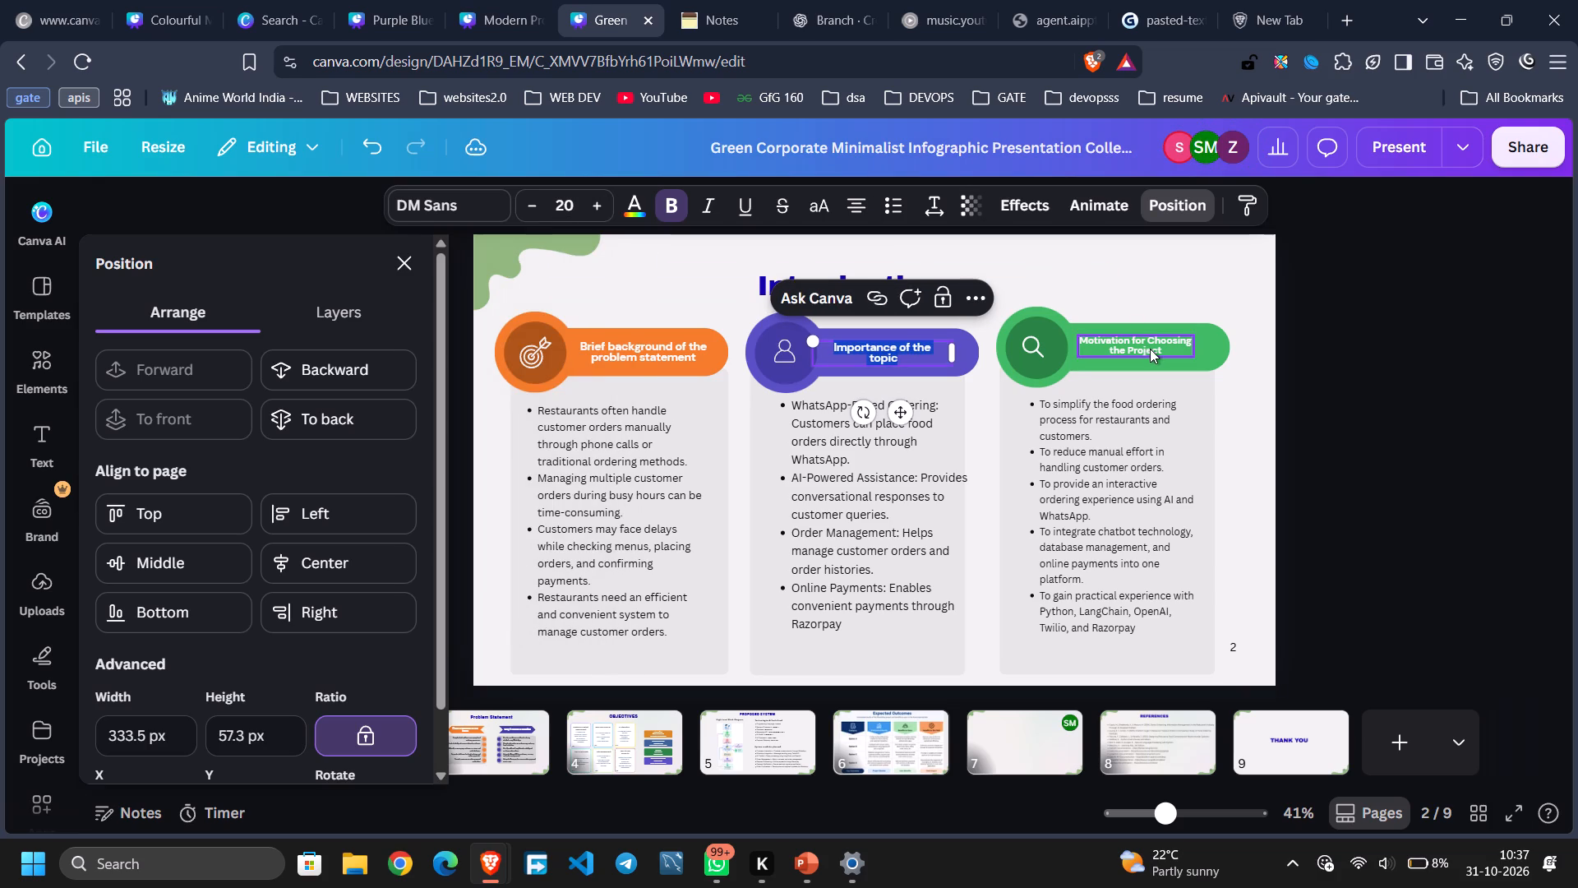
Set the font size of the "Motivation for Choosing the Project" heading to 20.
left_click(1150, 349)
triple_click(1150, 349)
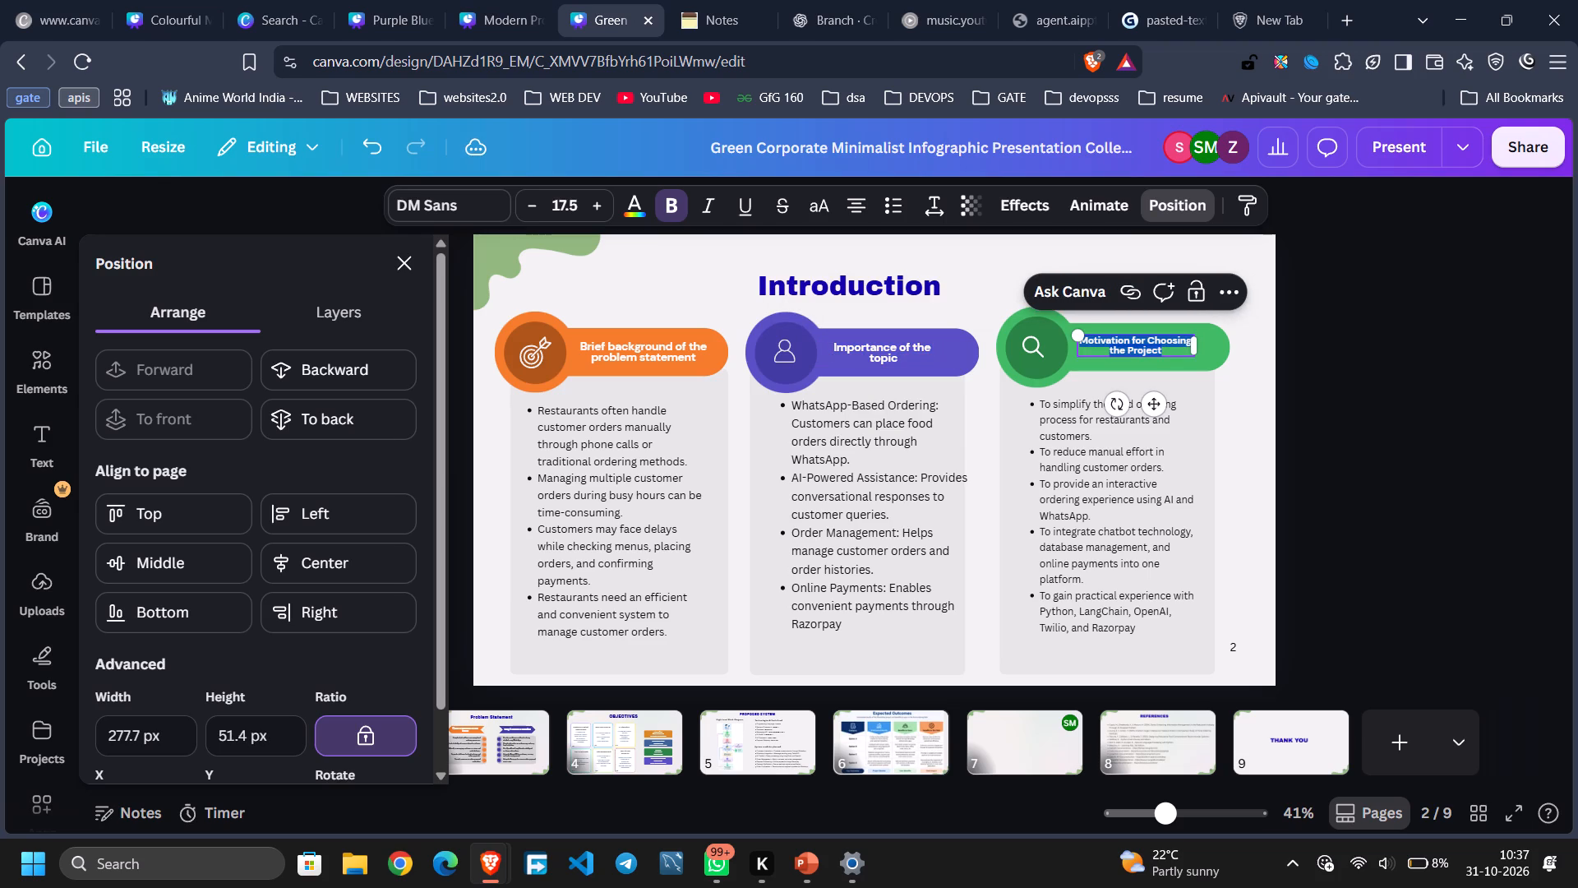
double_click(564, 208)
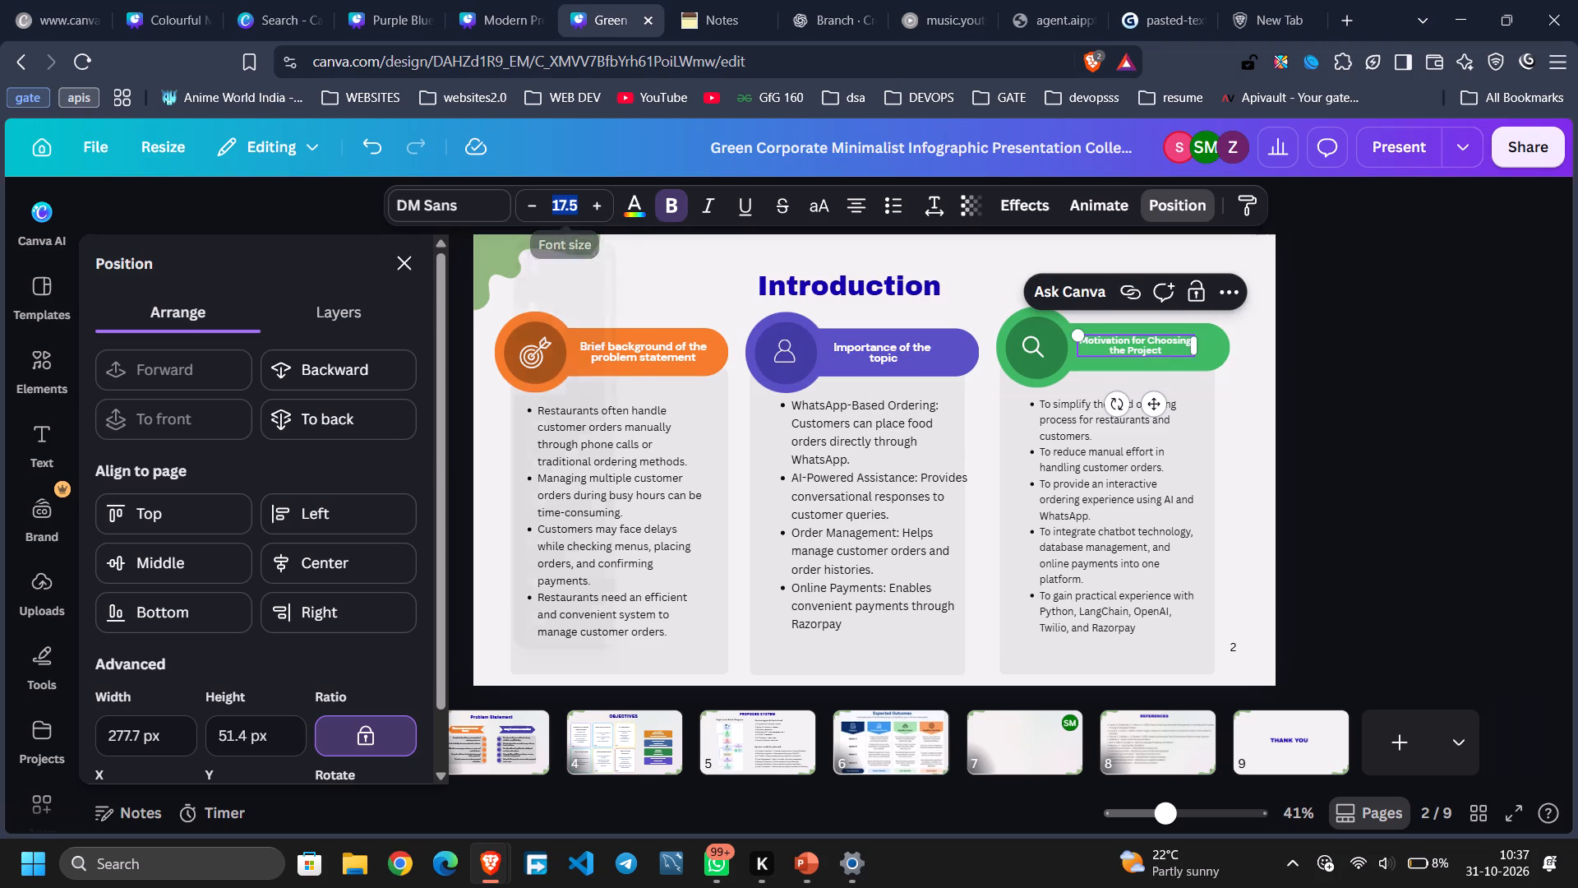
type("20")
key("Return")
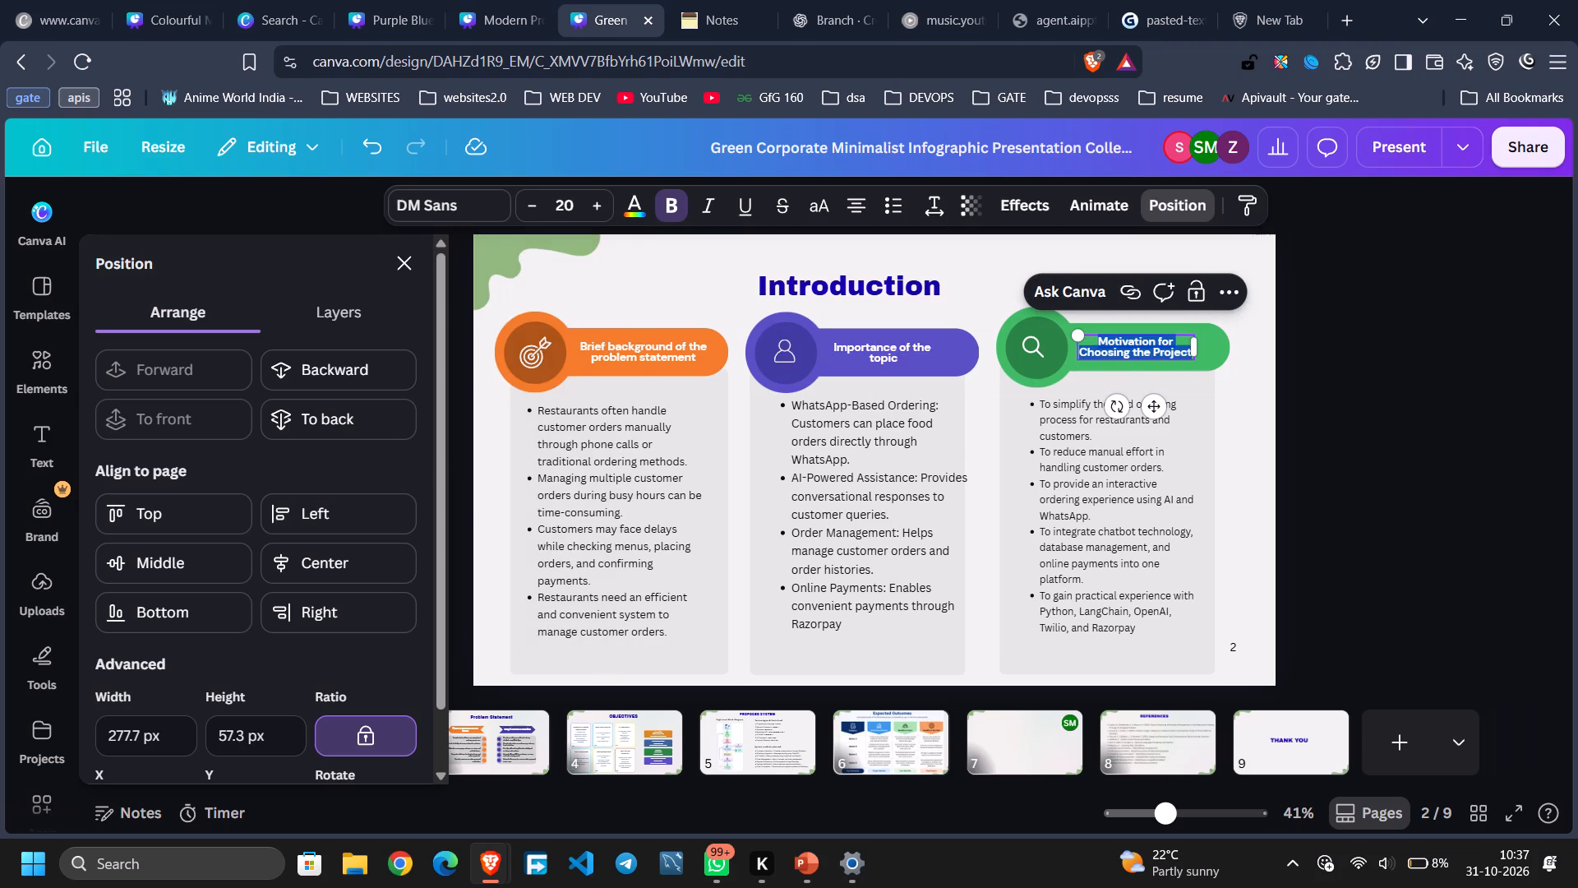
left_click(1243, 534)
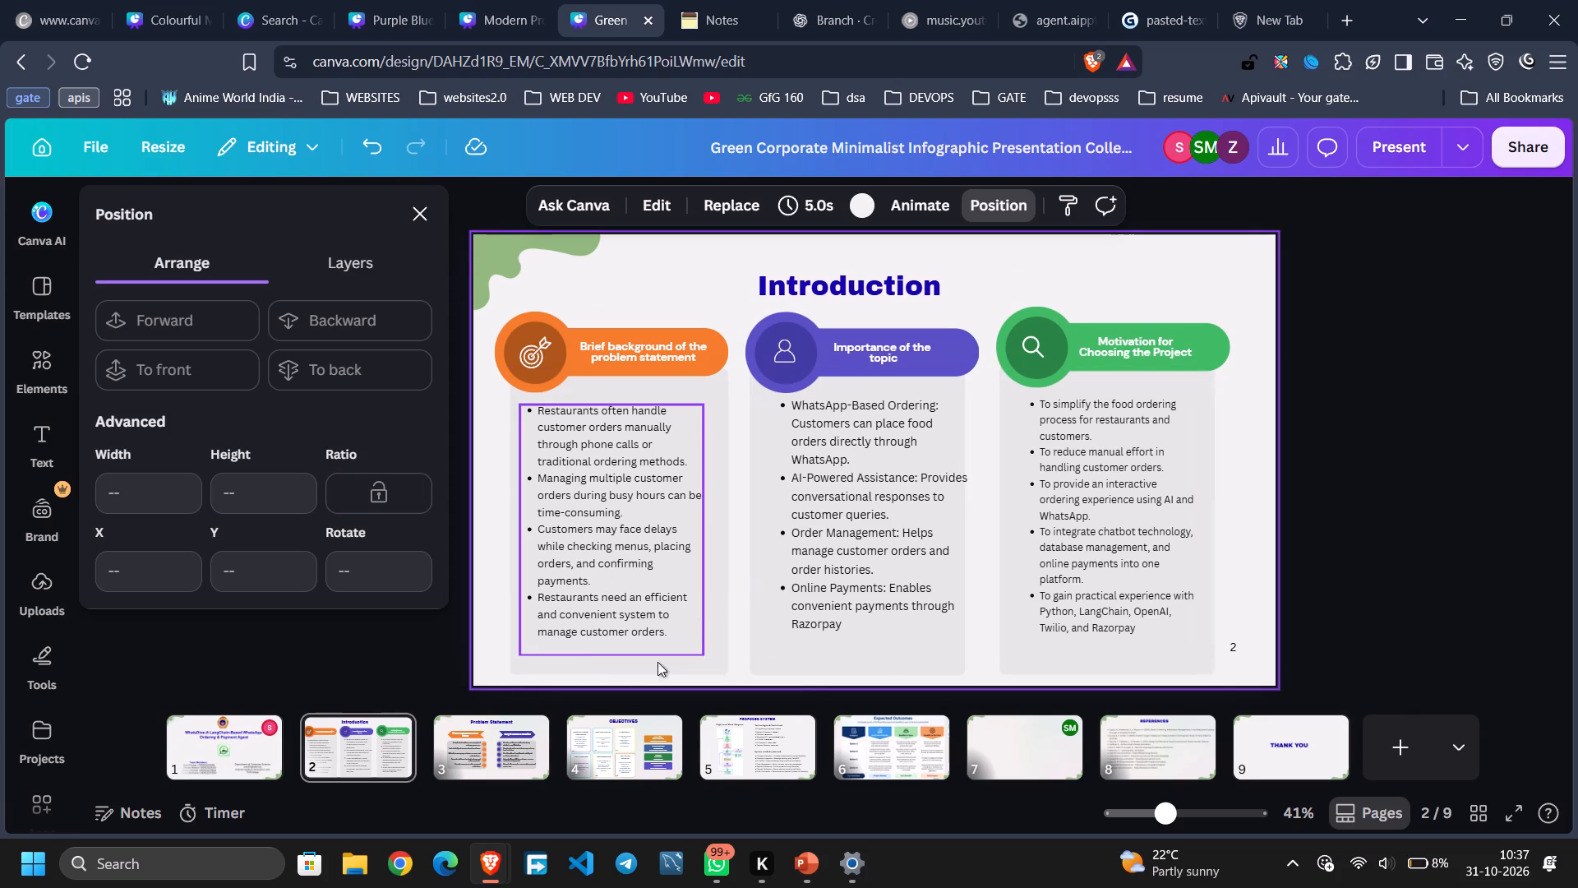
On the Problem Statement slide, set the font size of the "Clear statement of the issue" heading to 20.
left_click(503, 738)
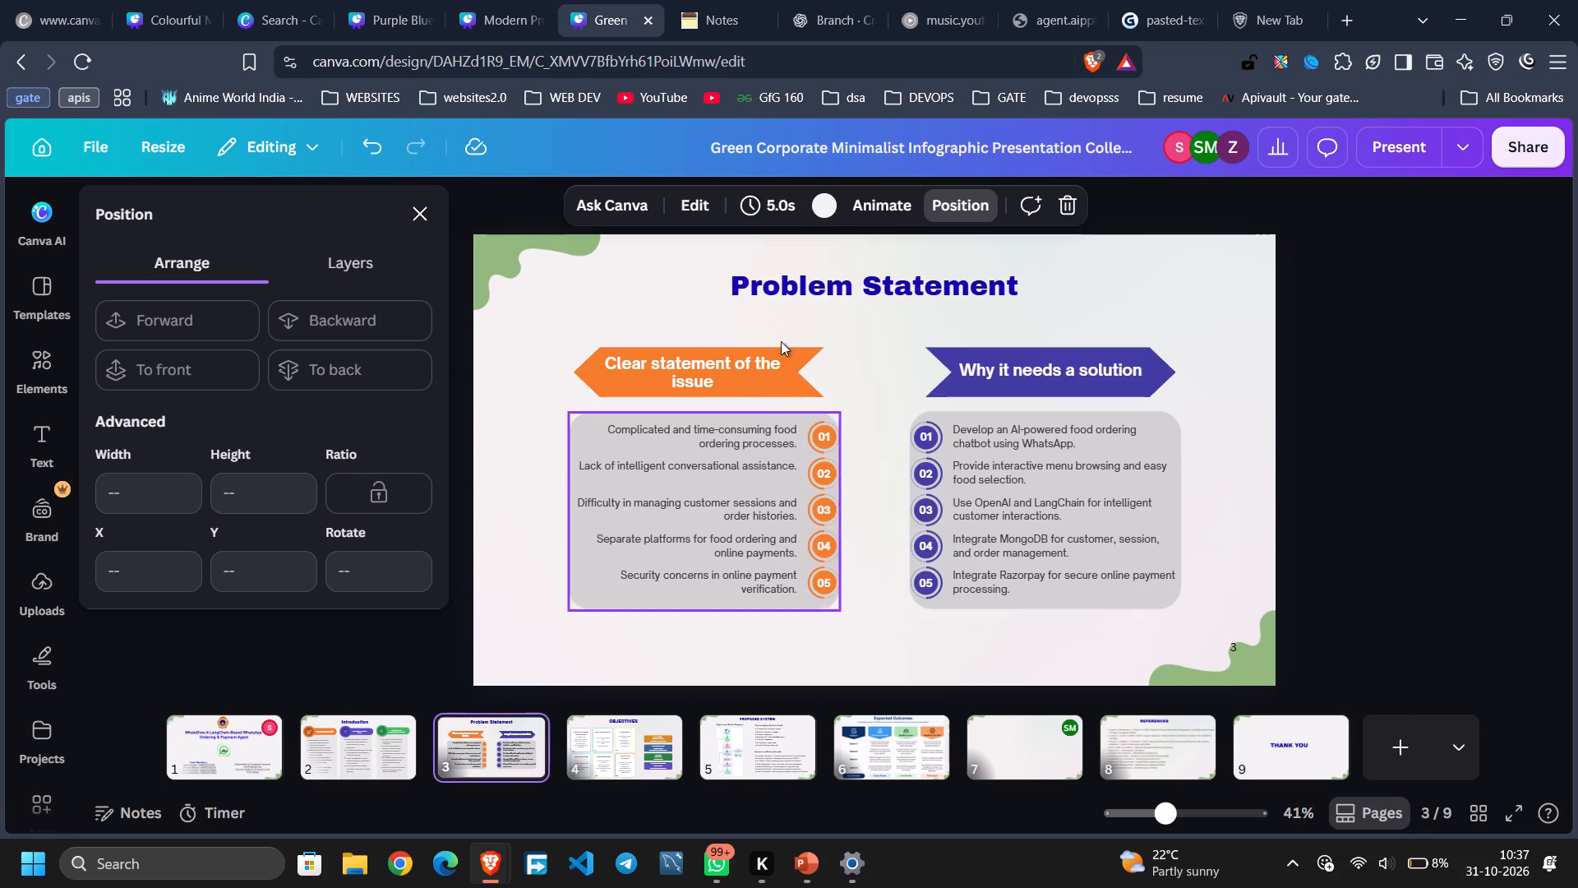
double_click(707, 377)
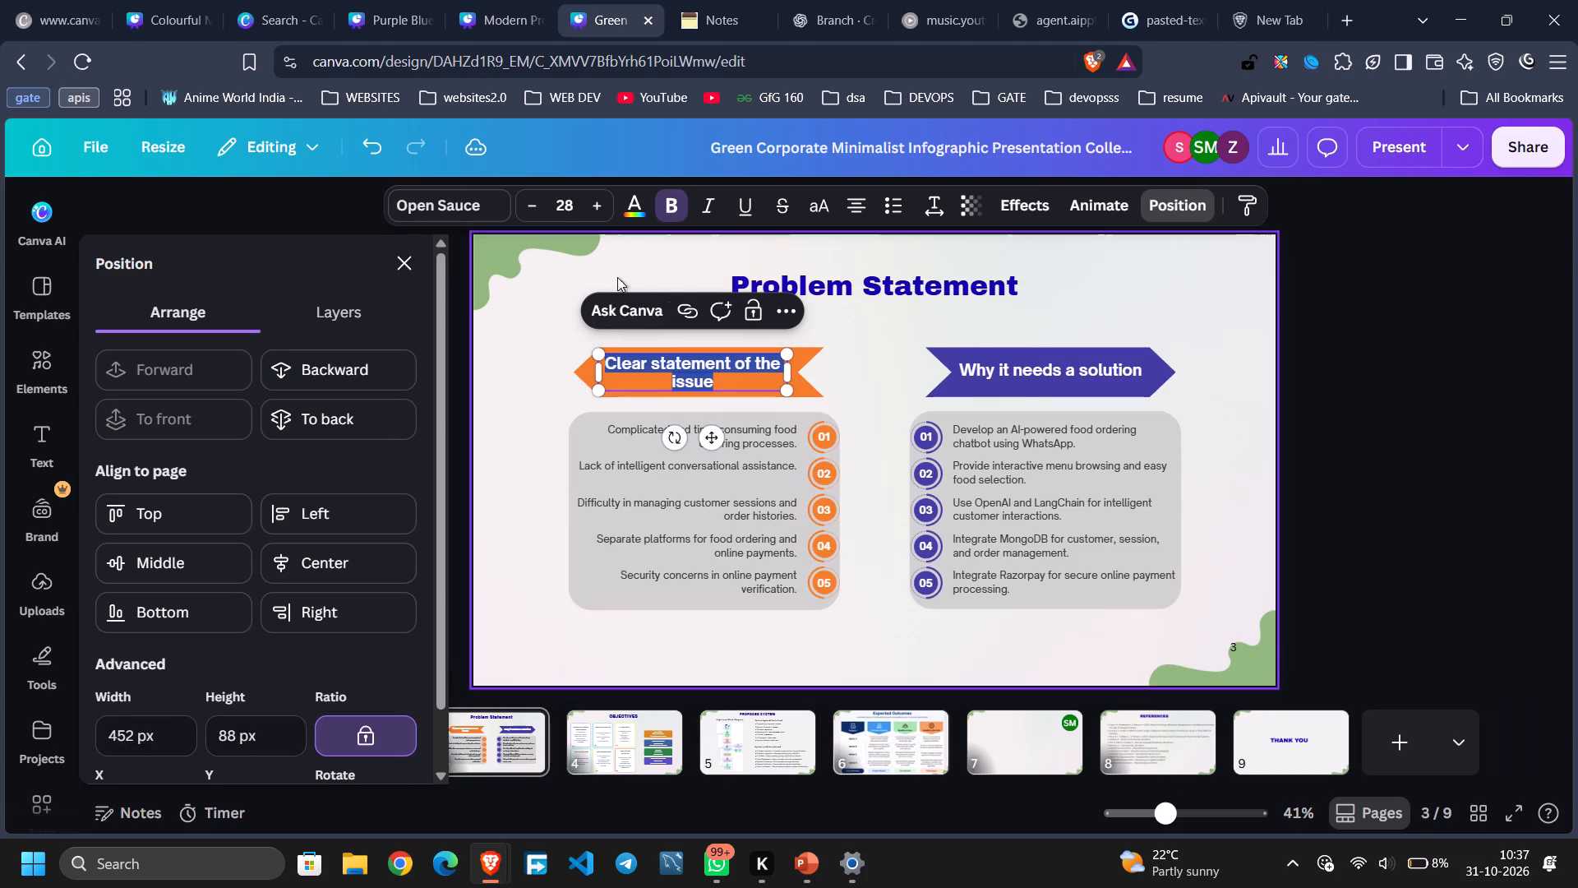
double_click(565, 197)
type("20")
key("Return")
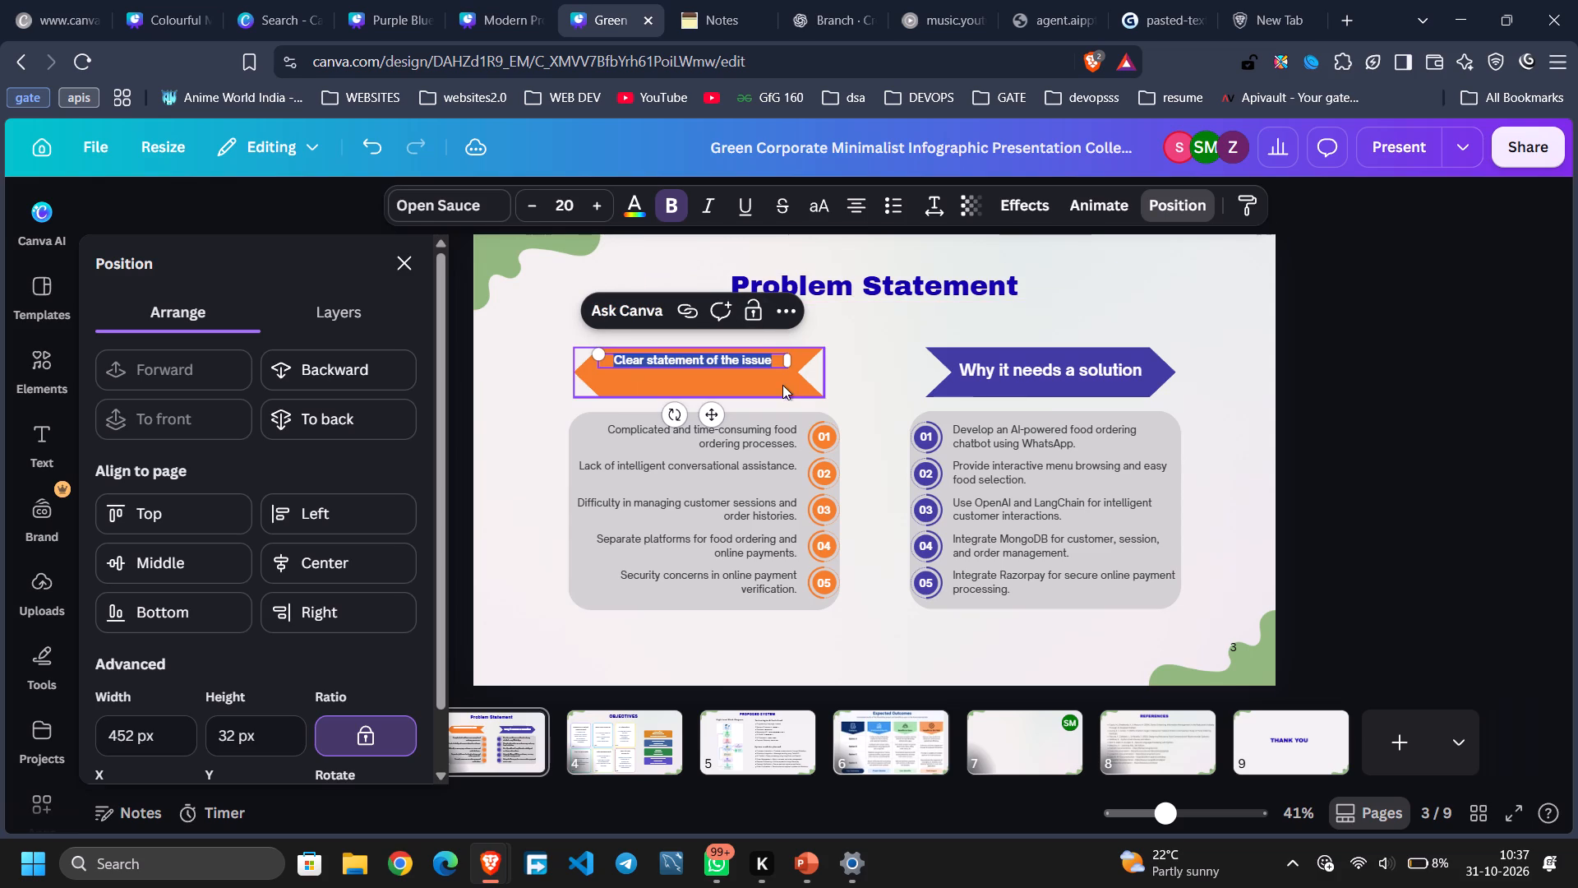
Set the font size of the "Why it needs a solution" heading on the Problem Statement slide to 20.
double_click(1030, 368)
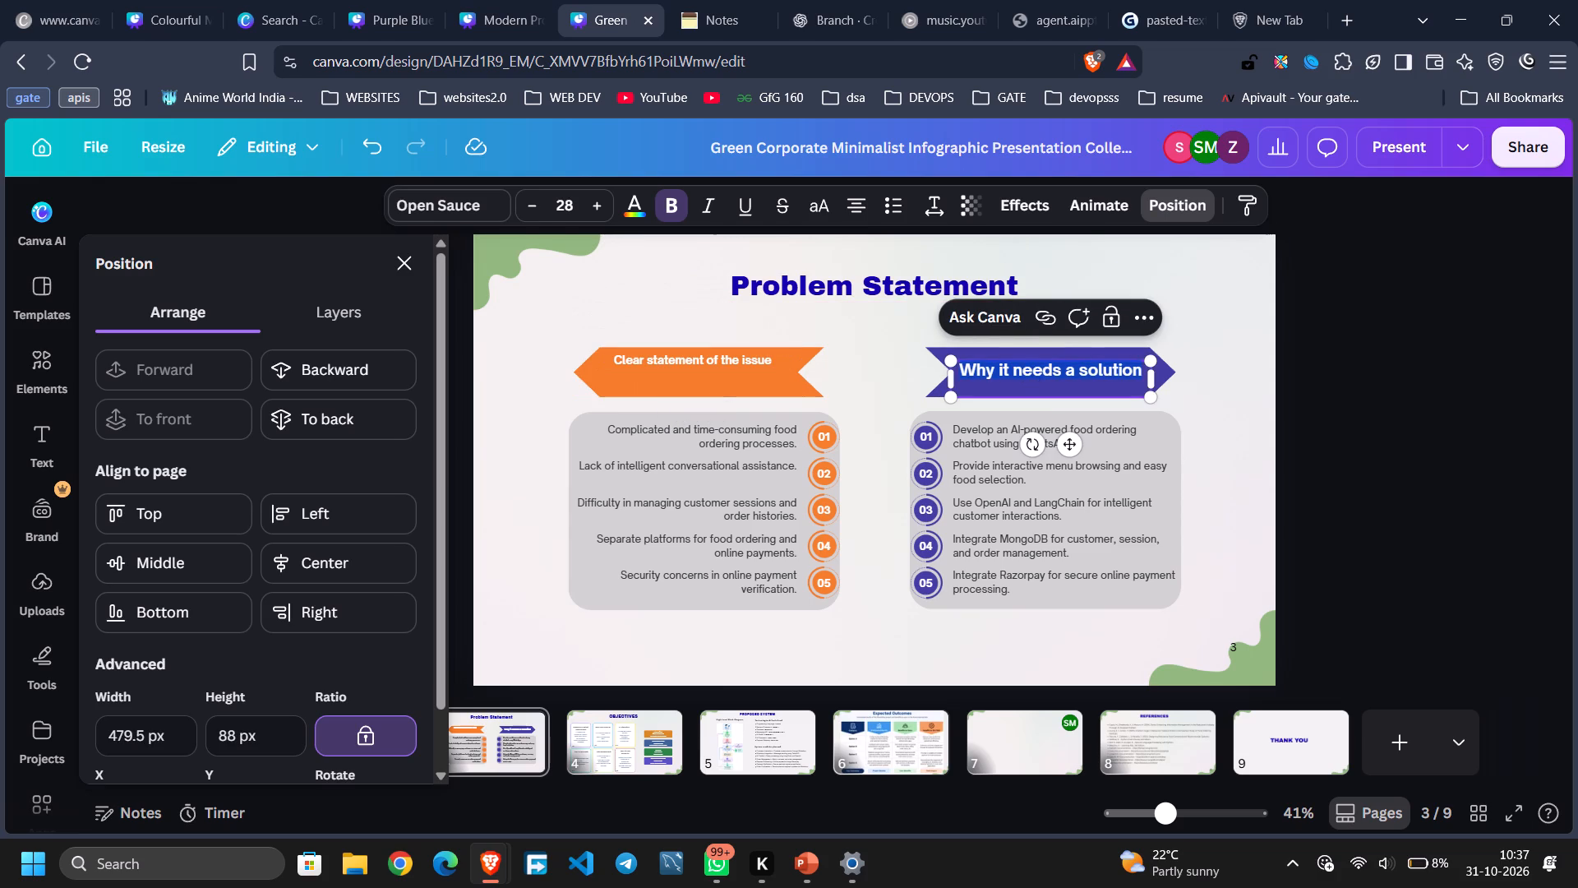
double_click(569, 211)
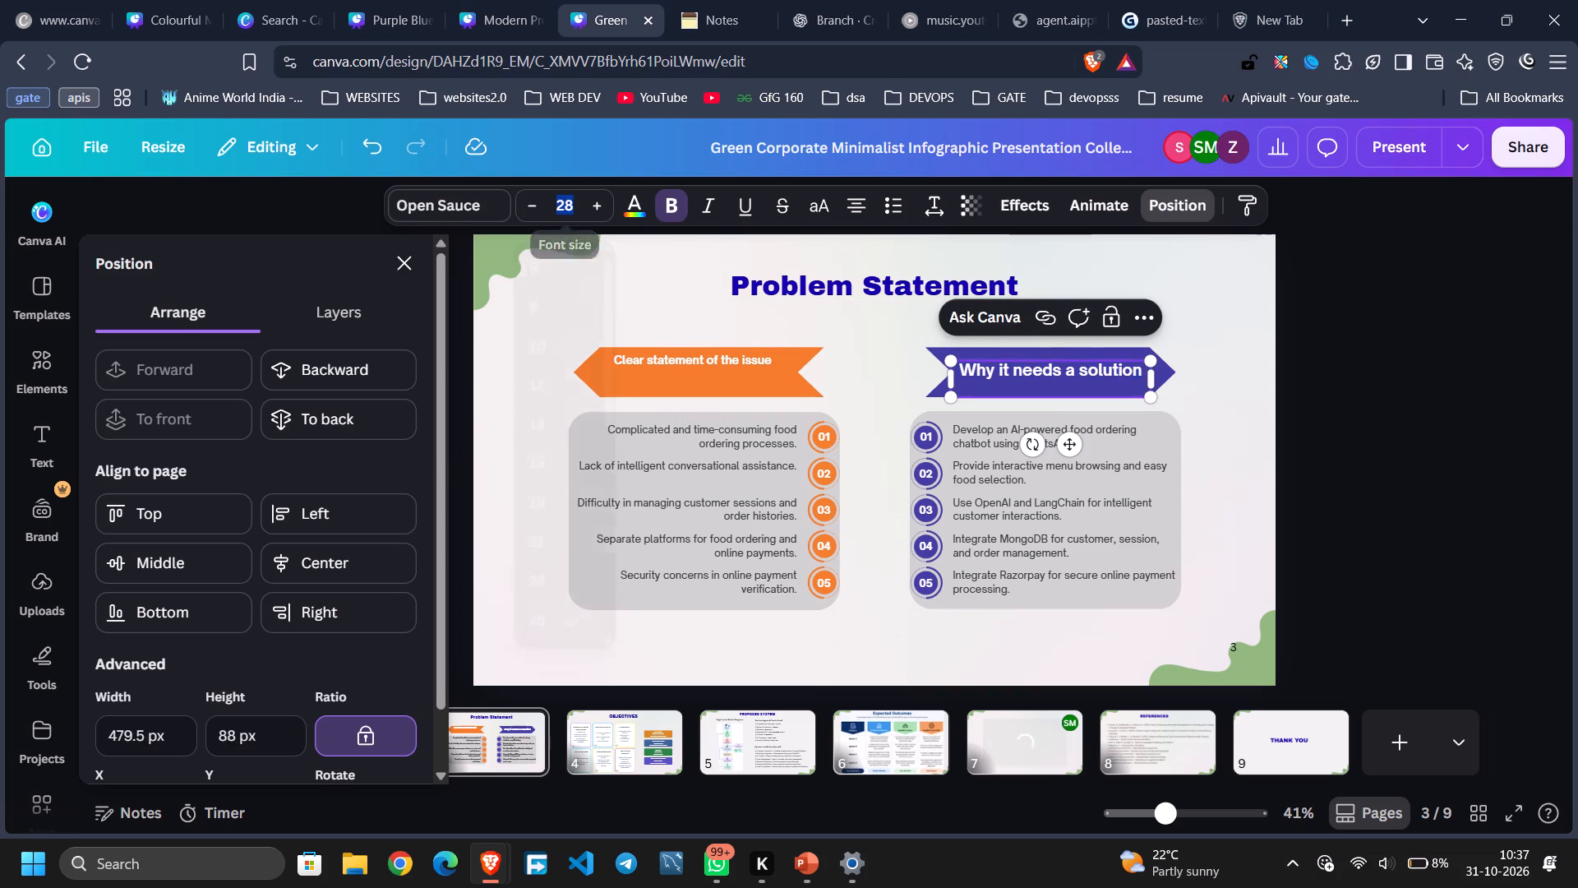
type("20")
key("Return")
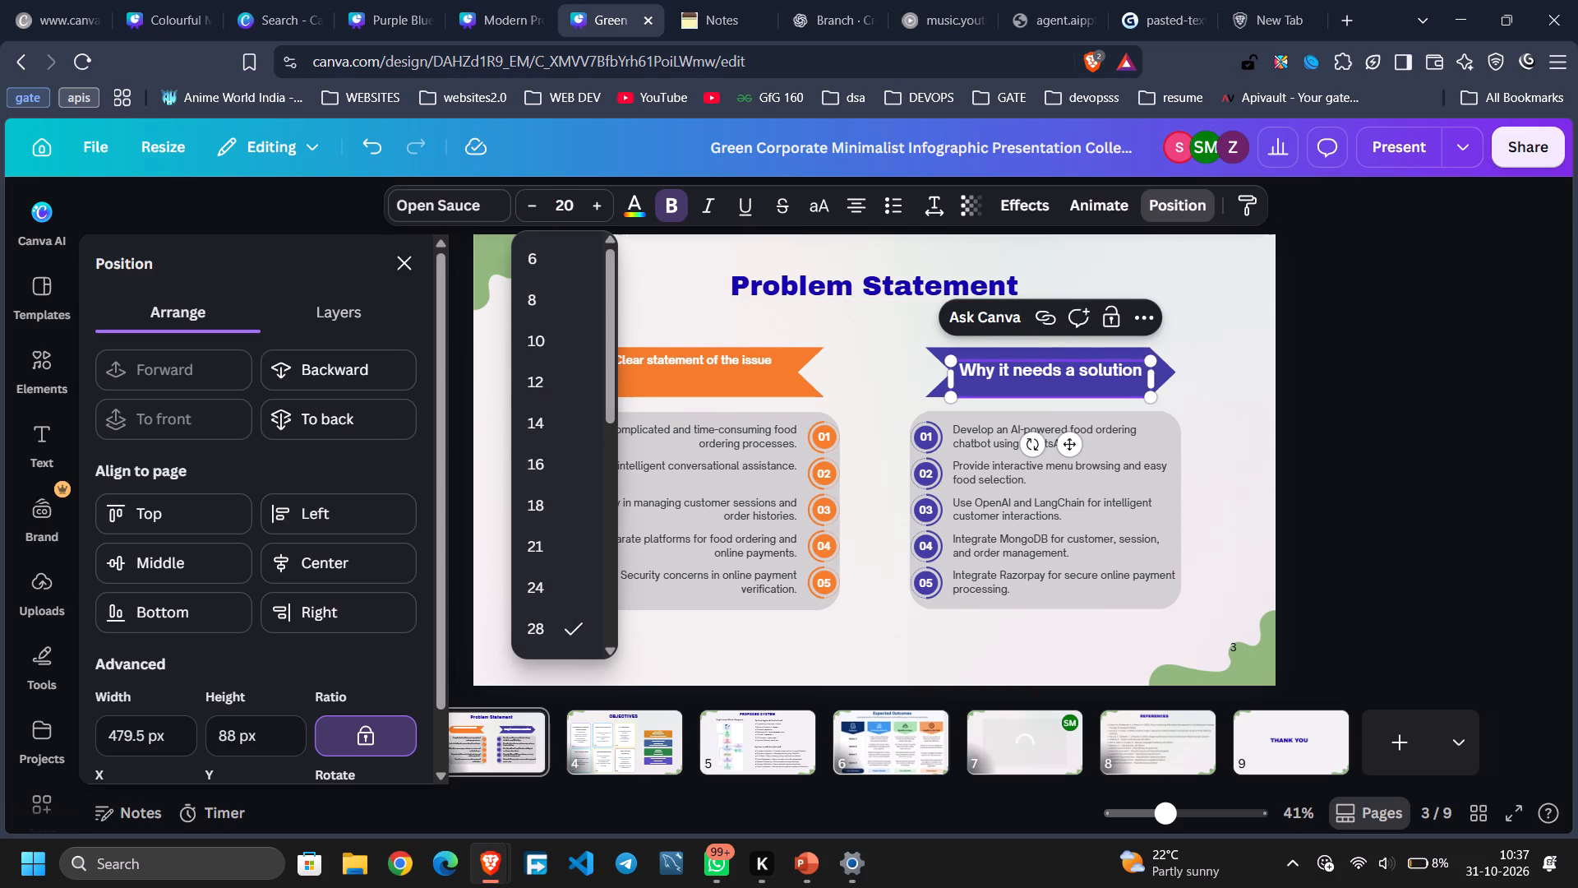
left_click(1242, 395)
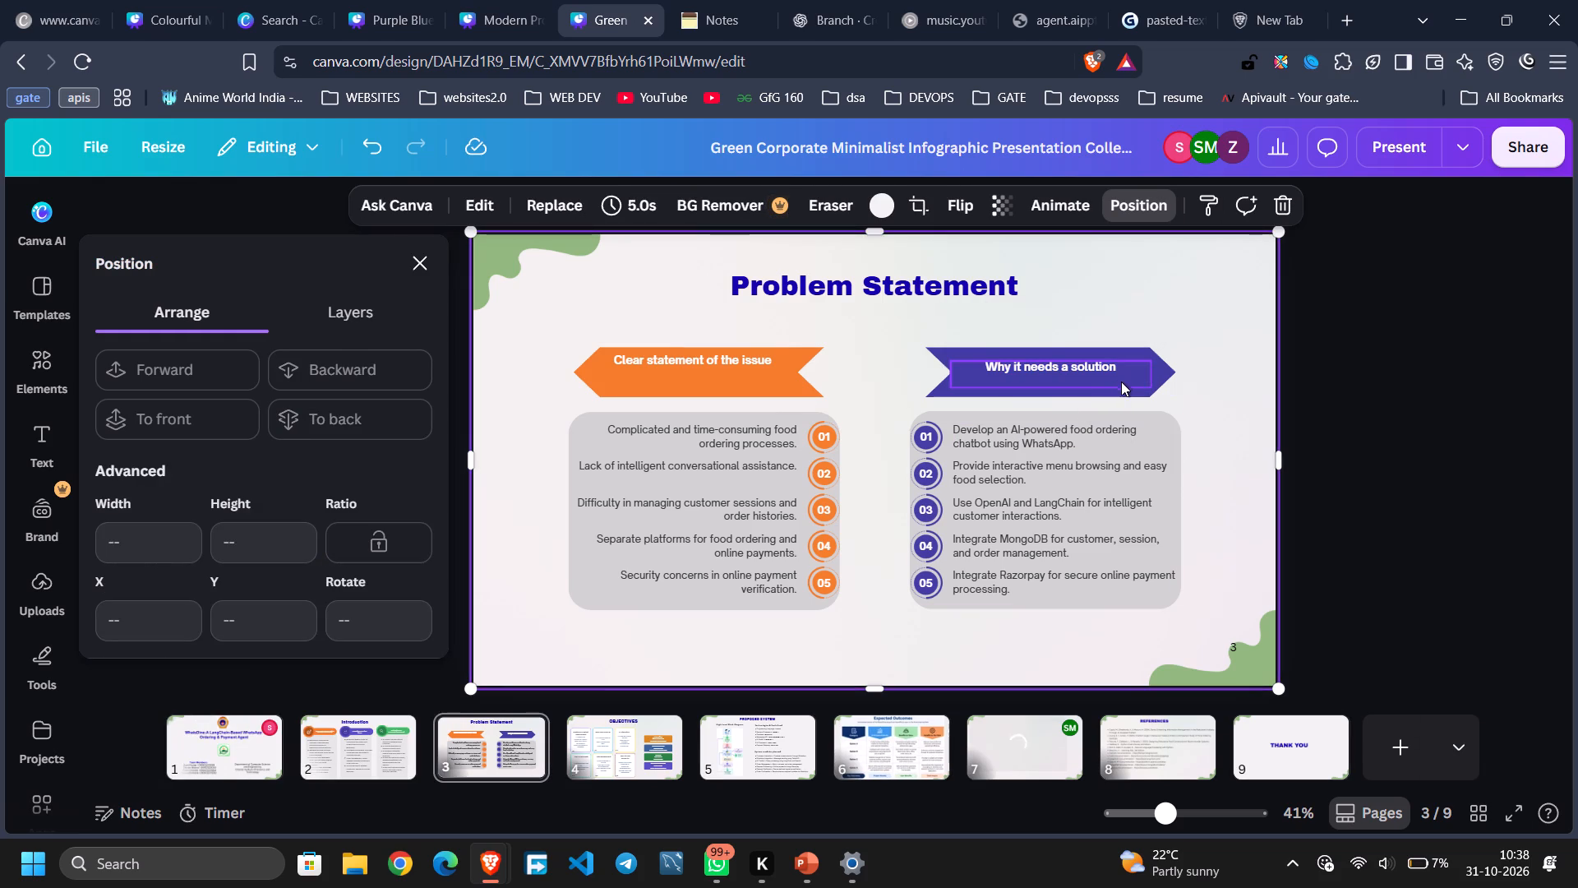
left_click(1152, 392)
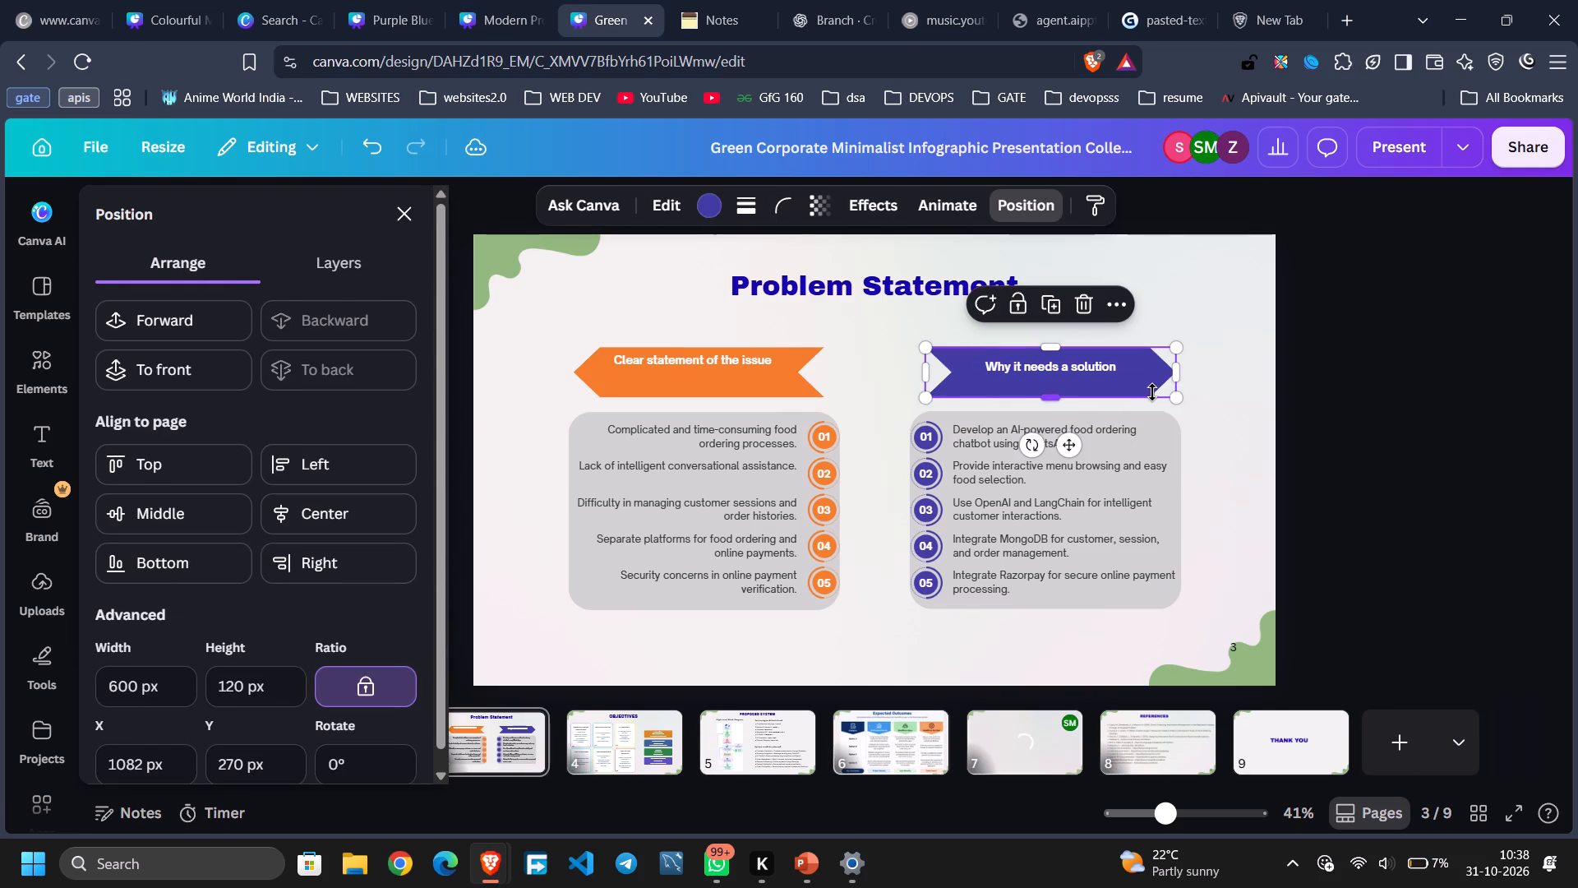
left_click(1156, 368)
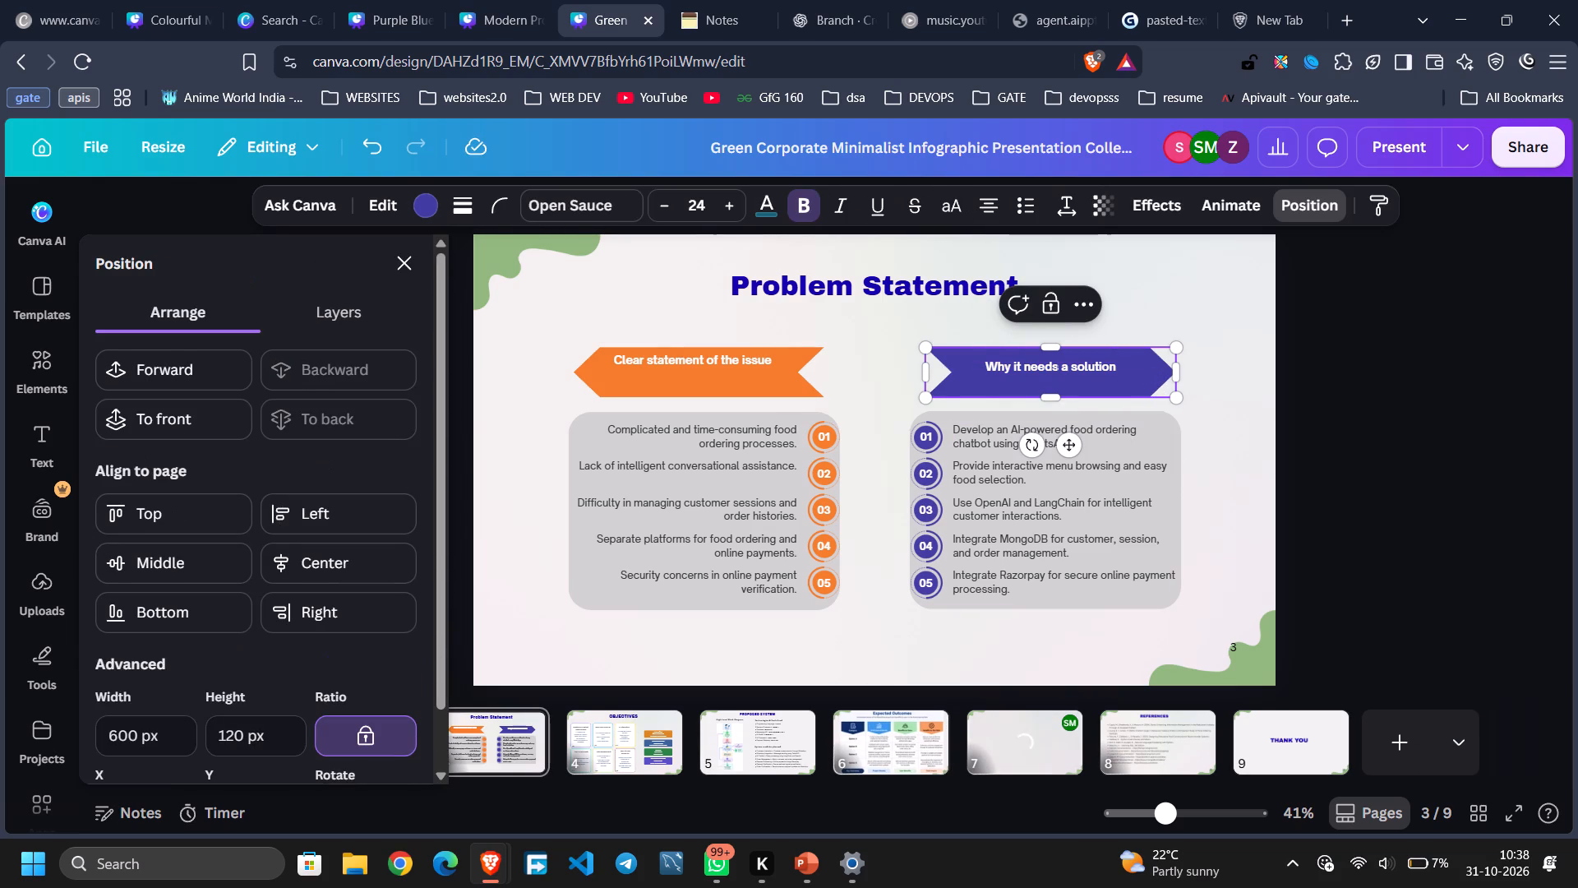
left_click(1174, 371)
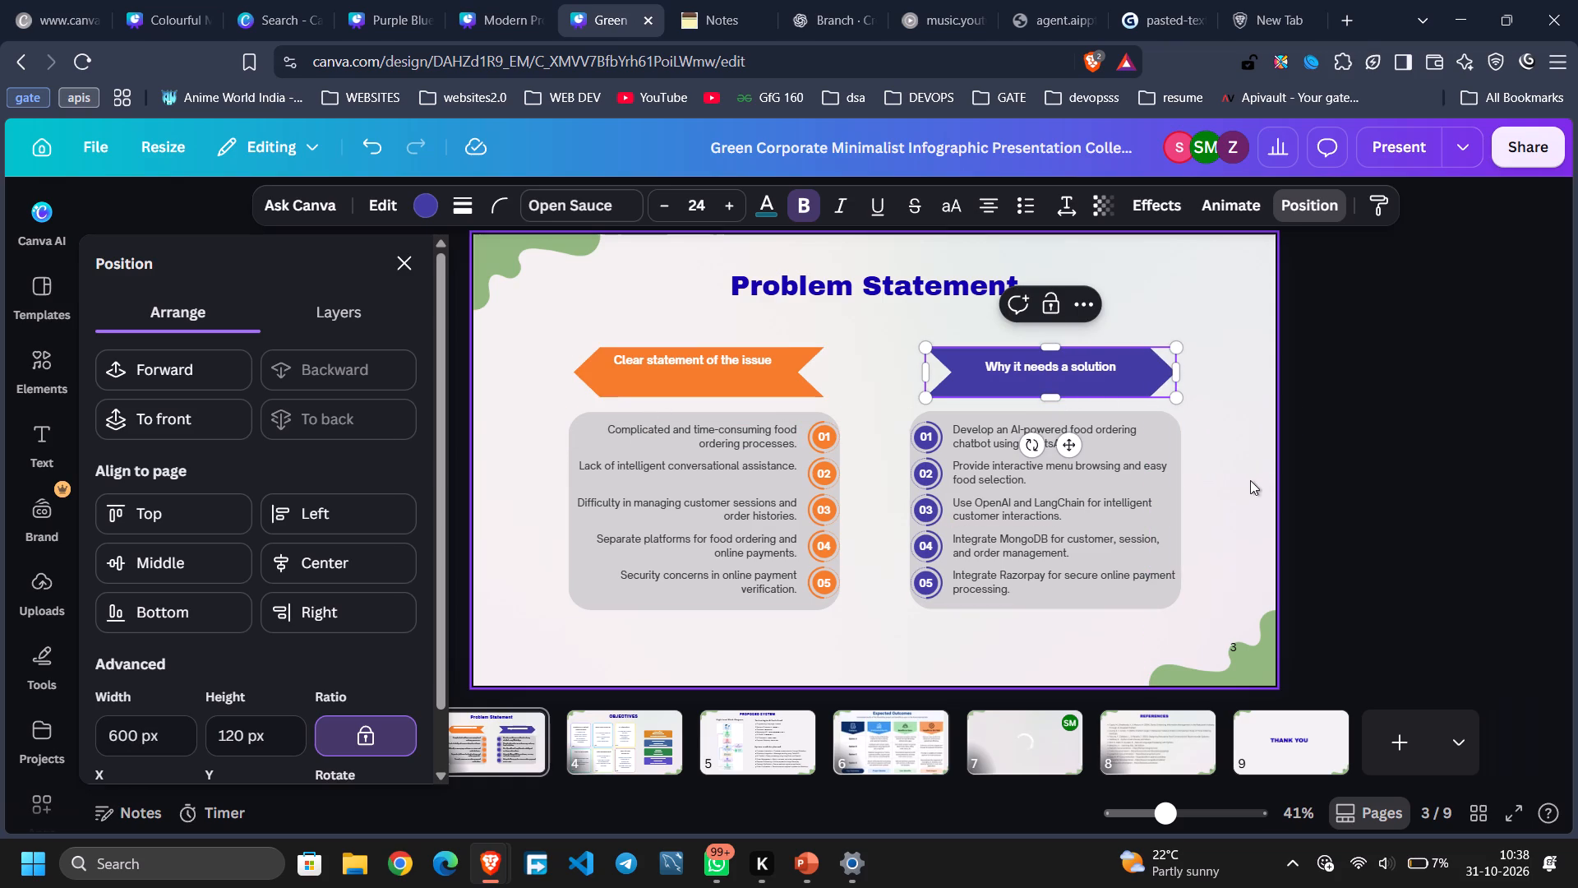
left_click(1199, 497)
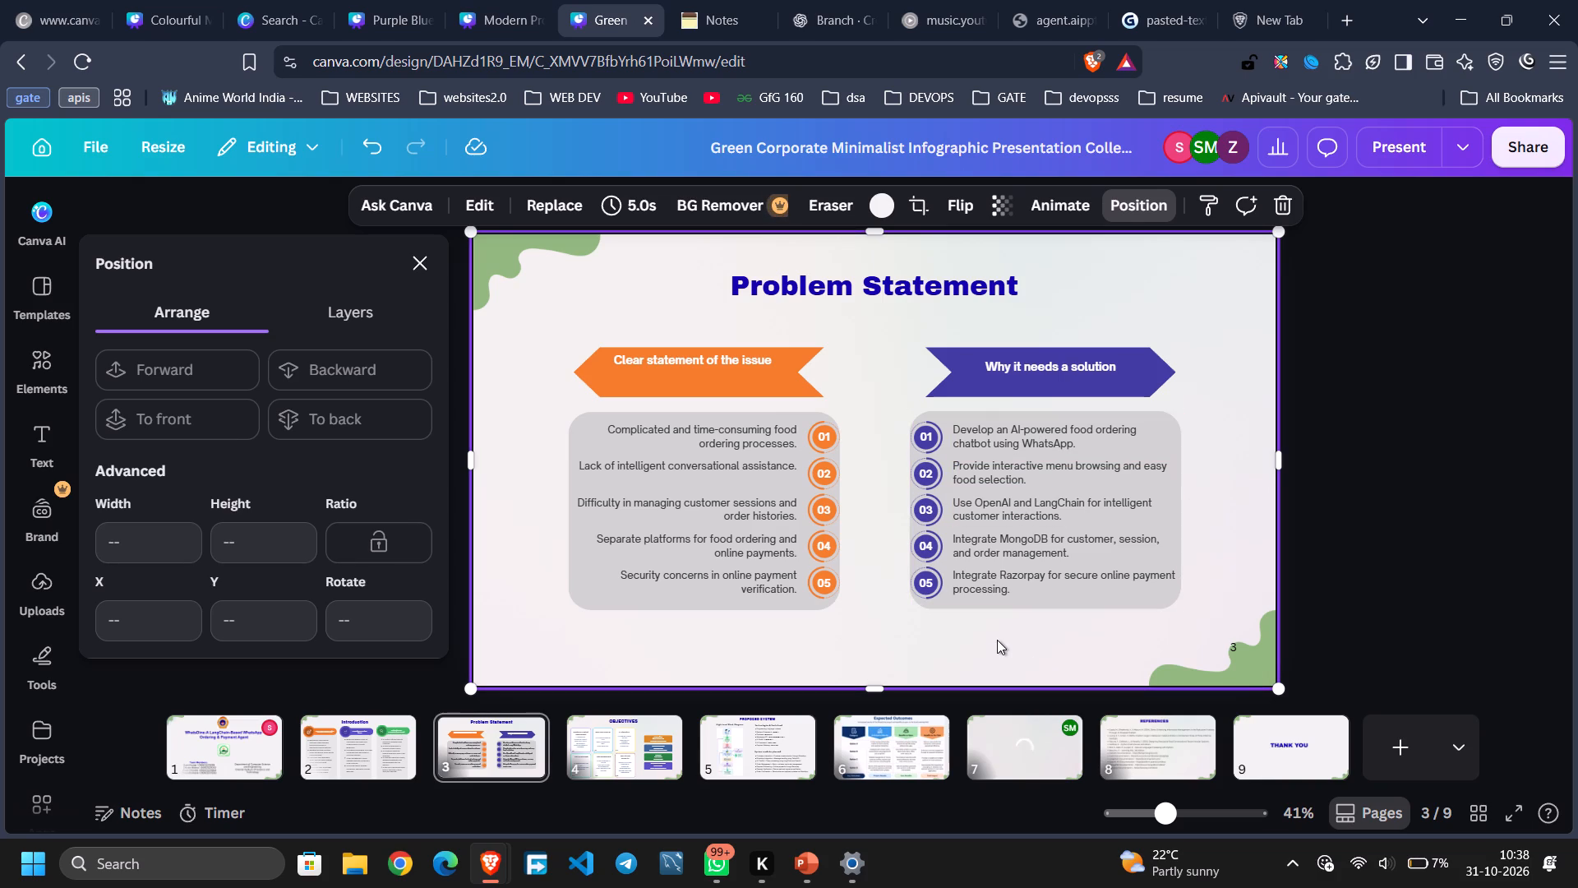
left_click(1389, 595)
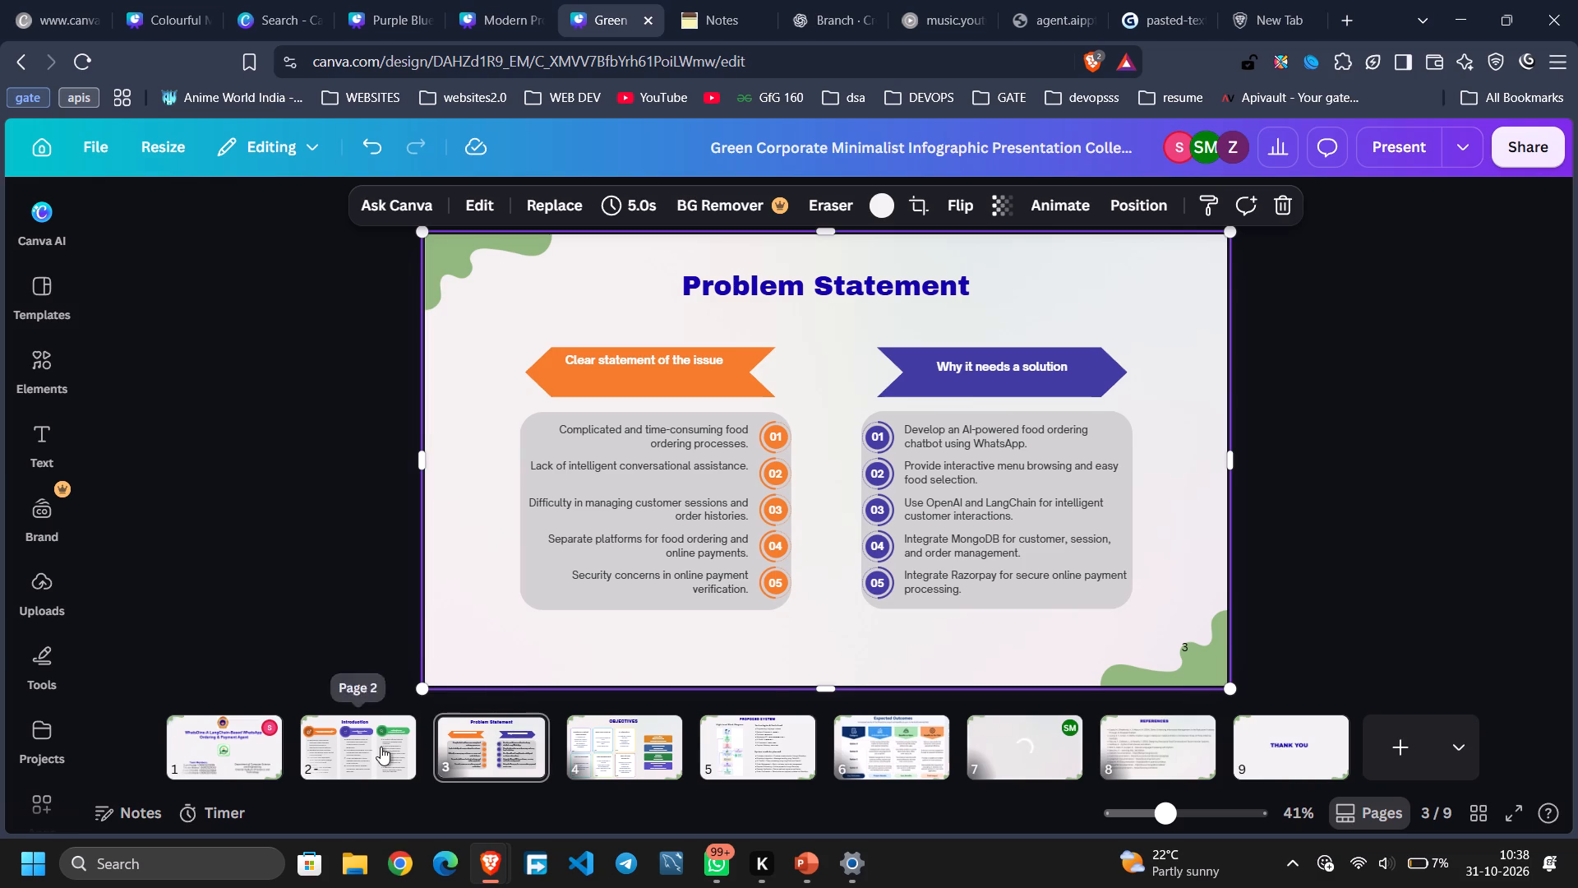
Look through the Proposed System slide, the Expected Outcomes slide and slide 7, and return to Expected Outcomes.
left_click(773, 728)
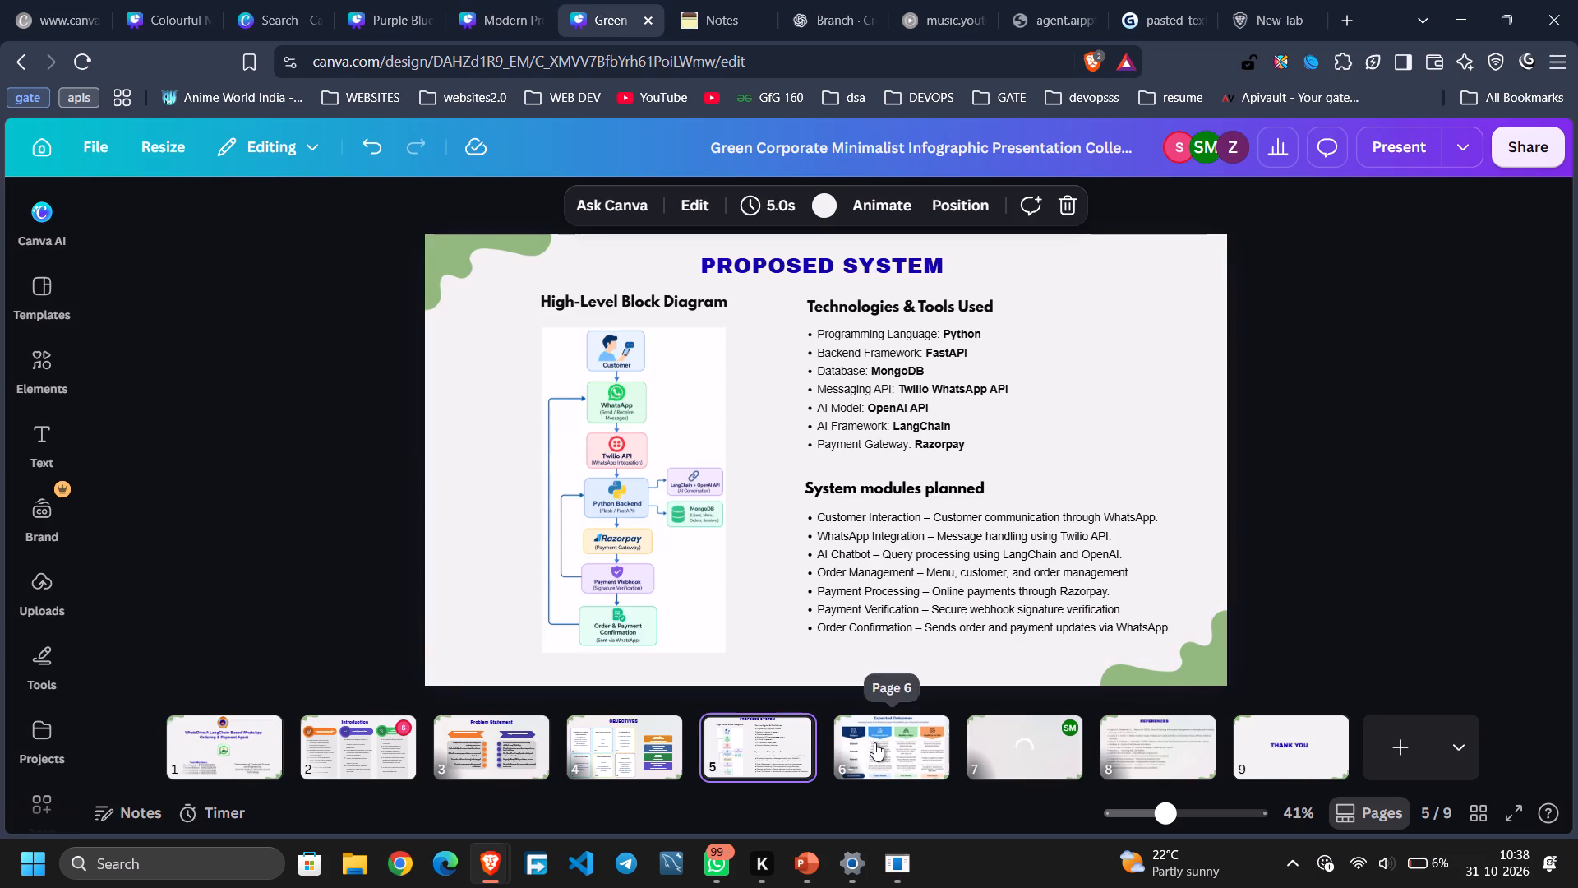
left_click(874, 742)
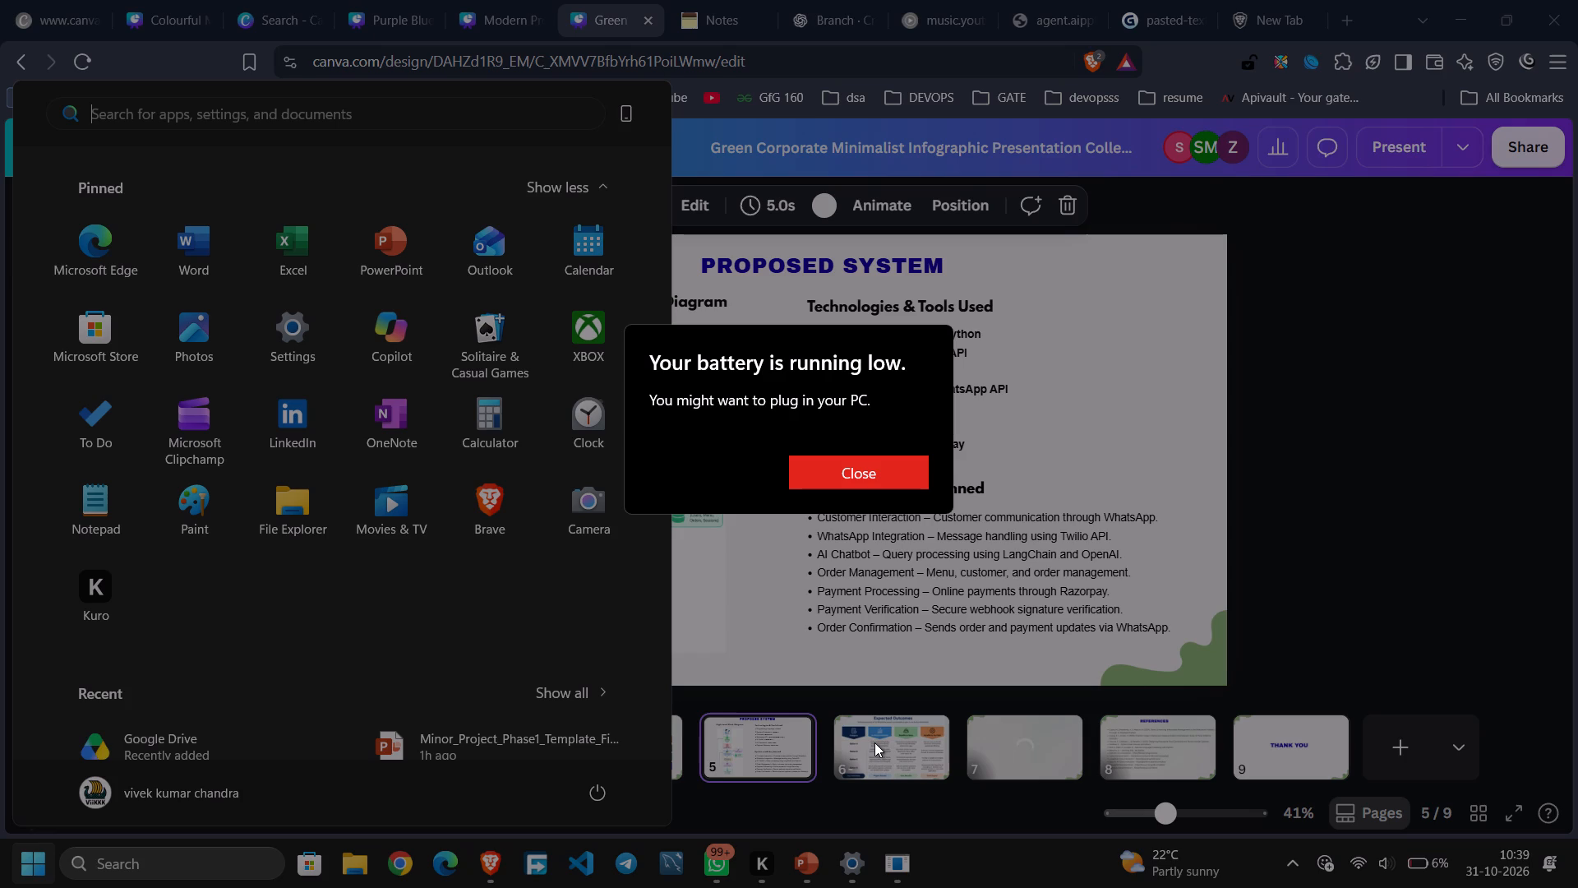
left_click(876, 462)
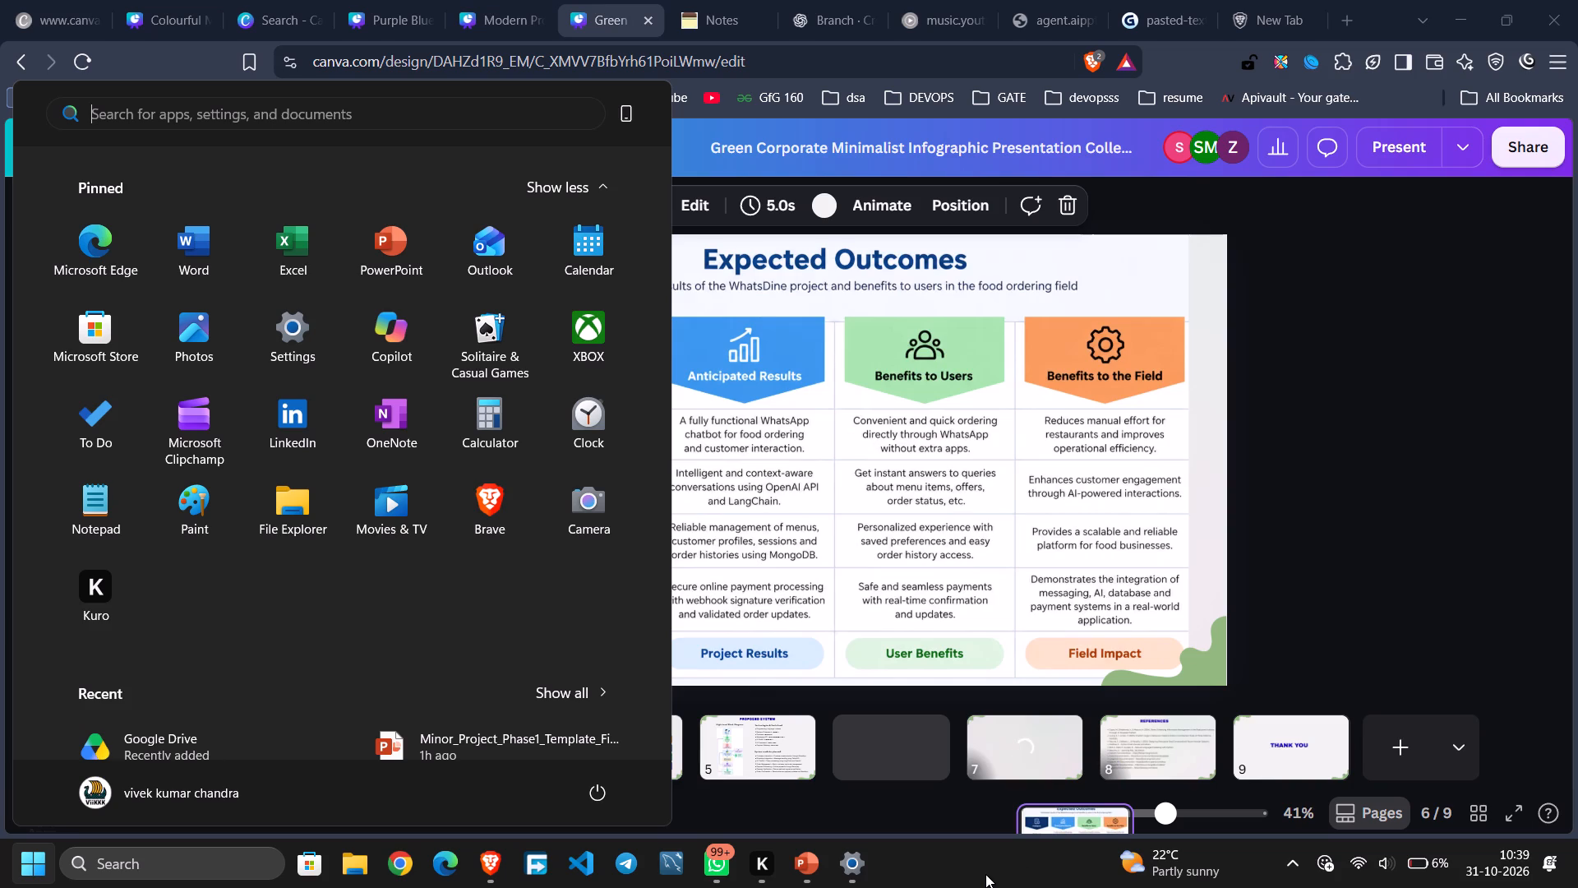
left_click(1348, 486)
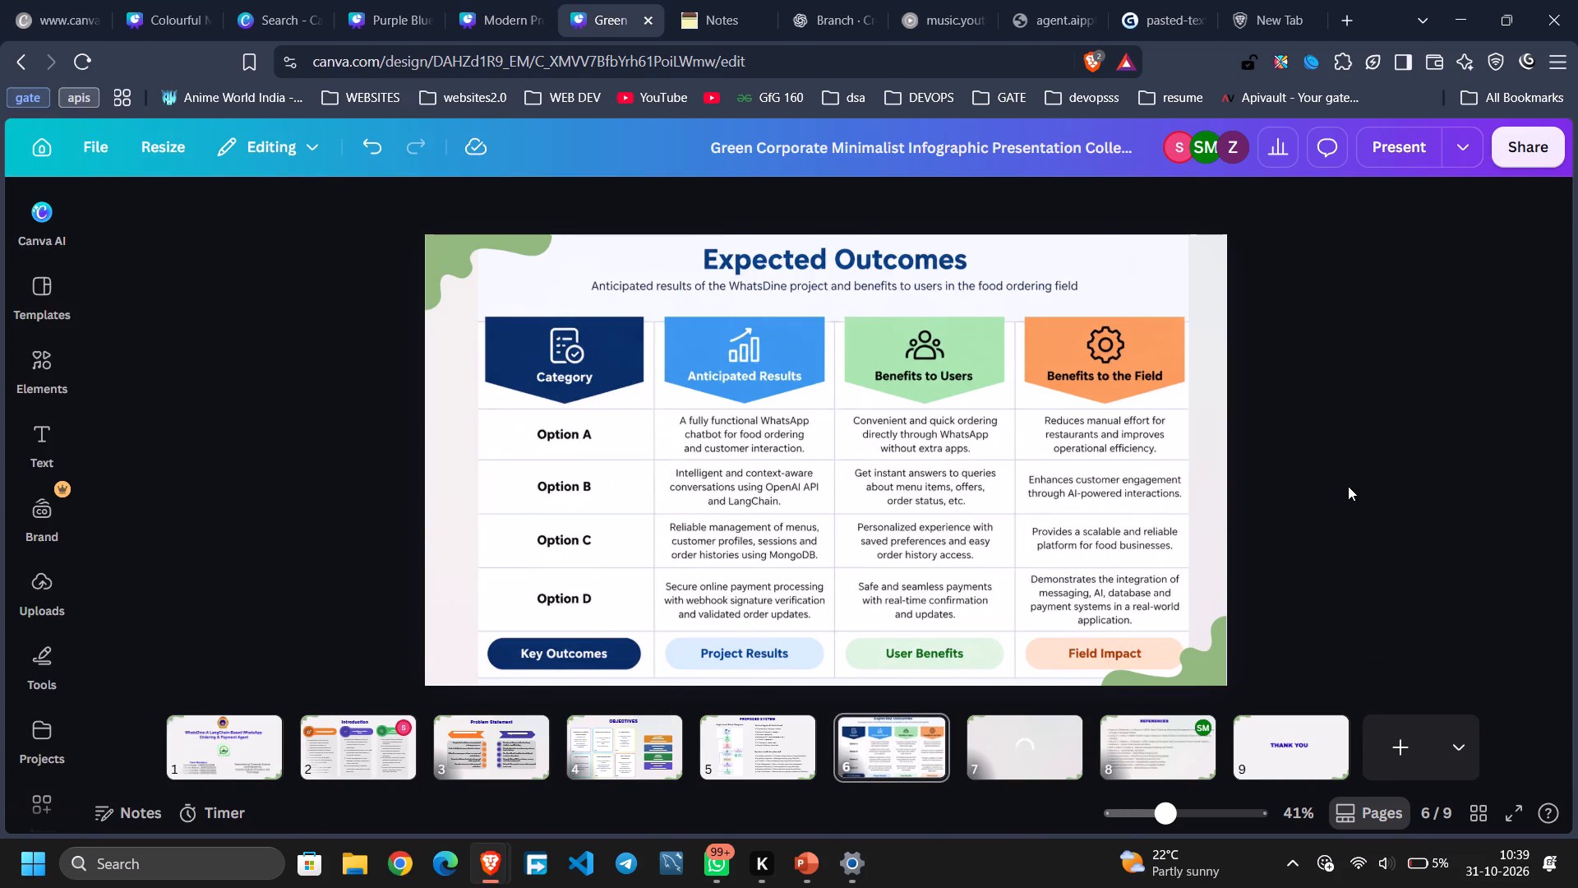
left_click(1038, 739)
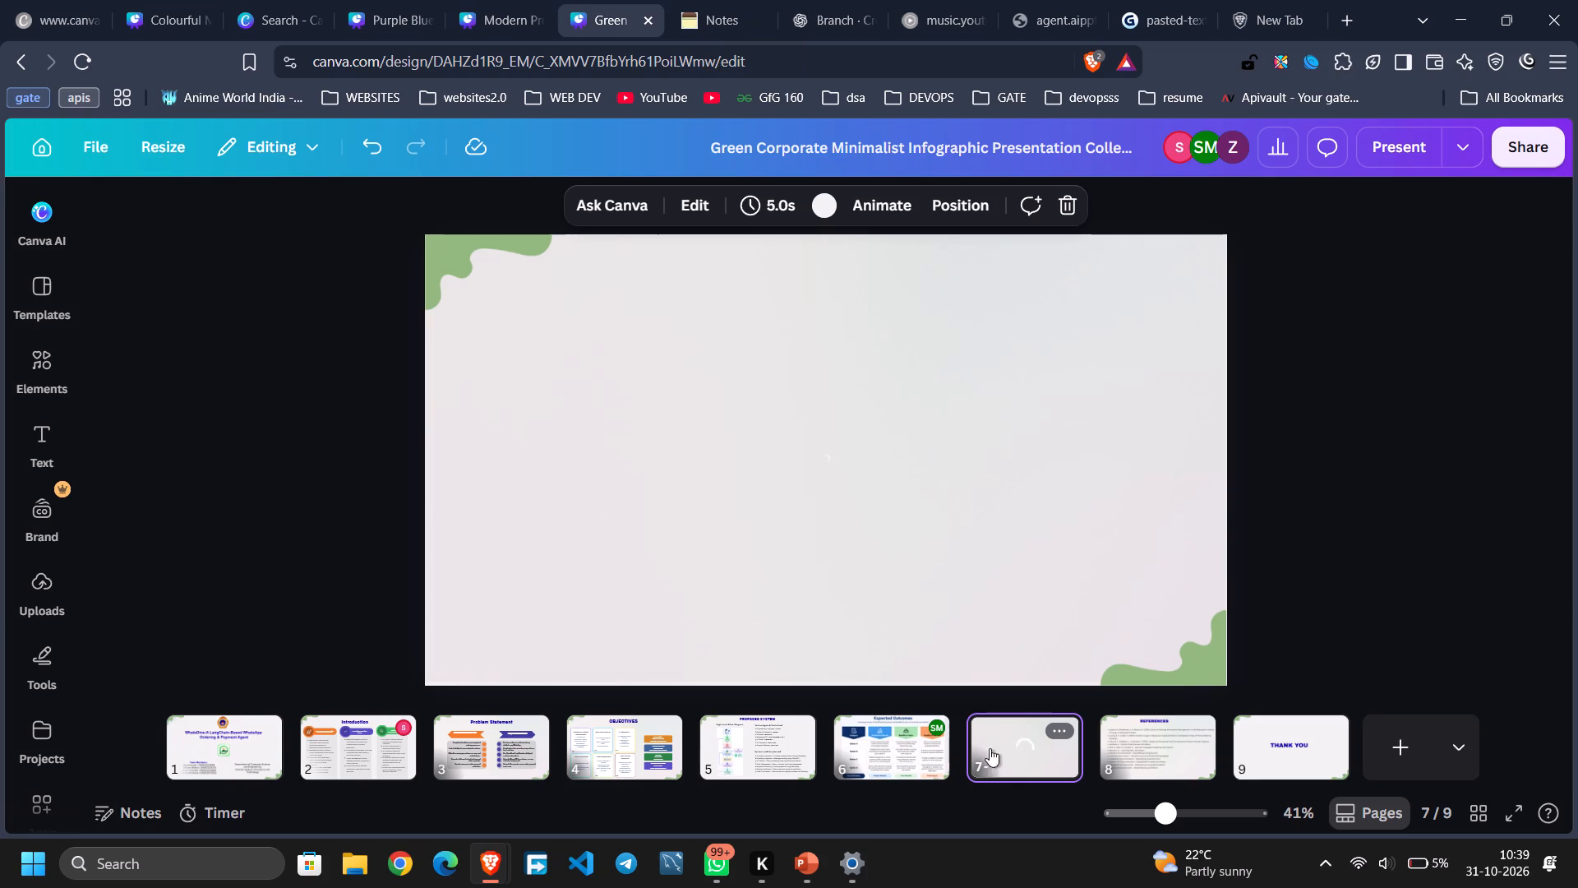
left_click(894, 735)
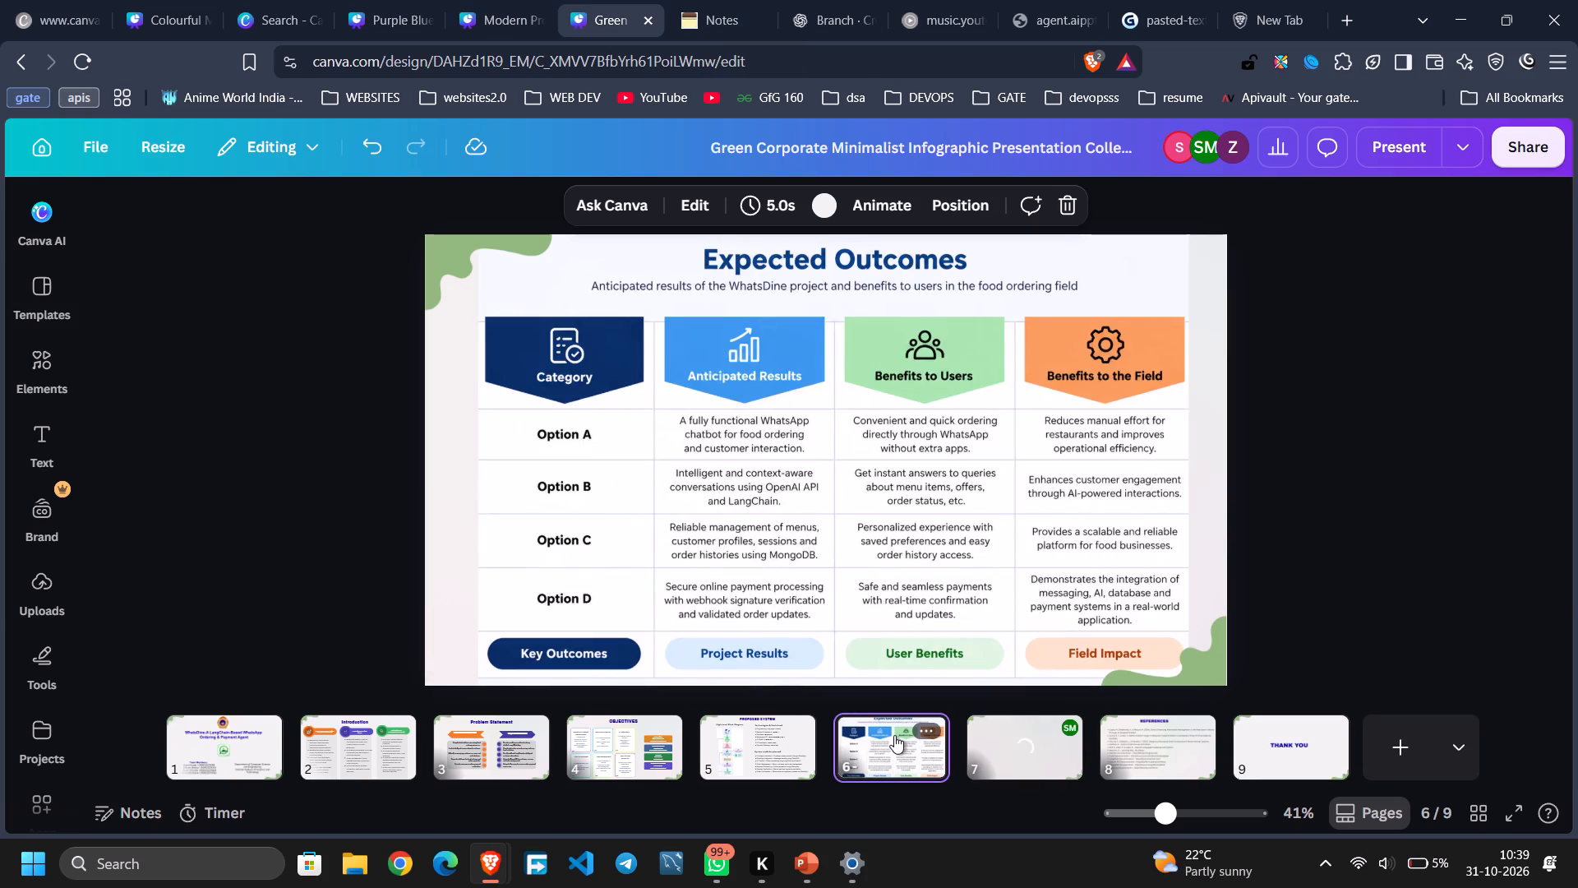